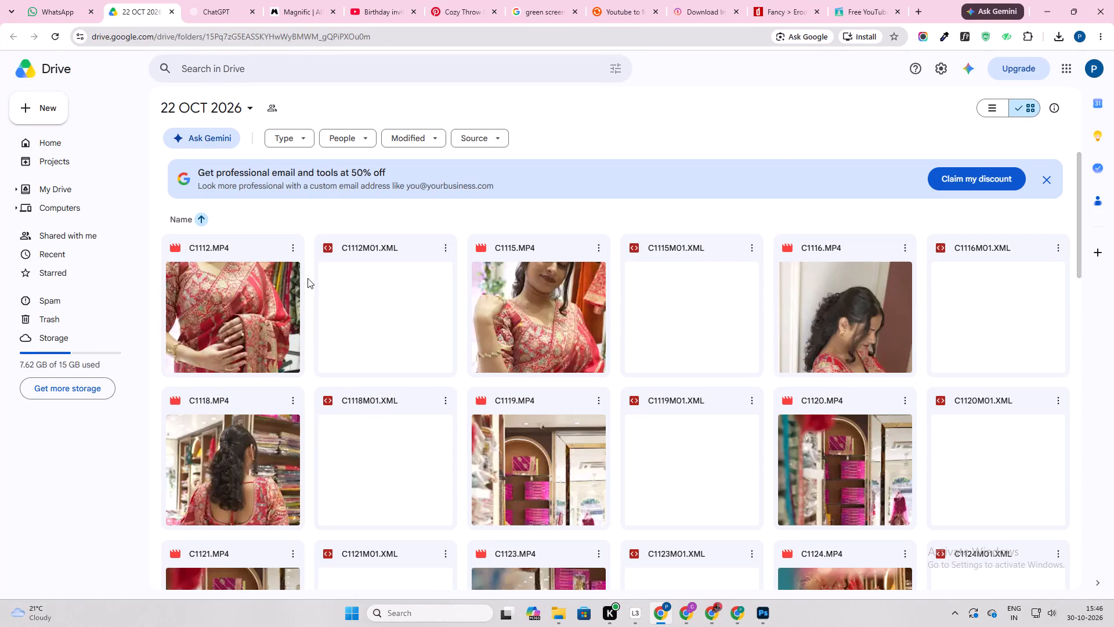
# Look through the video clips and XML files in the 22 OCT 2026 folder.
pyautogui.scroll(-4, 311, 281)
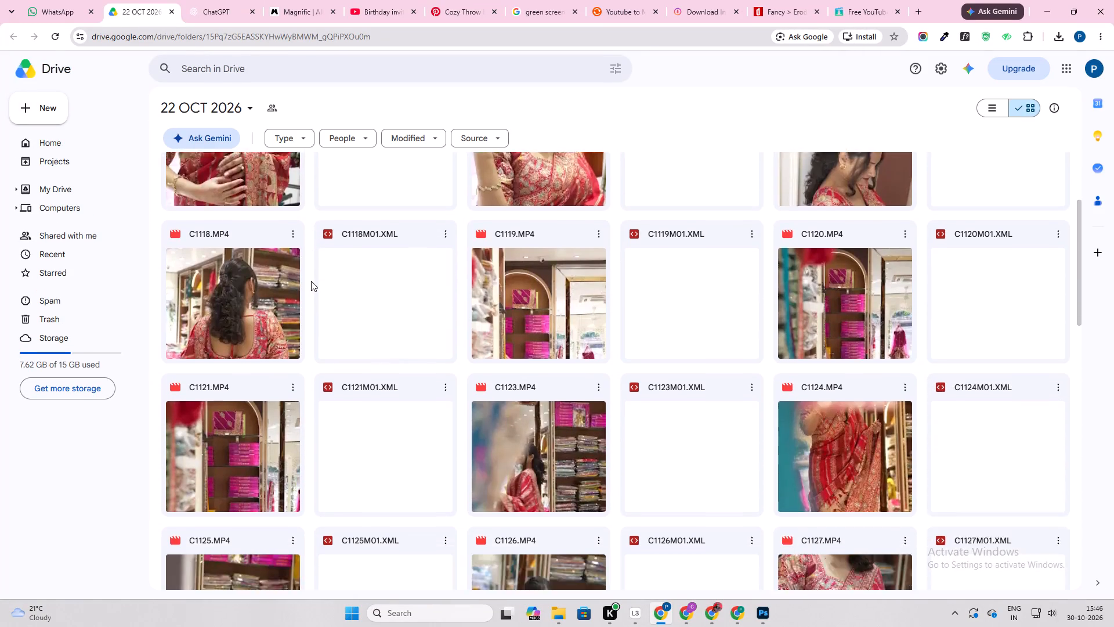
pyautogui.scroll(-9, 311, 281)
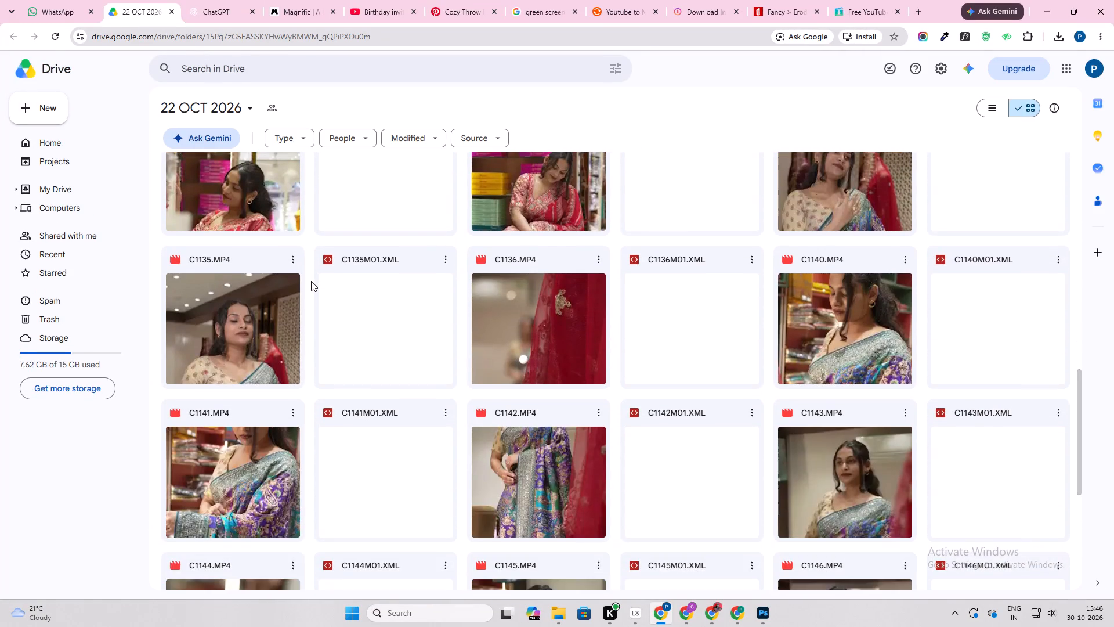
pyautogui.scroll(-3, 311, 281)
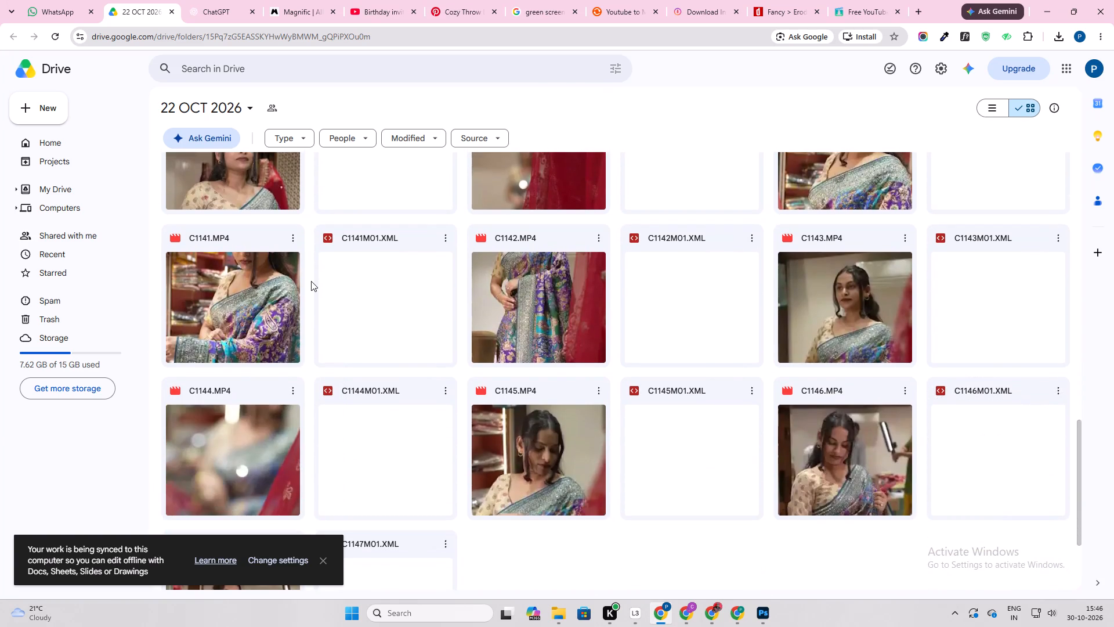
pyautogui.scroll(8, 311, 281)
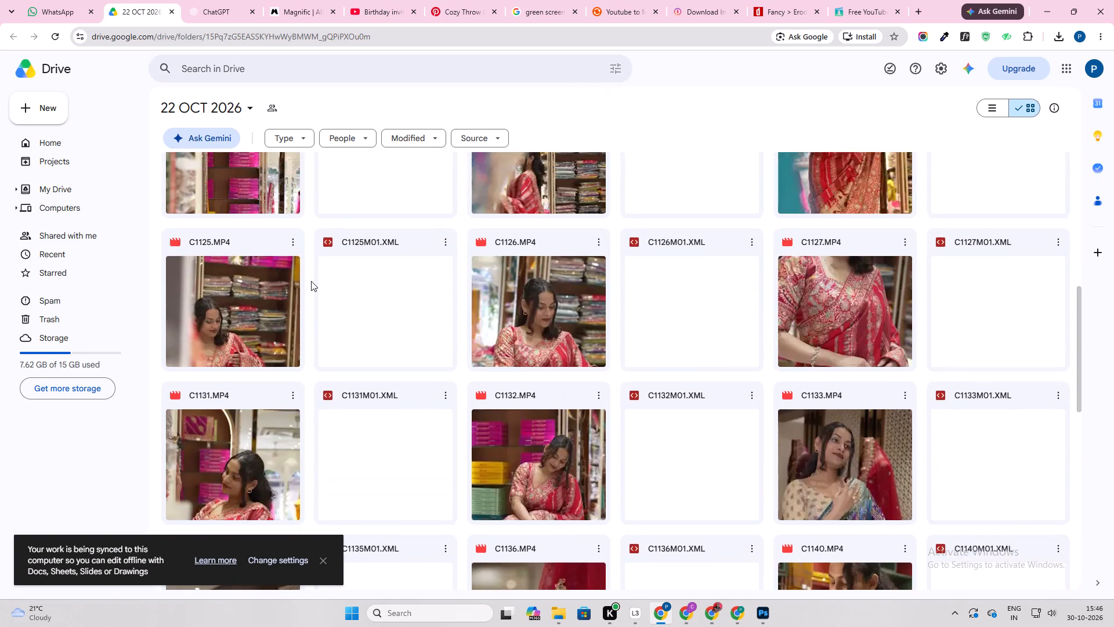
pyautogui.scroll(14, 311, 281)
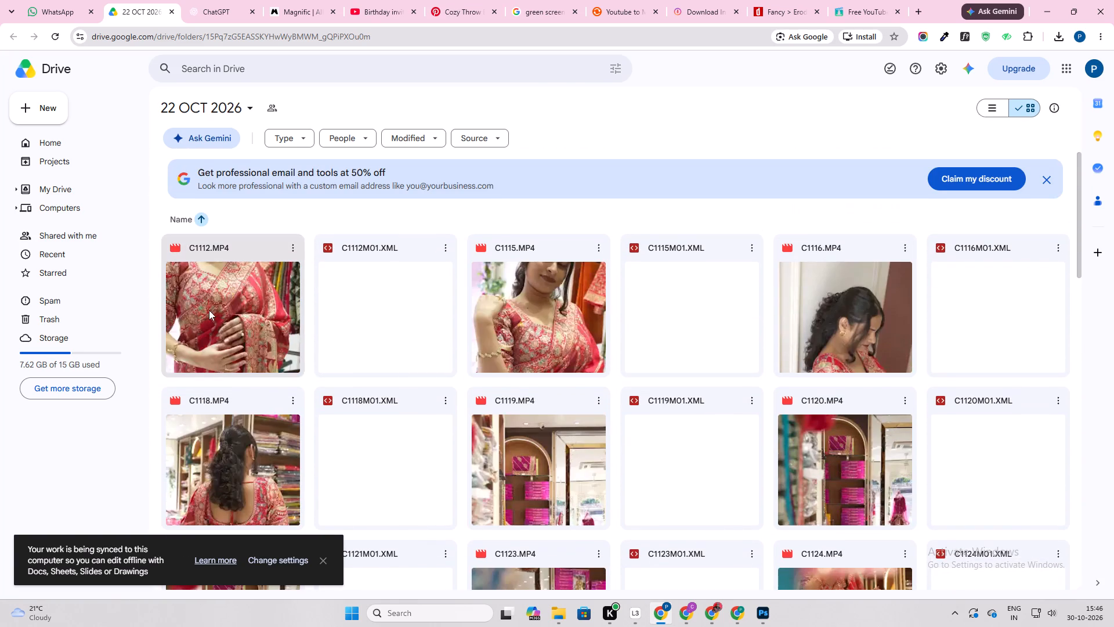
# Preview the C1112.MP4 clip and close the preview.
pyautogui.click(202, 315)
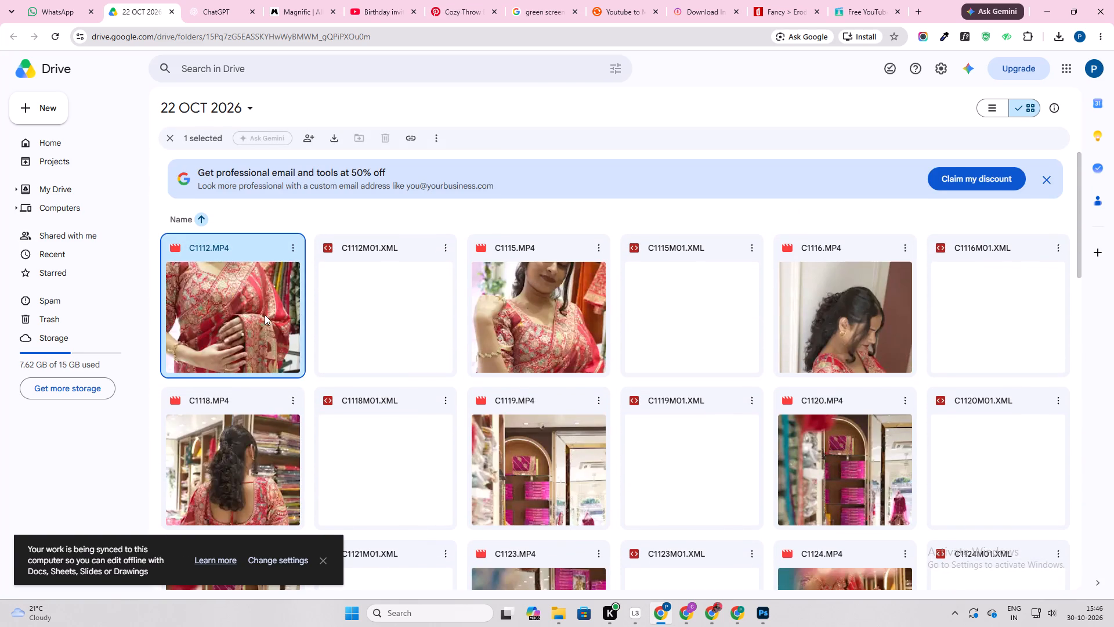
pyautogui.doubleClick(265, 315)
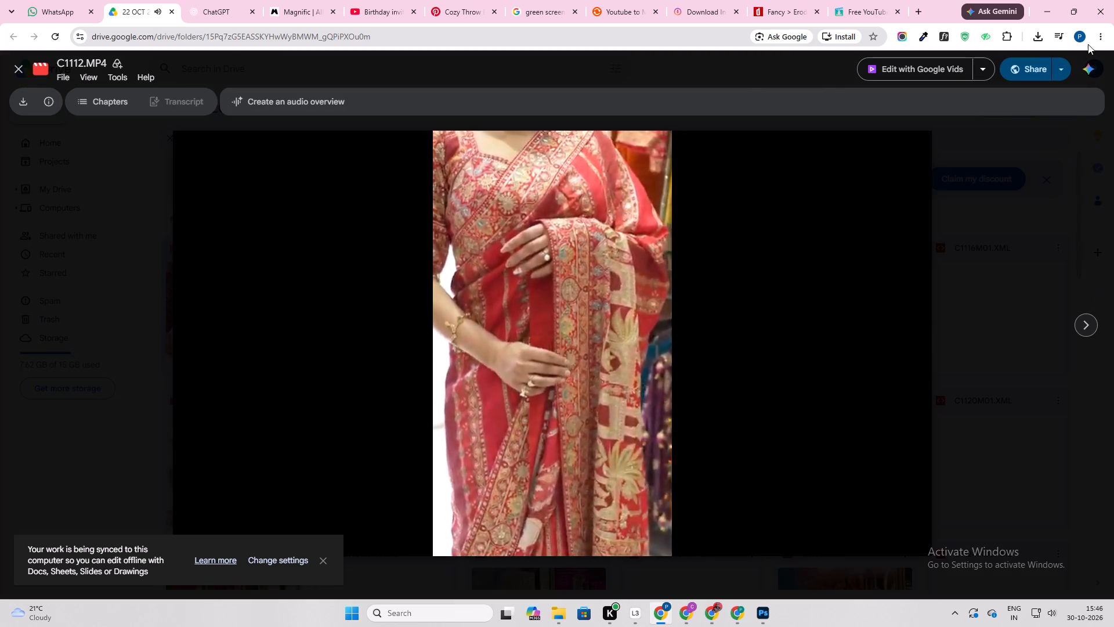
pyautogui.click(16, 70)
# Open the C1112M01.XML file to view its contents, and close it again.
pyautogui.scroll(-1, 575, 303)
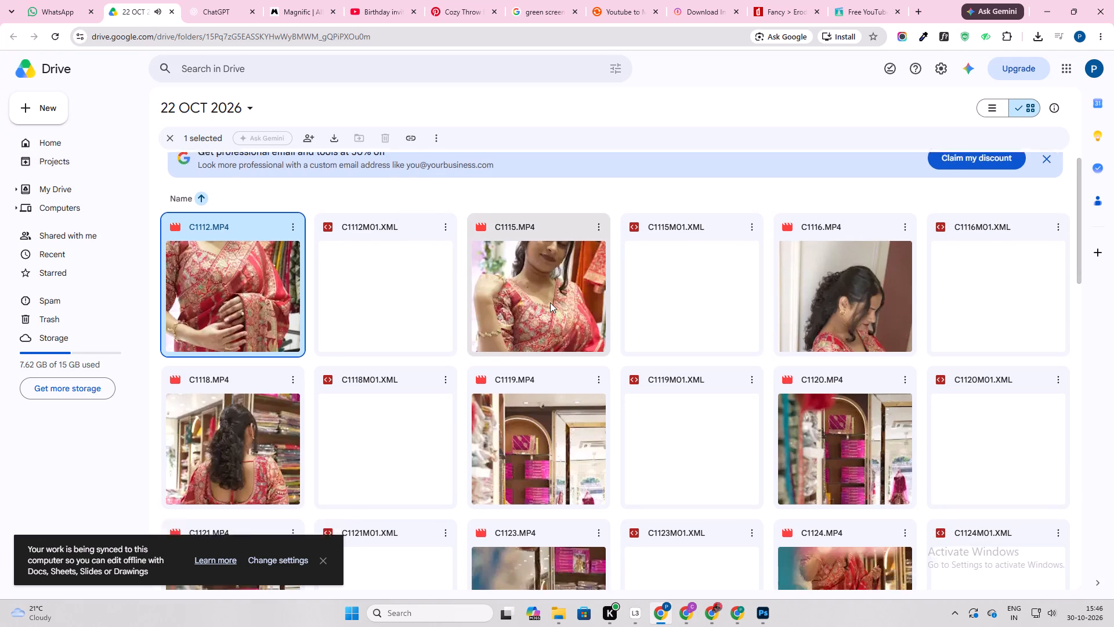
pyautogui.doubleClick(371, 255)
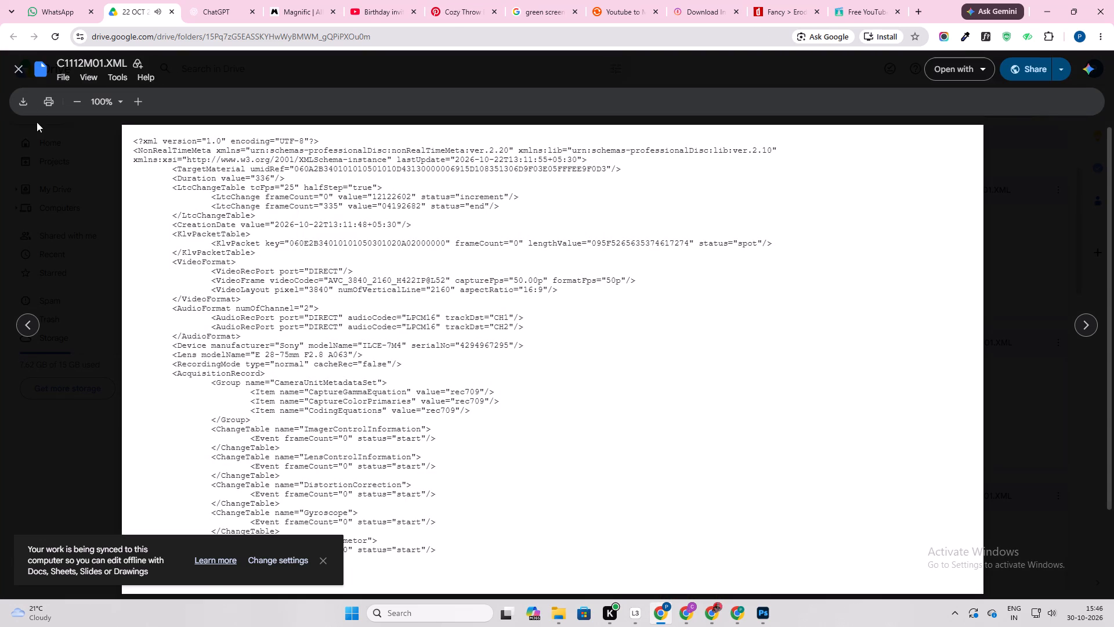
pyautogui.click(13, 67)
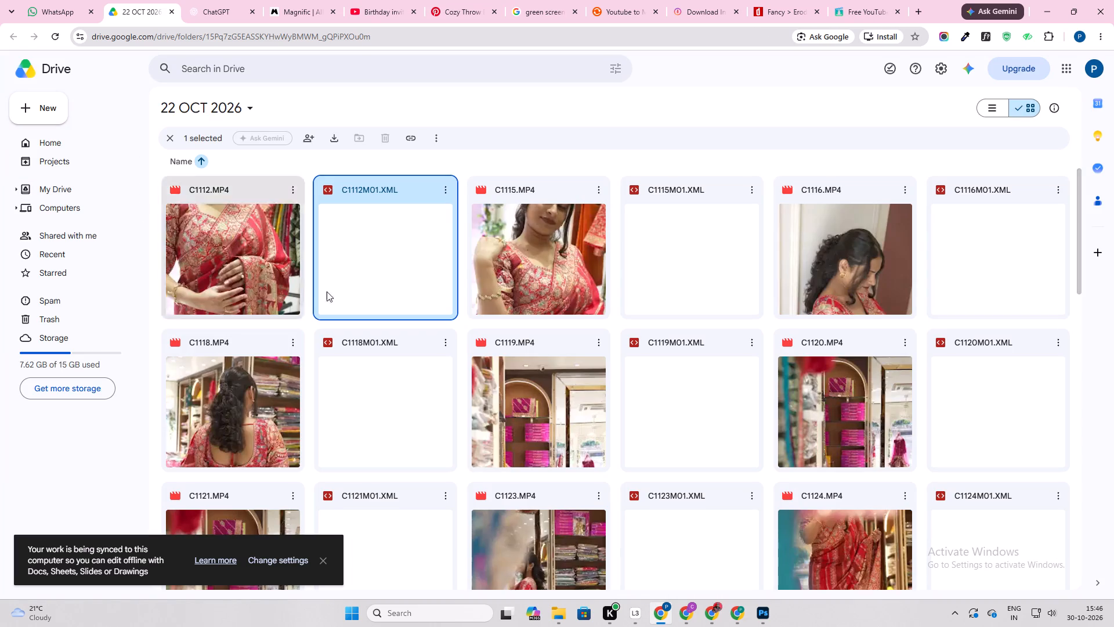
# Browse the whole 22 OCT 2026 folder down to its last clips and return to the first ones.
pyautogui.scroll(-20, 354, 274)
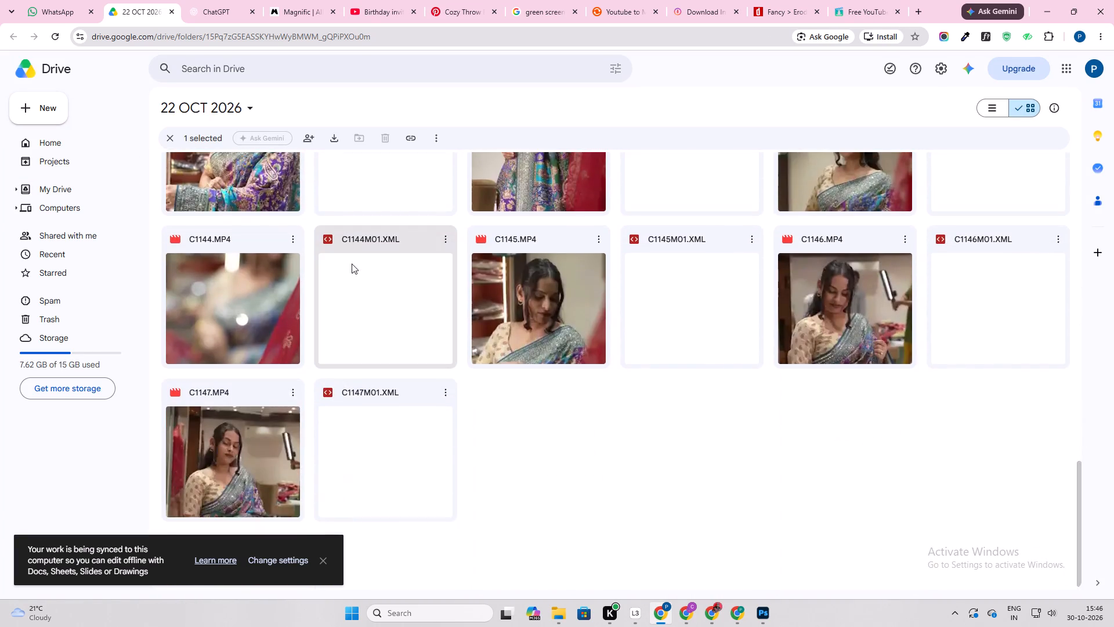
pyautogui.scroll(-6, 352, 264)
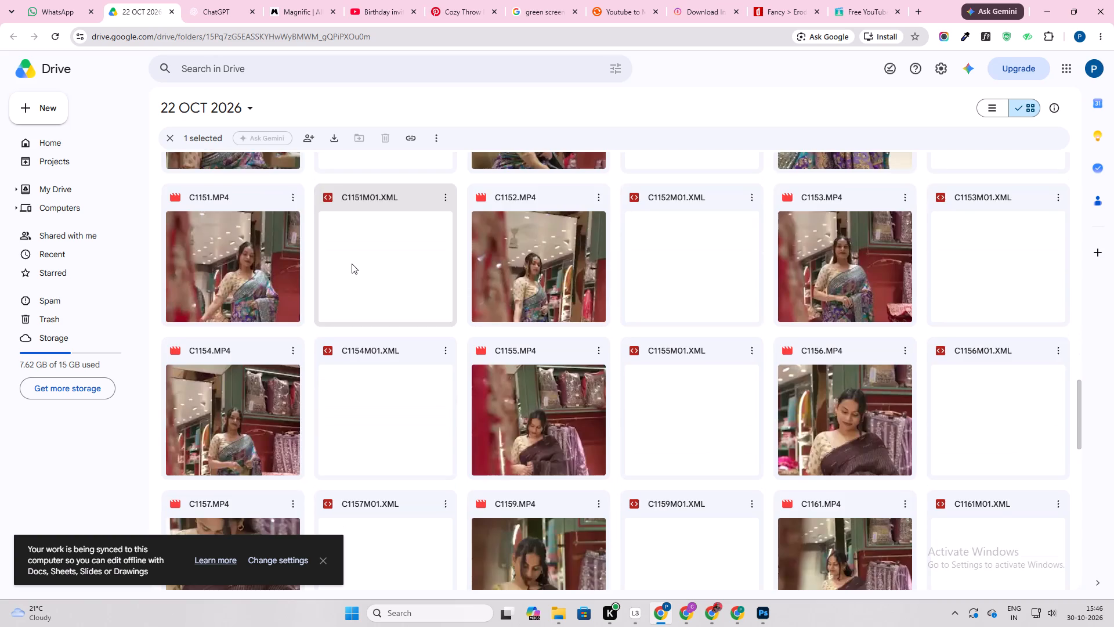
pyautogui.scroll(-14, 352, 264)
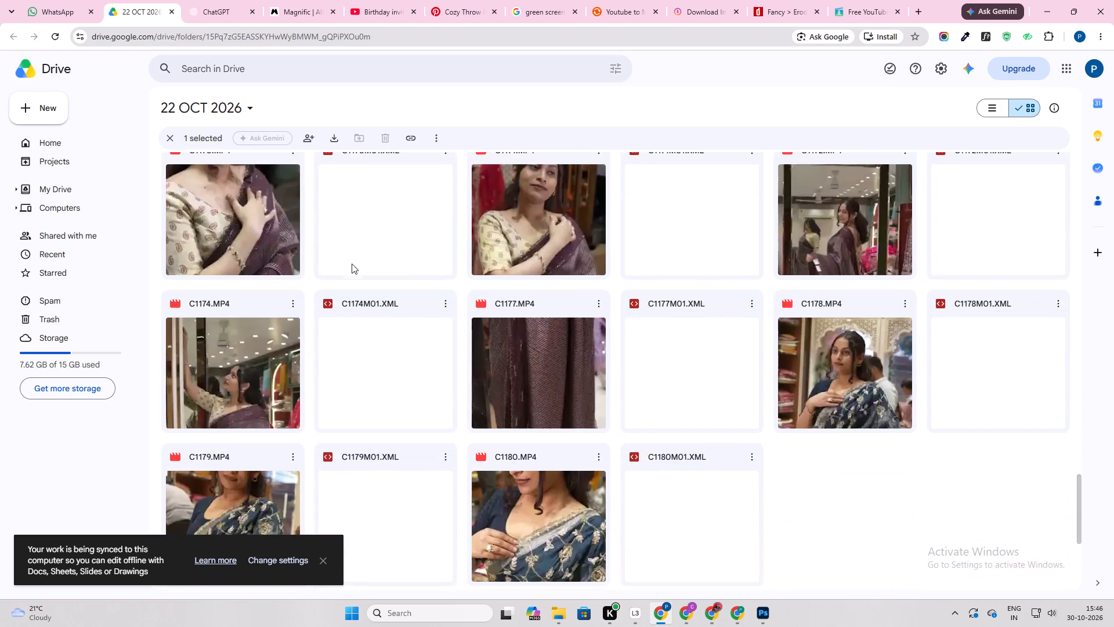
pyautogui.scroll(-14, 352, 264)
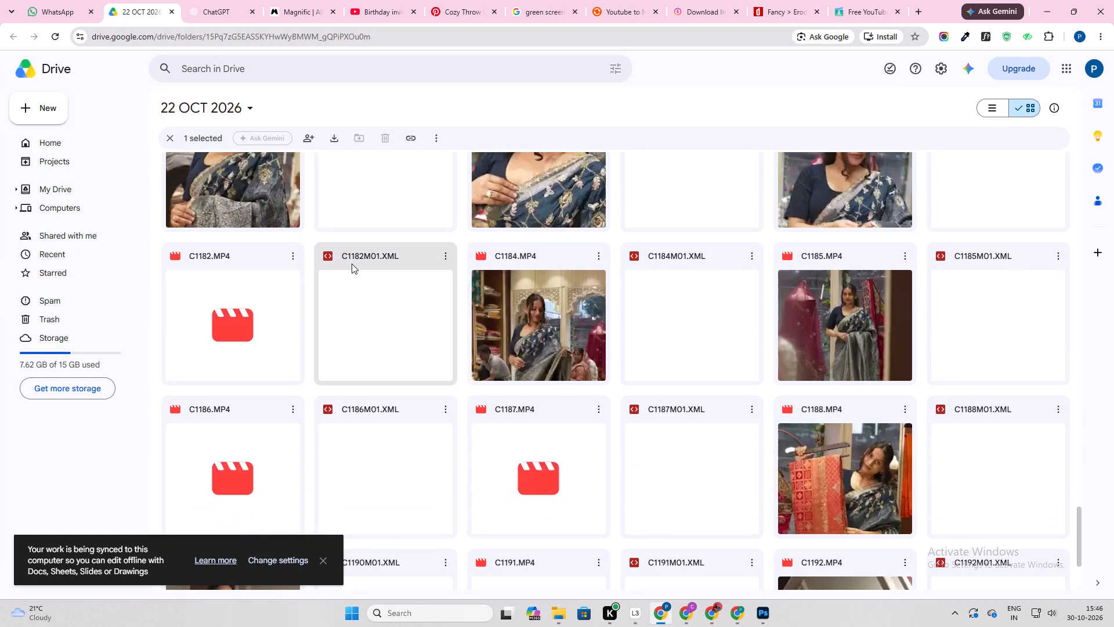
pyautogui.scroll(-10, 352, 264)
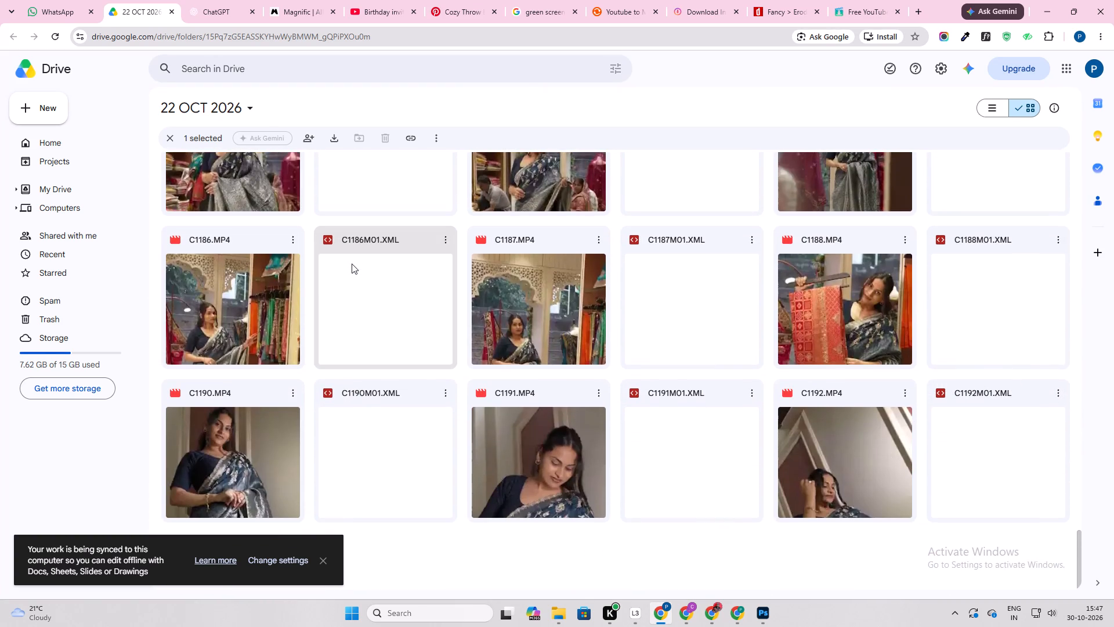
pyautogui.scroll(-4, 352, 264)
pyautogui.scroll(5, 352, 264)
pyautogui.scroll(-13, 352, 264)
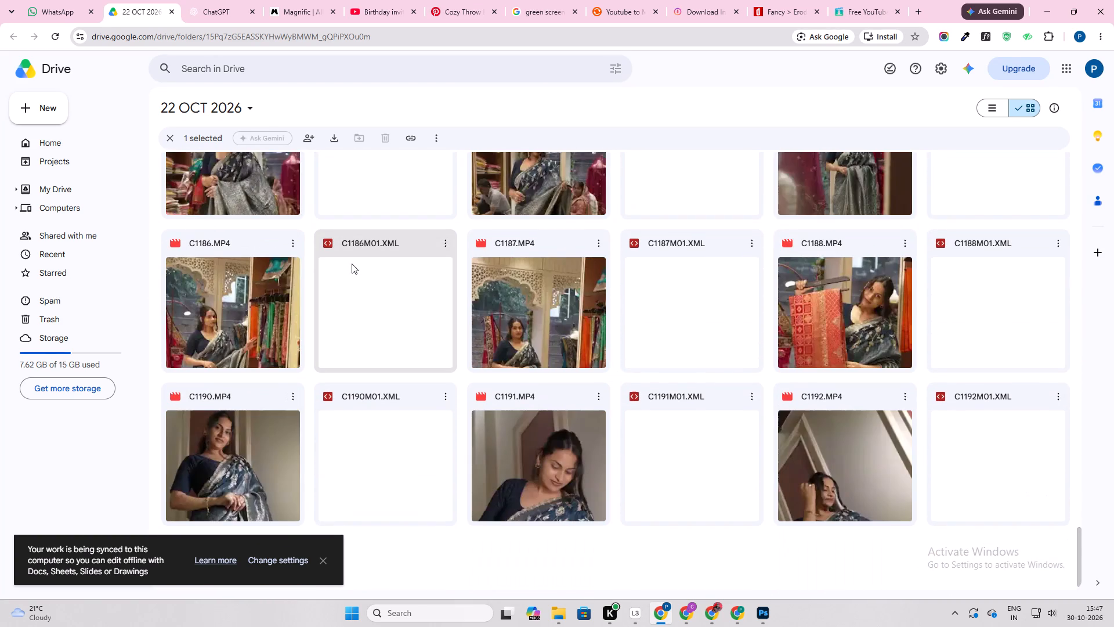
pyautogui.scroll(-5, 352, 264)
pyautogui.scroll(10, 352, 264)
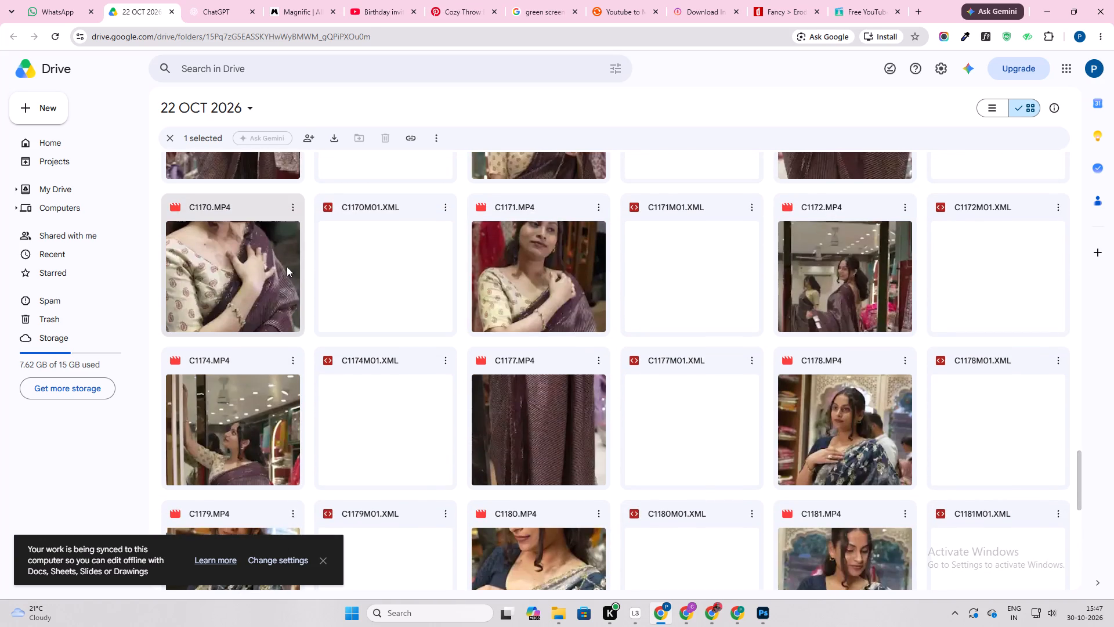
pyautogui.scroll(5, 227, 265)
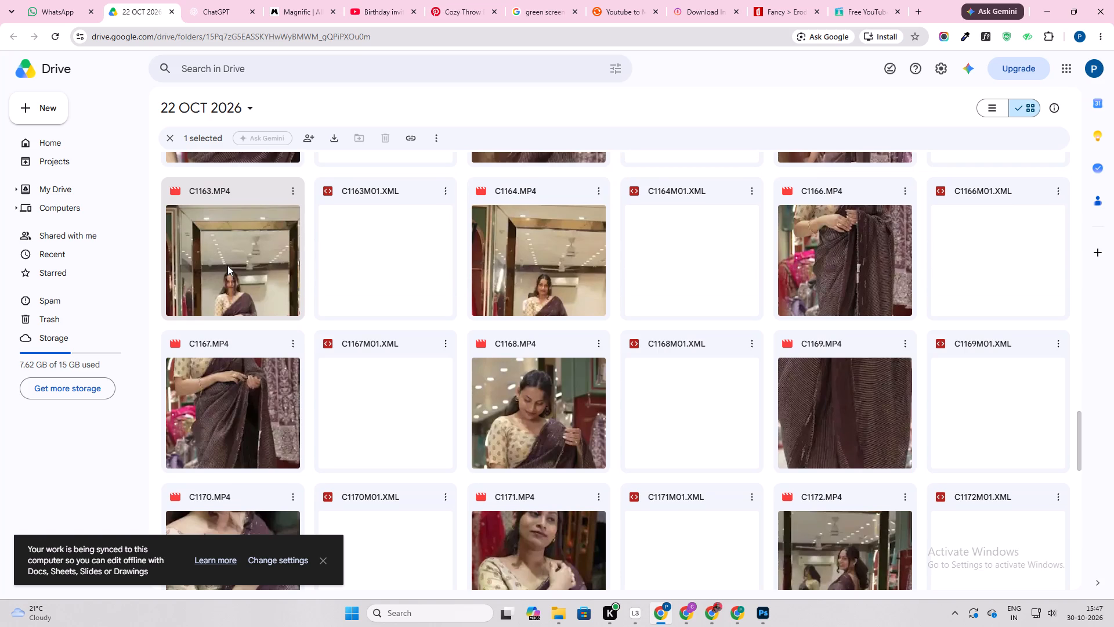
pyautogui.scroll(17, 252, 269)
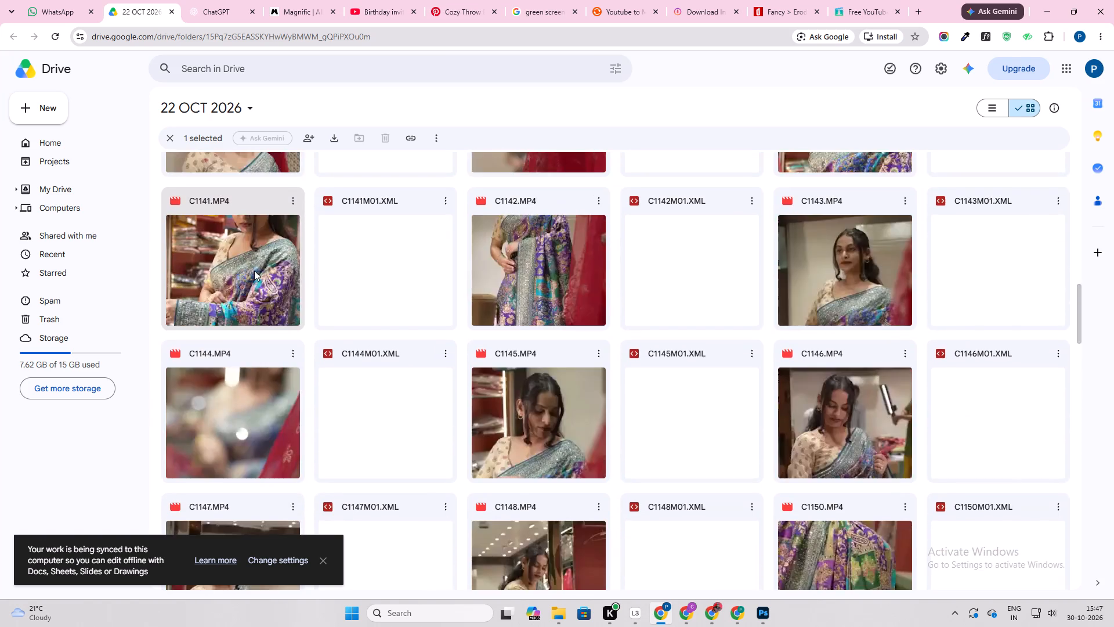
pyautogui.scroll(20, 254, 271)
pyautogui.scroll(1, 254, 271)
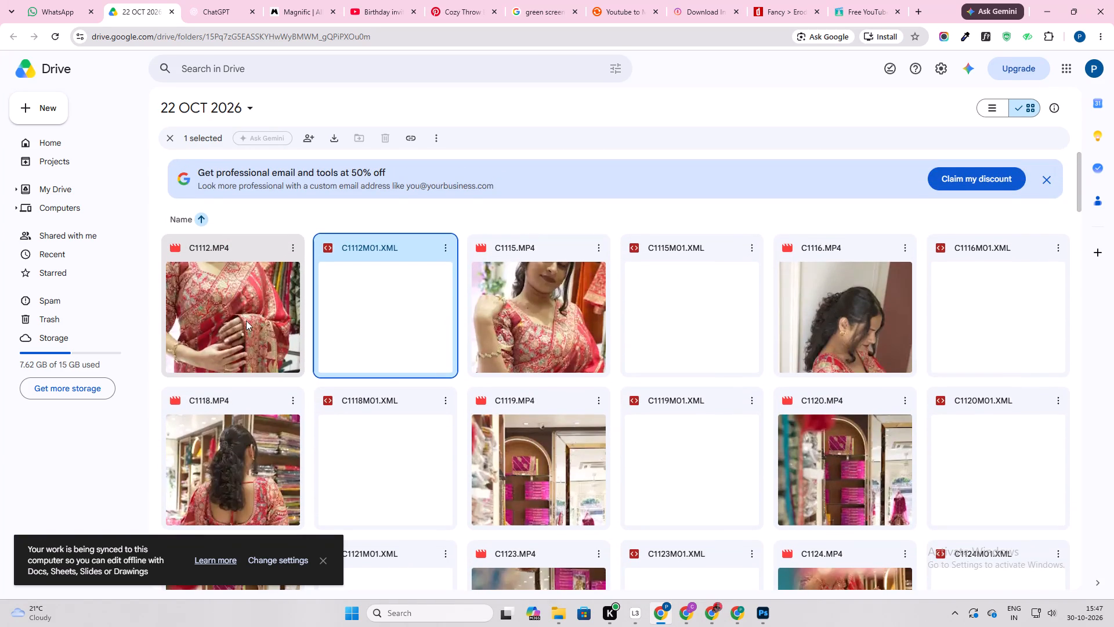
# Download the C1112.MP4 clip from its preview despite the missing virus scan, and close the preview.
pyautogui.click(246, 320)
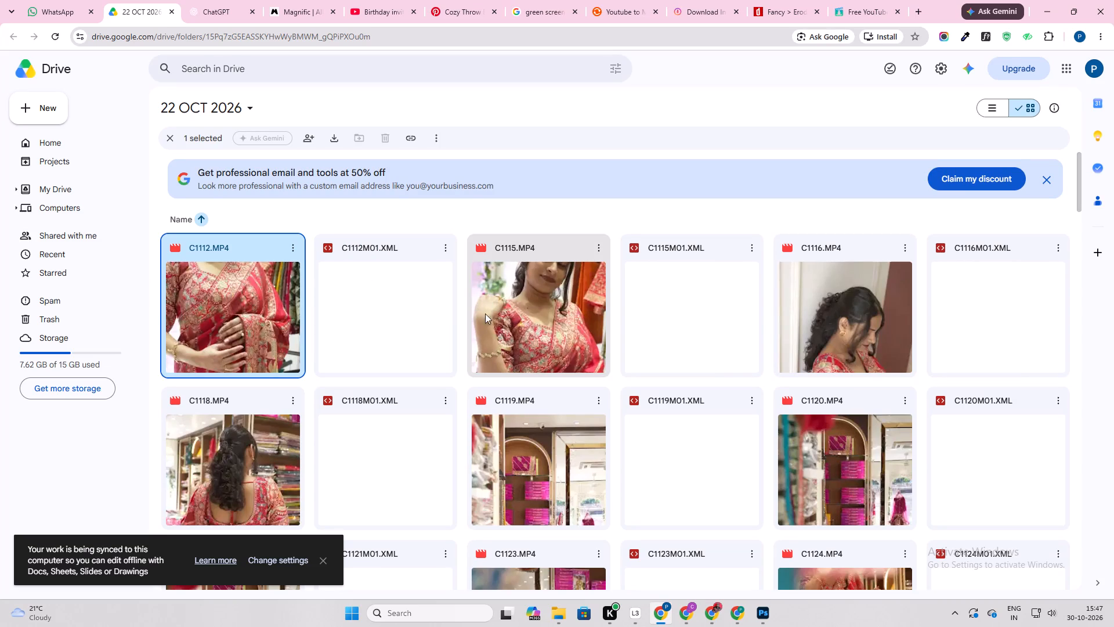
pyautogui.click(229, 282)
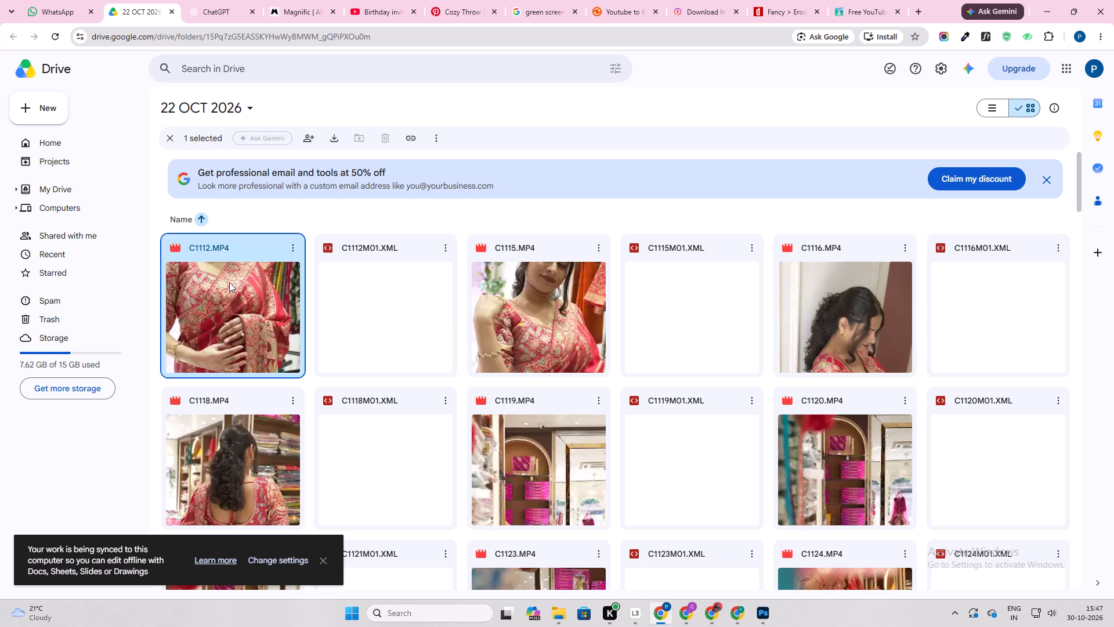
pyautogui.doubleClick(241, 281)
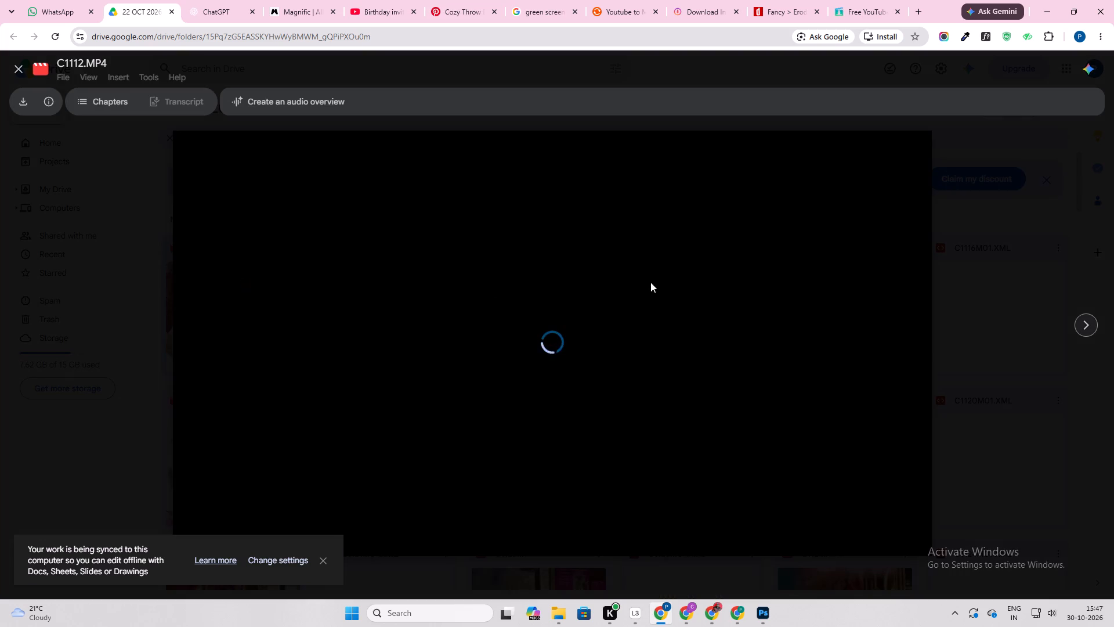
pyautogui.click(26, 100)
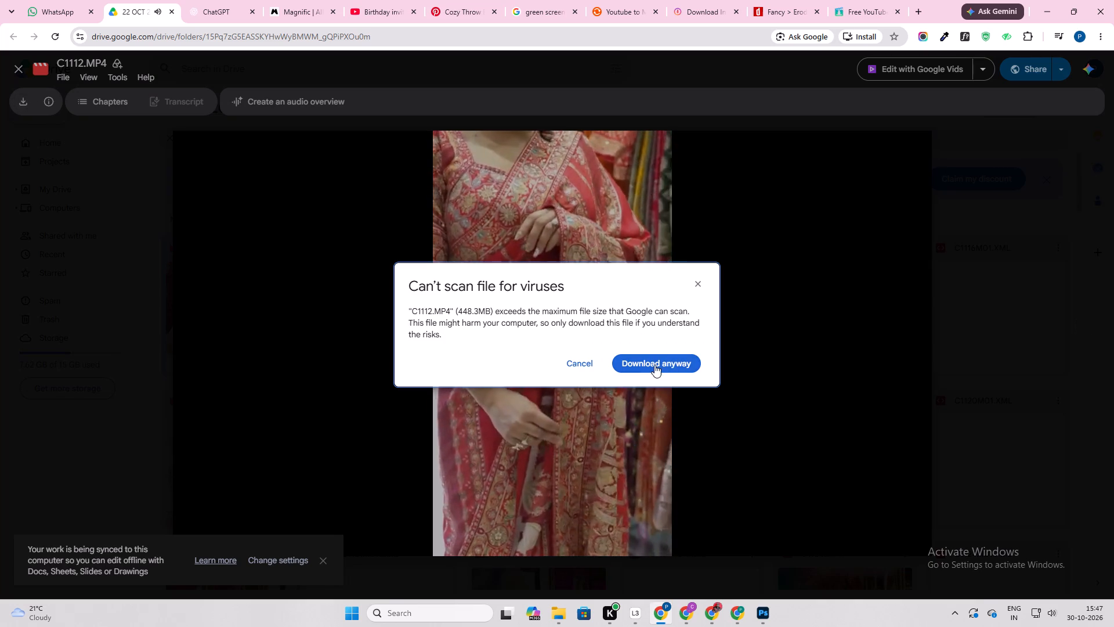
pyautogui.click(654, 365)
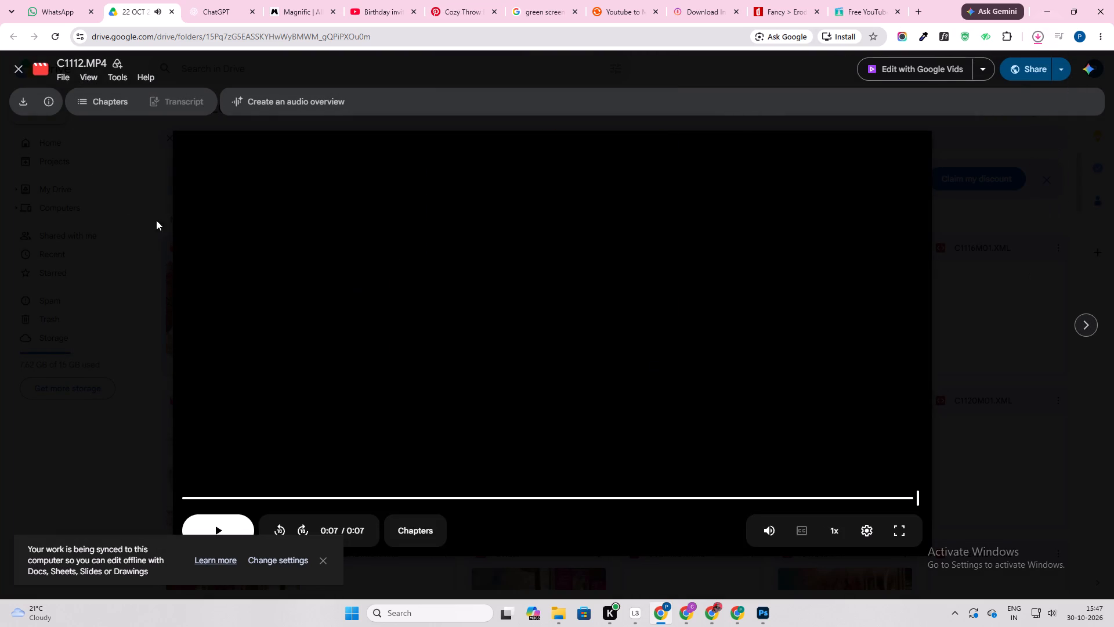
pyautogui.click(15, 66)
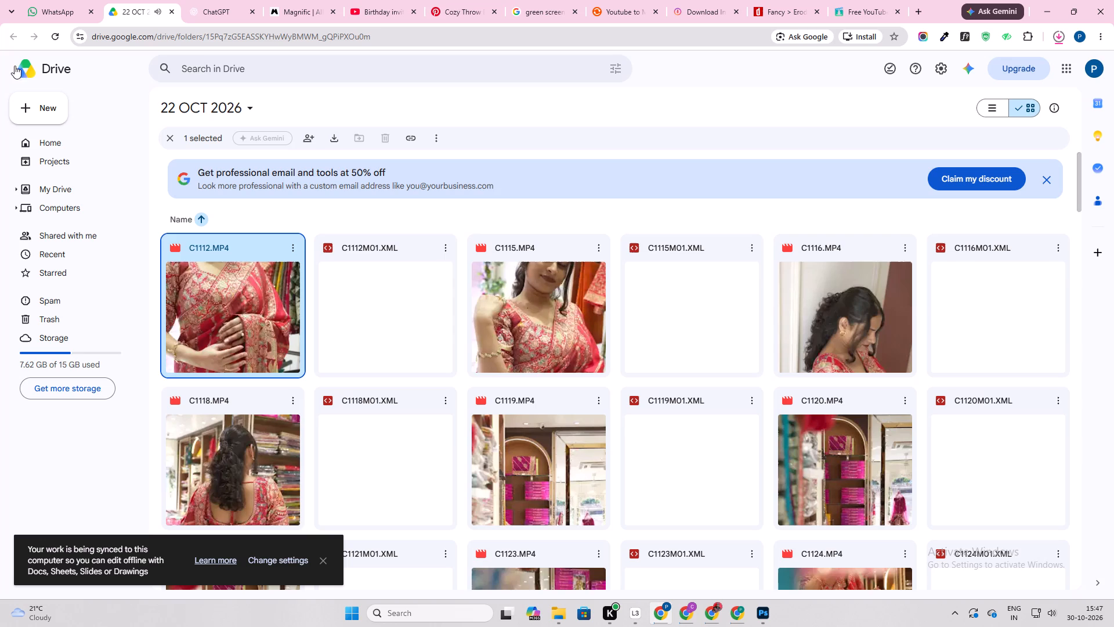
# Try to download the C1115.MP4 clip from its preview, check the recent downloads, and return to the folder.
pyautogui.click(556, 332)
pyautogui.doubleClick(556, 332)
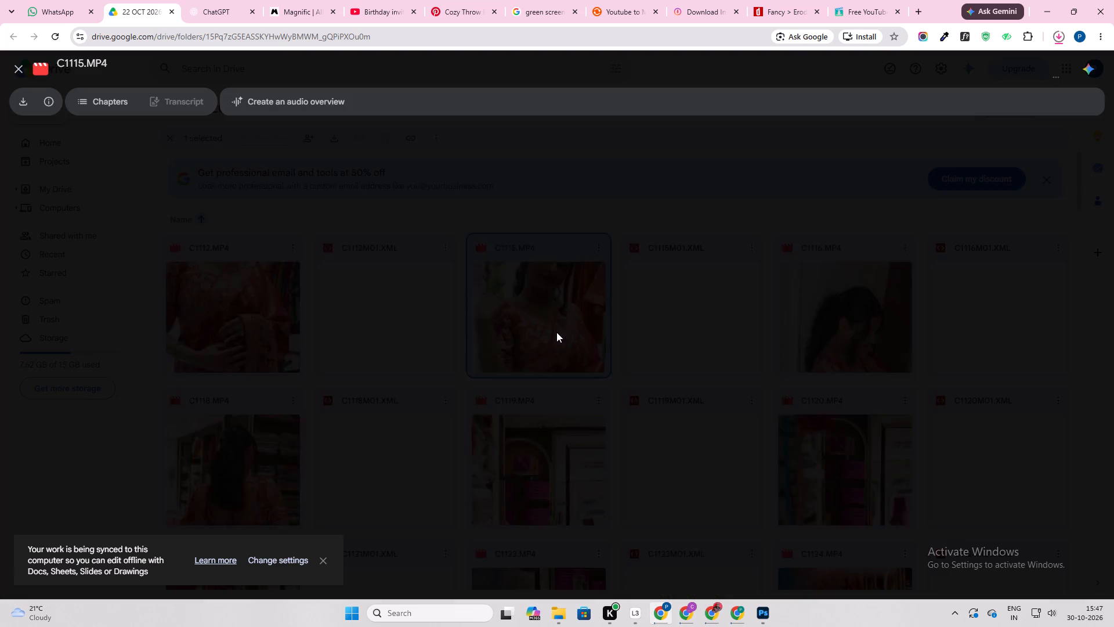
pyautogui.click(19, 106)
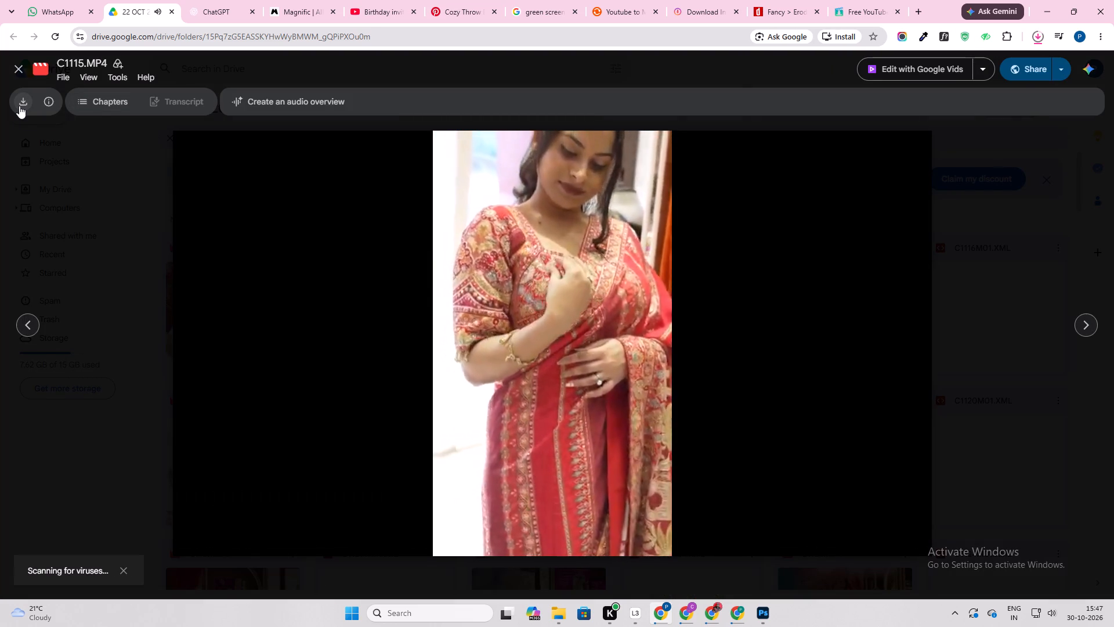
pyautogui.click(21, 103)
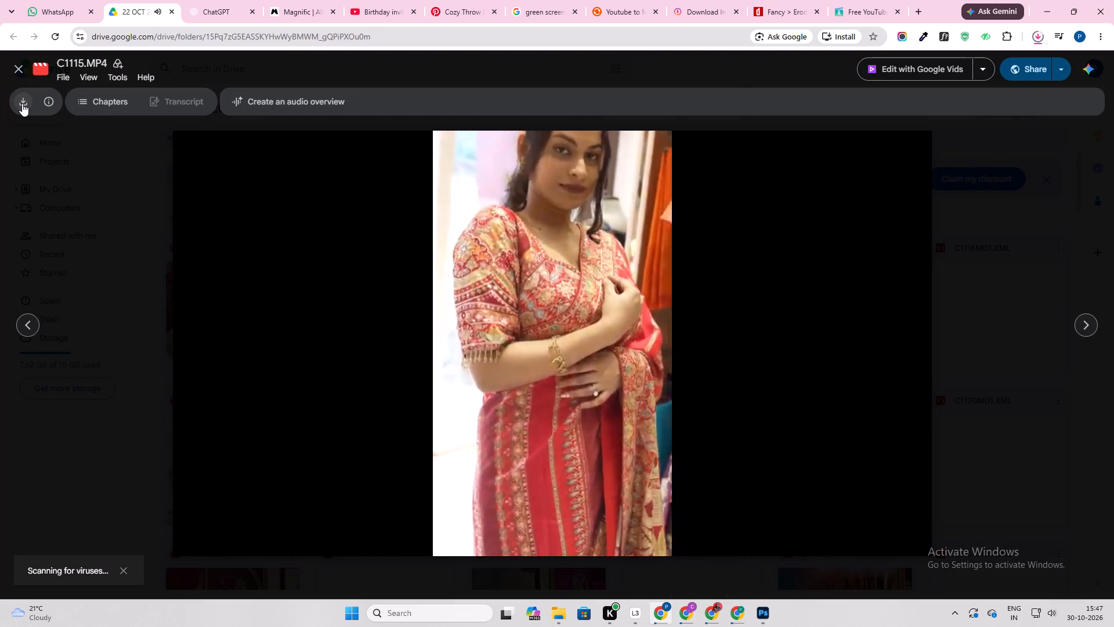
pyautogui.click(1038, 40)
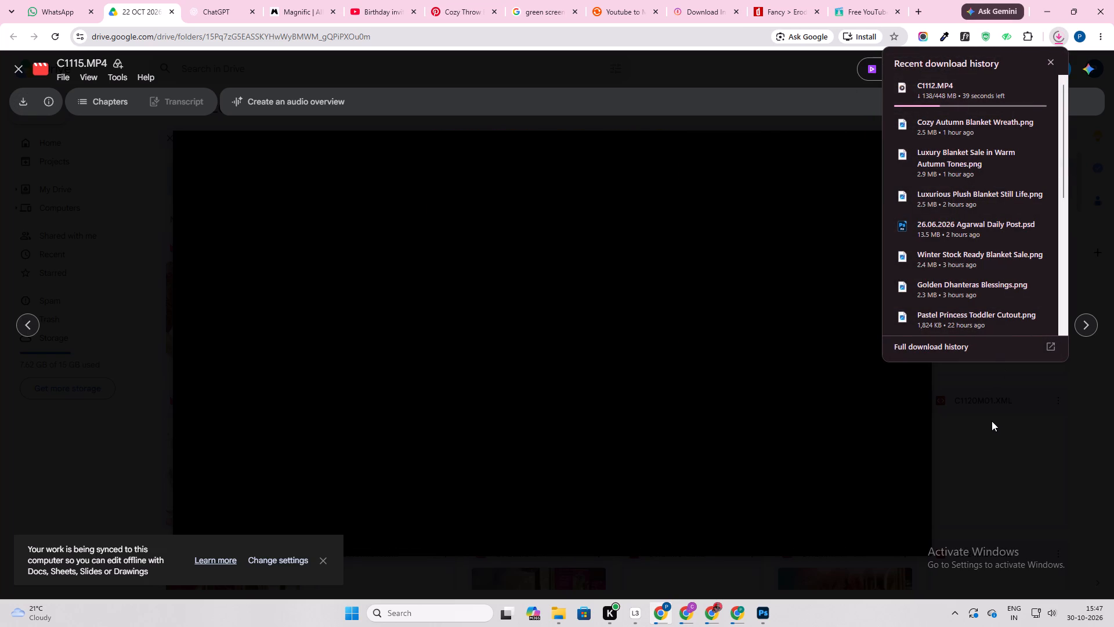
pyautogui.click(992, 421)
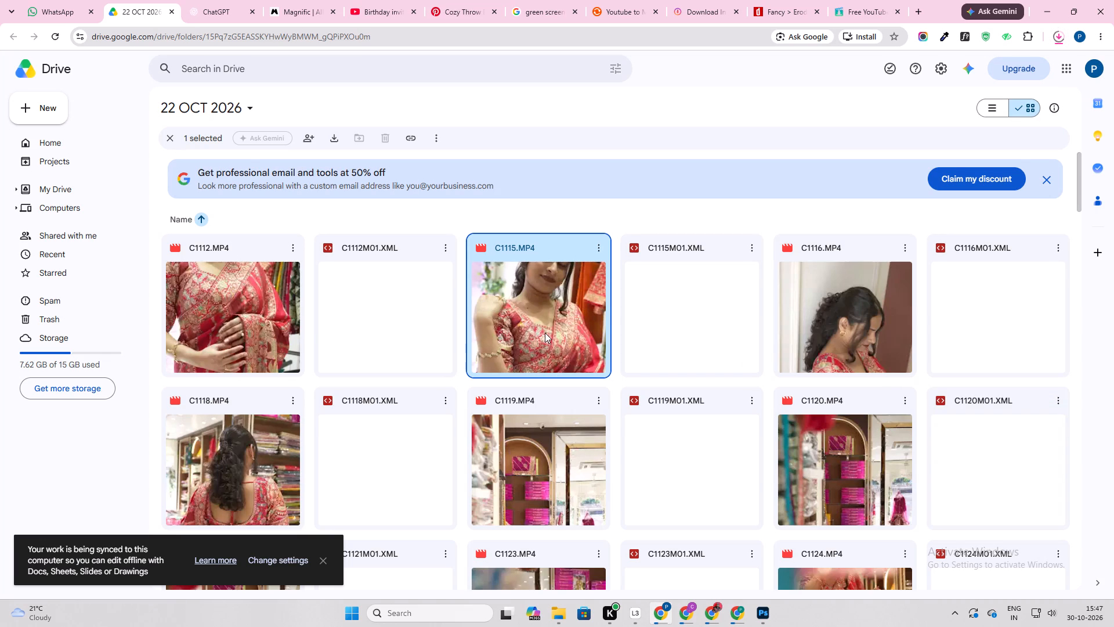
# Select the C1115.MP4 clip again and check the recent download history for the clip downloads' progress.
pyautogui.click(545, 333)
pyautogui.click(518, 293)
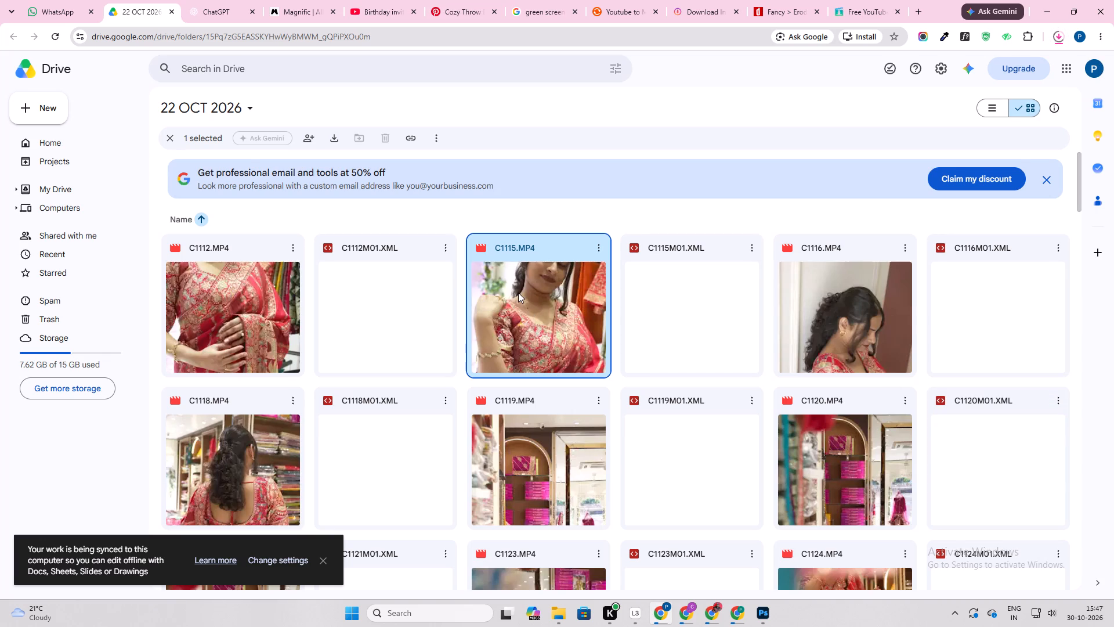
pyautogui.doubleClick(518, 293)
pyautogui.click(1059, 38)
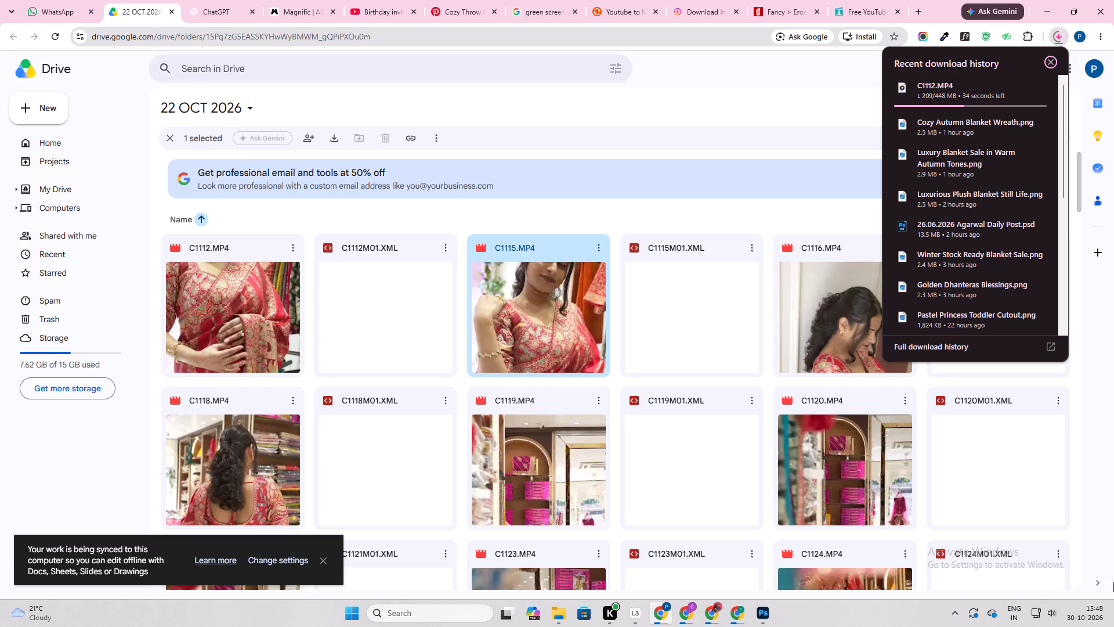
# Close the recent download history and hide the Drive side panel.
pyautogui.click(1098, 583)
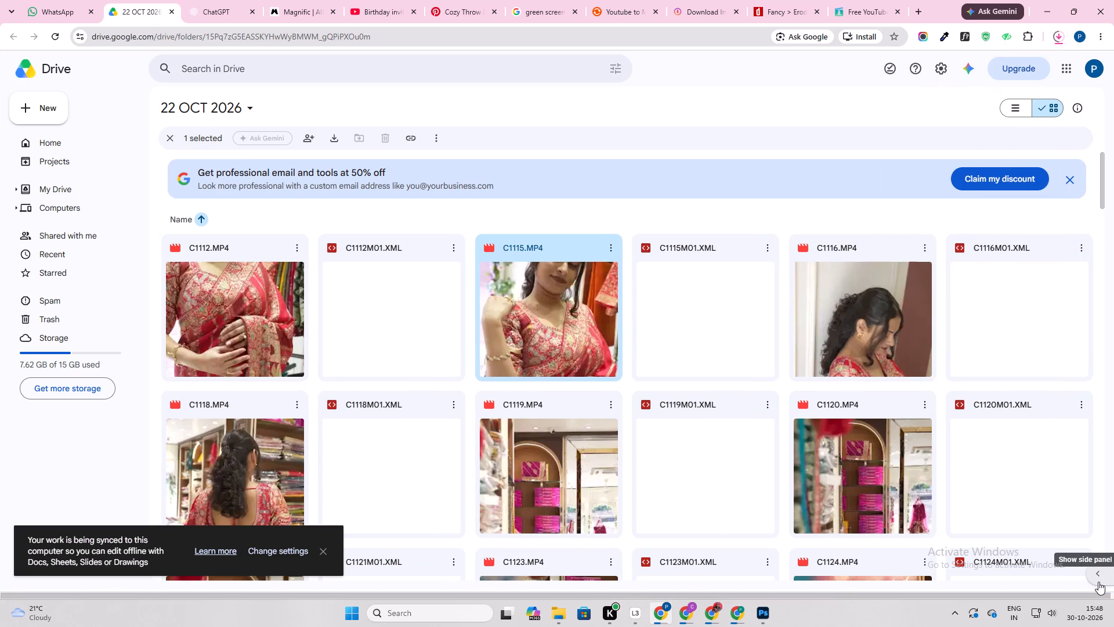
# Show the Drive side panel again and check the recent downloads.
pyautogui.click(1098, 582)
pyautogui.click(1064, 38)
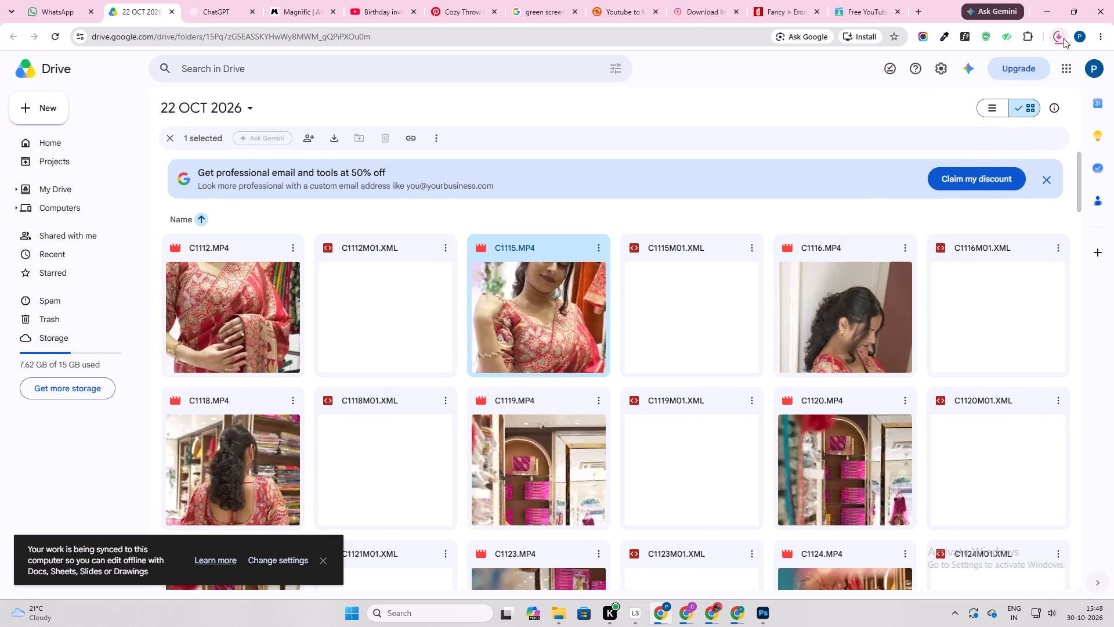
# Download the C1115.MP4 clip from its preview despite the missing virus scan, and close the preview.
pyautogui.doubleClick(537, 335)
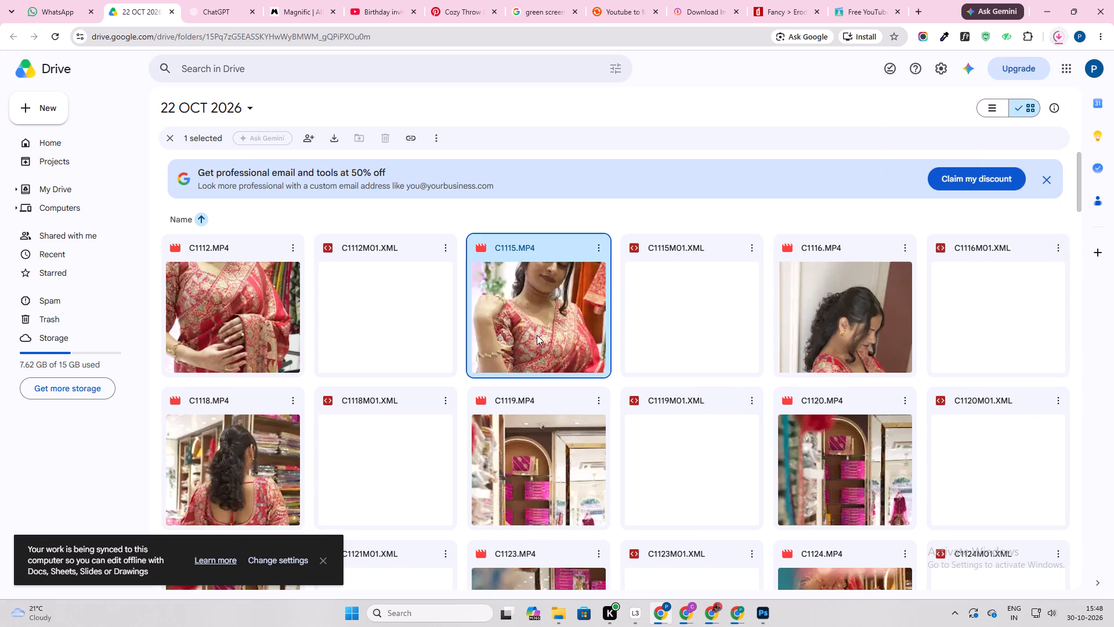
pyautogui.rightClick(533, 312)
pyautogui.doubleClick(480, 304)
pyautogui.click(322, 559)
pyautogui.click(650, 362)
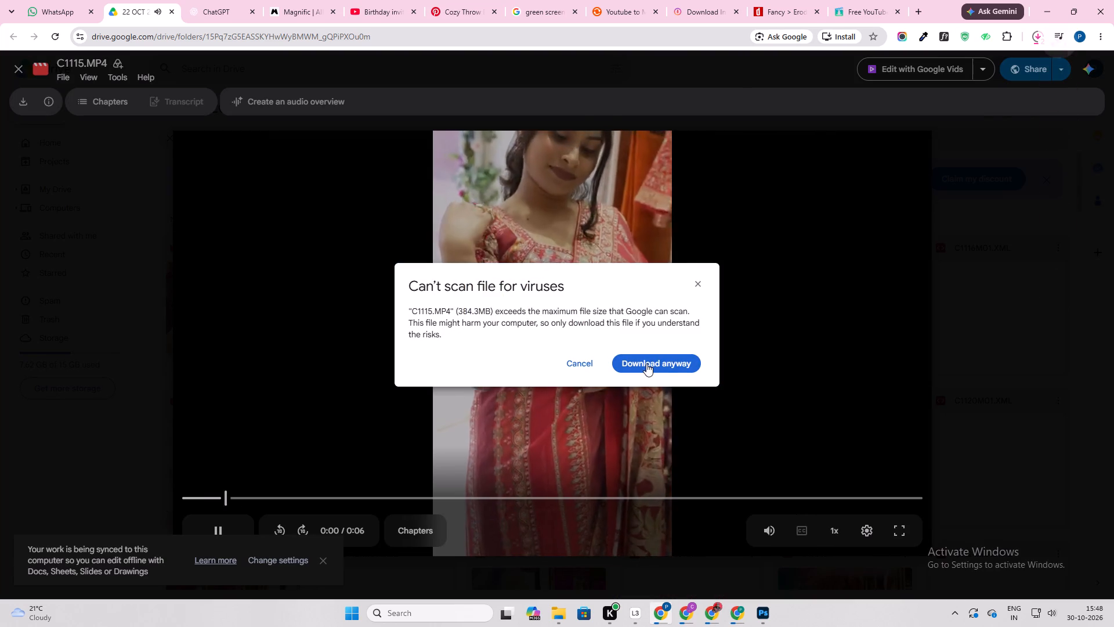
pyautogui.click(573, 366)
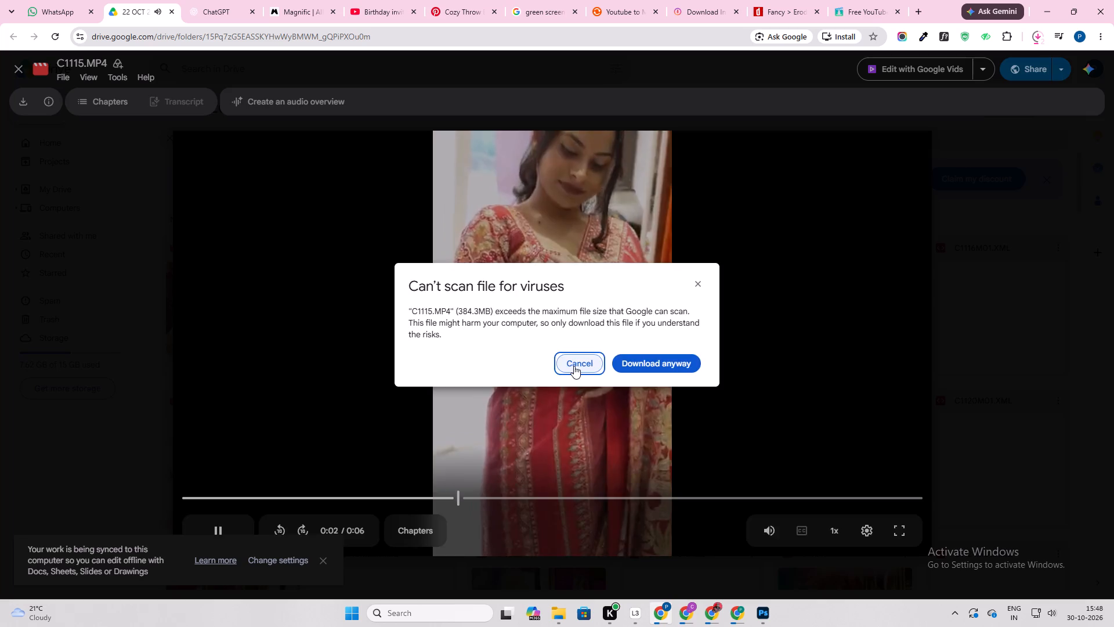
pyautogui.click(16, 63)
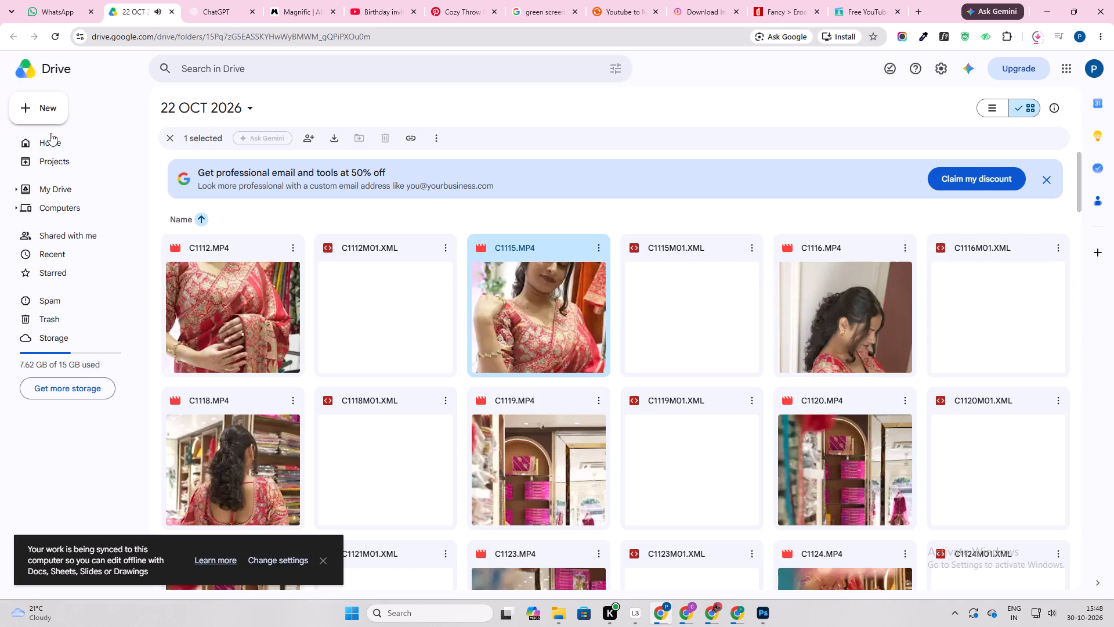
# Dismiss the offline sync notice, request the download of the C1116.MP4 clip, and check the recent download history for it.
pyautogui.click(867, 322)
pyautogui.doubleClick(867, 322)
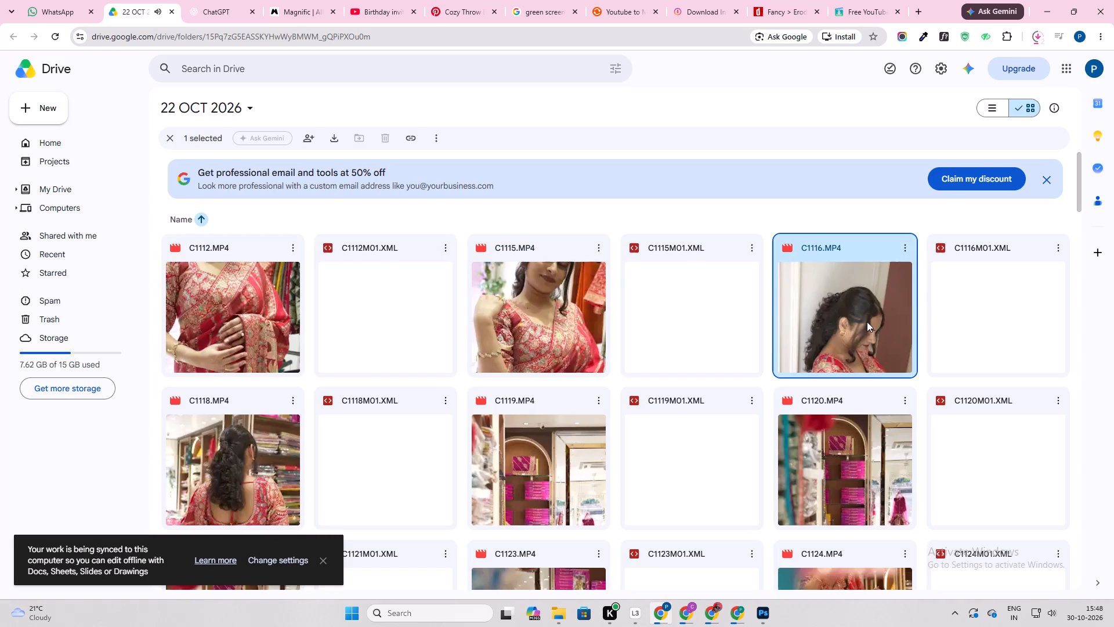
pyautogui.click(321, 560)
pyautogui.doubleClick(821, 351)
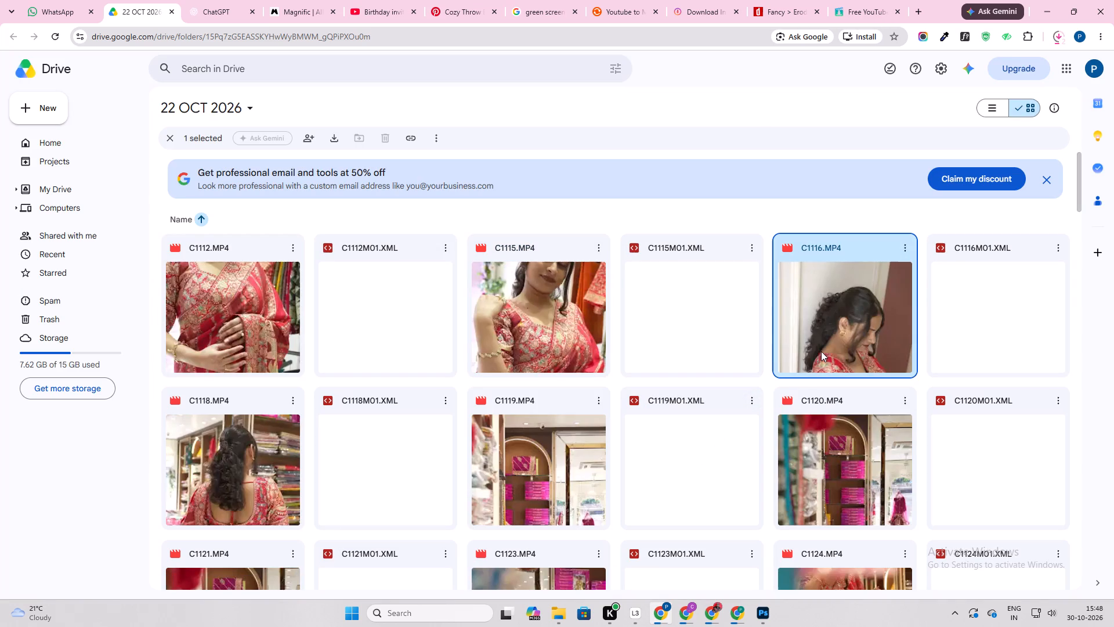
pyautogui.click(904, 248)
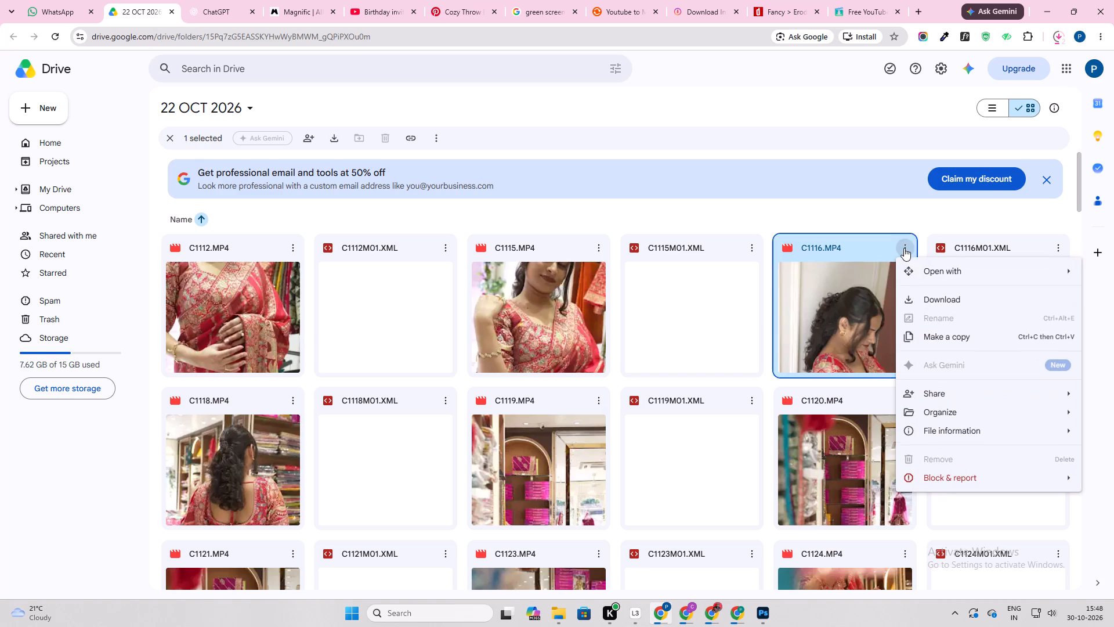
pyautogui.click(915, 304)
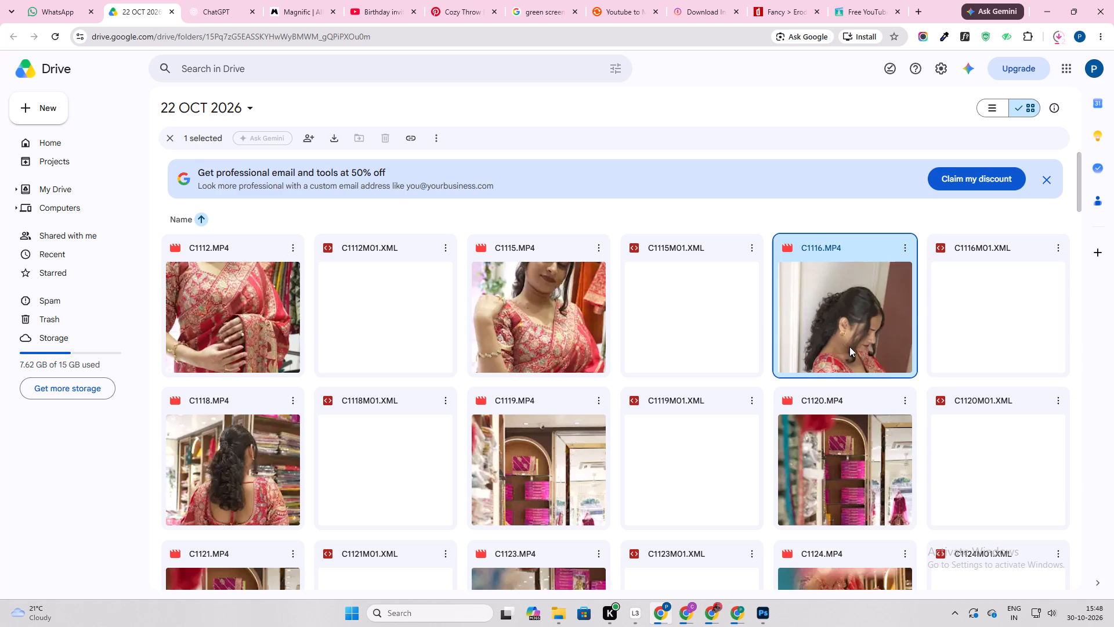
pyautogui.click(1060, 34)
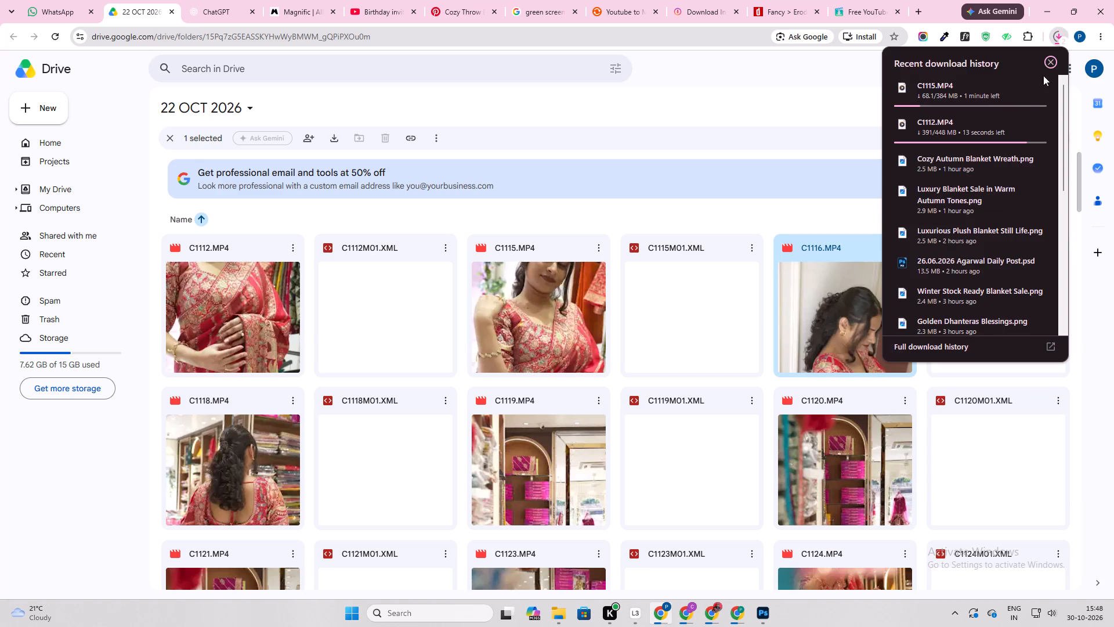
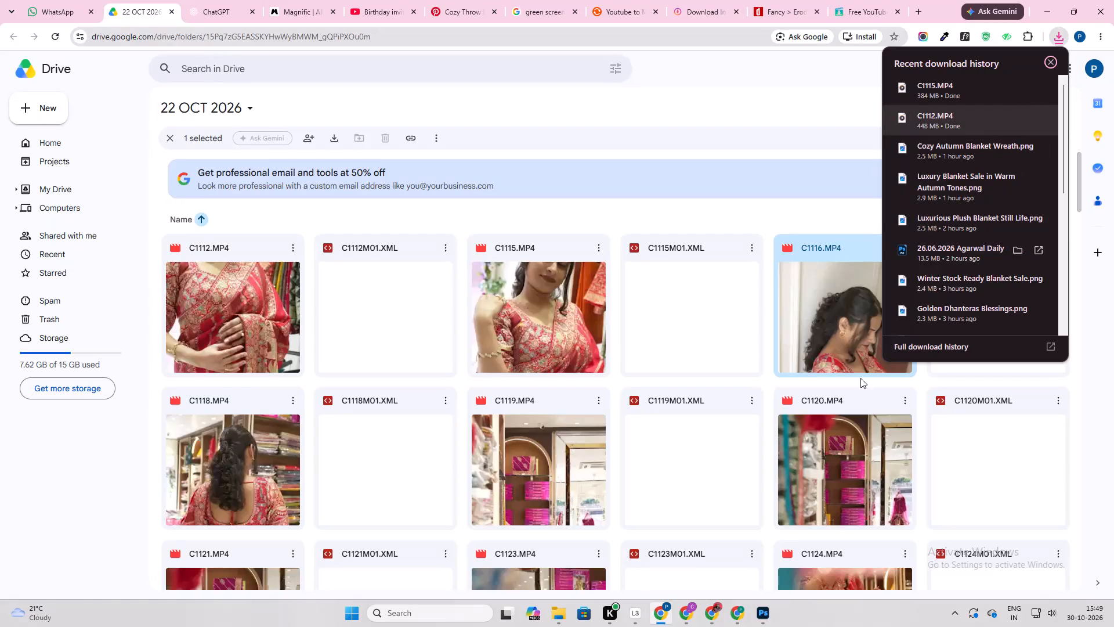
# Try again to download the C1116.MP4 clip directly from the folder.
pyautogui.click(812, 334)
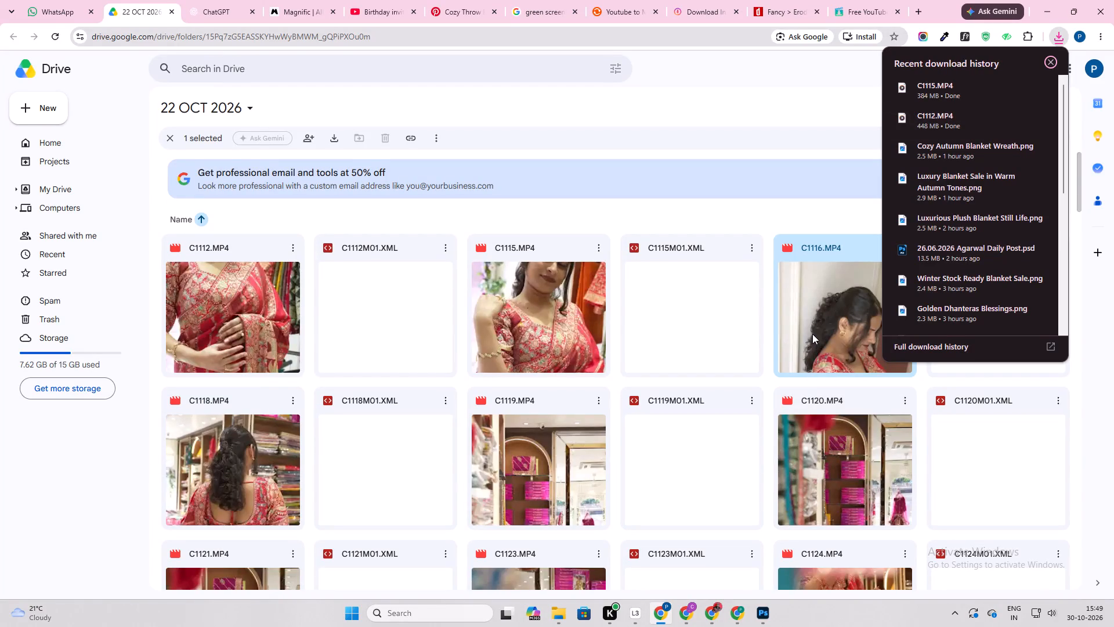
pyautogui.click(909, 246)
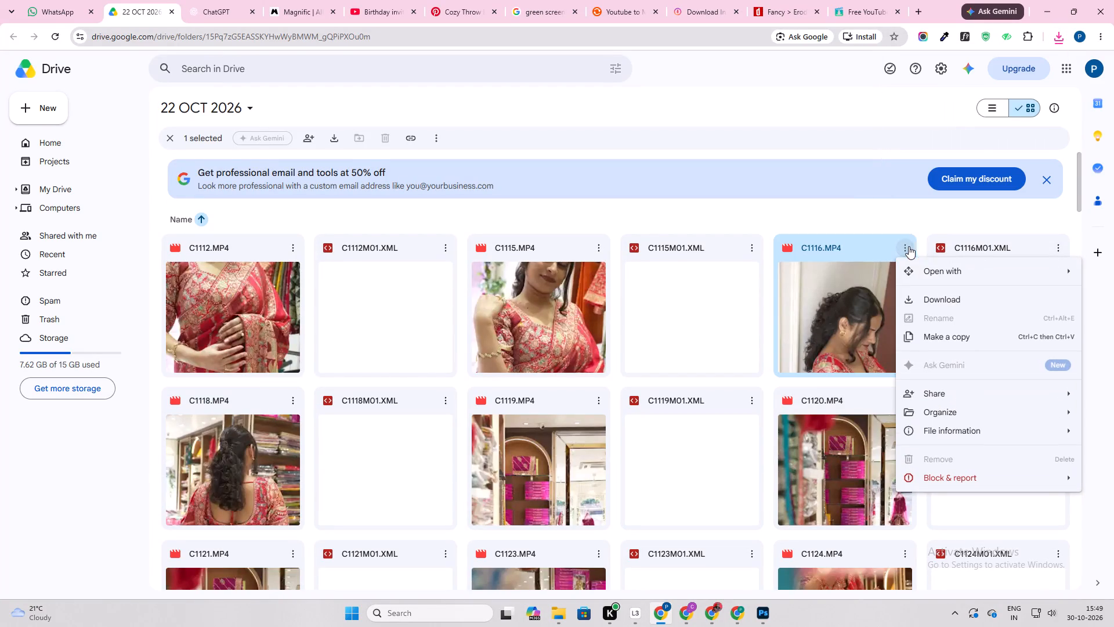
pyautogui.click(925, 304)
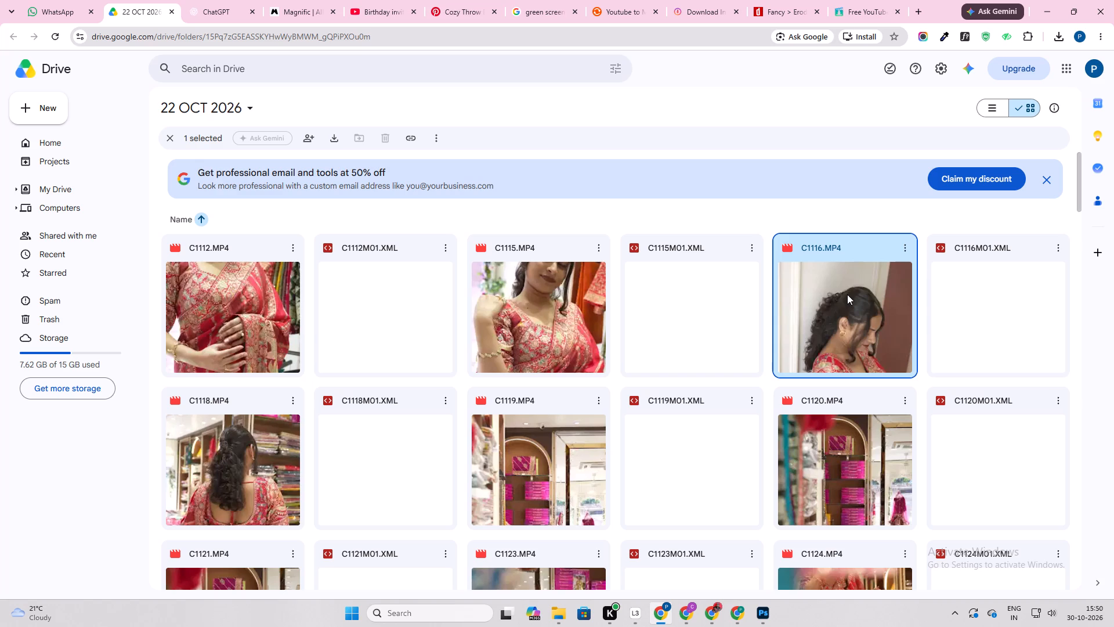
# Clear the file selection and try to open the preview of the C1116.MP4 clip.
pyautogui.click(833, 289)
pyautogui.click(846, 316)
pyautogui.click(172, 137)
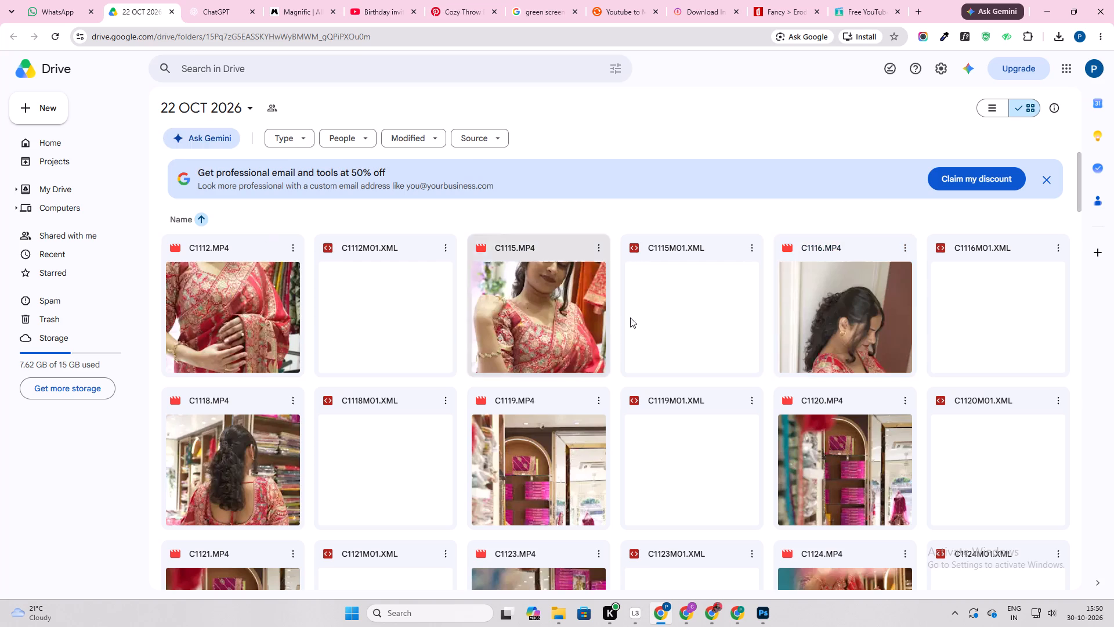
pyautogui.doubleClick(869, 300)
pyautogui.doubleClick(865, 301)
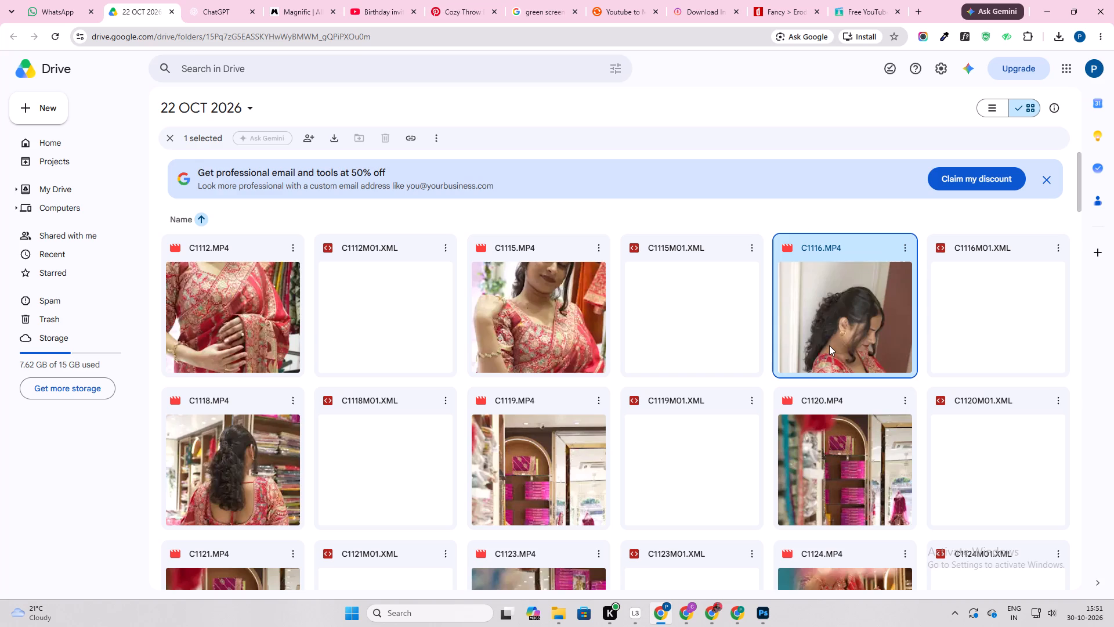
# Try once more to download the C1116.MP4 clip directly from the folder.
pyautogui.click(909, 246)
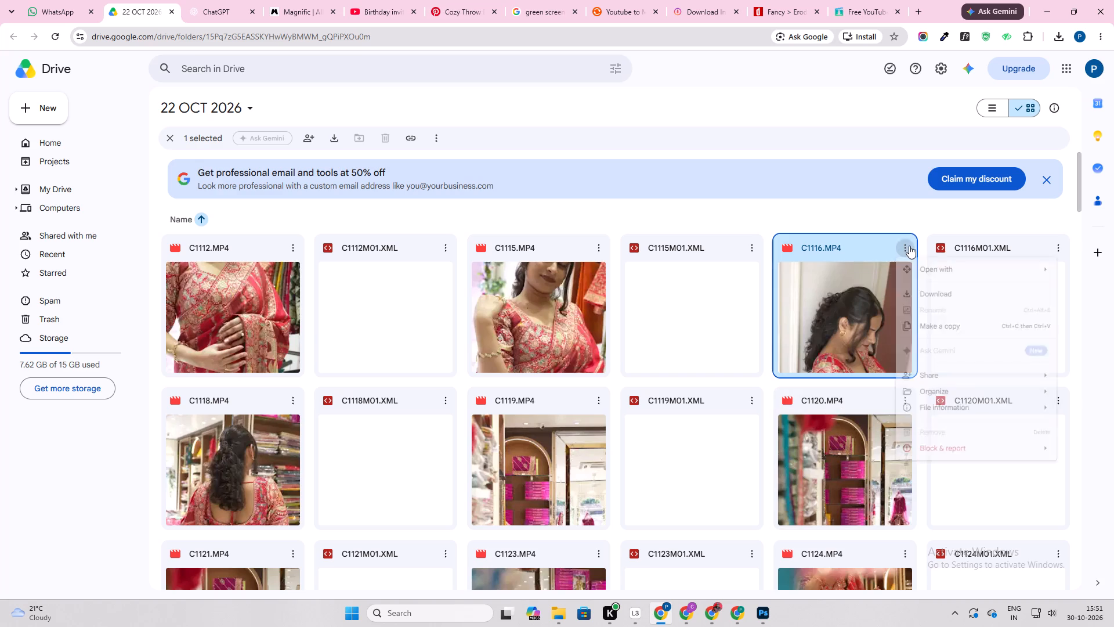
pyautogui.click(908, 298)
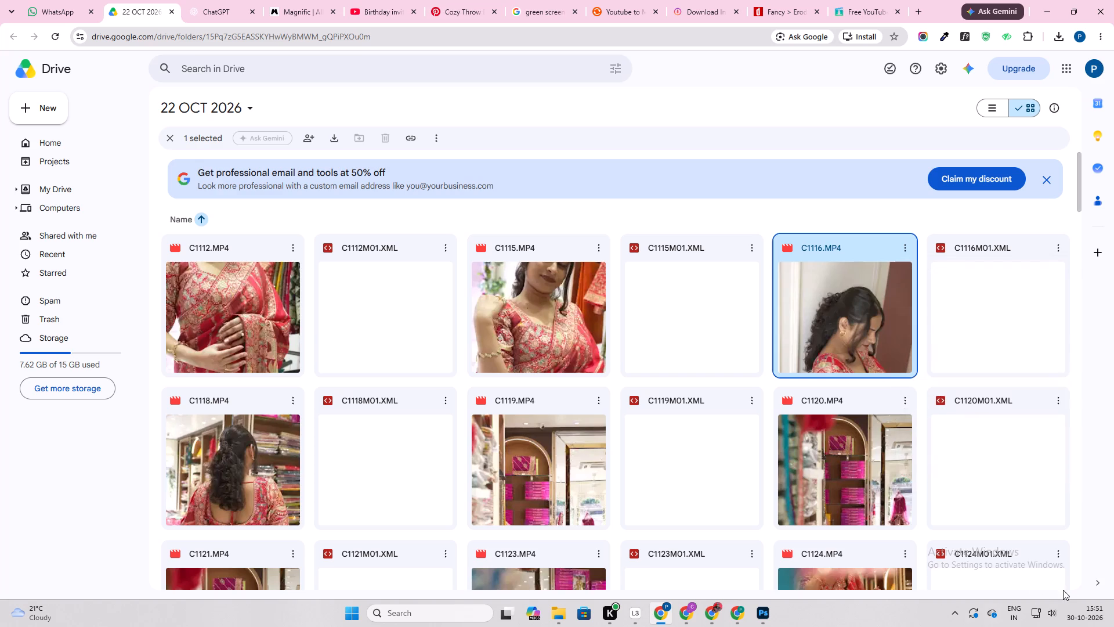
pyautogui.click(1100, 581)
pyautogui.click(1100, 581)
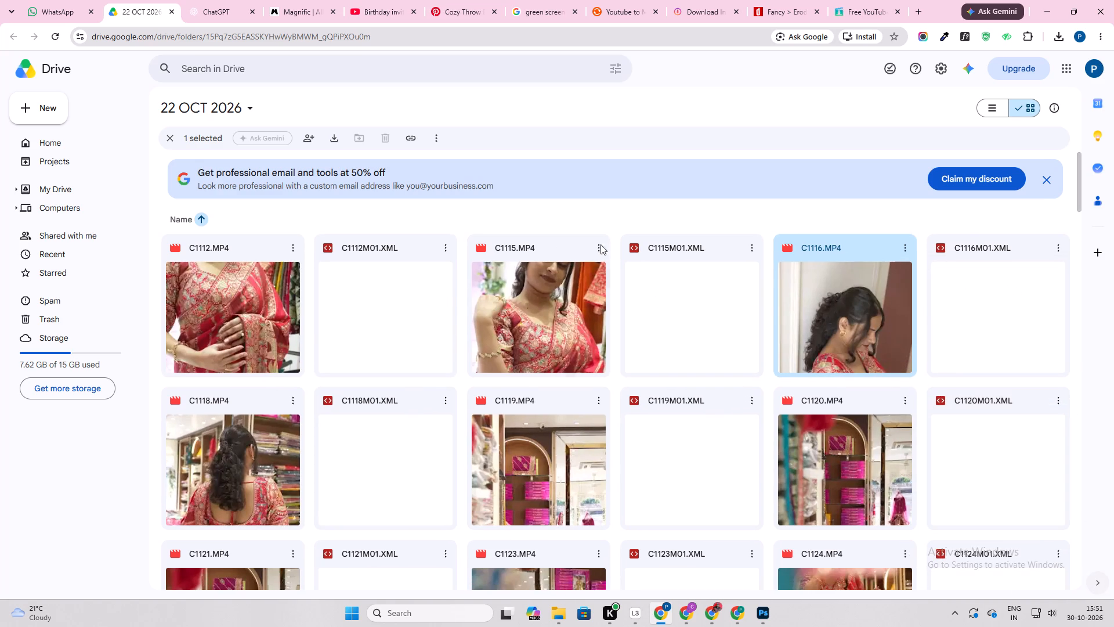
# Dismiss the promotional banner offering professional email and tools at 50% off.
pyautogui.click(1045, 179)
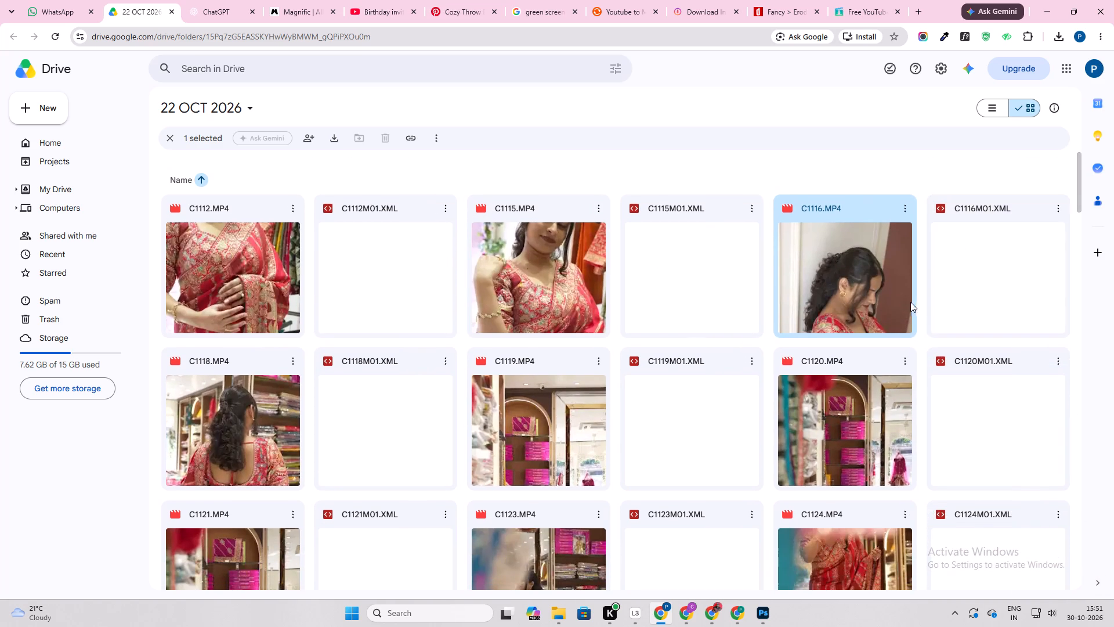
# Check the recent download history for the C1116.MP4 clip and close the history.
pyautogui.click(1064, 34)
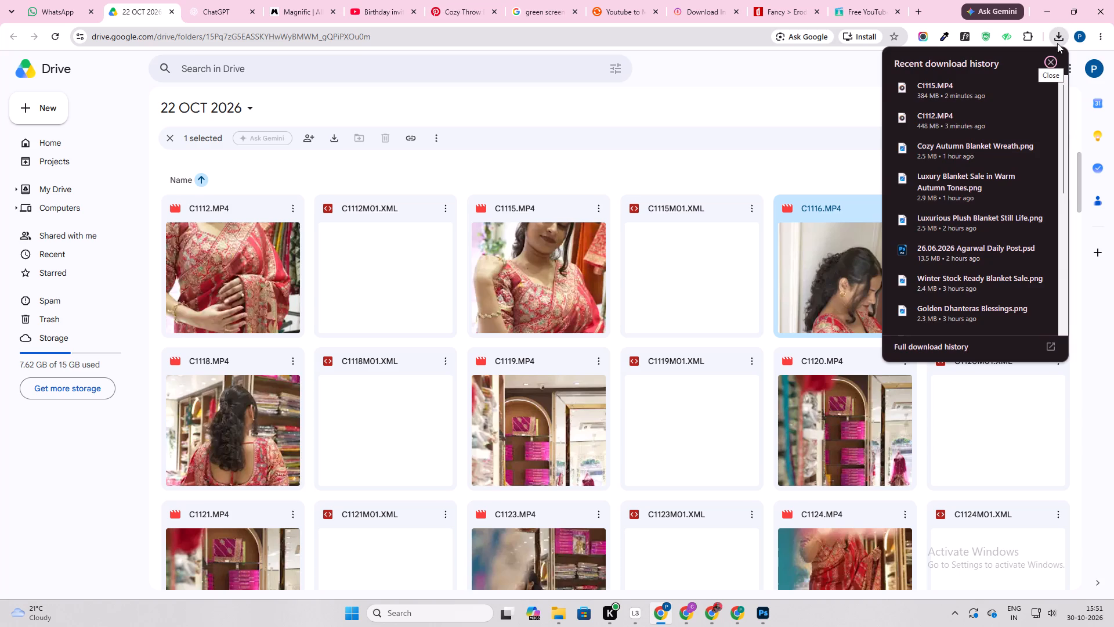
pyautogui.click(772, 107)
# Open the C1116.MP4 clip in a new tab, download it despite the missing virus scan, and return to the folder.
pyautogui.doubleClick(814, 287)
pyautogui.tripleClick(814, 287)
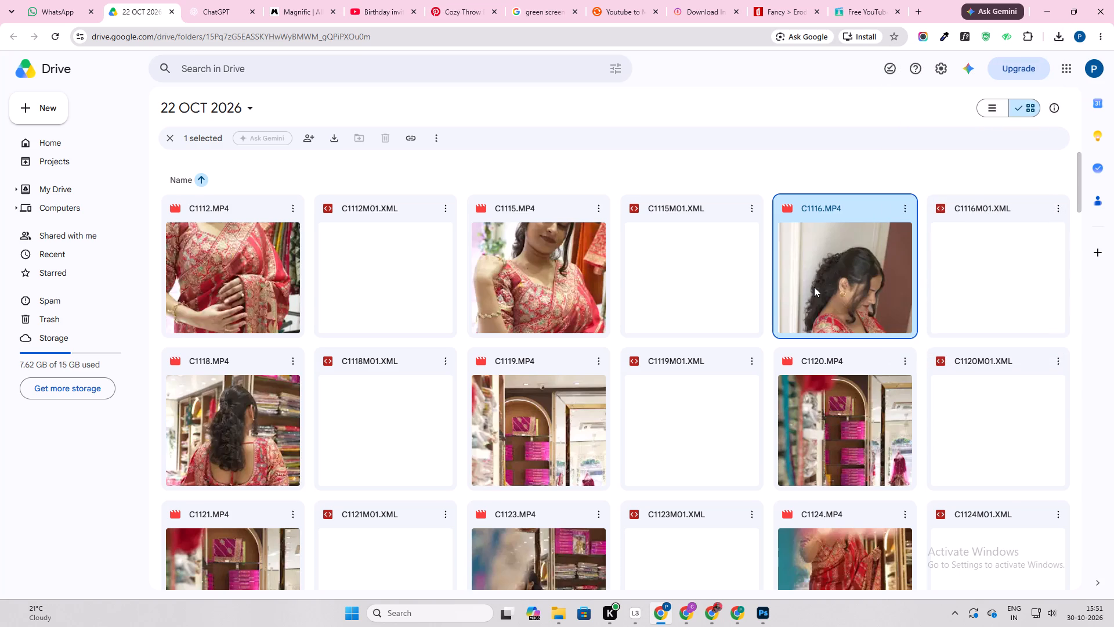
pyautogui.rightClick(815, 286)
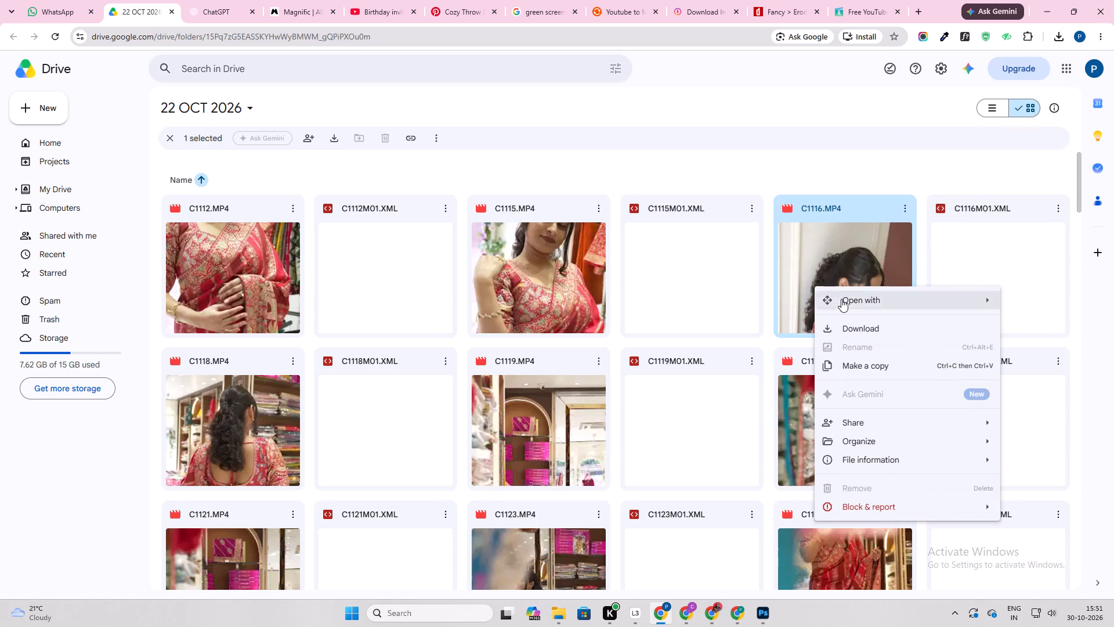
pyautogui.click(841, 299)
pyautogui.click(685, 320)
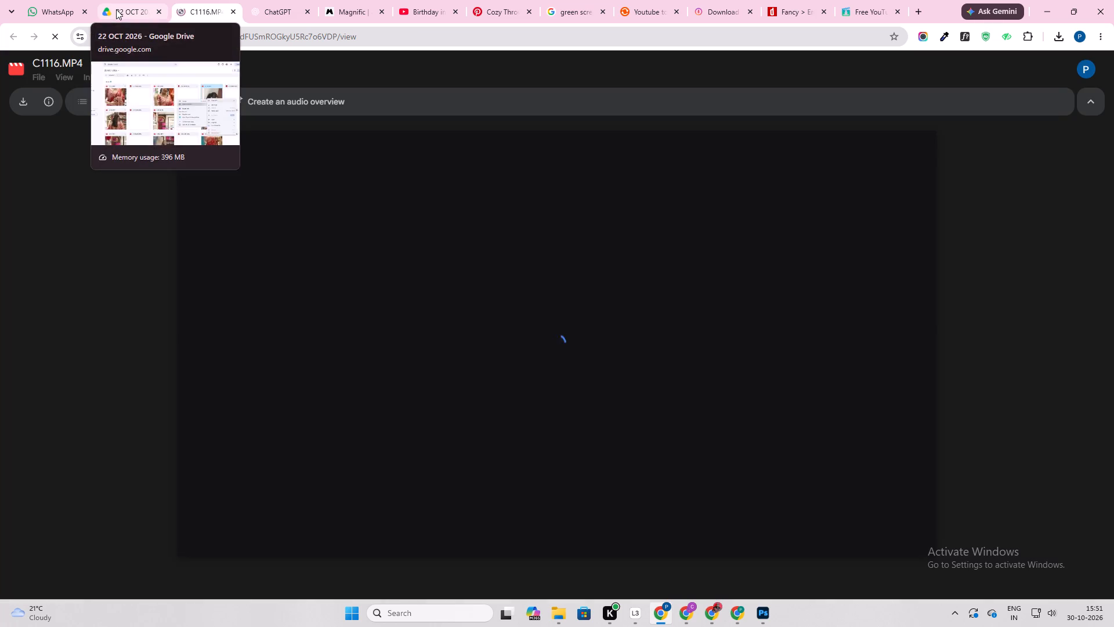
pyautogui.click(23, 99)
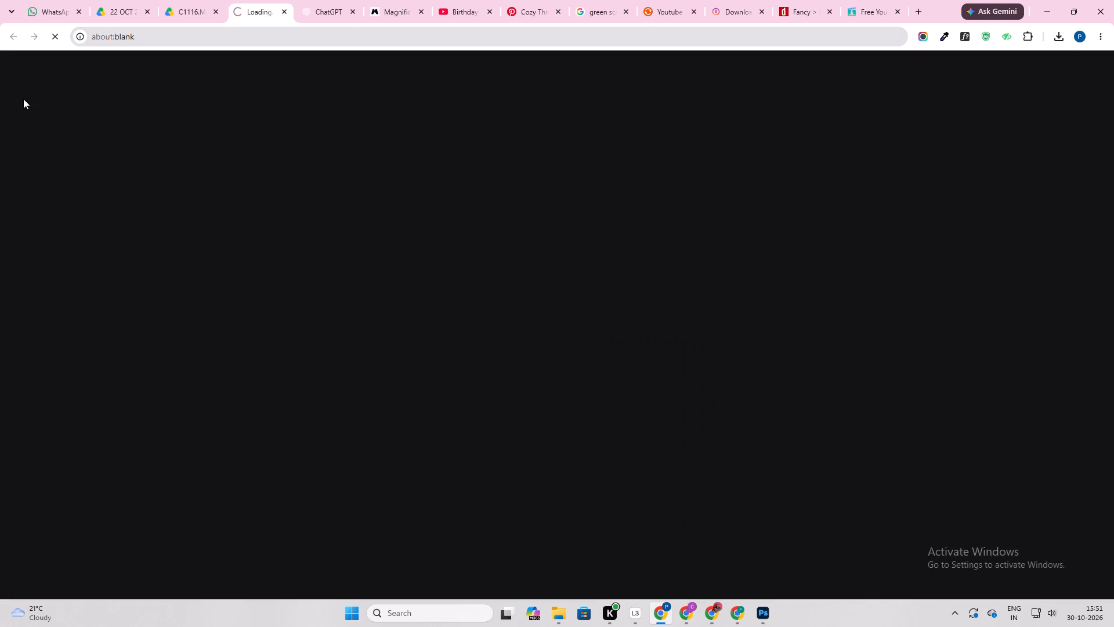
pyautogui.click(484, 142)
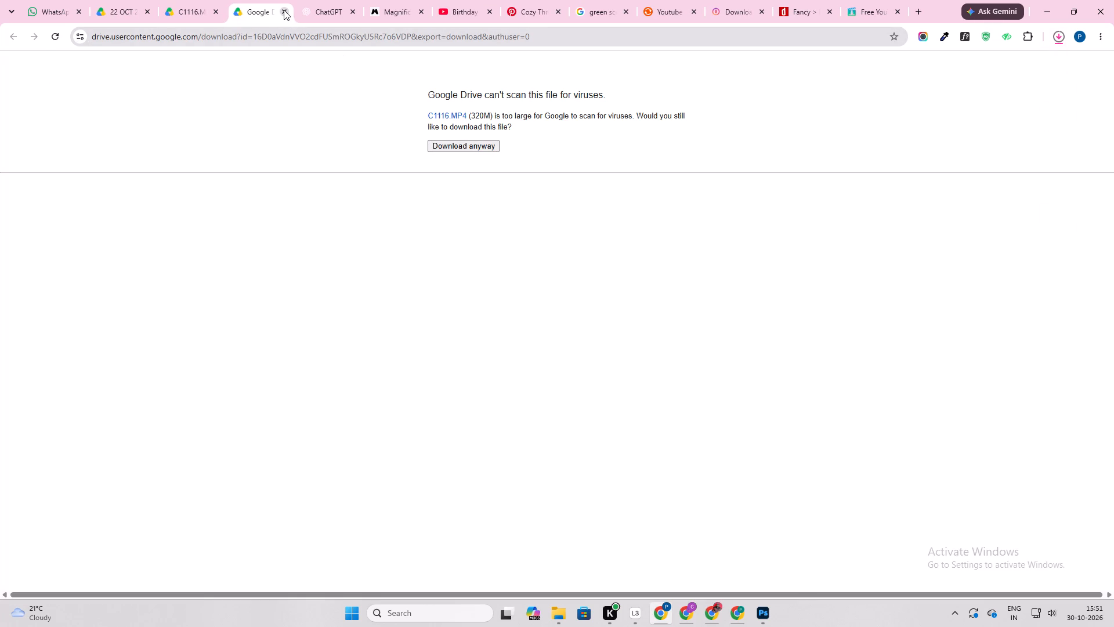
pyautogui.click(284, 10)
pyautogui.click(216, 11)
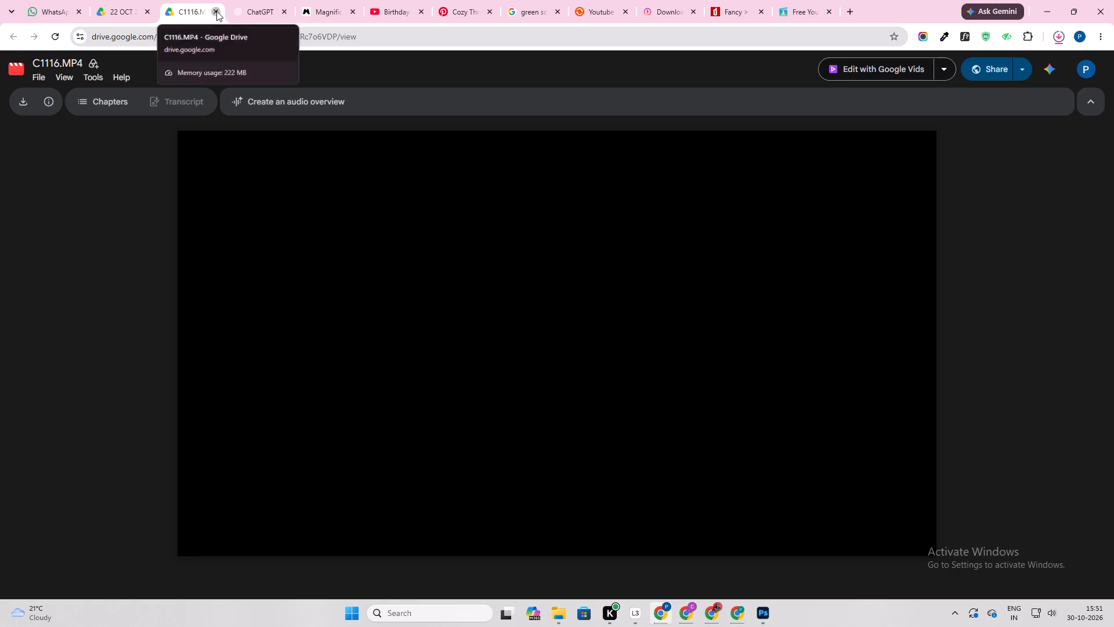
pyautogui.click(143, 19)
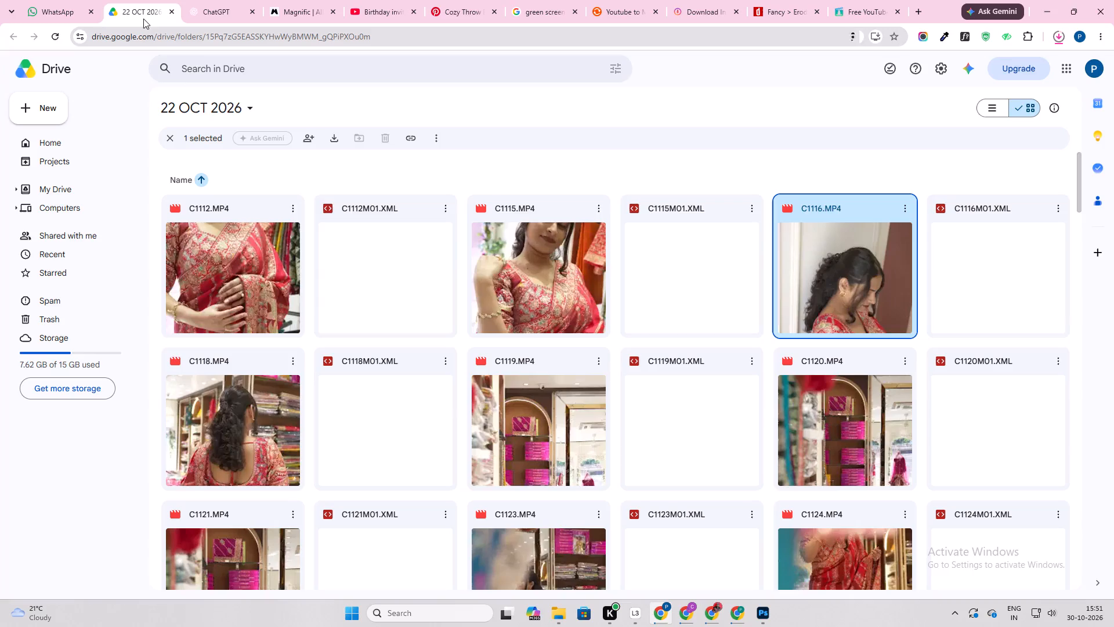
# Open the C1118.MP4 clip in a new tab, download it despite the missing virus scan, and return to the folder.
pyautogui.doubleClick(261, 427)
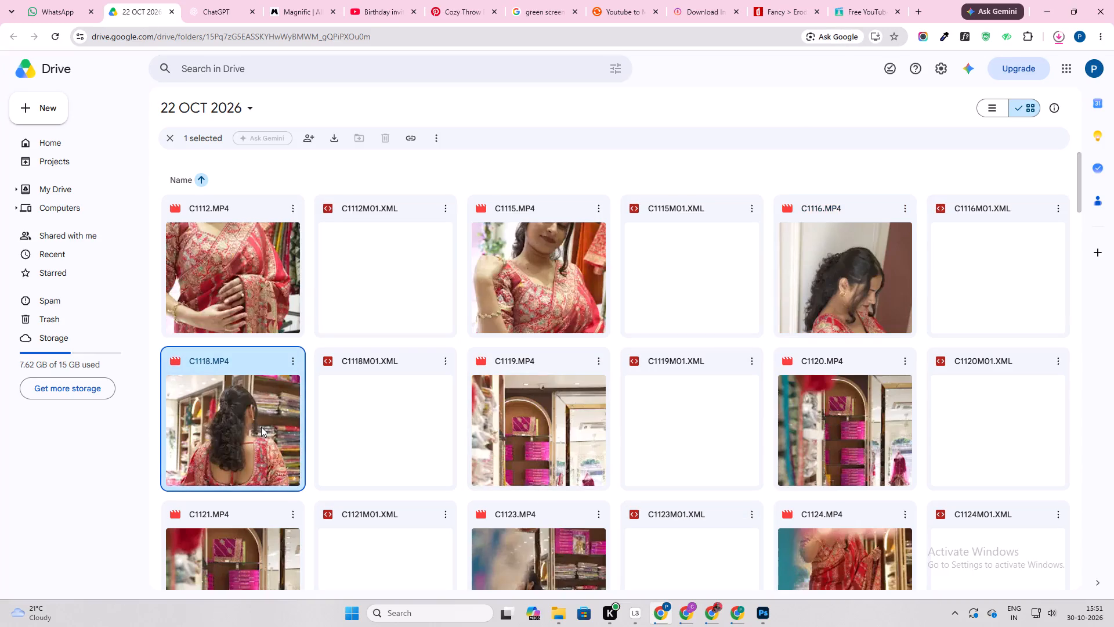
pyautogui.click(295, 356)
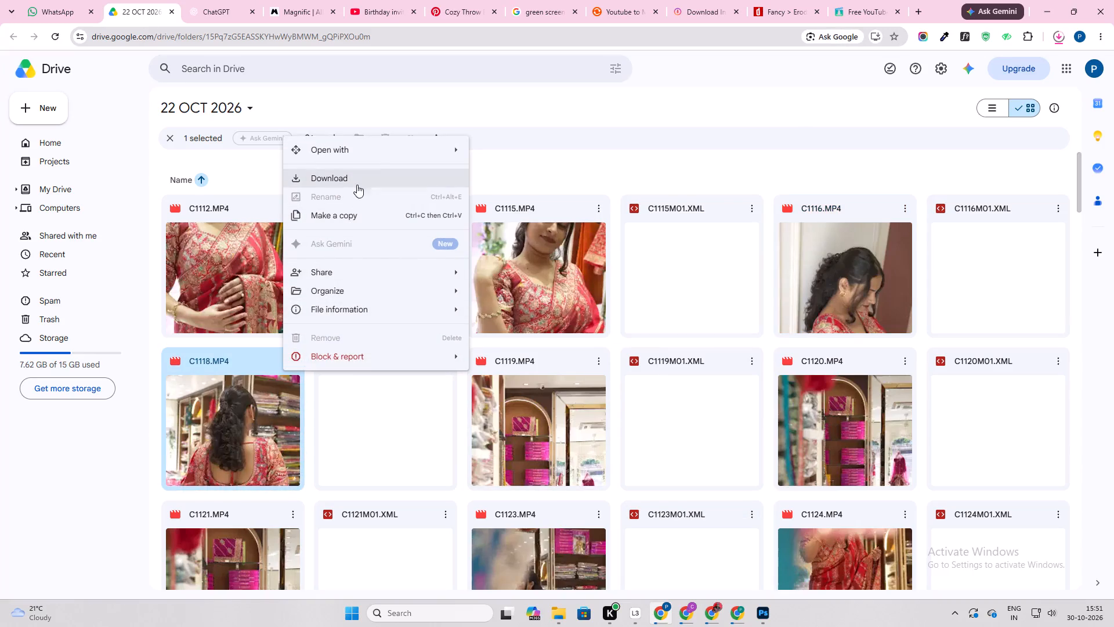
pyautogui.click(423, 147)
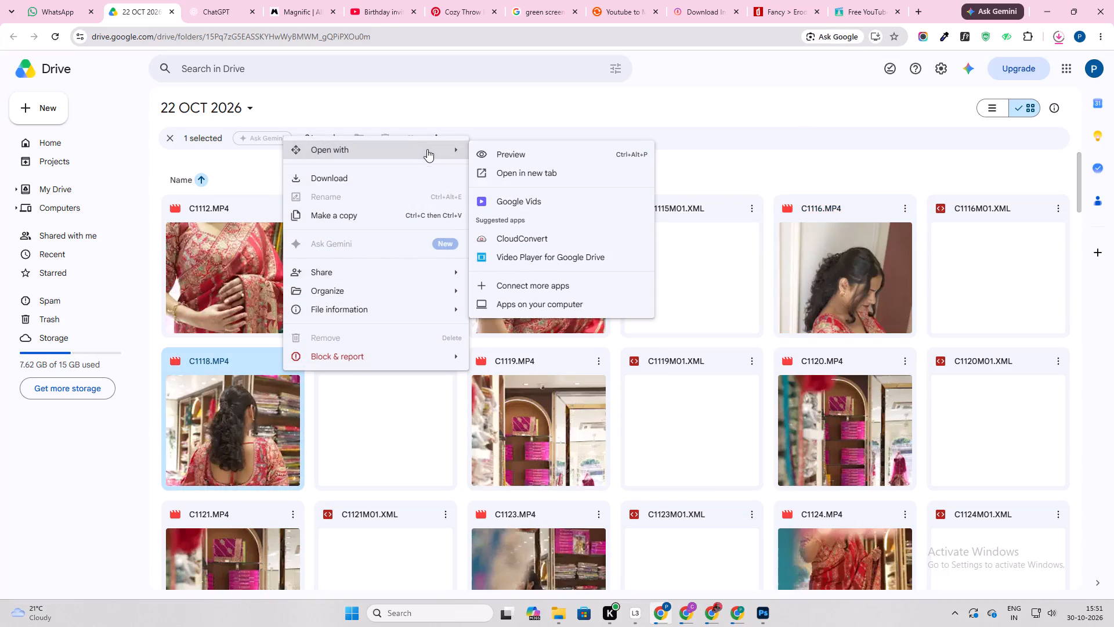
pyautogui.click(538, 174)
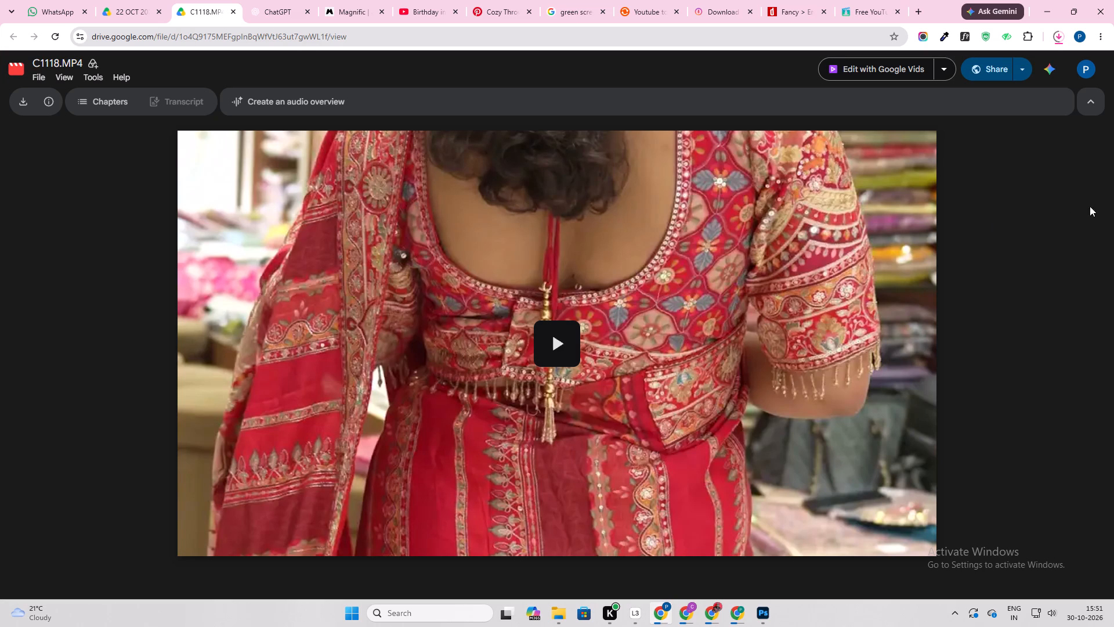
pyautogui.click(26, 100)
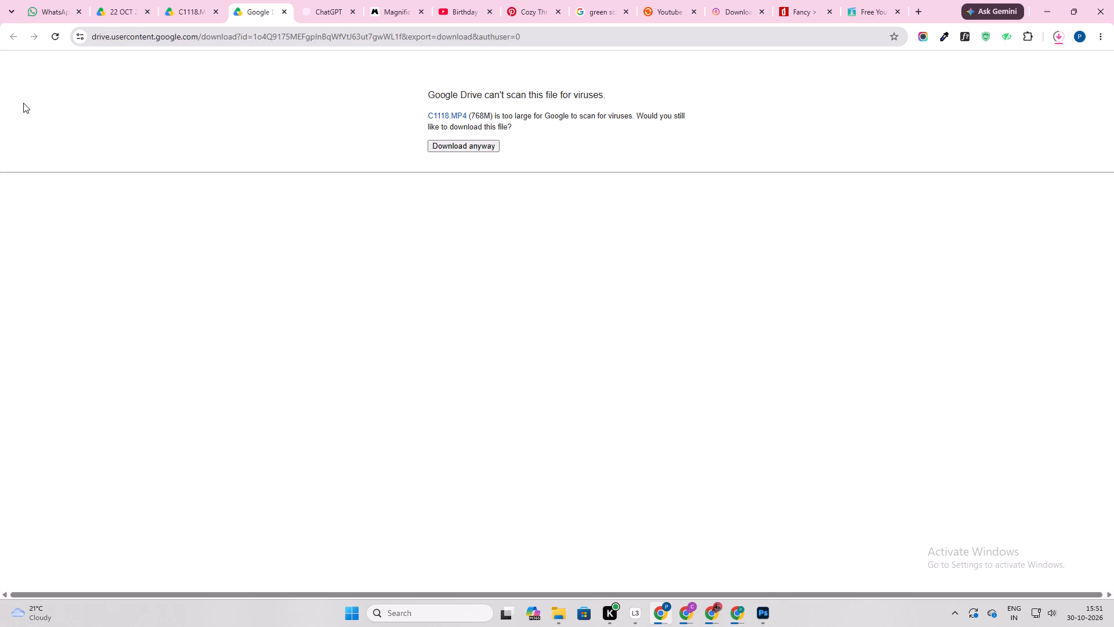
pyautogui.click(436, 148)
pyautogui.click(284, 8)
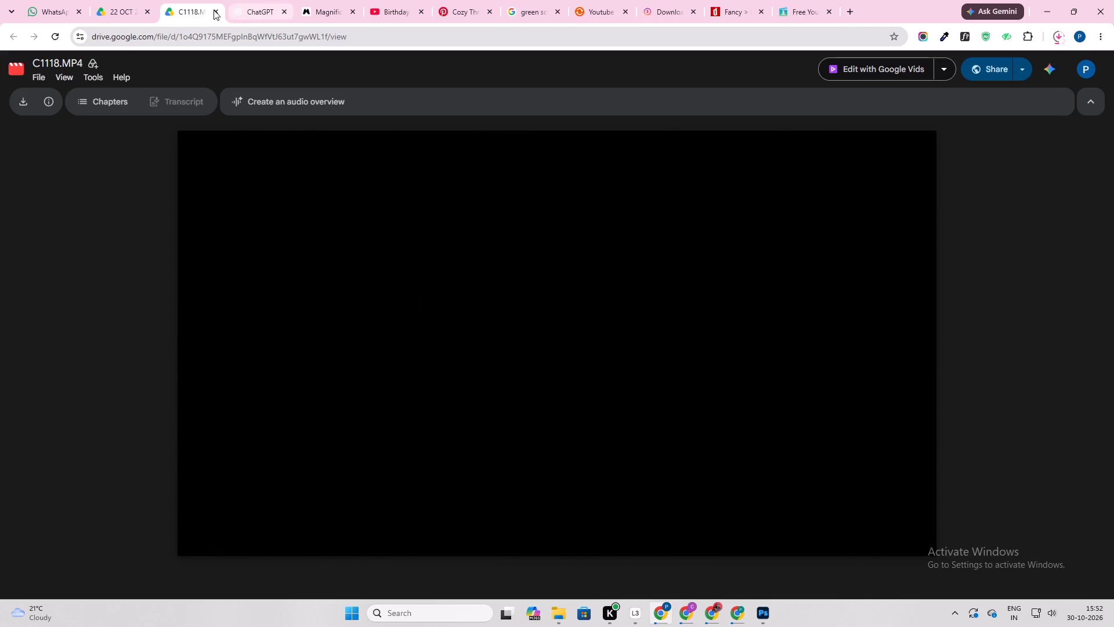
pyautogui.click(212, 11)
pyautogui.click(124, 10)
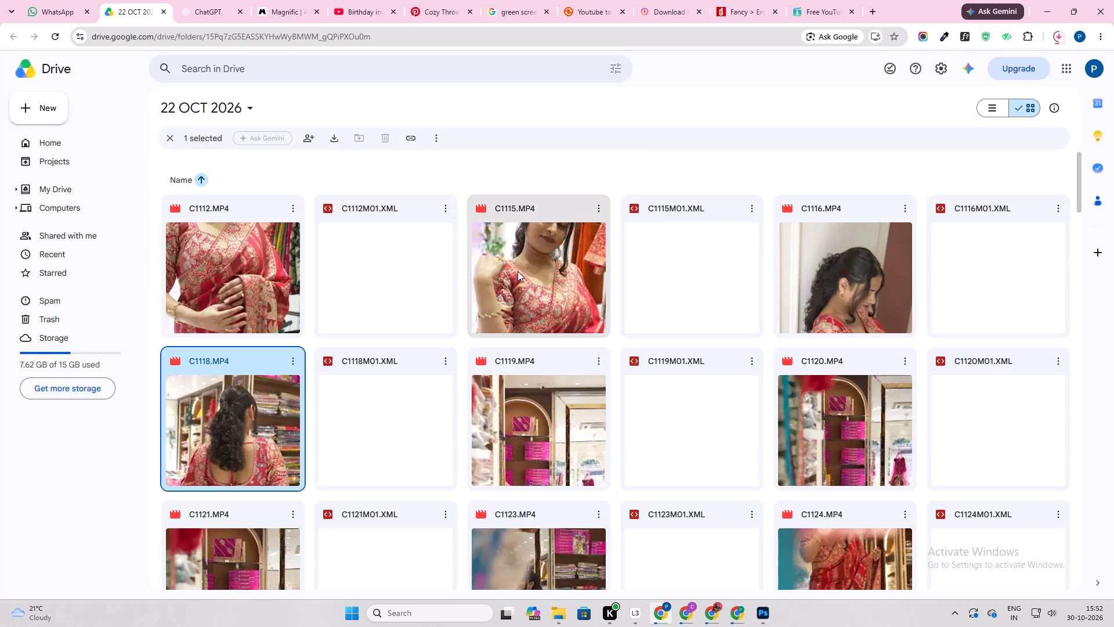
# Open the C1119.MP4 clip in a new tab, download it despite the missing virus scan, and return to the folder.
pyautogui.scroll(-2, 518, 271)
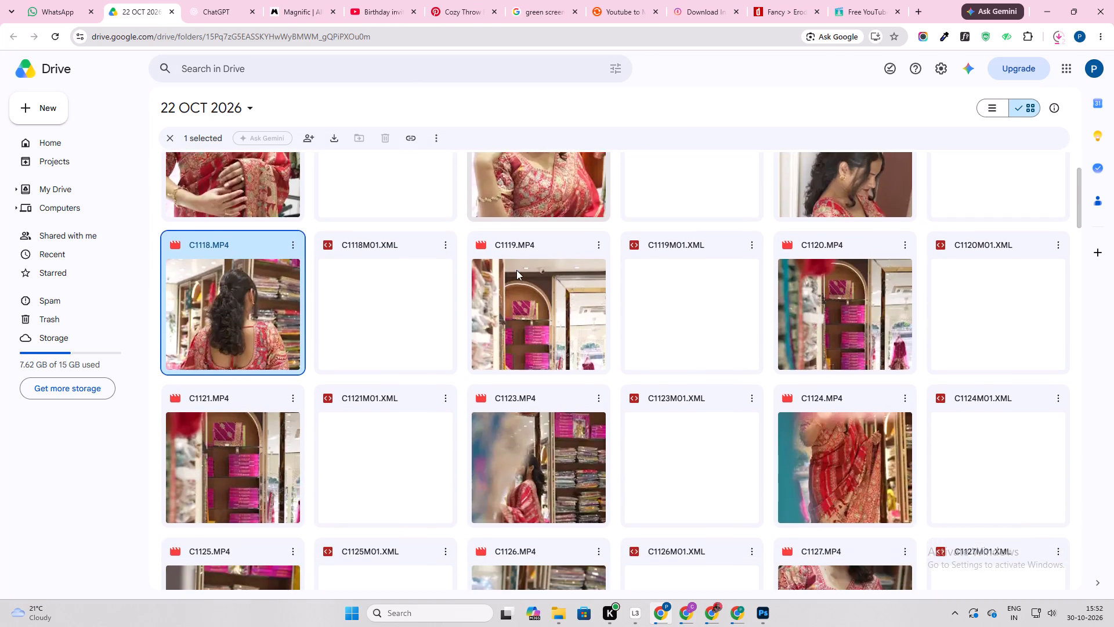
pyautogui.scroll(-4, 516, 270)
pyautogui.scroll(2, 513, 268)
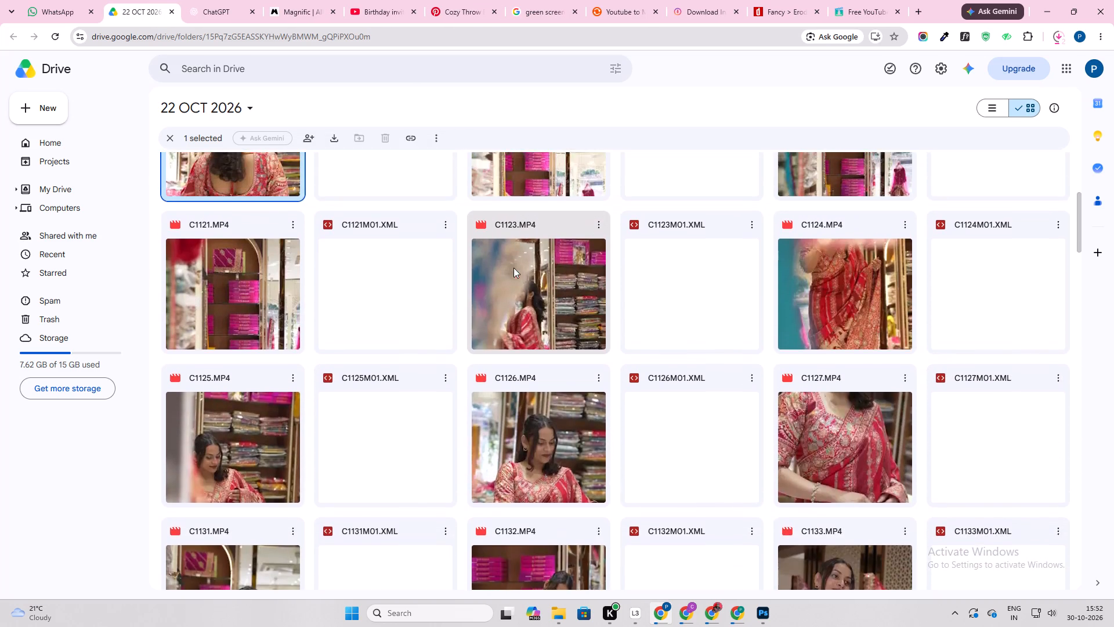
pyautogui.scroll(2, 513, 268)
pyautogui.click(527, 296)
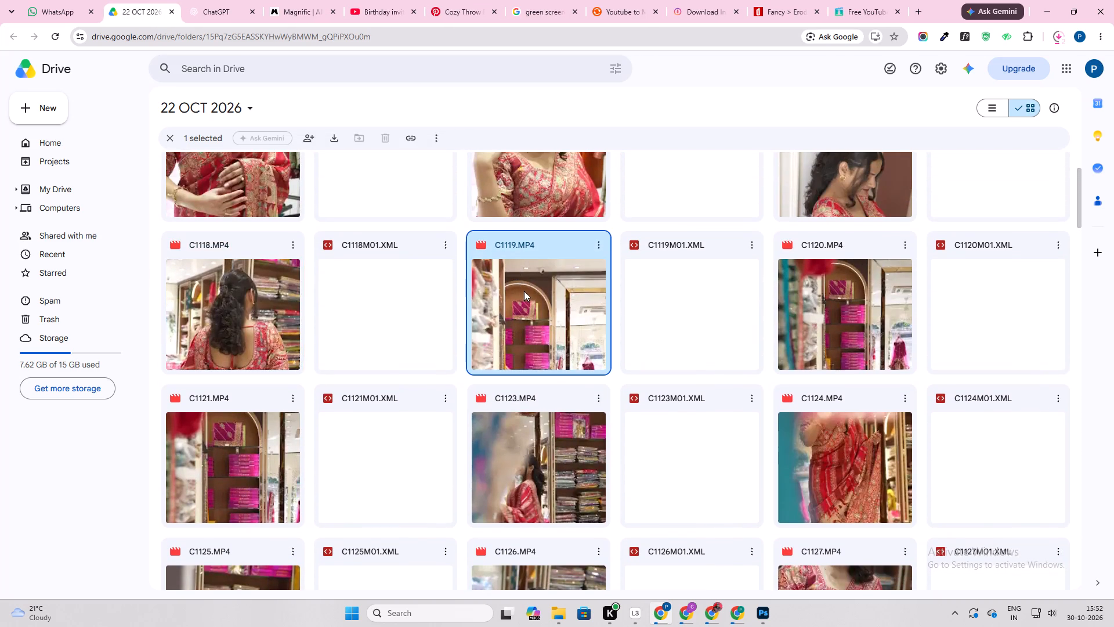
pyautogui.rightClick(523, 290)
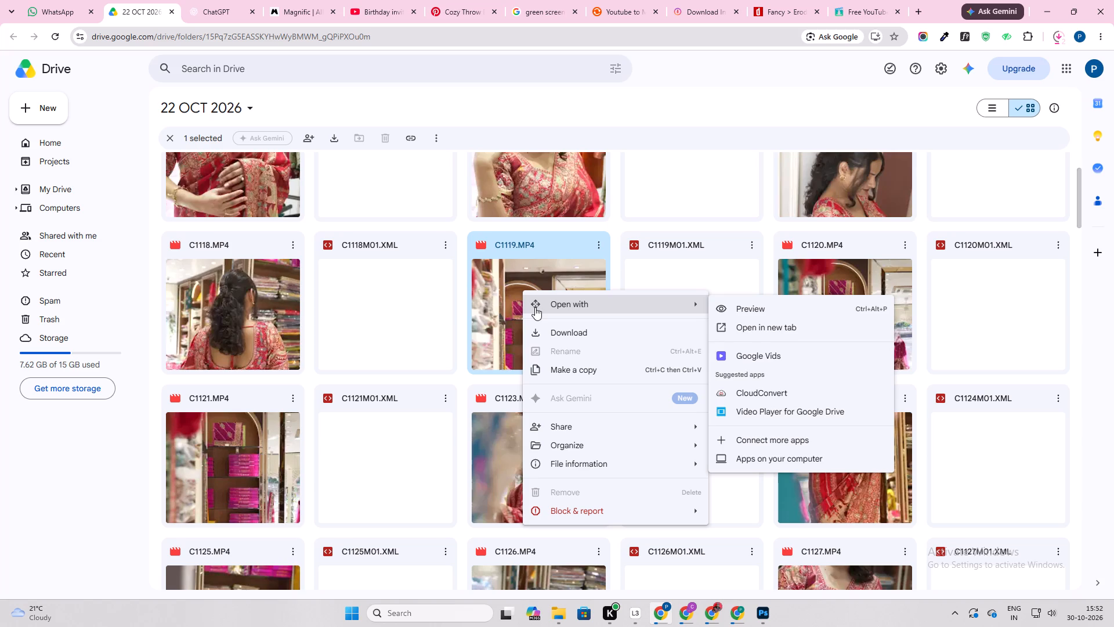
pyautogui.click(745, 331)
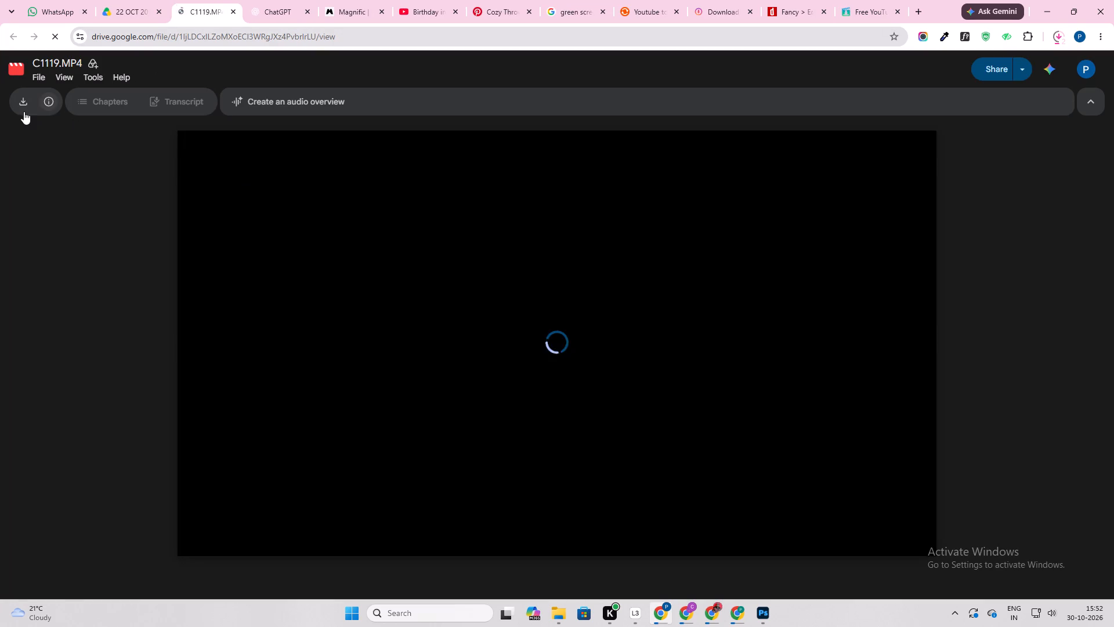
pyautogui.click(22, 108)
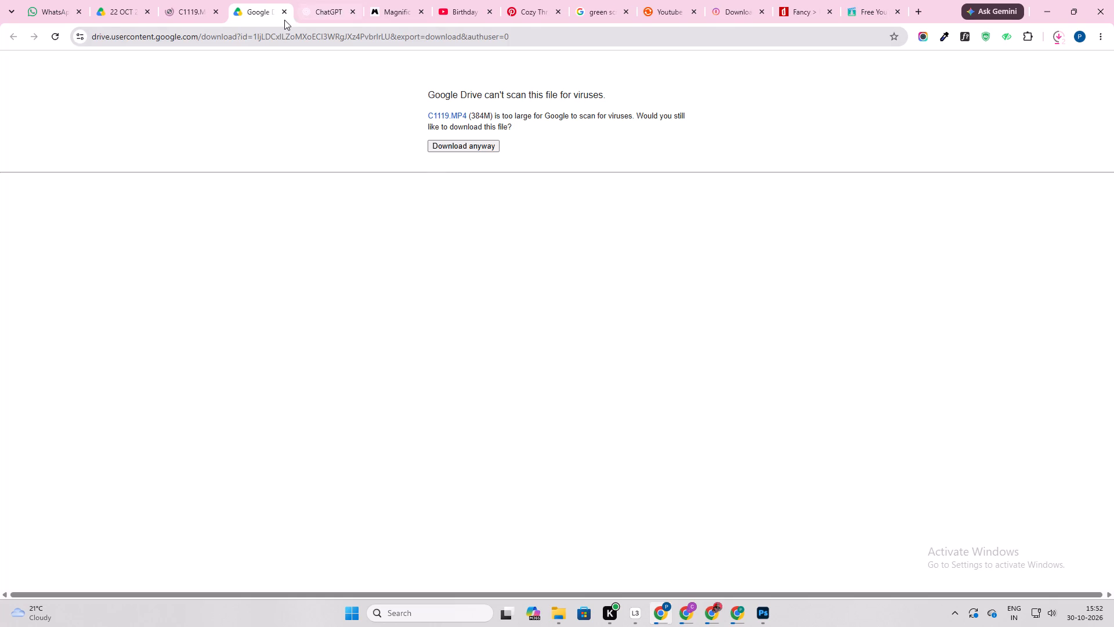
pyautogui.click(451, 146)
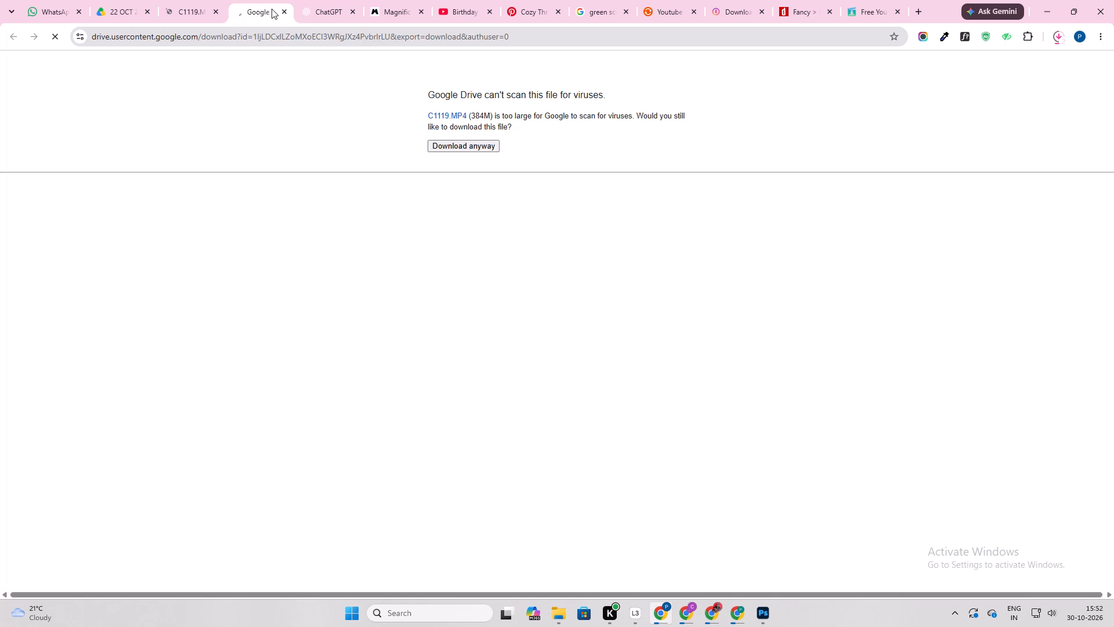
pyautogui.click(283, 8)
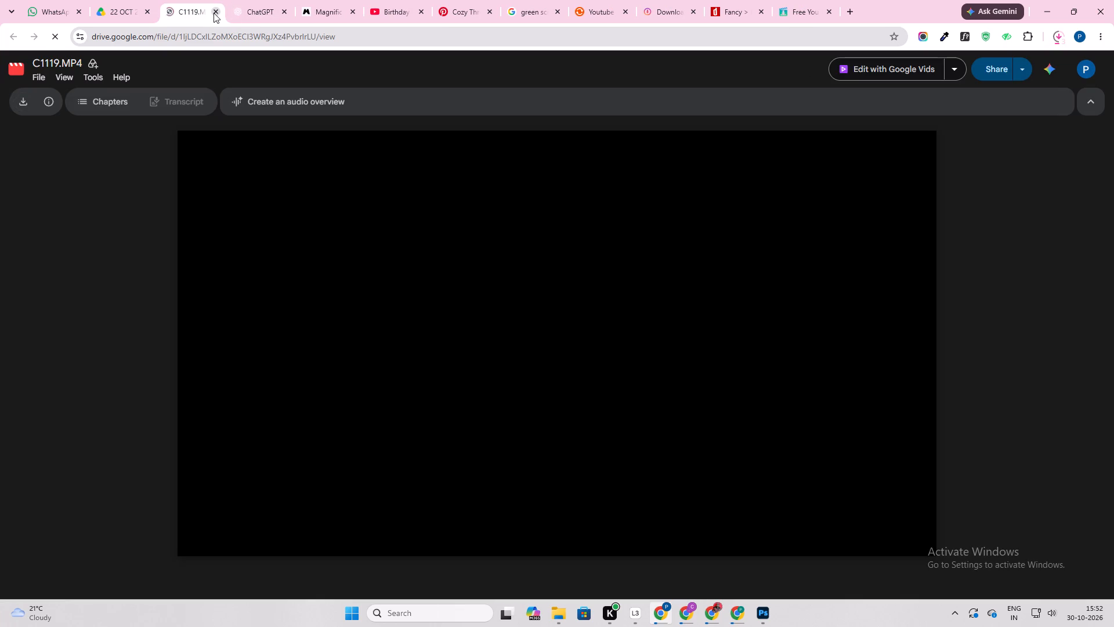
pyautogui.click(214, 13)
pyautogui.click(117, 8)
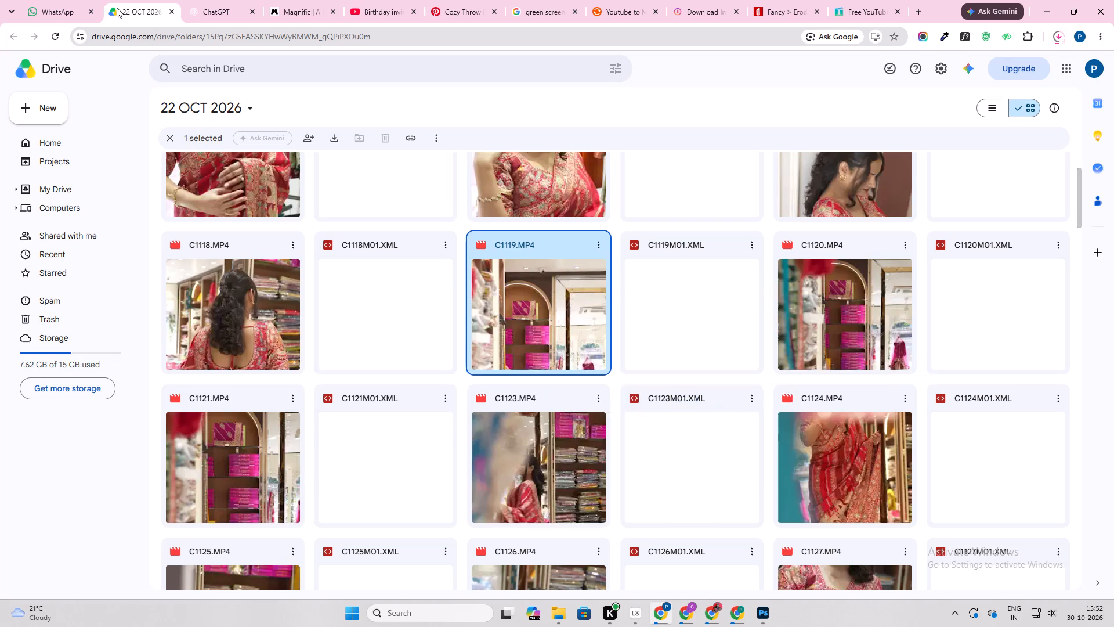
pyautogui.doubleClick(854, 287)
pyautogui.rightClick(854, 287)
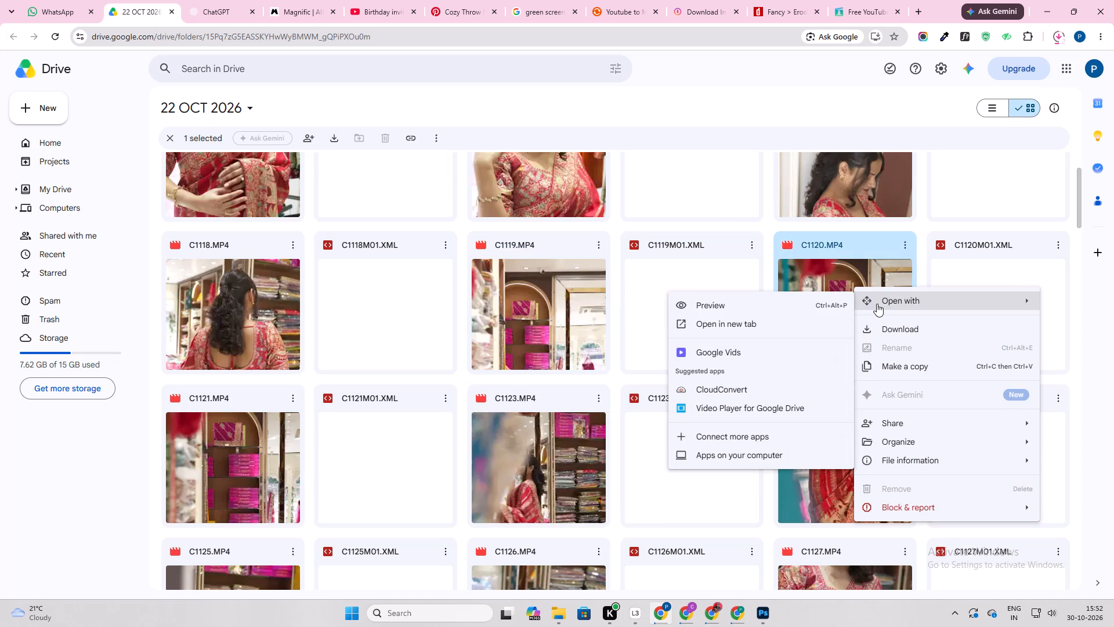
pyautogui.click(876, 302)
pyautogui.click(783, 318)
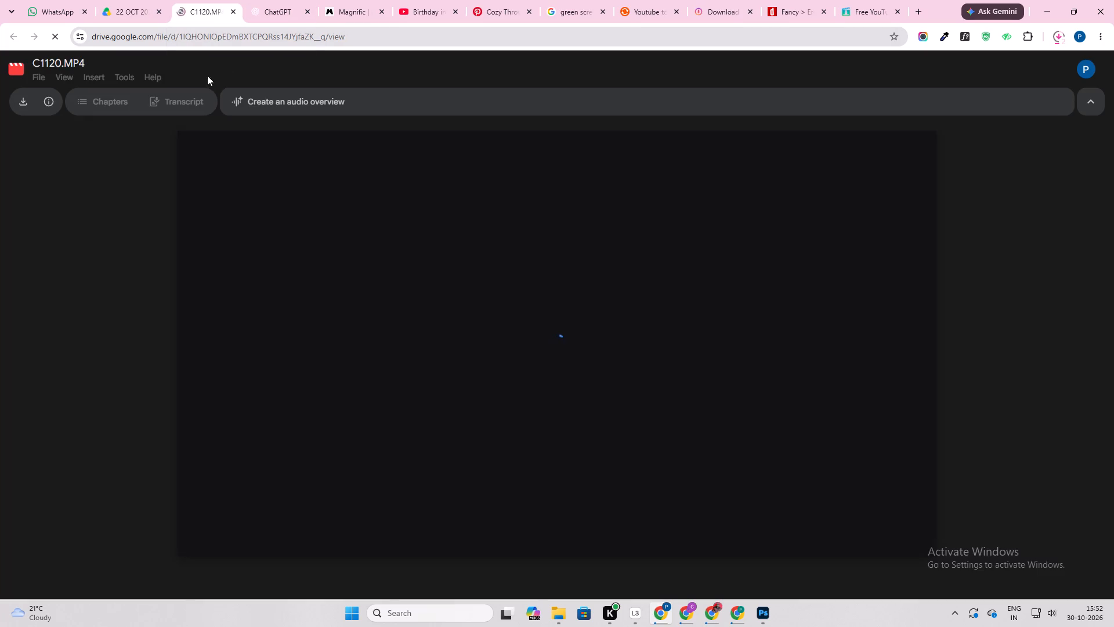
pyautogui.click(26, 98)
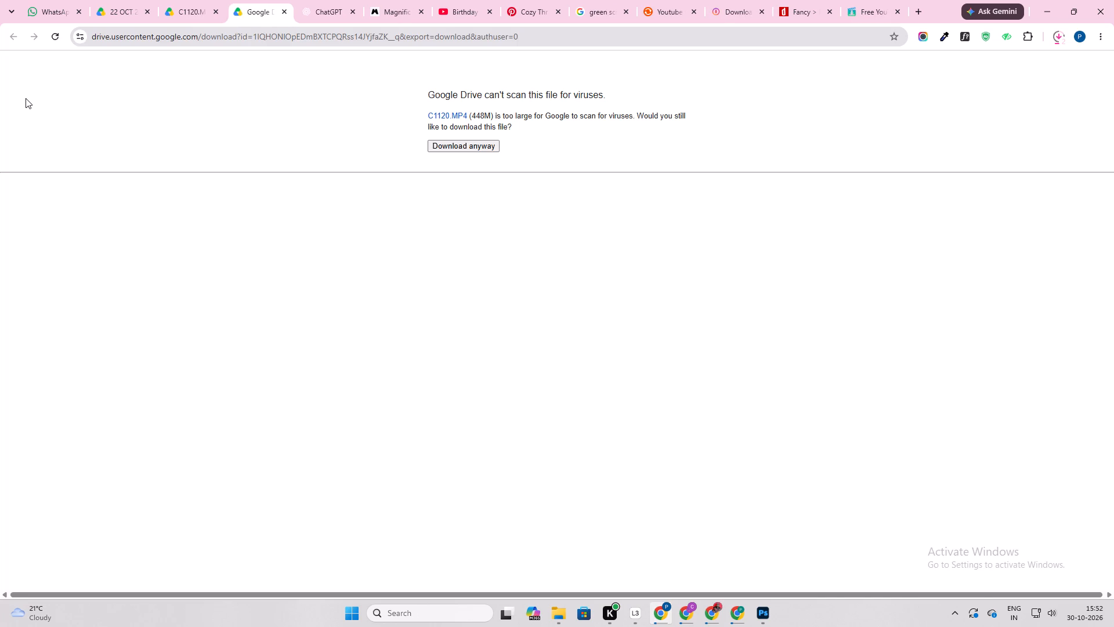
pyautogui.click(453, 153)
pyautogui.click(453, 152)
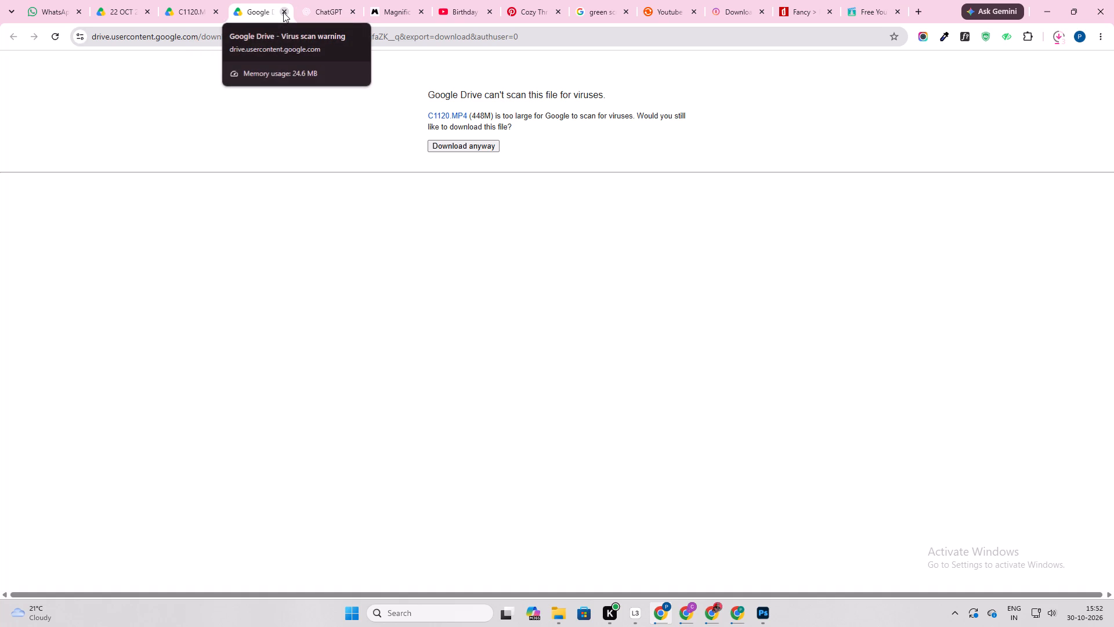
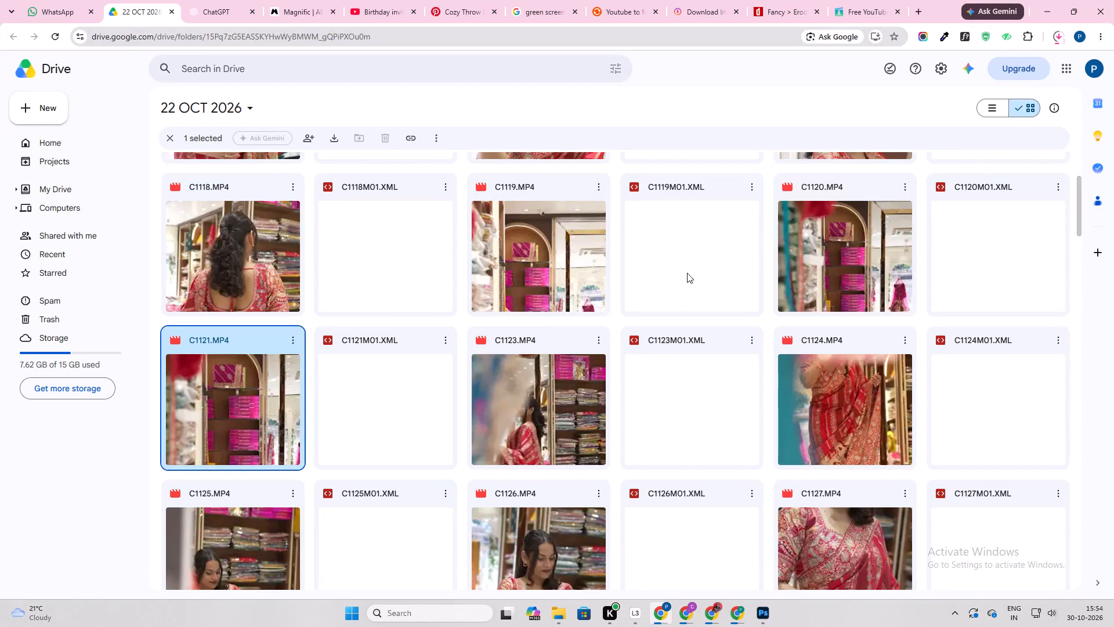
# Check the recent download history for the progress of the C1118, C1119 and C1120 clips against the folder's files.
pyautogui.scroll(2, 533, 323)
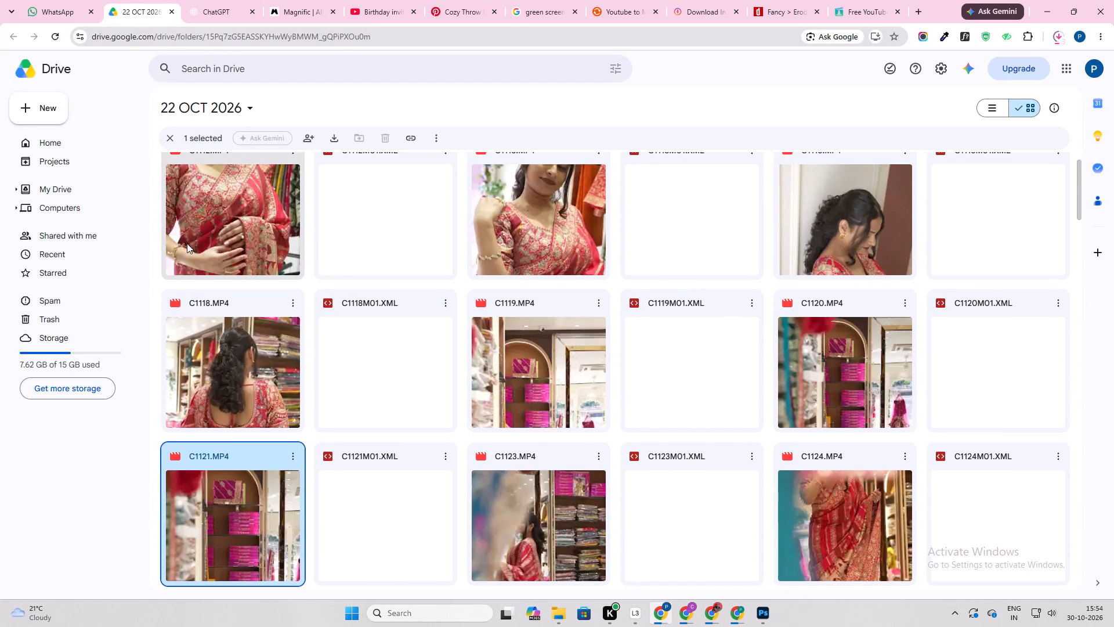
pyautogui.scroll(3, 243, 262)
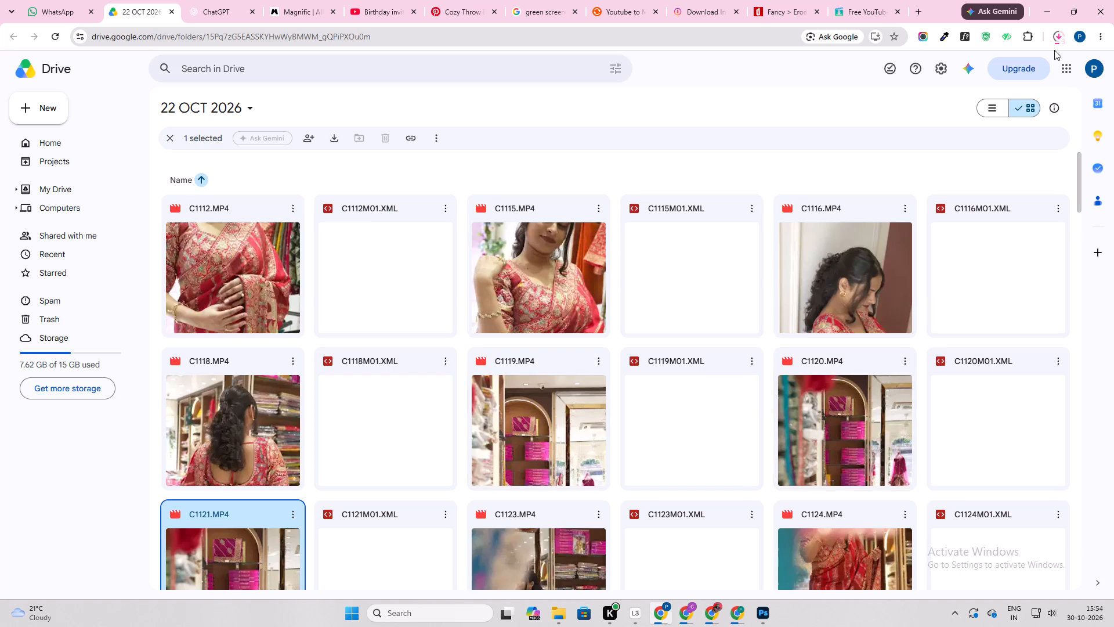
pyautogui.click(1059, 33)
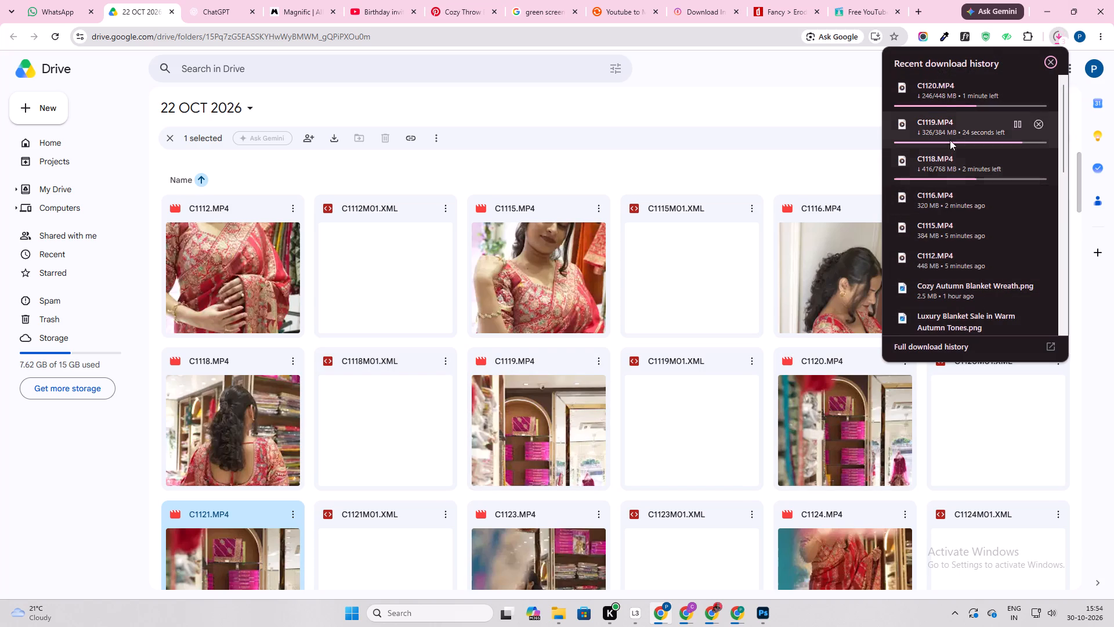
pyautogui.click(719, 170)
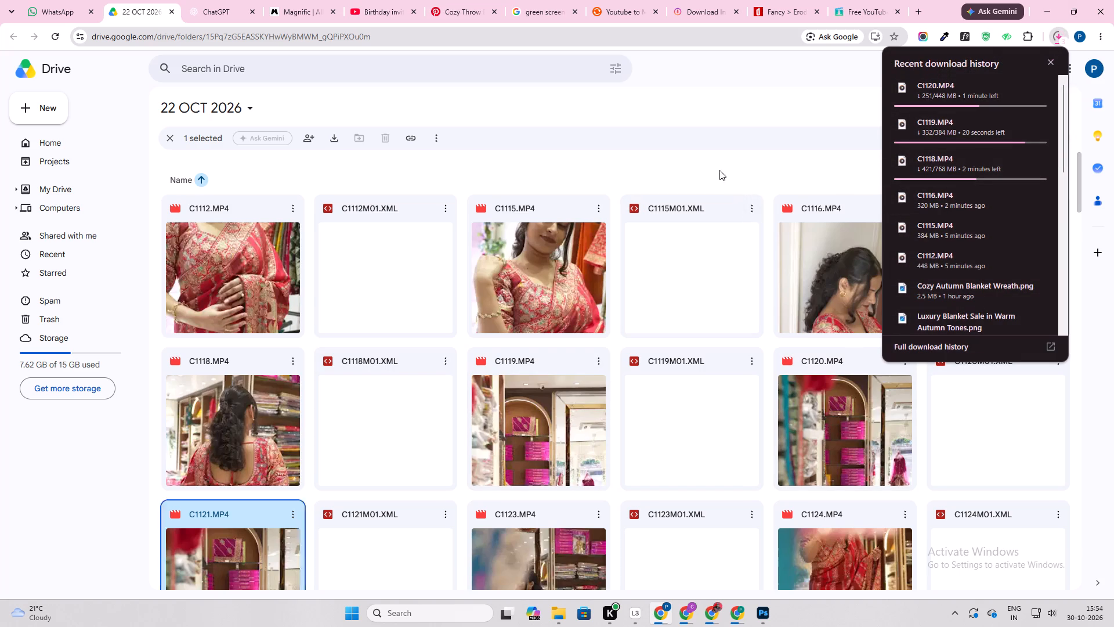
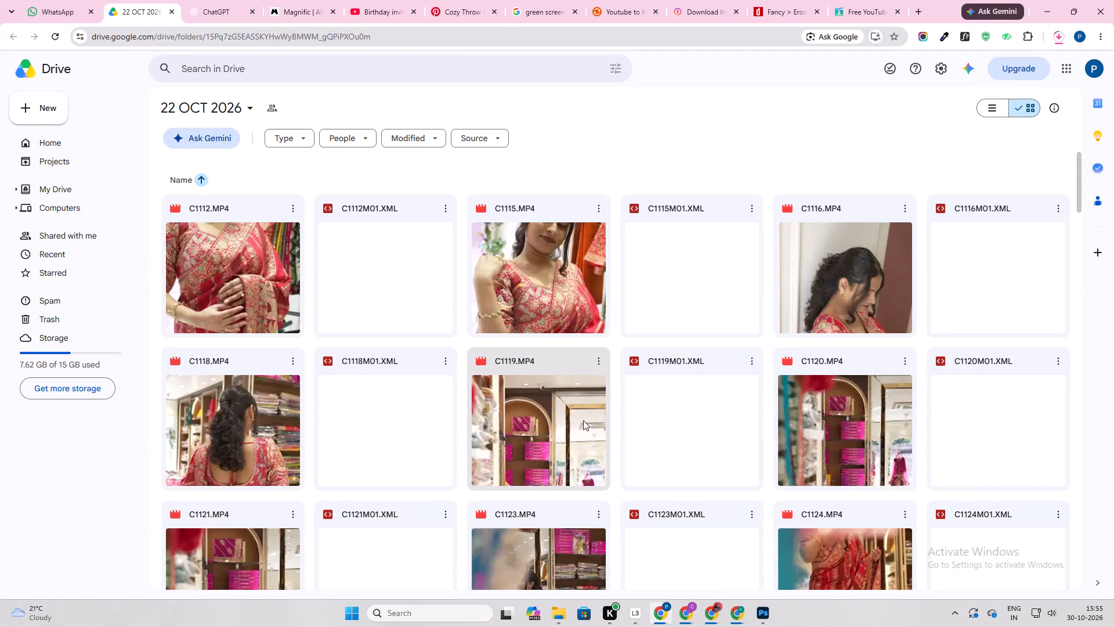
pyautogui.scroll(-1, 535, 423)
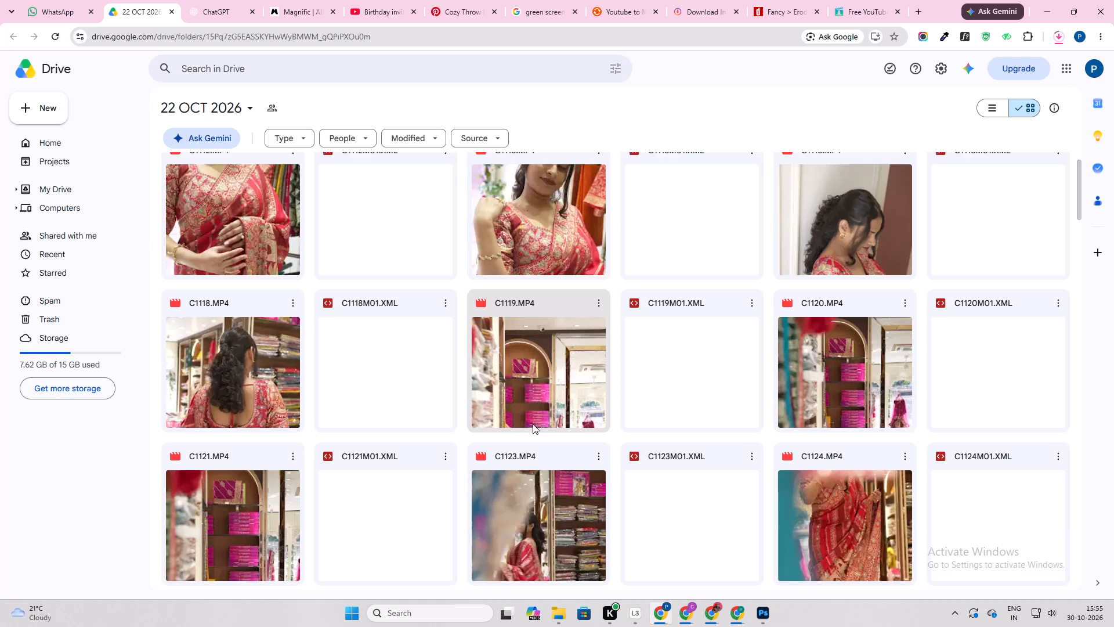
pyautogui.scroll(-1, 532, 424)
pyautogui.click(194, 471)
pyautogui.rightClick(194, 471)
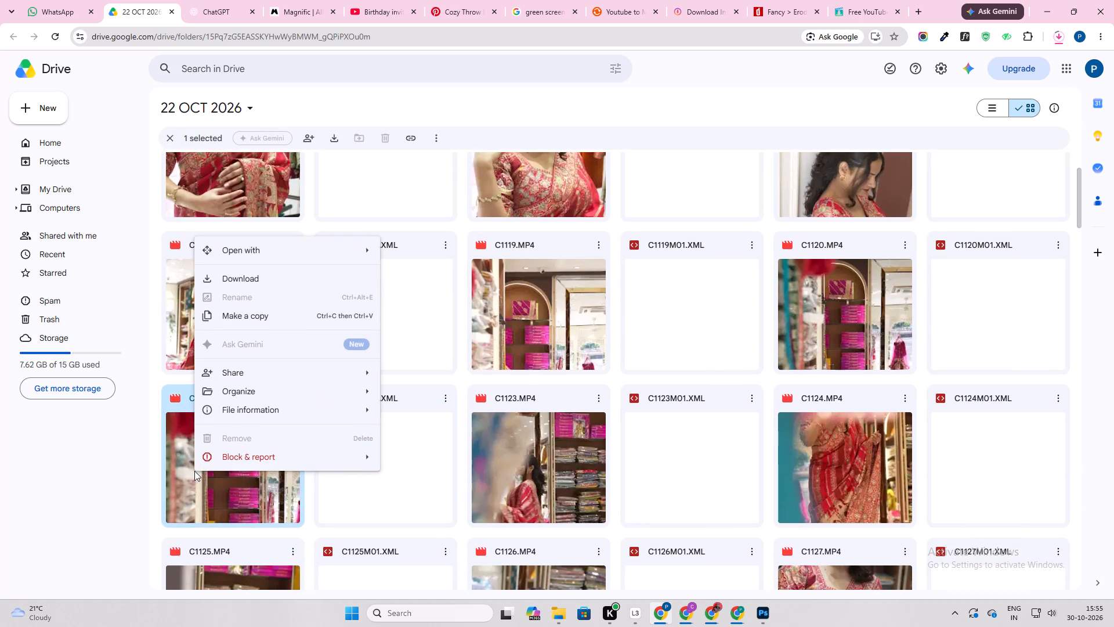
pyautogui.moveTo(267, 272); pyautogui.dragTo(284, 245)
pyautogui.click(292, 247)
pyautogui.click(448, 280)
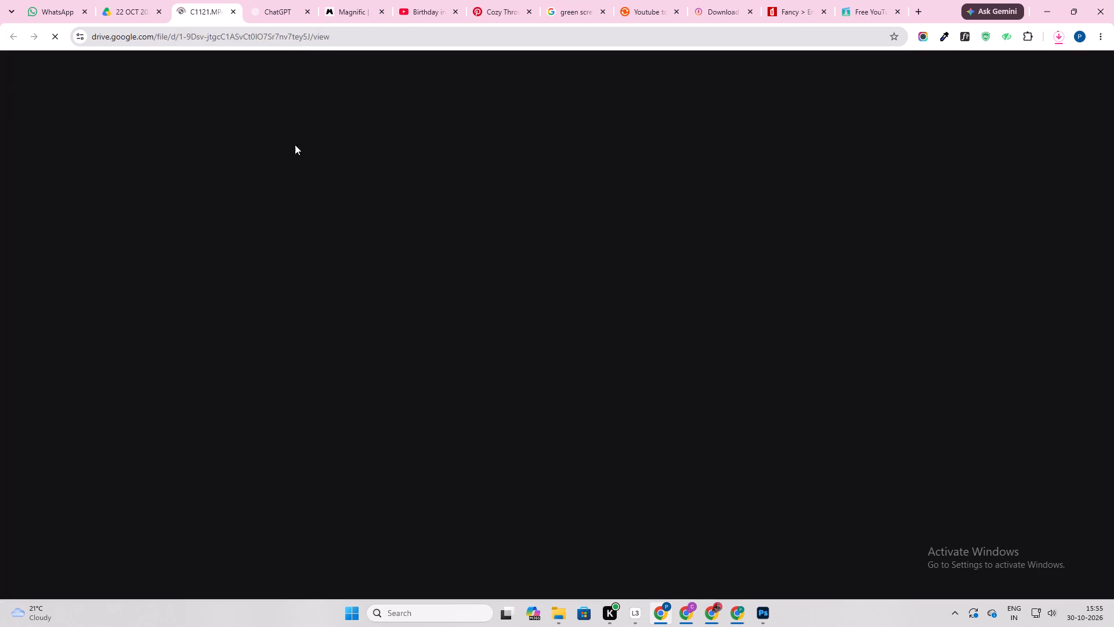
pyautogui.click(22, 106)
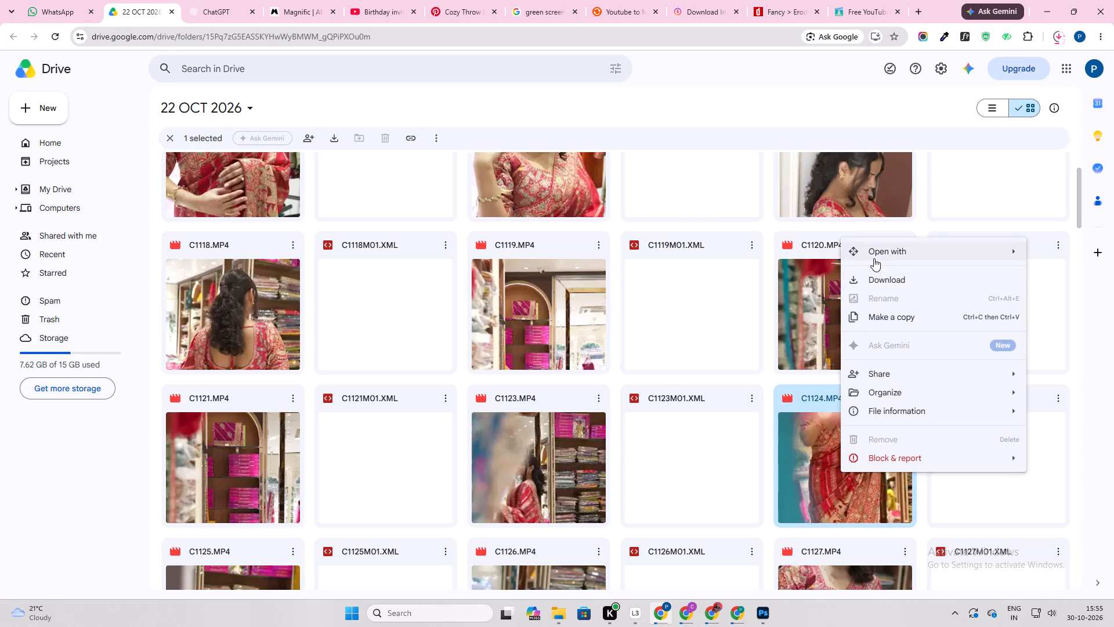
pyautogui.click(875, 253)
pyautogui.click(769, 280)
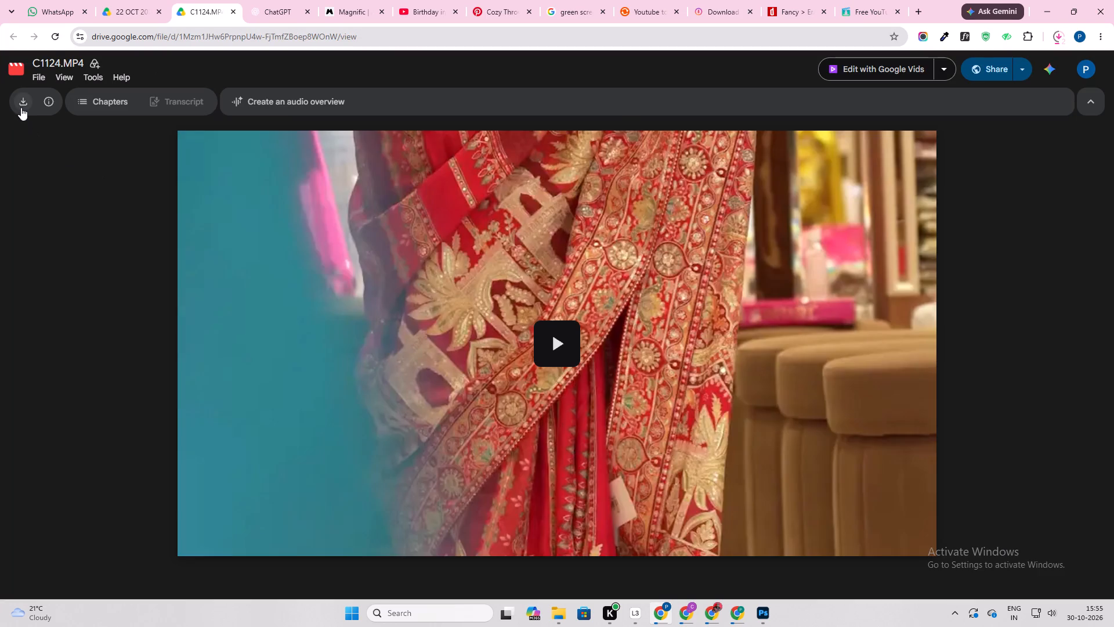
pyautogui.click(23, 106)
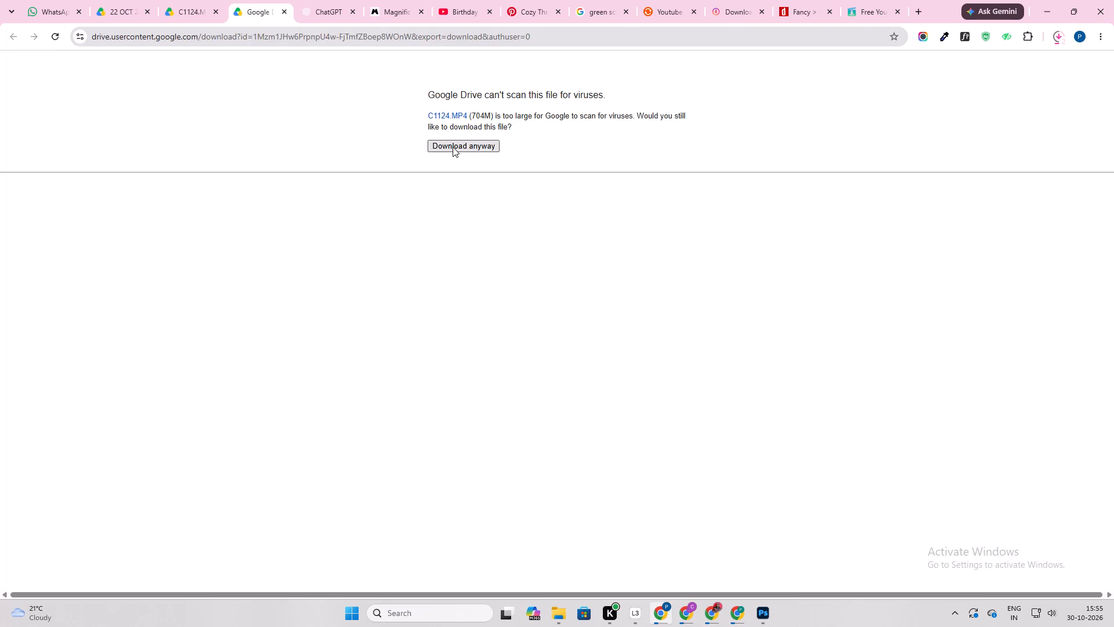
pyautogui.click(453, 147)
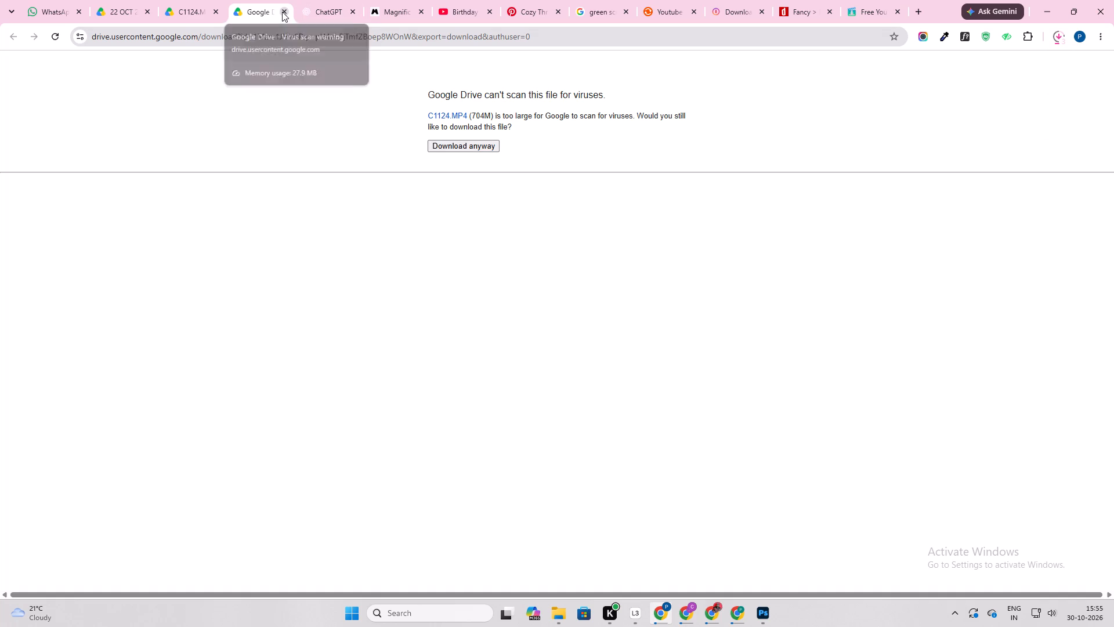
pyautogui.click(282, 12)
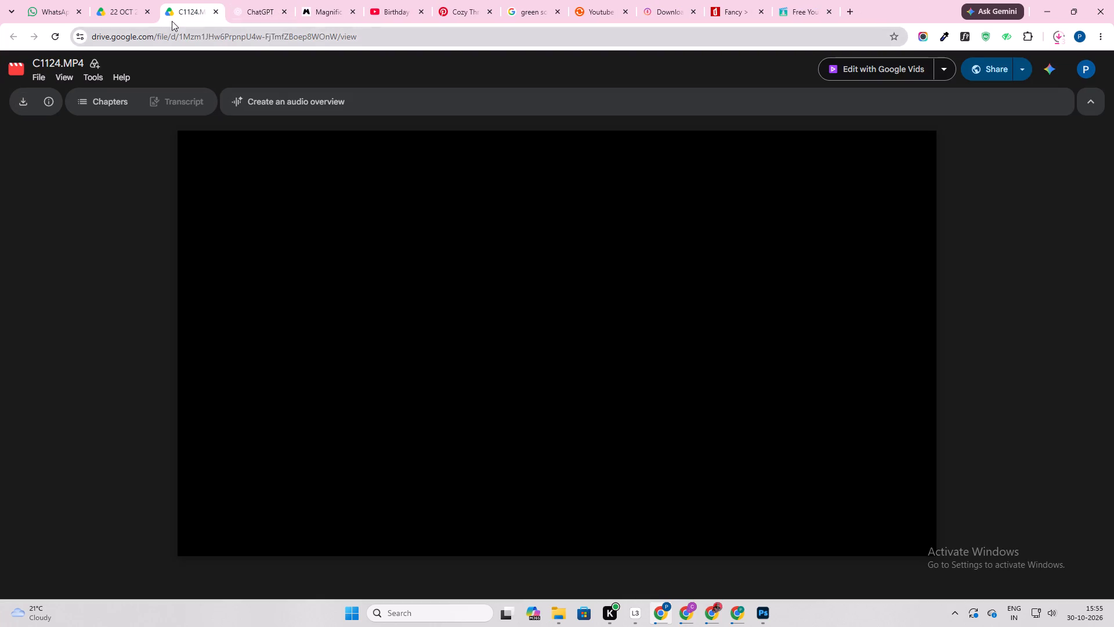
pyautogui.click(216, 14)
pyautogui.click(137, 5)
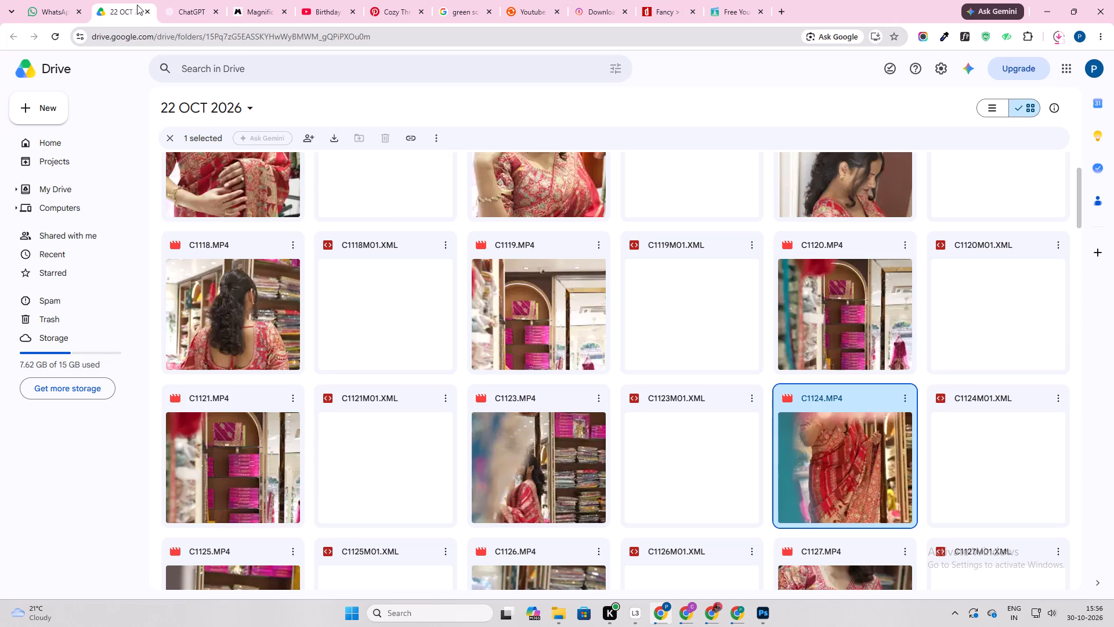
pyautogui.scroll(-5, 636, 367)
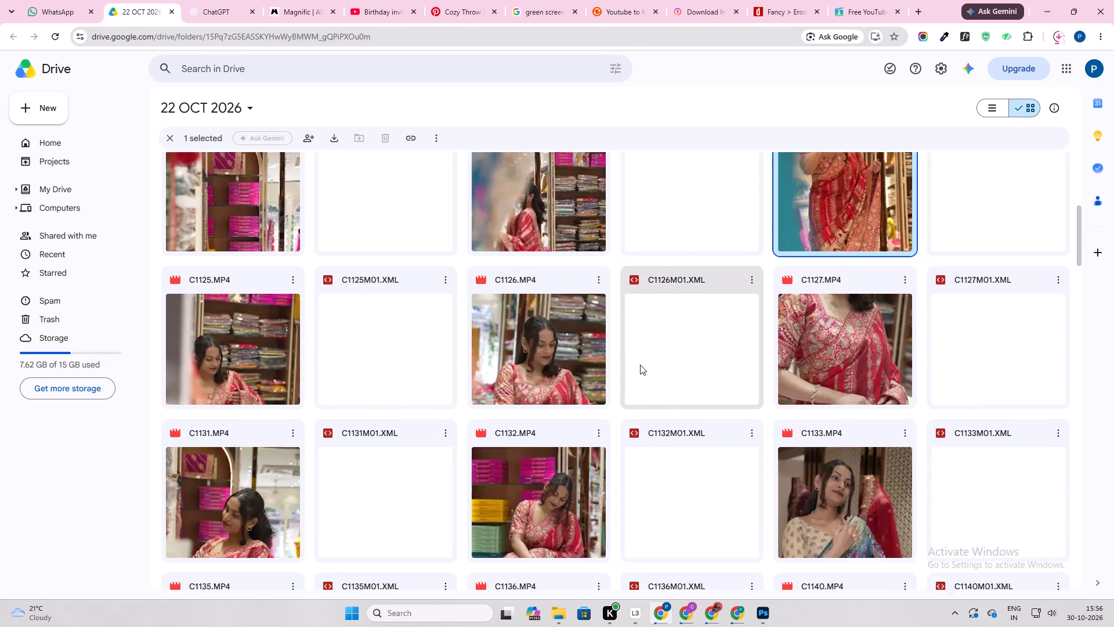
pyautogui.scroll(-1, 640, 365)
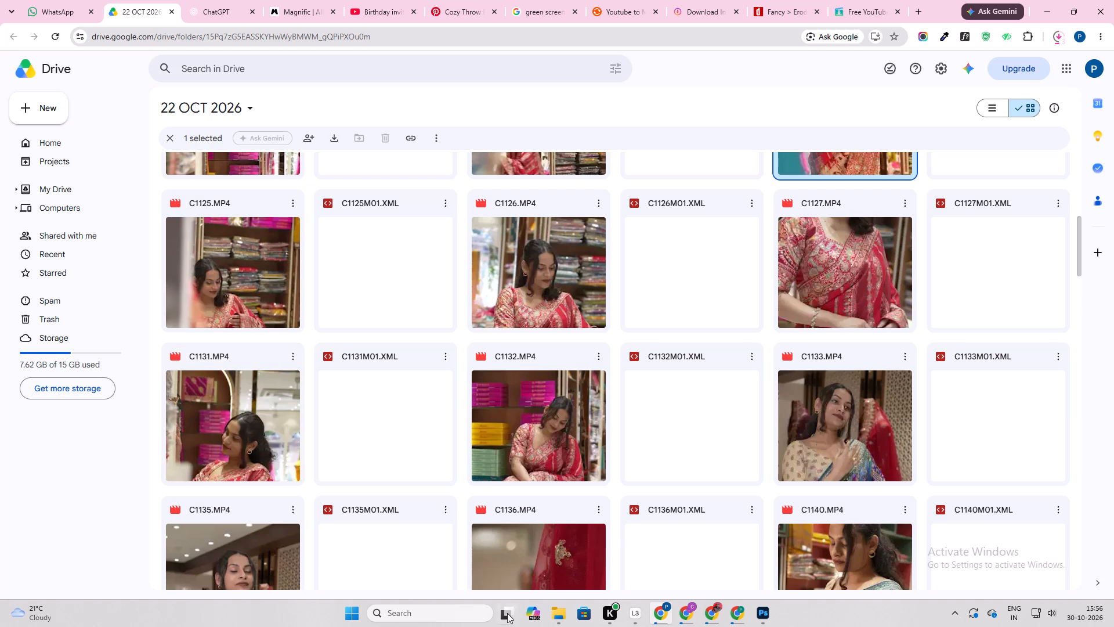
# Switch to Photoshop, save the 26.06.2026 Agarwal Daily Post document and close the program.
pyautogui.click(765, 616)
pyautogui.click(725, 367)
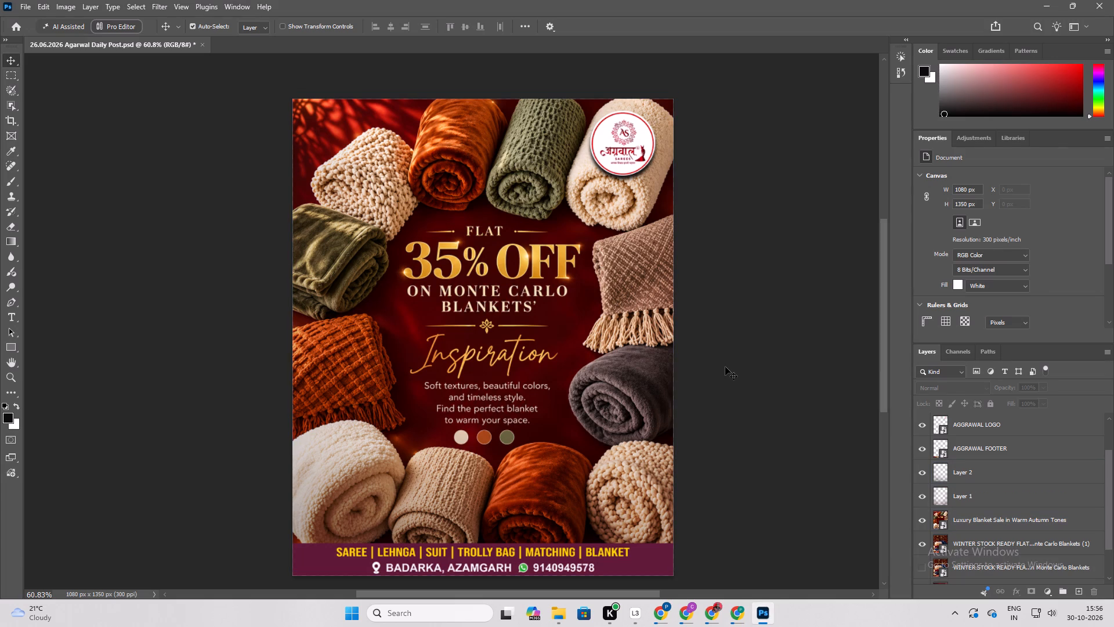
pyautogui.hotkey('ctrl', 's')
pyautogui.click(1111, 0)
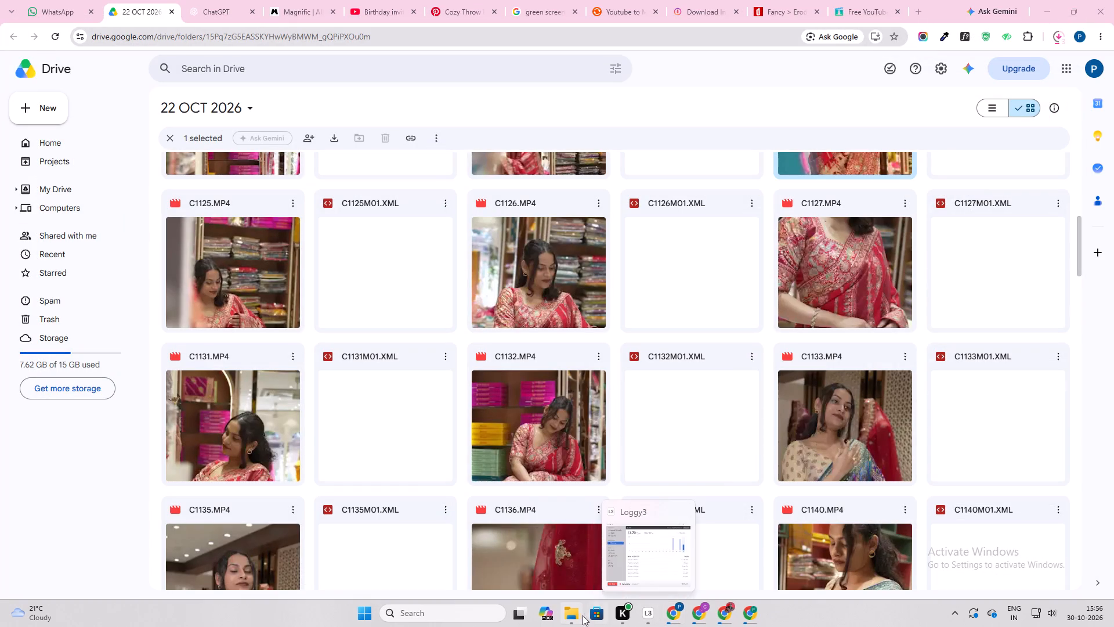
# Check the Downloads folder for the downloaded clips and look over the Drive folder's clips from C1125 onward.
pyautogui.click(563, 613)
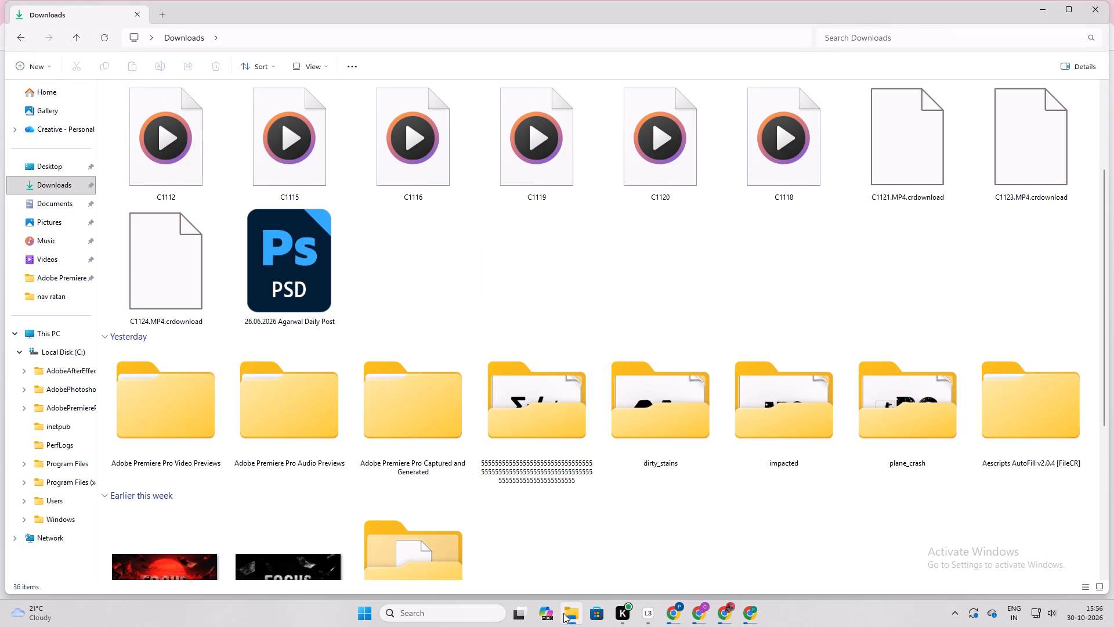
pyautogui.click(663, 618)
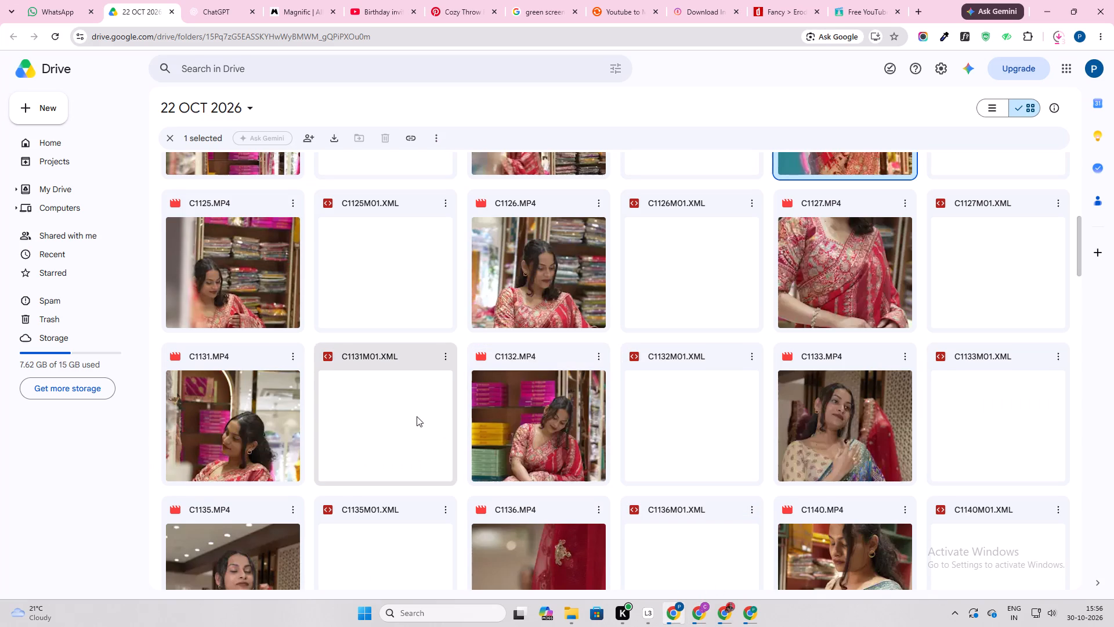
pyautogui.scroll(-4, 416, 416)
pyautogui.scroll(4, 416, 416)
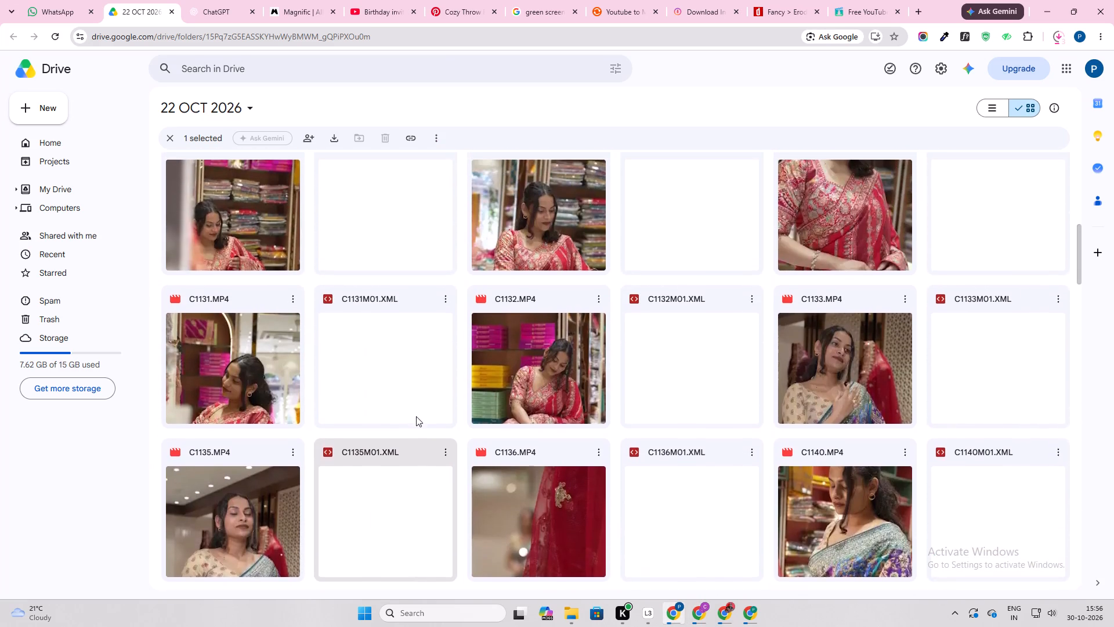
pyautogui.scroll(2, 416, 416)
pyautogui.scroll(-1, 416, 416)
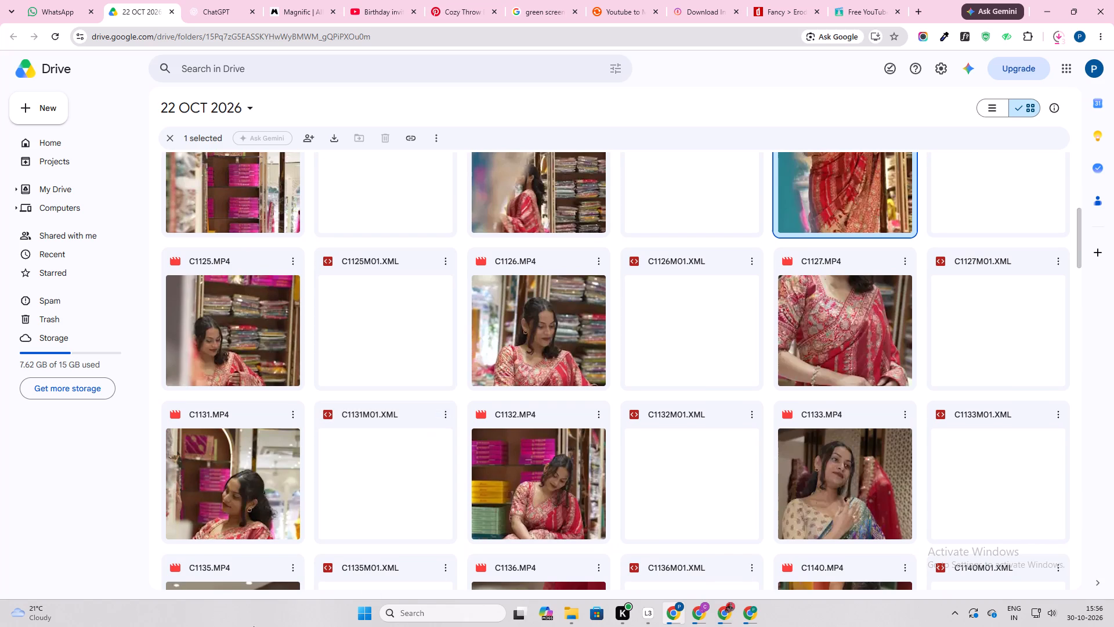
# Launch Adobe Premiere Pro 2026.
pyautogui.click(443, 617)
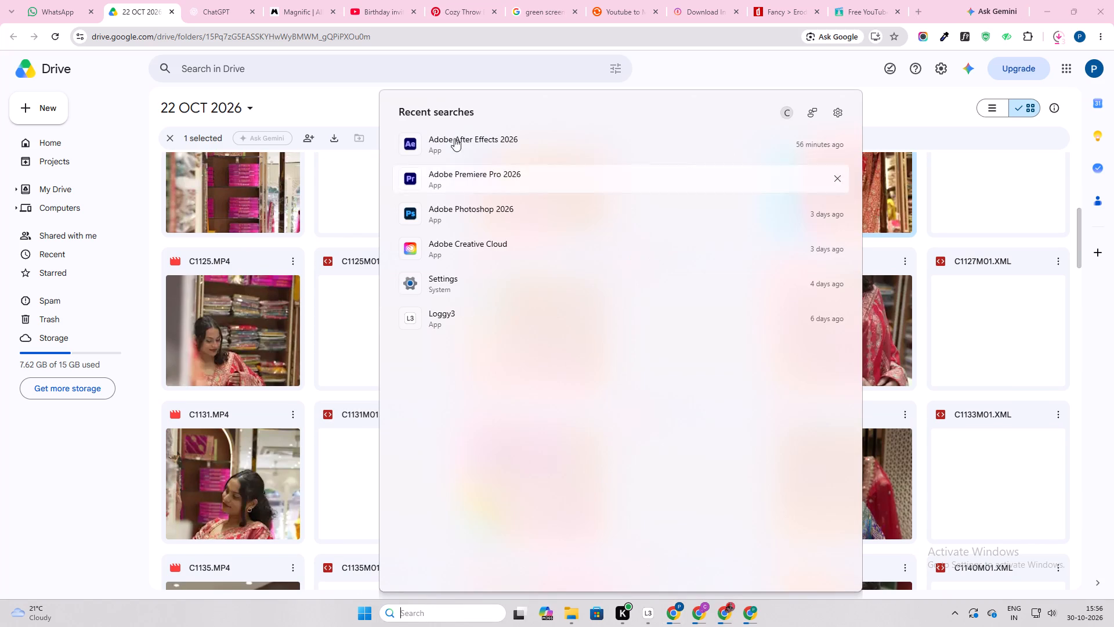
pyautogui.click(456, 180)
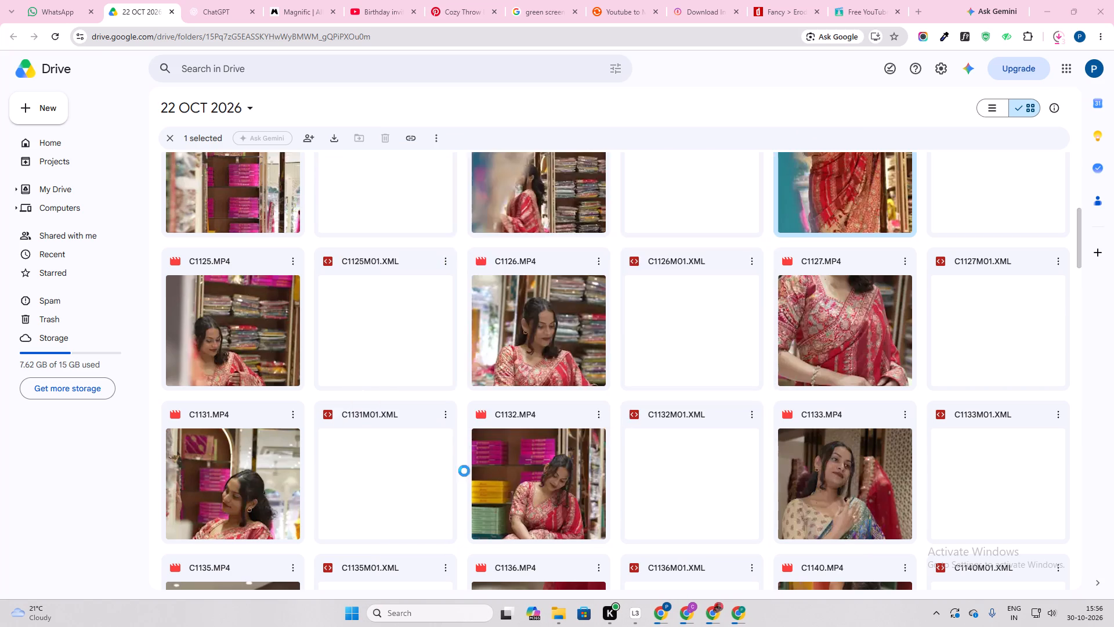
pyautogui.click(512, 420)
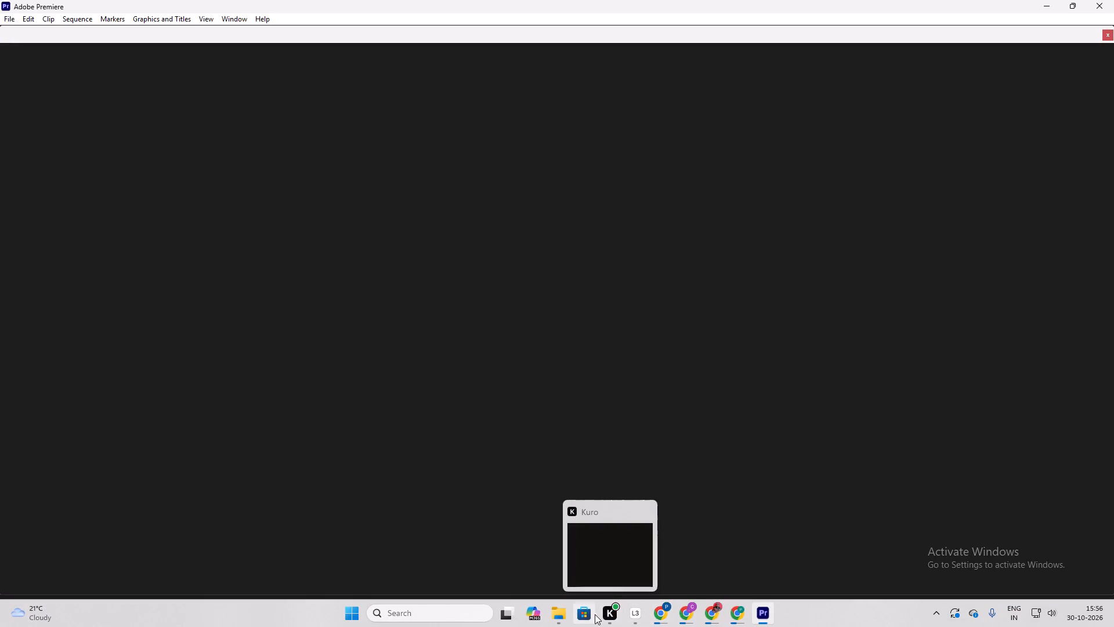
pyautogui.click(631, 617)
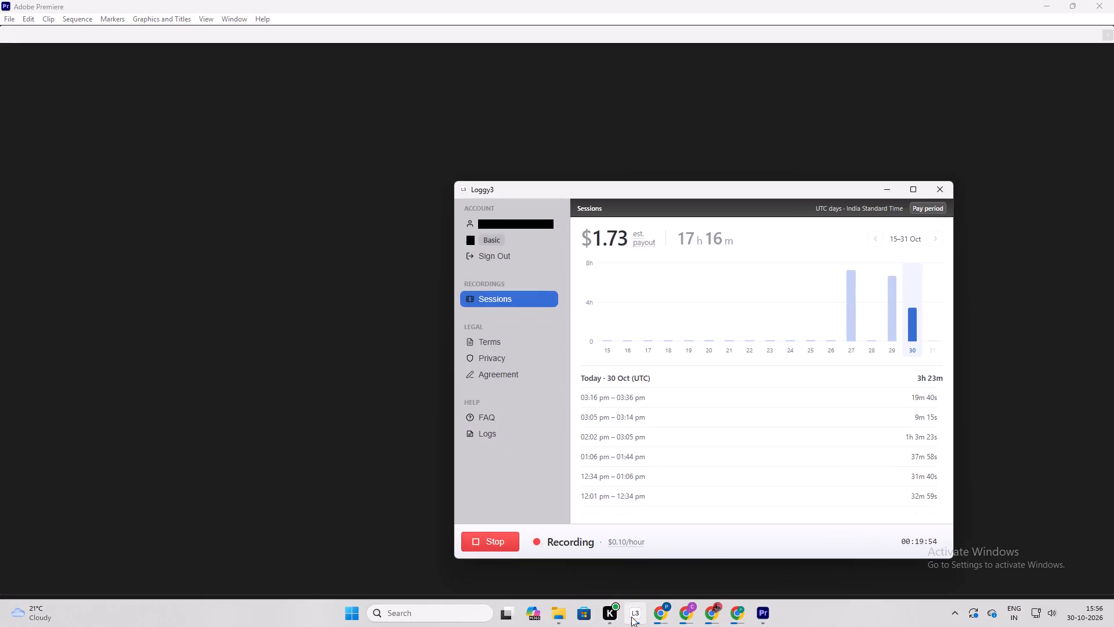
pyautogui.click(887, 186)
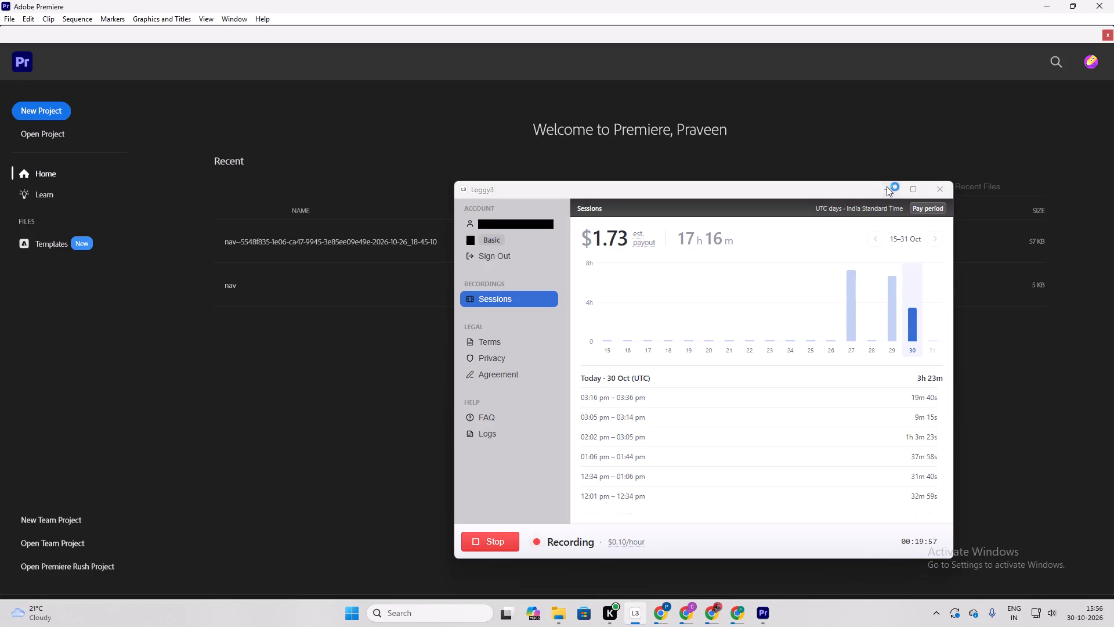
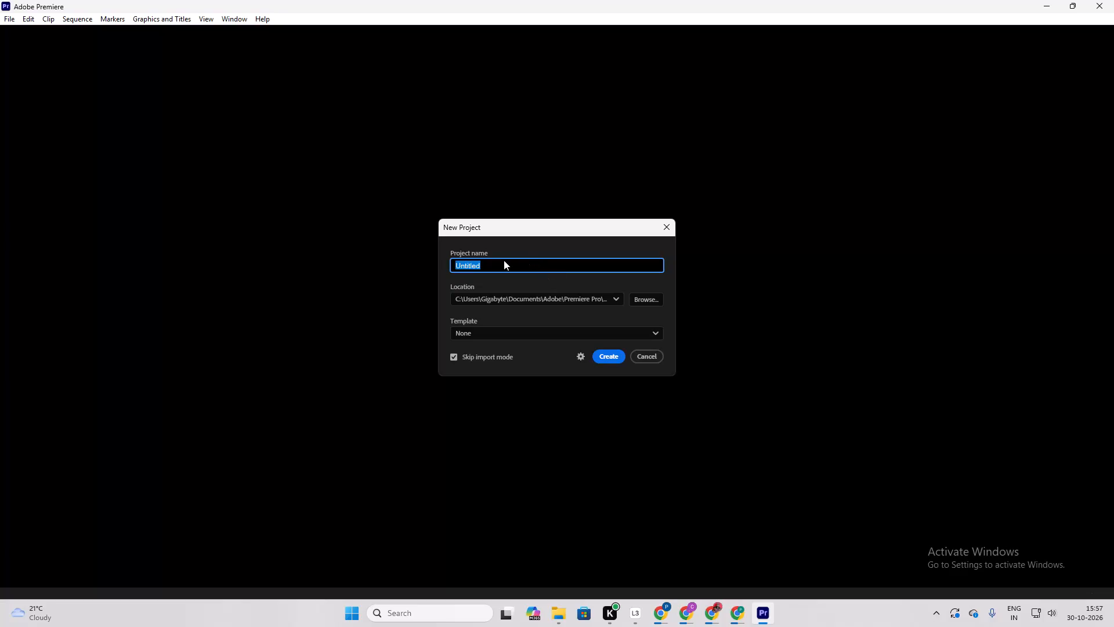
# Create a new Premiere project named agrawal in the default location with no template.
pyautogui.click(503, 263)
pyautogui.press('BackSpace')
pyautogui.press('BackSpace')
pyautogui.press('BackSpace')
pyautogui.press('BackSpace')
pyautogui.press('BackSpace')
pyautogui.press('BackSpace')
pyautogui.press('BackSpace')
pyautogui.press('BackSpace')
pyautogui.press('BackSpace')
pyautogui.press('BackSpace')
pyautogui.press('BackSpace')
pyautogui.press('BackSpace')
pyautogui.press('BackSpace')
pyautogui.press('BackSpace')
pyautogui.press('BackSpace')
pyautogui.press('BackSpace')
pyautogui.press('BackSpace')
pyautogui.press('a')
pyautogui.write('grawa;l')
pyautogui.press('BackSpace')
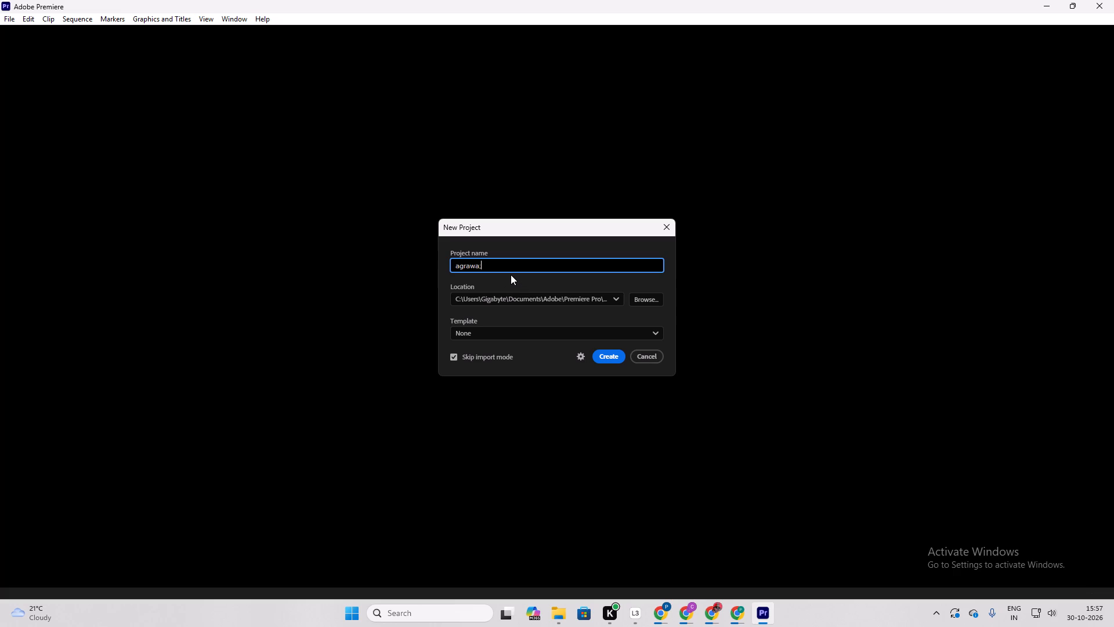
pyautogui.press('BackSpace')
pyautogui.press('l')
pyautogui.click(597, 355)
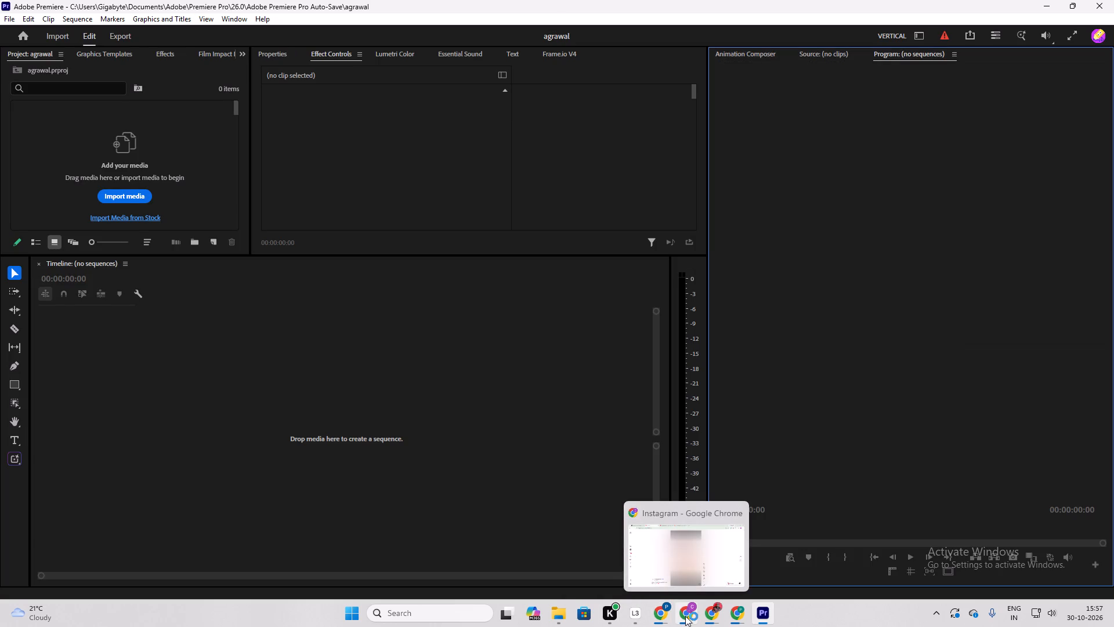
pyautogui.click(655, 615)
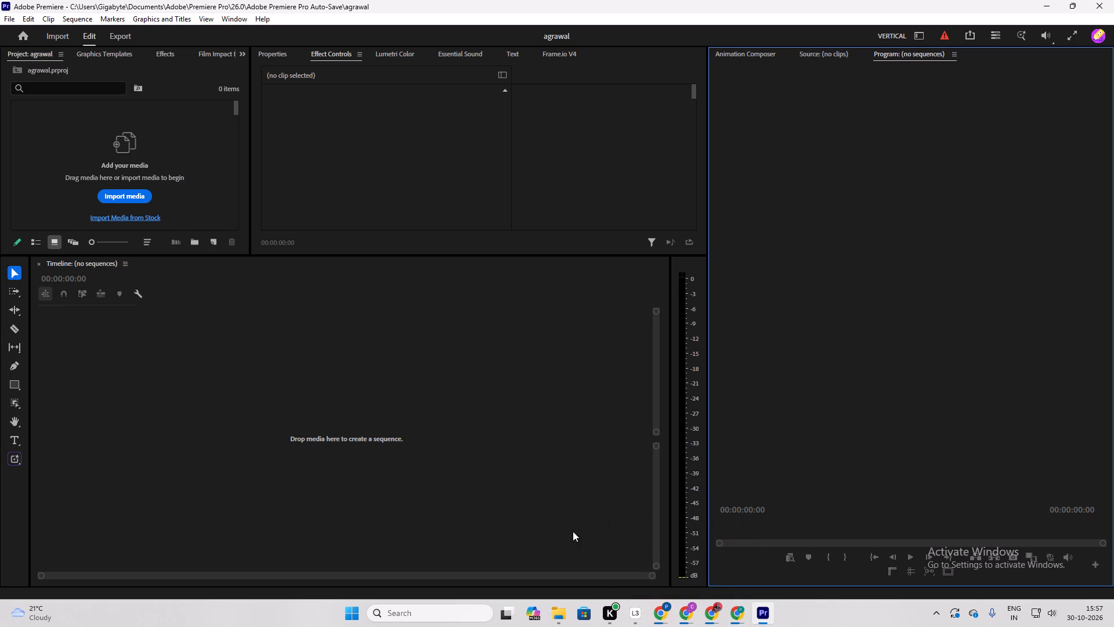
pyautogui.click(659, 611)
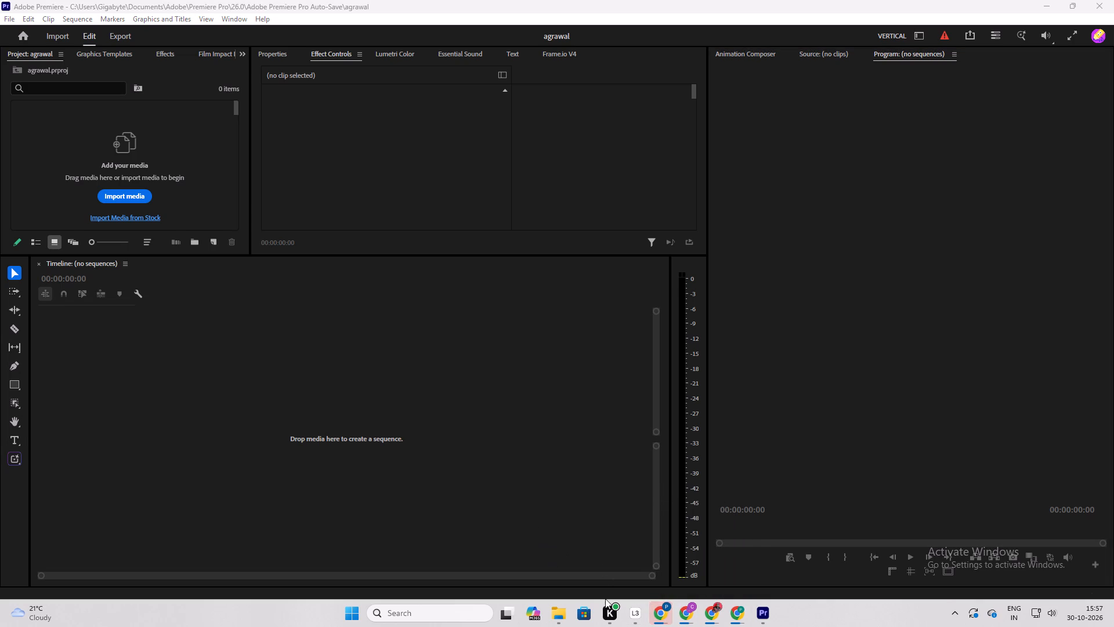
pyautogui.click(660, 616)
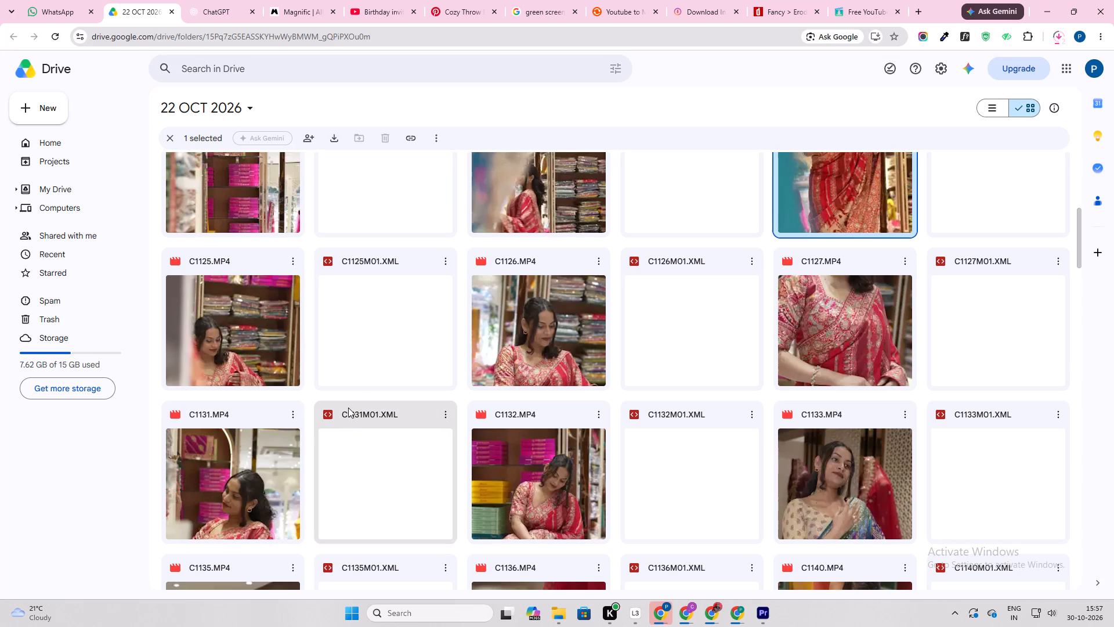
pyautogui.click(229, 338)
pyautogui.rightClick(229, 338)
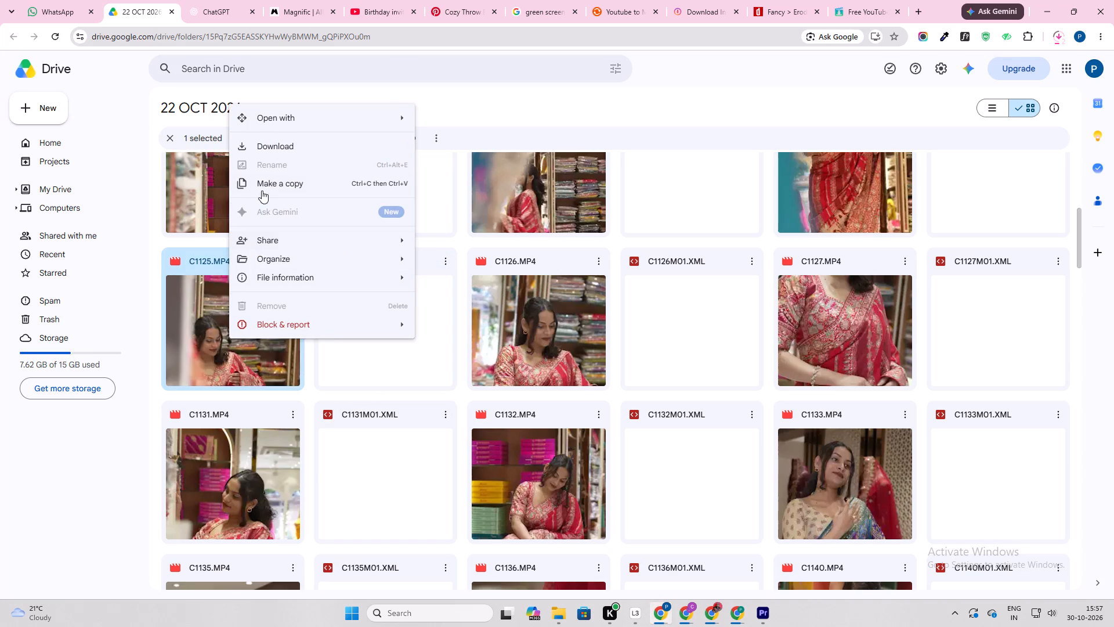
pyautogui.click(313, 114)
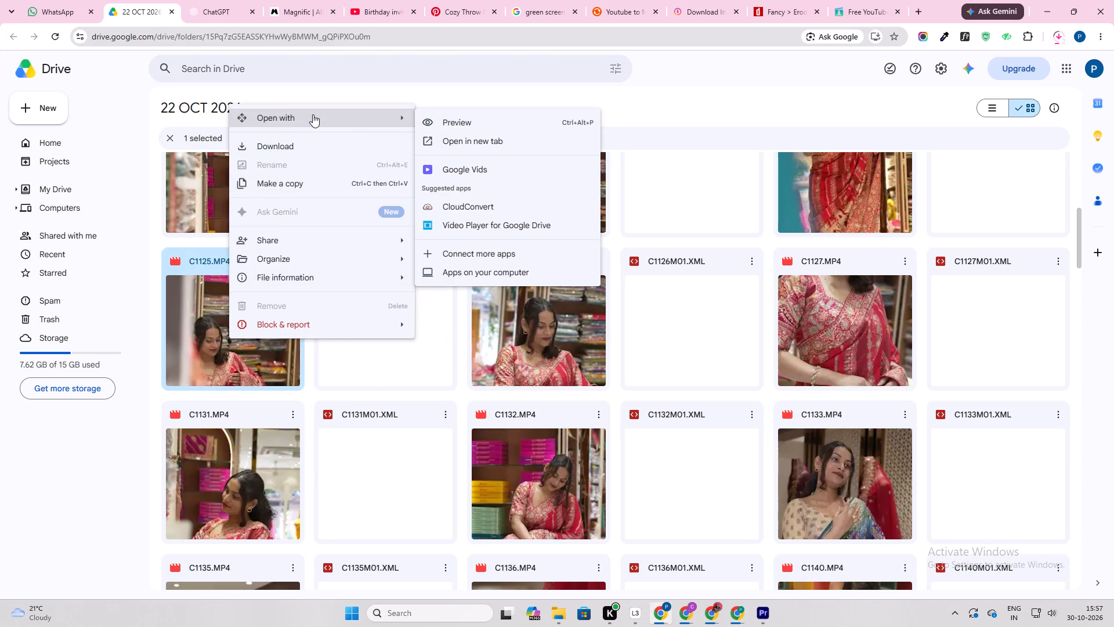
pyautogui.click(468, 135)
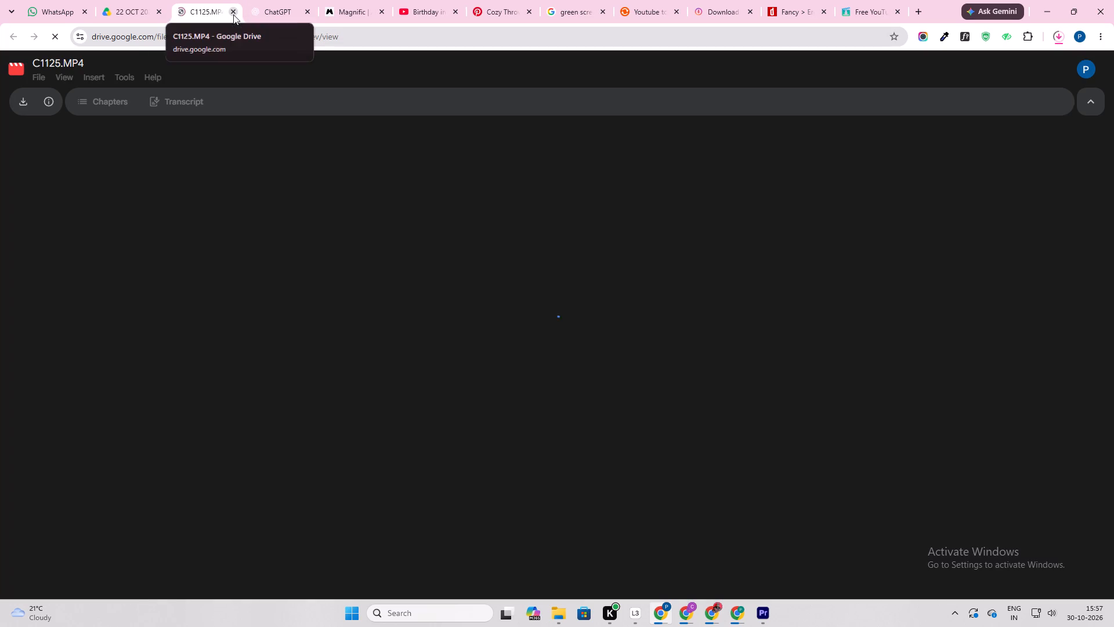
pyautogui.click(24, 107)
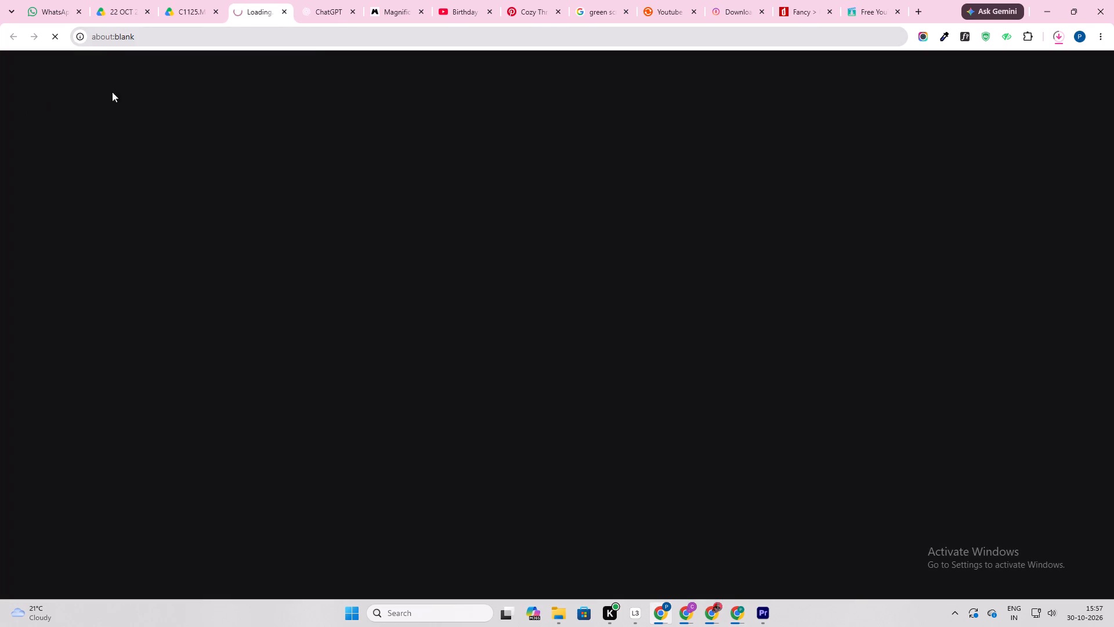
pyautogui.click(446, 148)
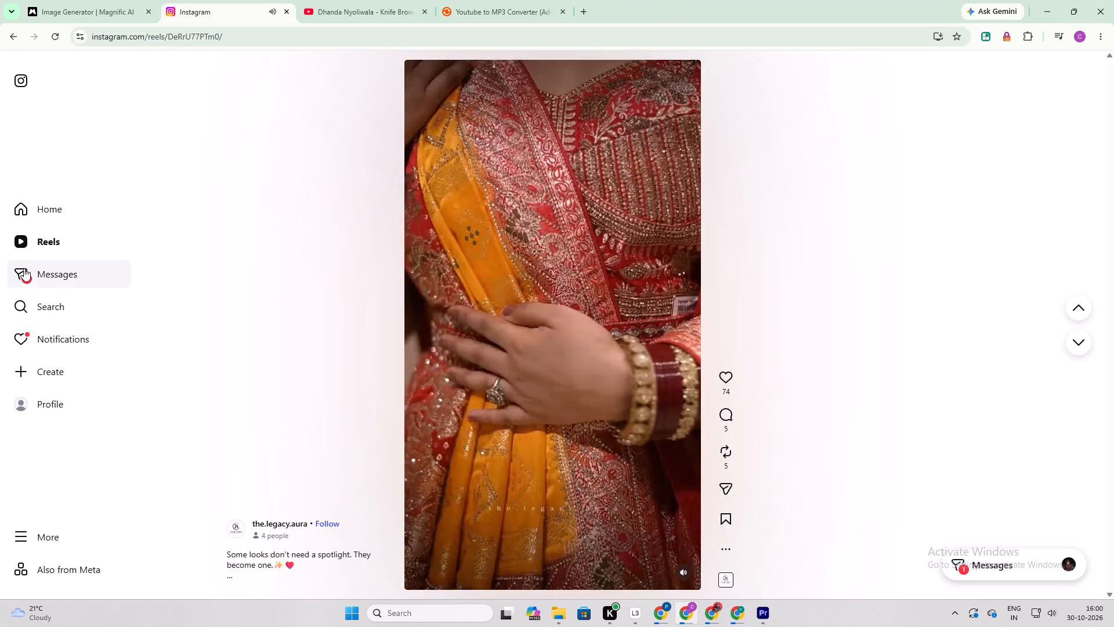
# Open the Instagram direct message inbox from the Reels page.
pyautogui.click(26, 270)
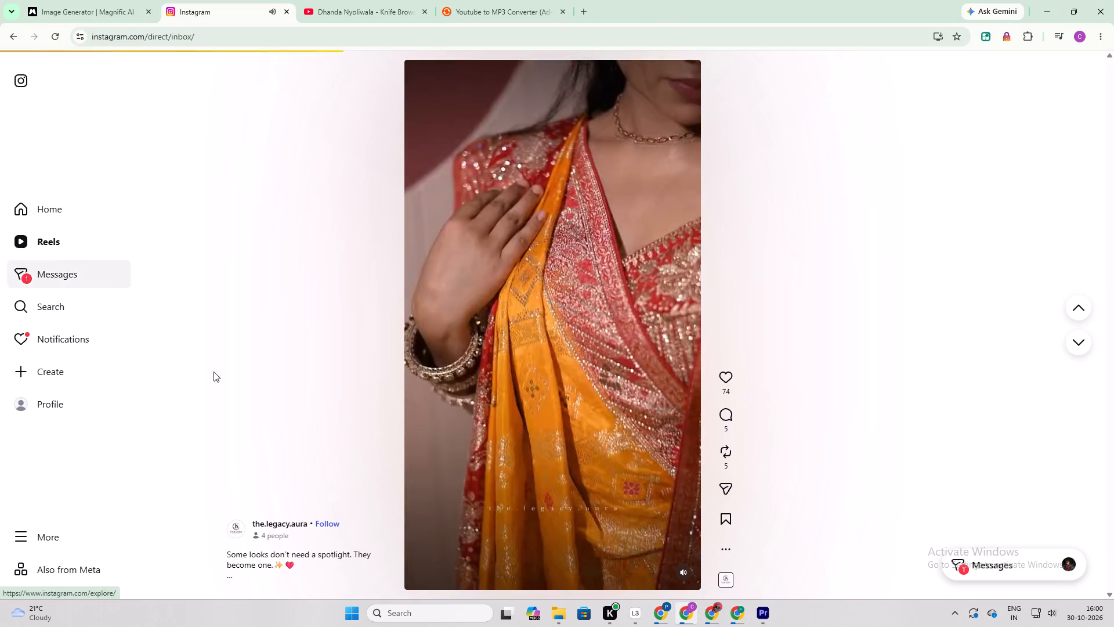
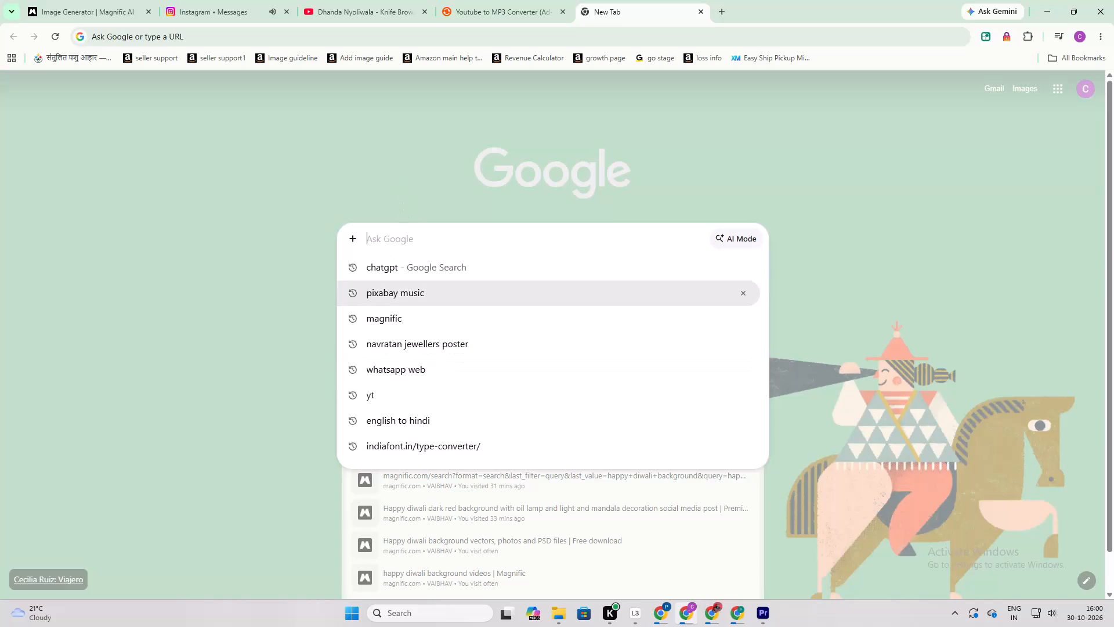
# Search Google for "story saver" and open the StorySaver.net page for downloading Instagram stories and highlights.
pyautogui.click(398, 238)
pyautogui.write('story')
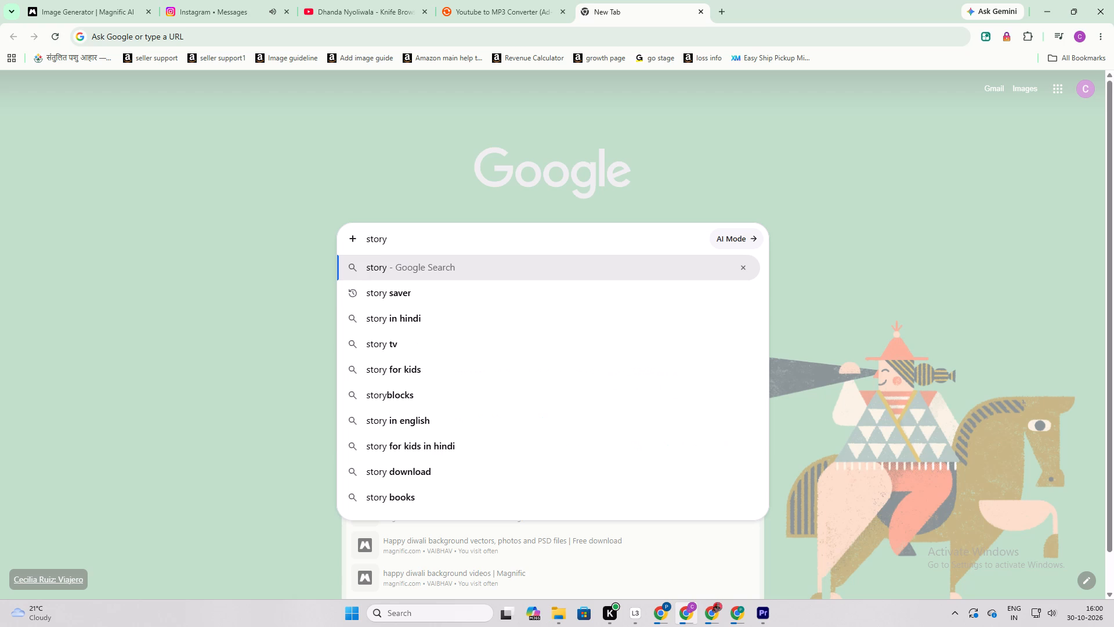
pyautogui.click(421, 291)
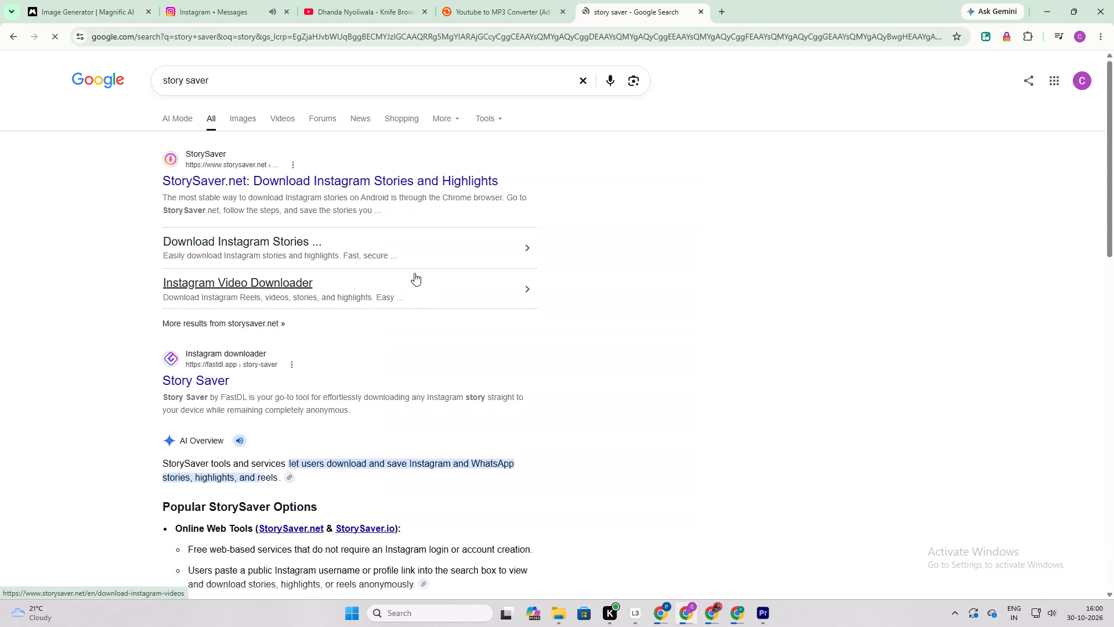
pyautogui.click(225, 181)
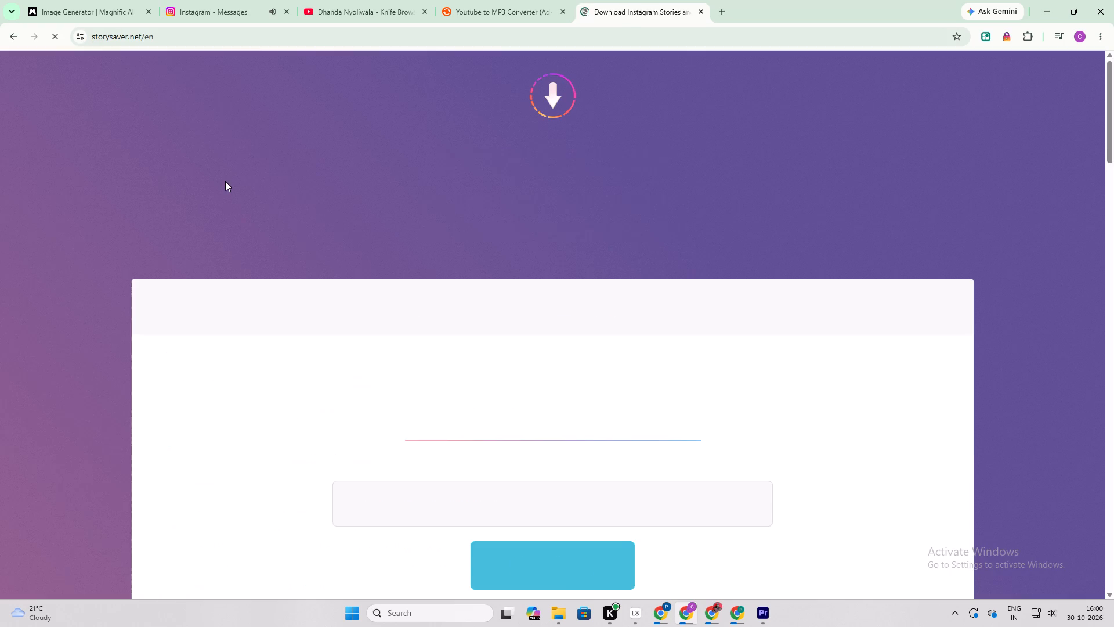
# Submit the copied Instagram reel link to StorySaver.net and download the retrieved video from its preview player.
pyautogui.scroll(-6, 314, 266)
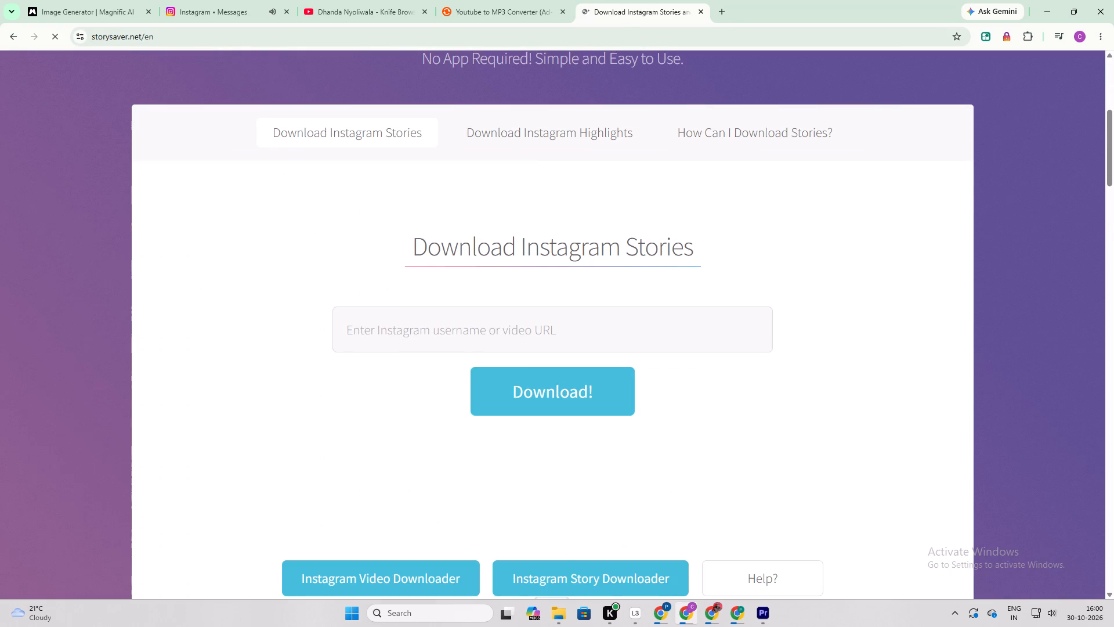
pyautogui.click(453, 336)
pyautogui.hotkey('ctrl', 'v')
pyautogui.click(499, 390)
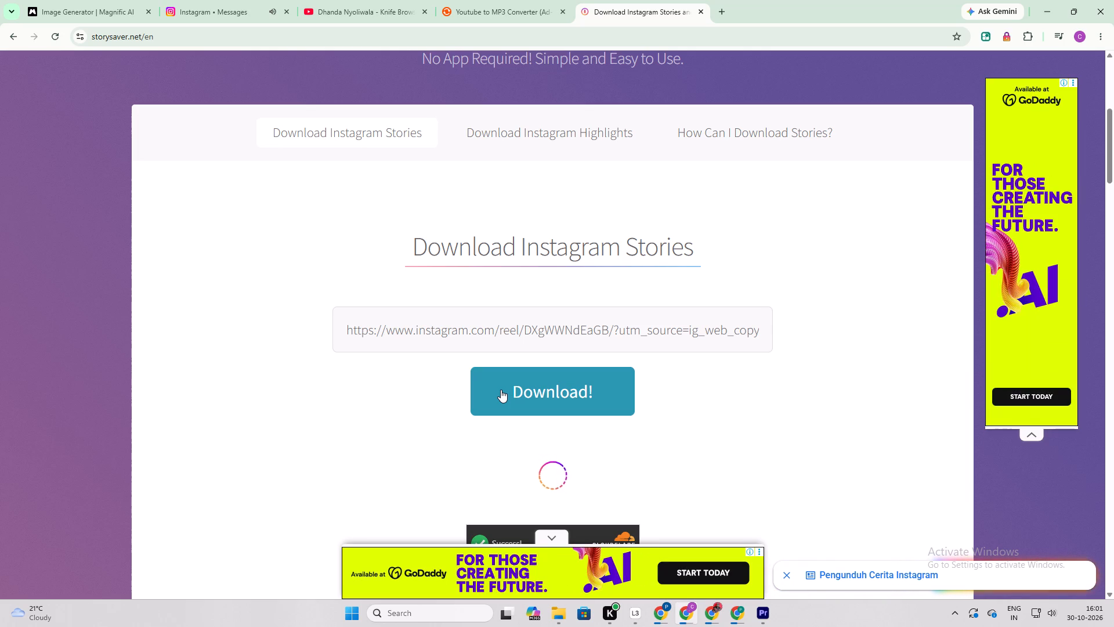
pyautogui.scroll(-3, 490, 331)
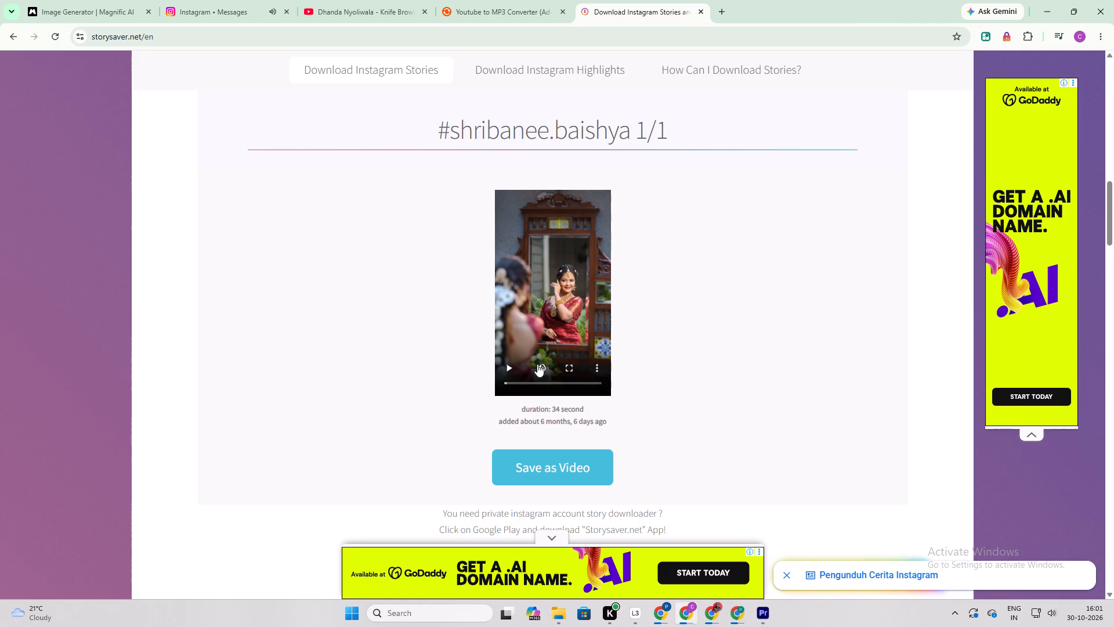
pyautogui.click(592, 368)
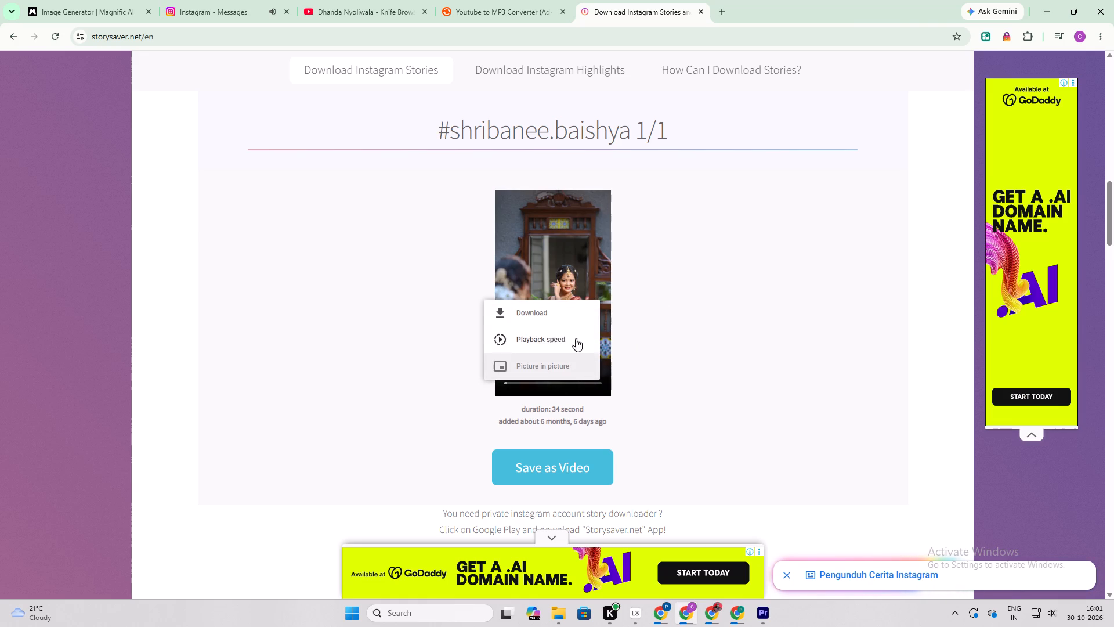
pyautogui.click(546, 320)
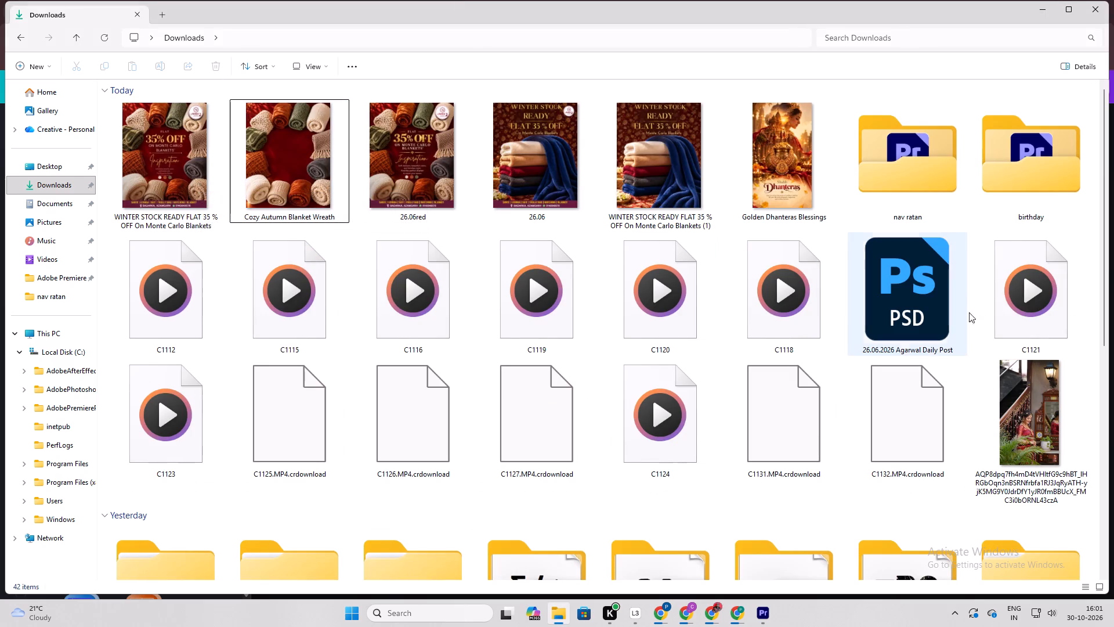
pyautogui.moveTo(1029, 427); pyautogui.dragTo(765, 611)
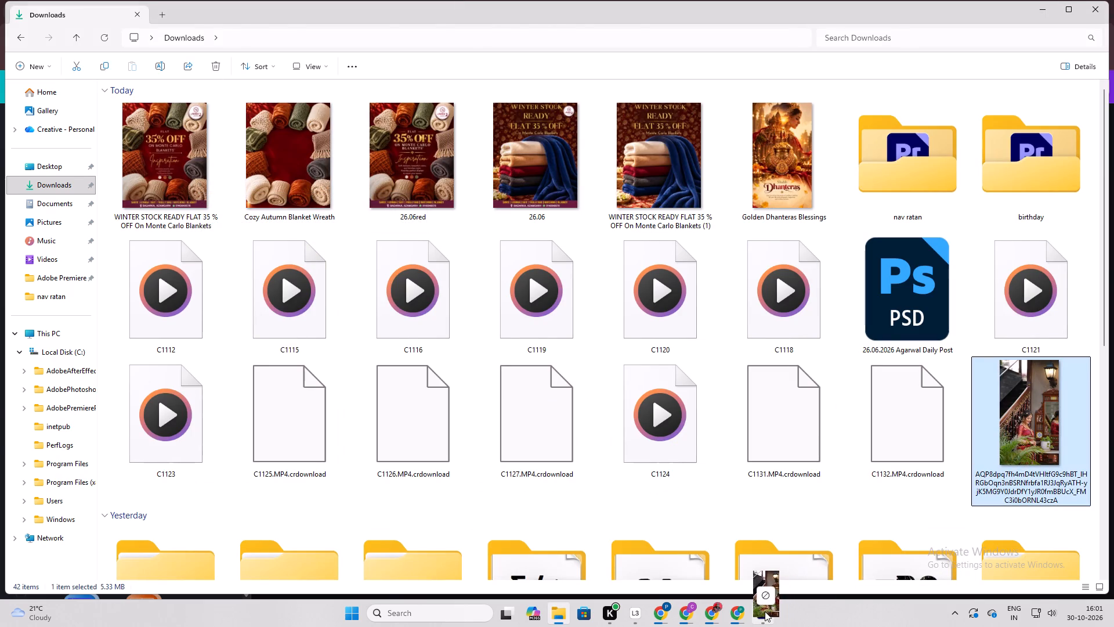
pyautogui.moveTo(765, 611); pyautogui.dragTo(291, 393)
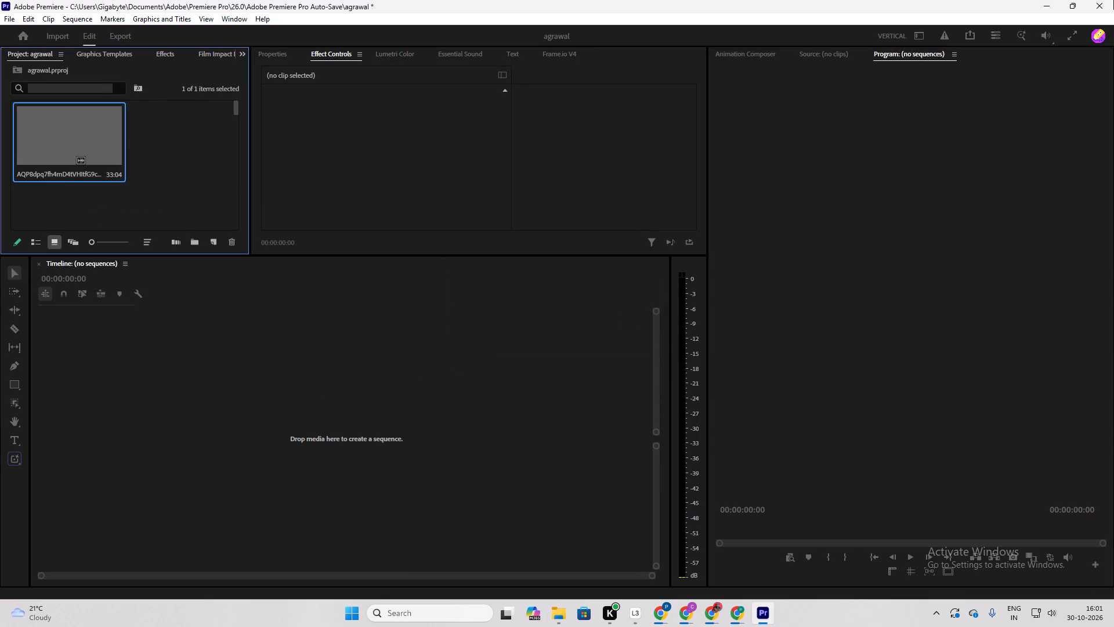
# Run Scene Edit Detection on the V1 clip, applying a cut at each detected cut point.
pyautogui.click(281, 422)
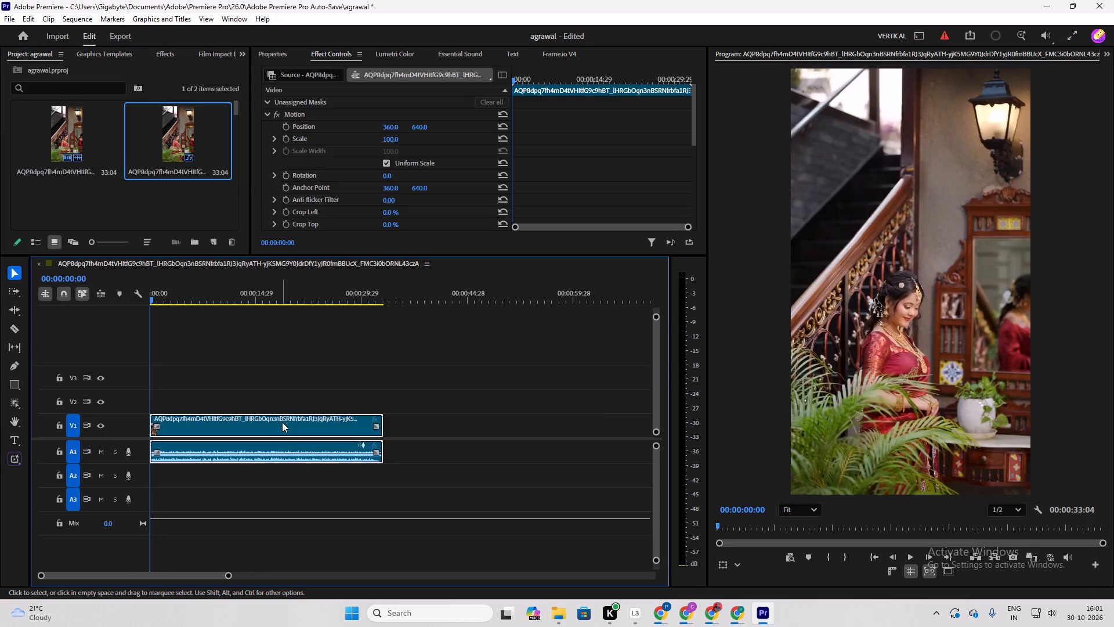
pyautogui.rightClick(282, 422)
pyautogui.click(325, 358)
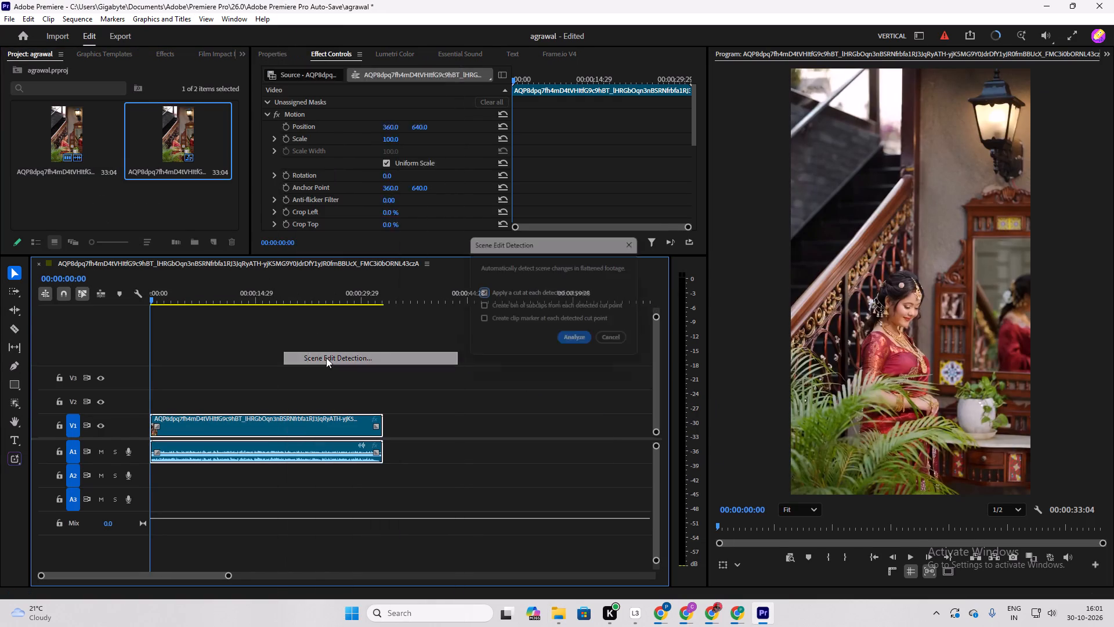
pyautogui.click(574, 345)
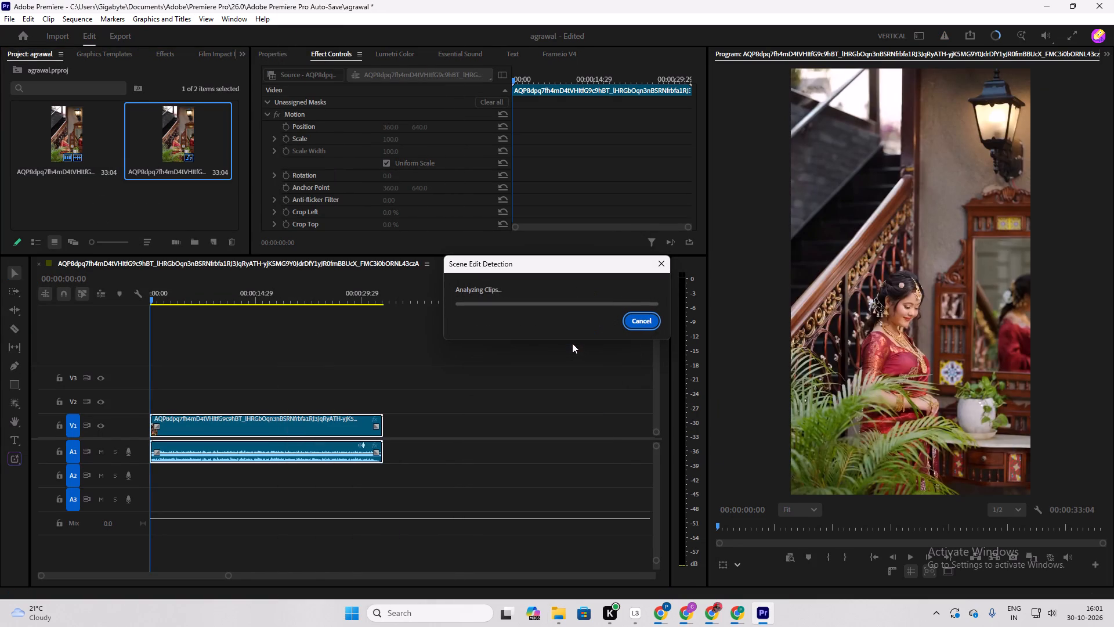
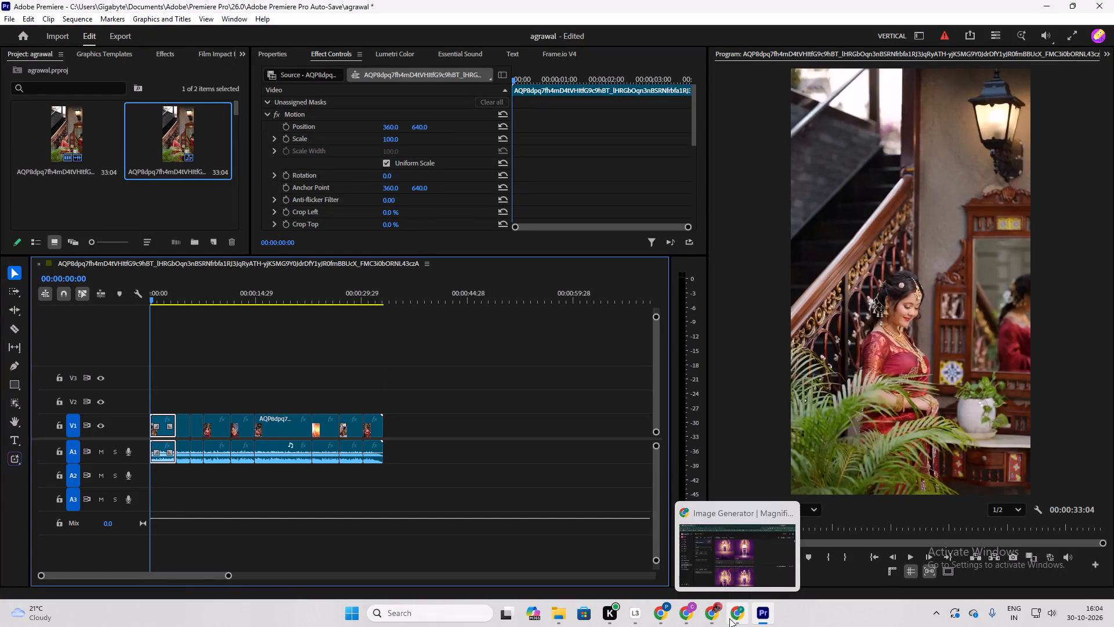
# Switch from Premiere to the Chrome window that has the Instagram messages and the Instagram story downloader page open.
pyautogui.click(704, 615)
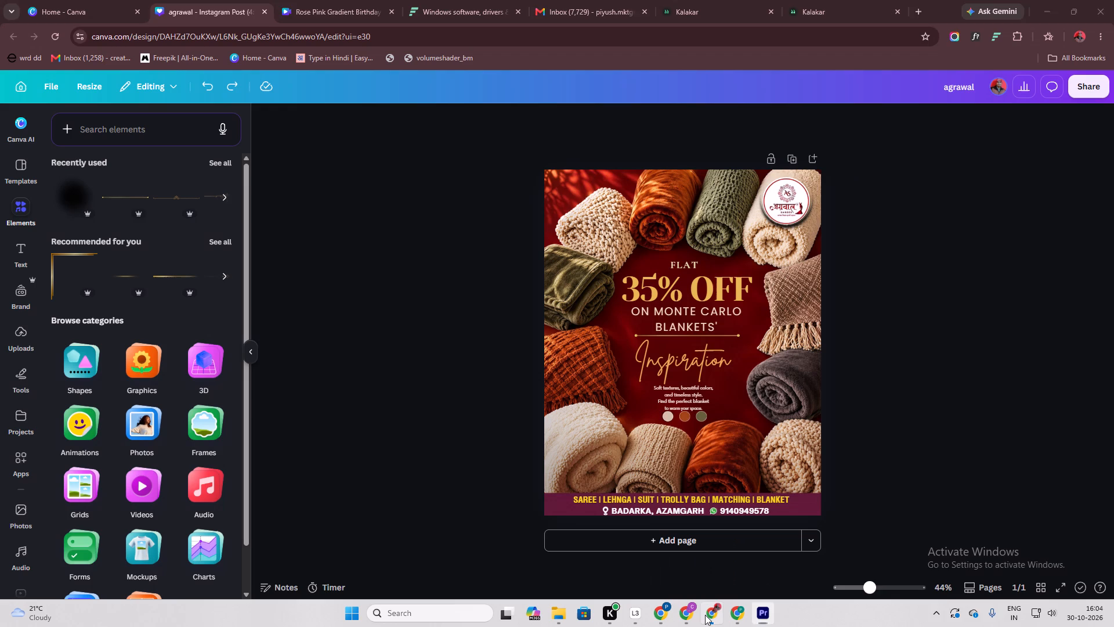
pyautogui.click(679, 612)
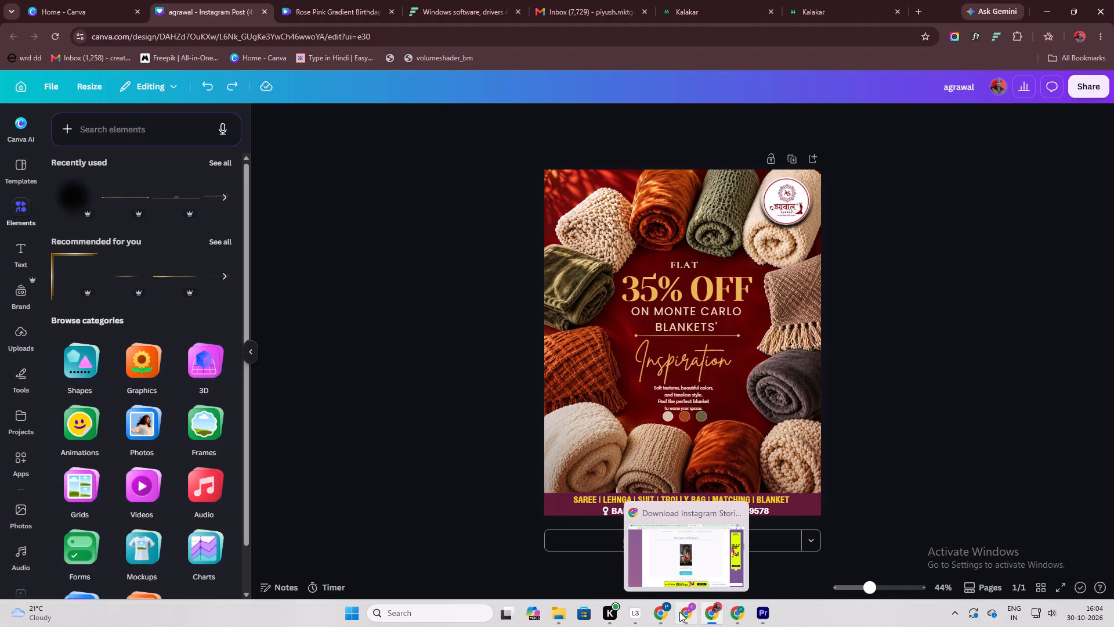
pyautogui.click(657, 614)
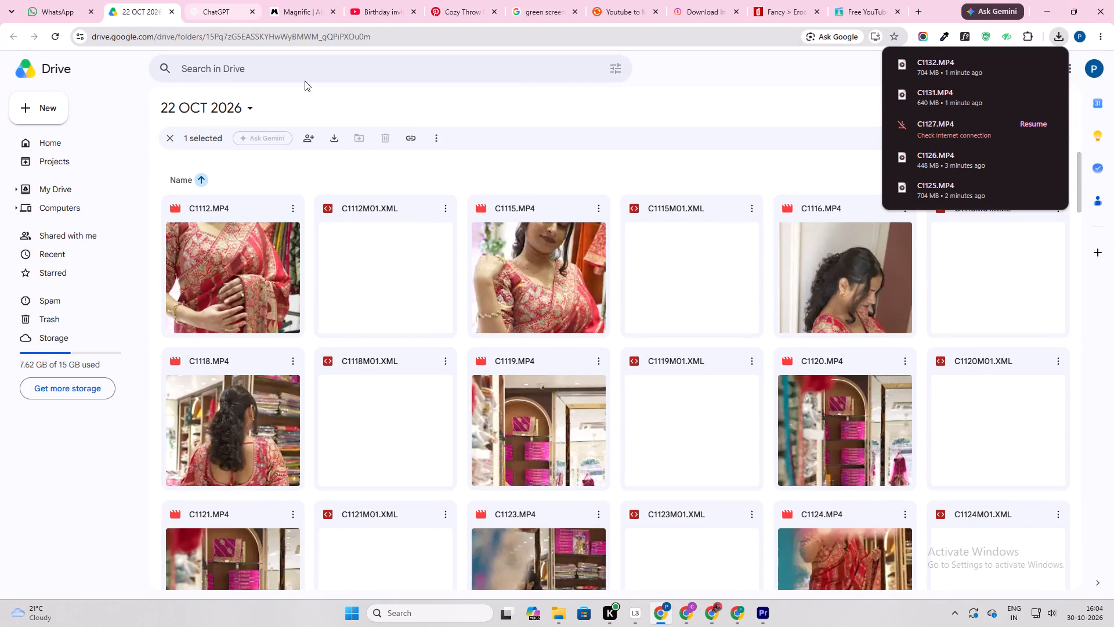
pyautogui.click(691, 614)
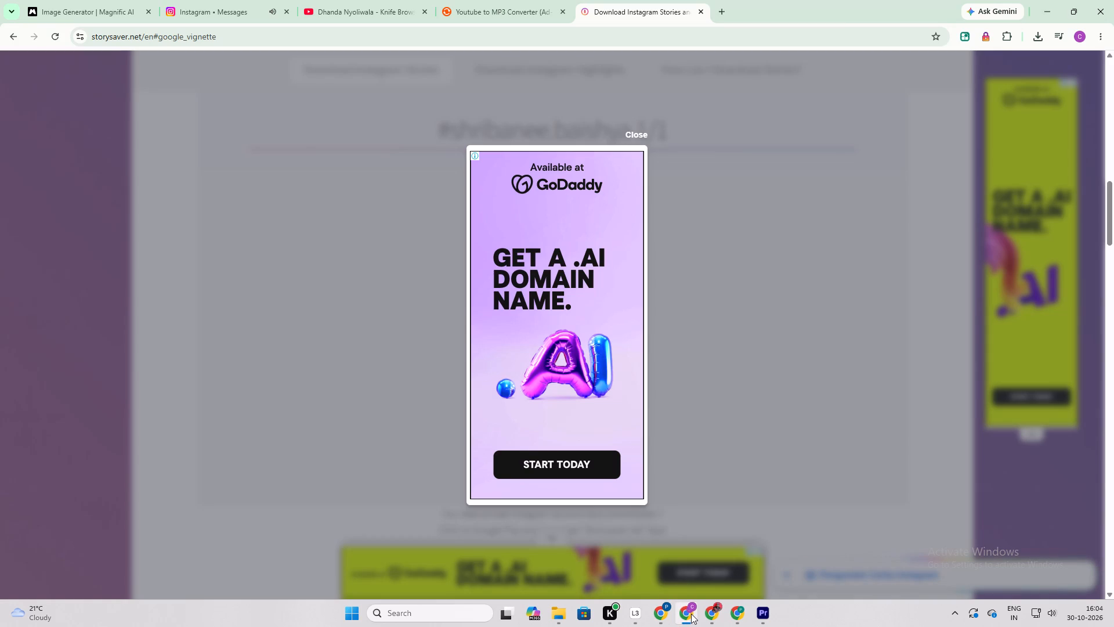
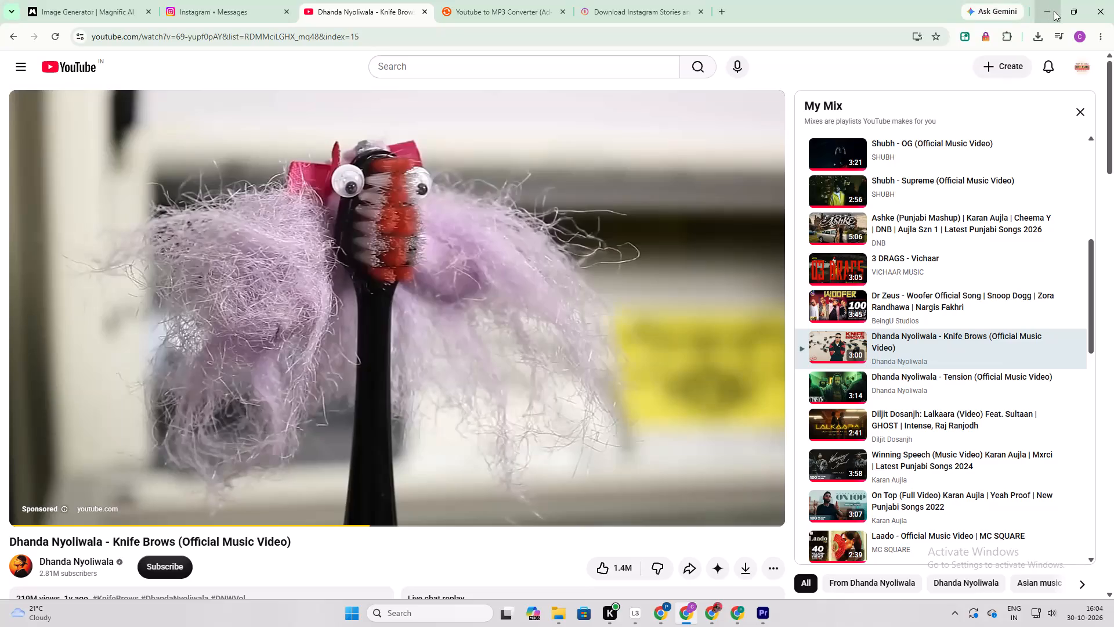
# Resume the interrupted download of C1127.MP4 in the browser window showing the 22 OCT 2026 Drive folder.
pyautogui.click(1055, 10)
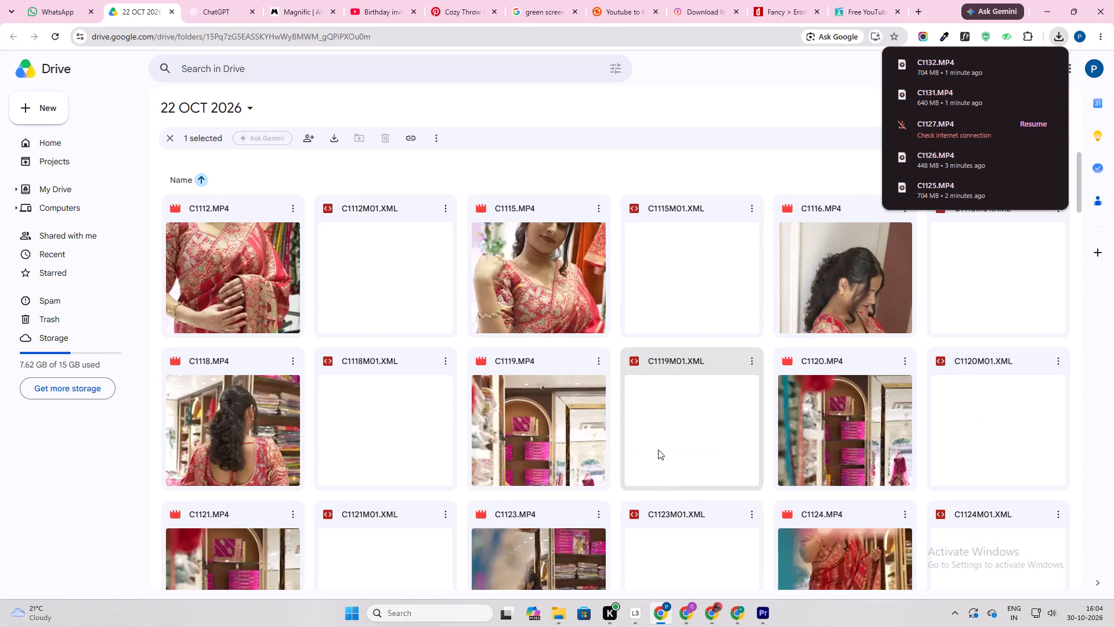
pyautogui.click(1039, 125)
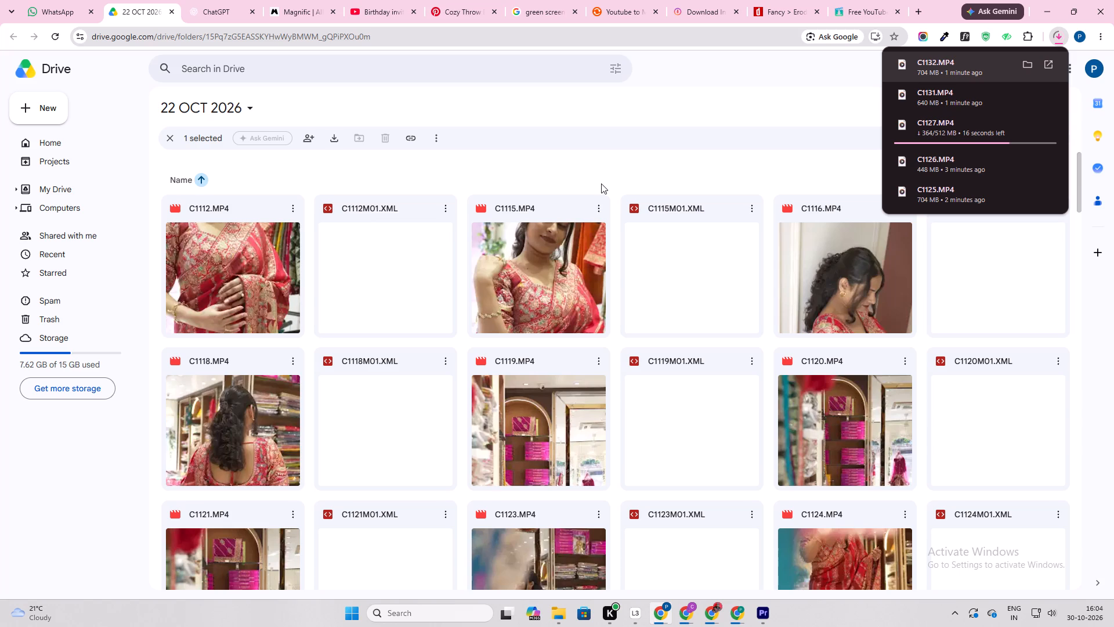
# Look through the remaining saree clips to the end of the 22 OCT 2026 folder and check the recent downloads.
pyautogui.scroll(-6, 220, 188)
pyautogui.scroll(-4, 501, 248)
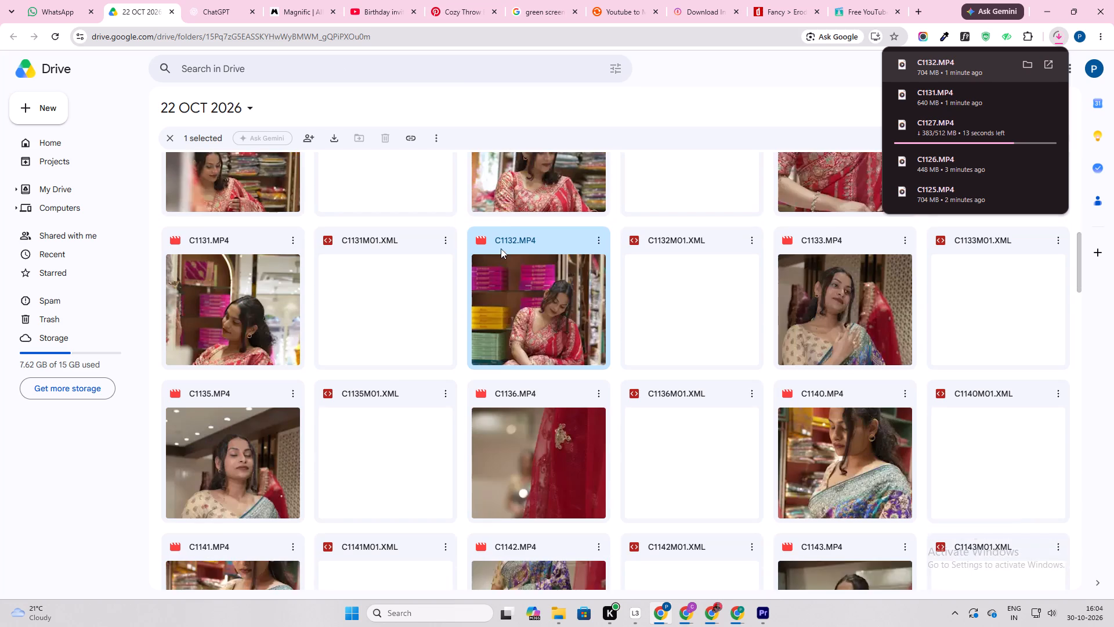
pyautogui.scroll(-2, 516, 305)
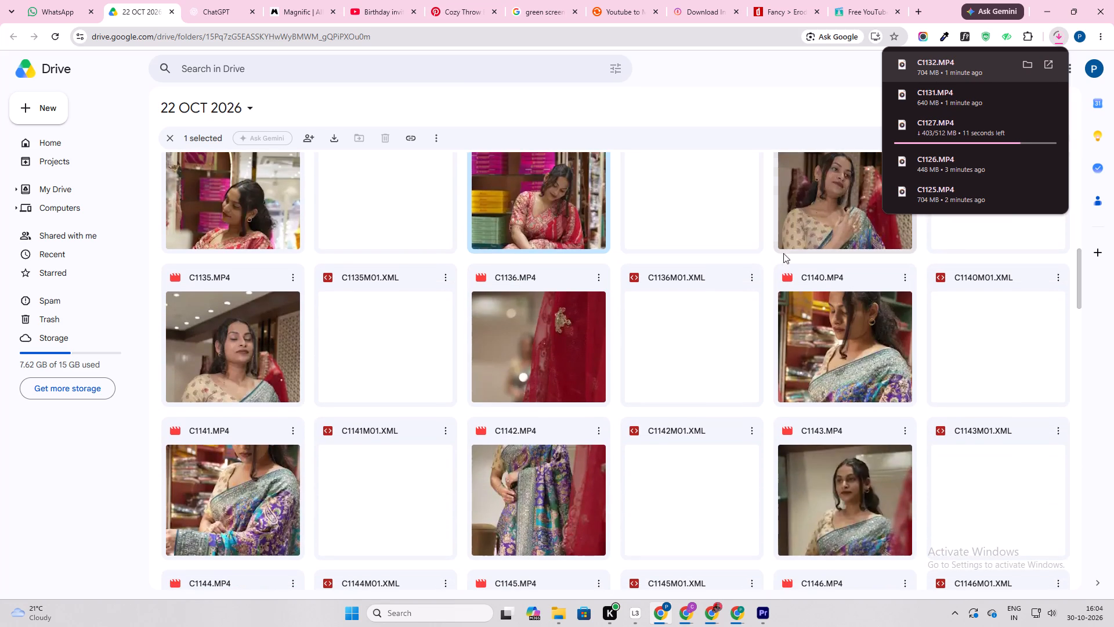
pyautogui.scroll(-5, 465, 356)
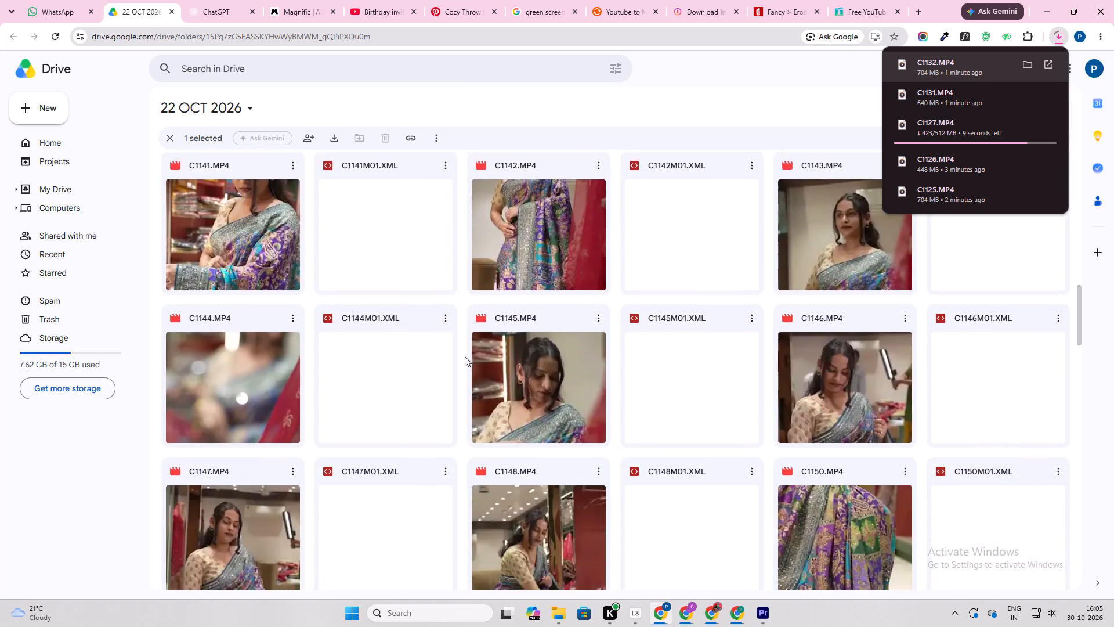
pyautogui.scroll(-9, 465, 356)
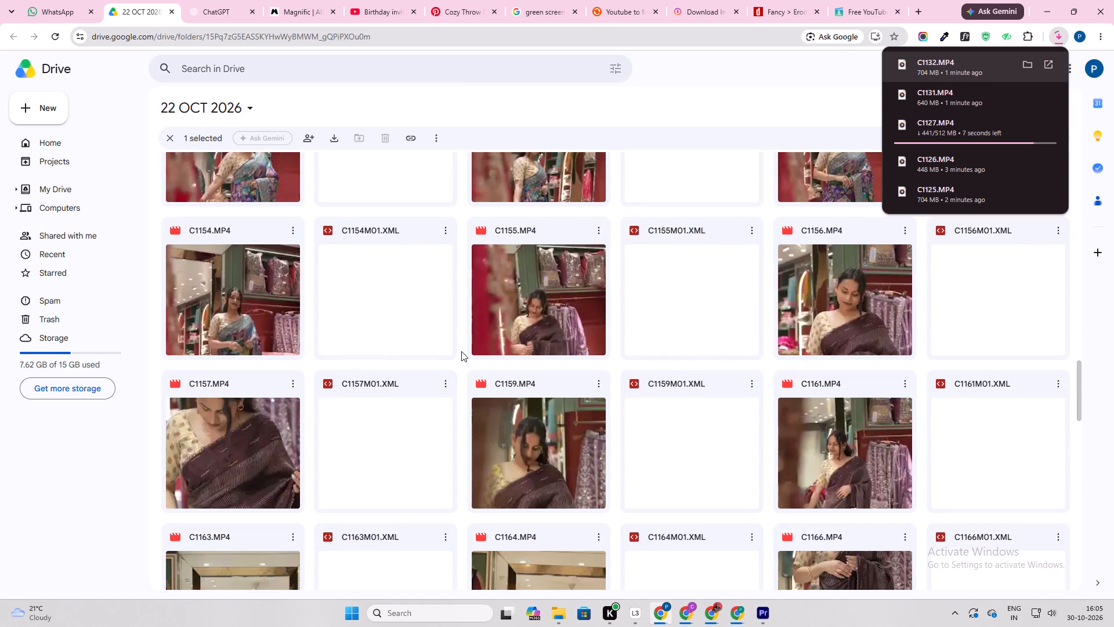
pyautogui.scroll(-6, 283, 312)
pyautogui.scroll(1, 283, 312)
pyautogui.scroll(-4, 281, 311)
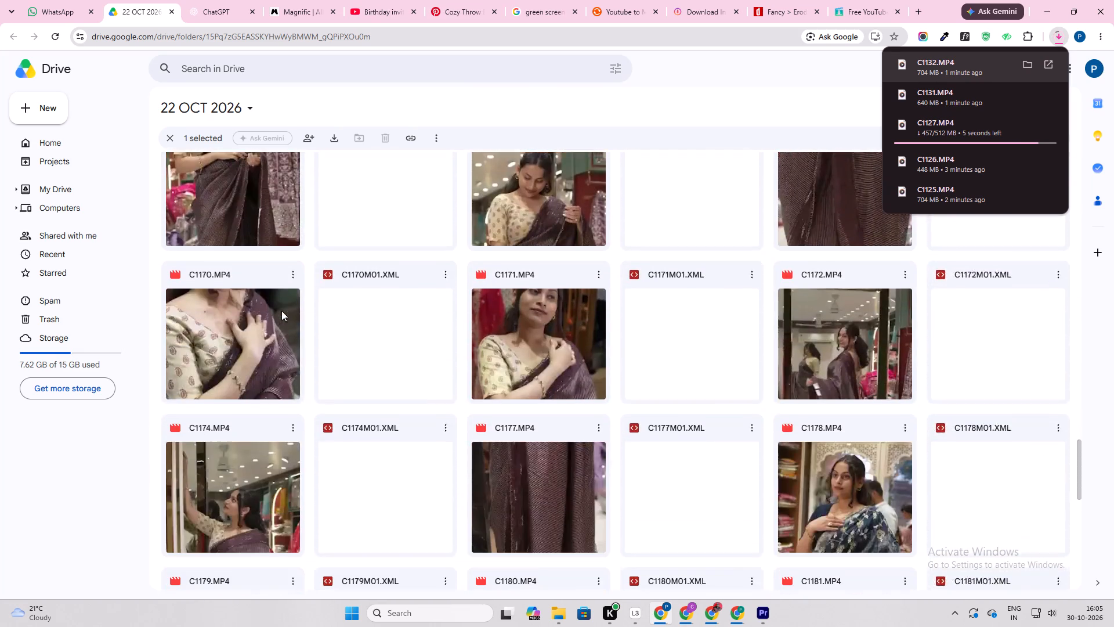
pyautogui.scroll(-16, 281, 311)
pyautogui.scroll(-5, 281, 311)
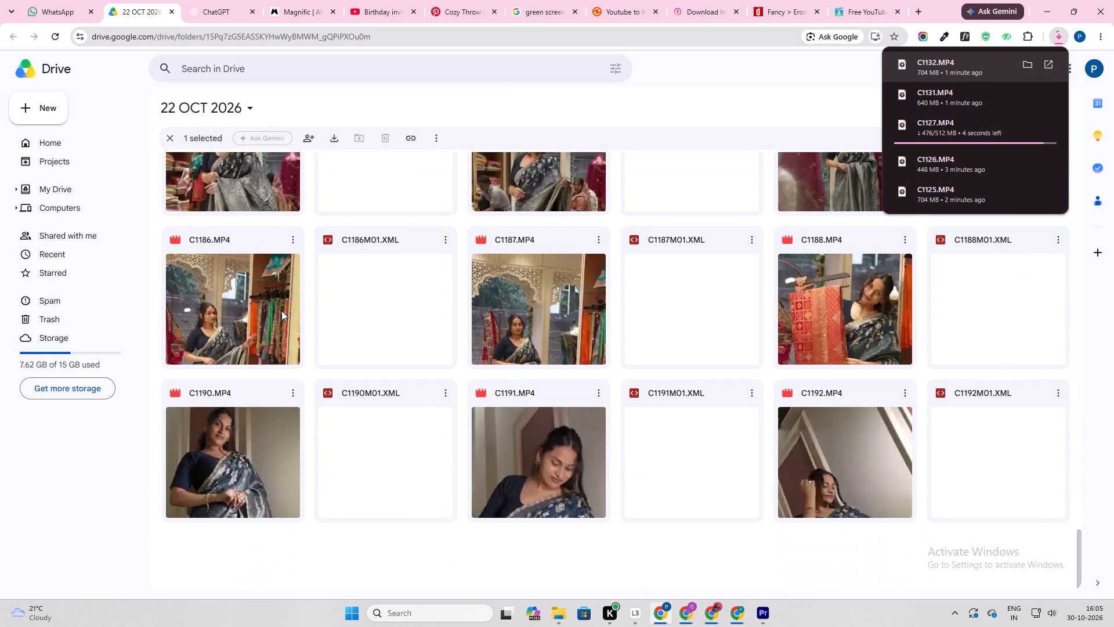
pyautogui.scroll(-6, 281, 311)
pyautogui.click(538, 460)
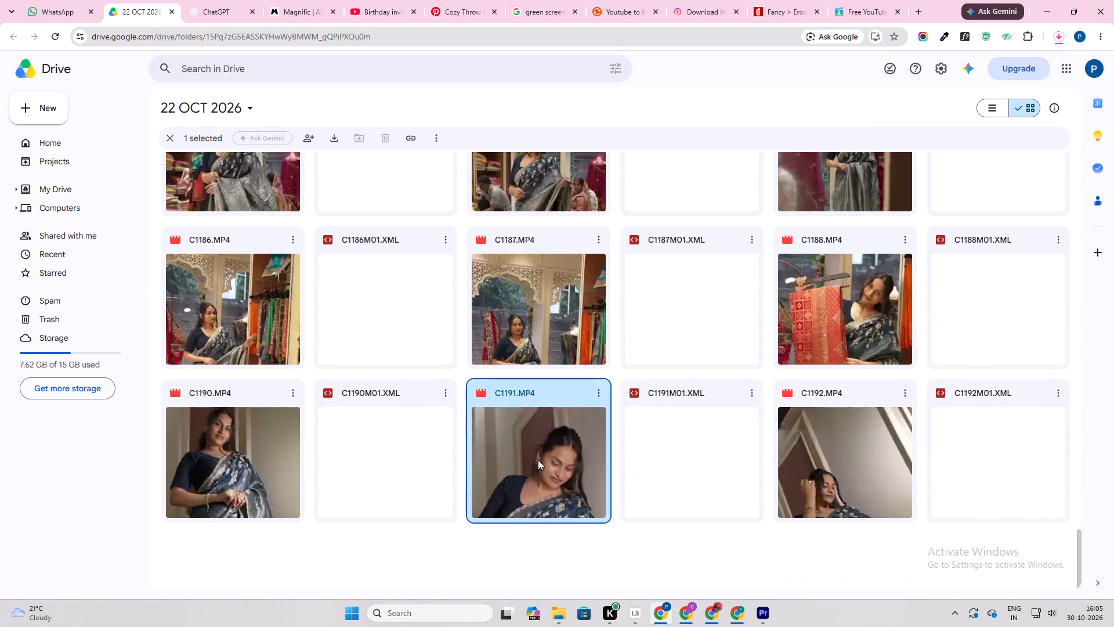
pyautogui.click(1057, 38)
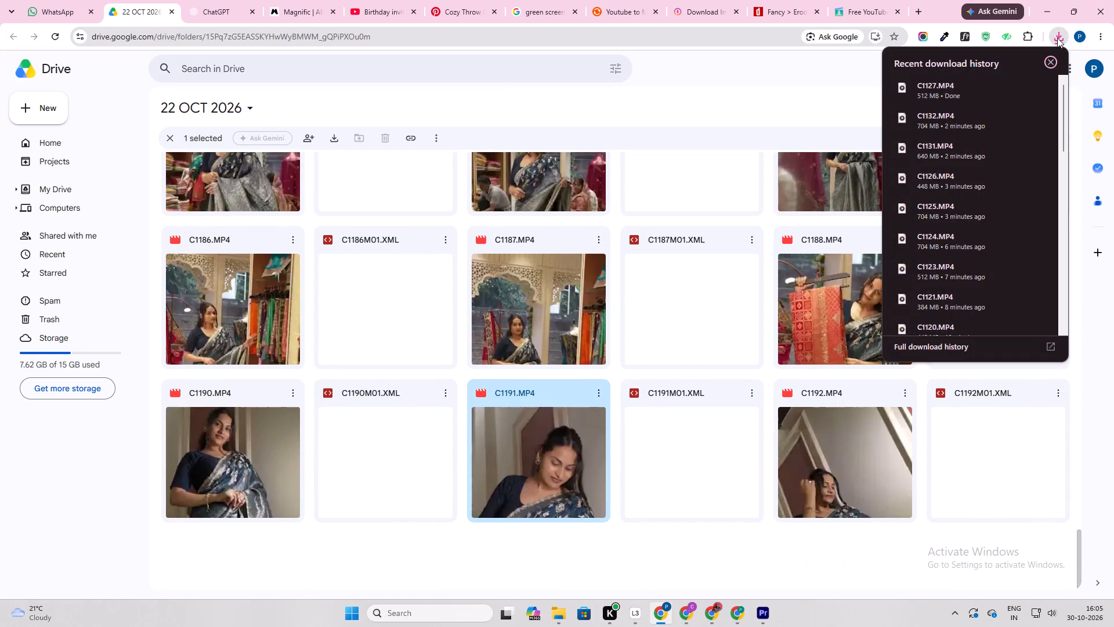
# Switch to the Downloads folder in File Explorer and refresh its file listing.
pyautogui.click(1048, 9)
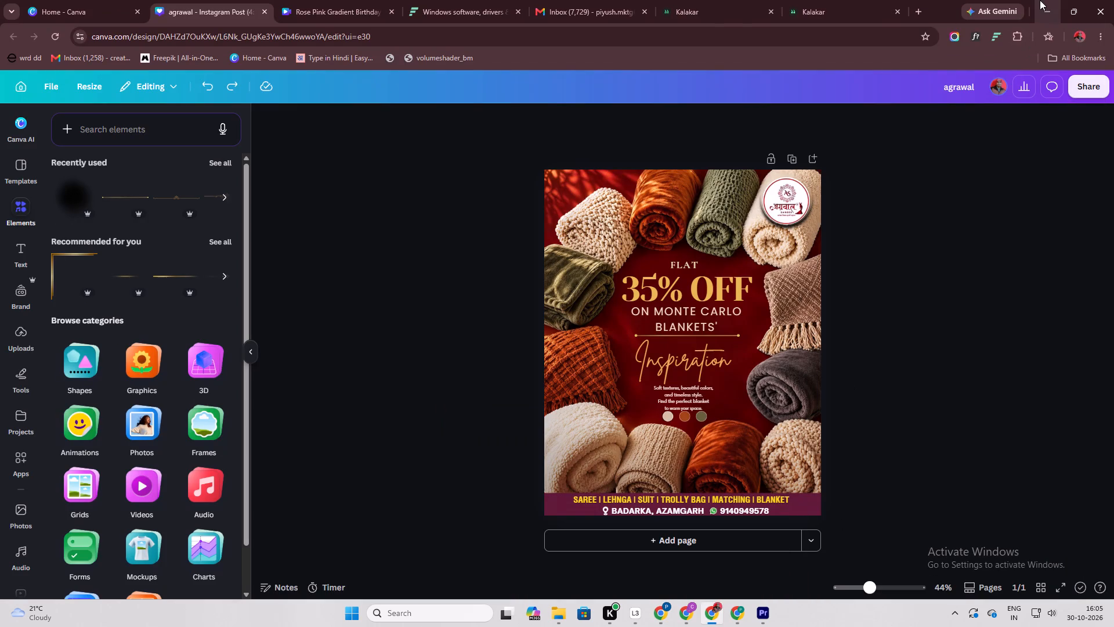
pyautogui.click(1040, 0)
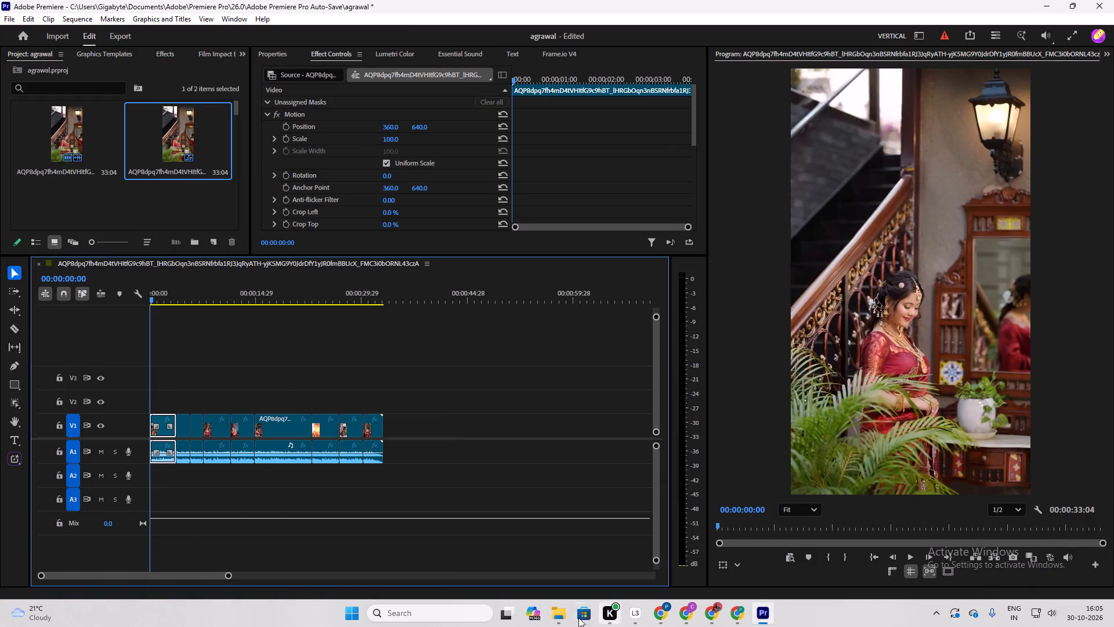
pyautogui.click(548, 611)
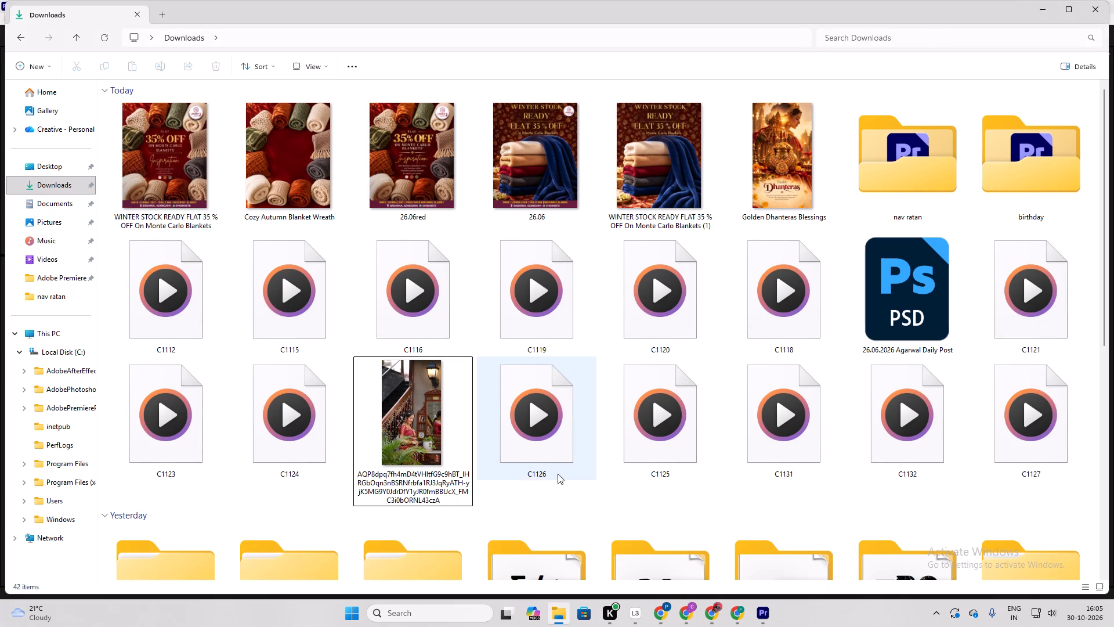
pyautogui.click(554, 471)
pyautogui.click(562, 524)
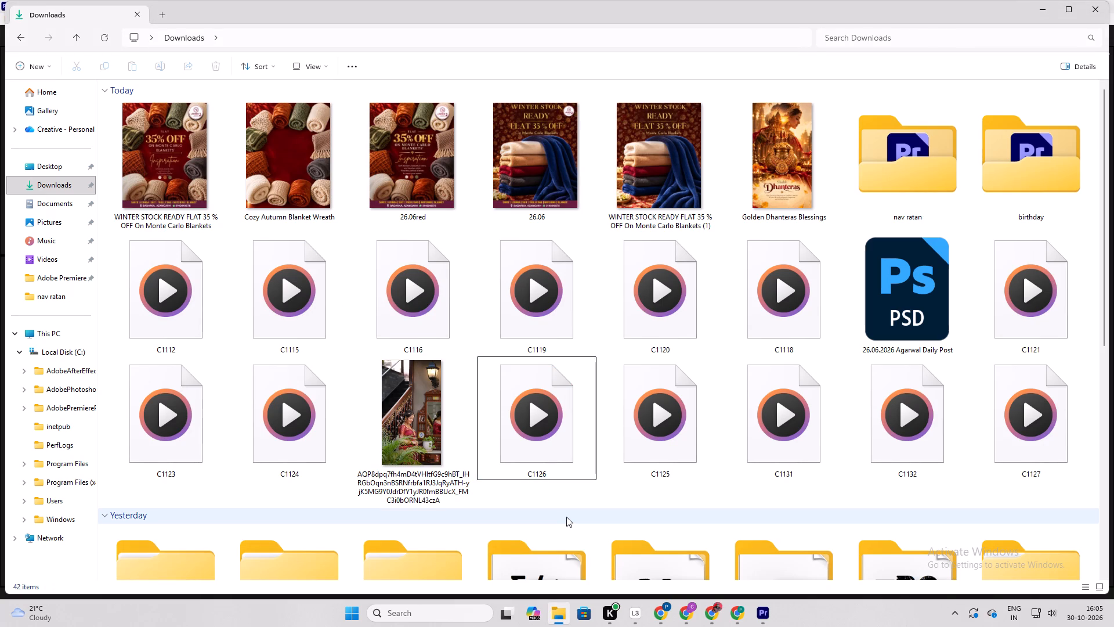
pyautogui.hotkey('ctrl', 'r')
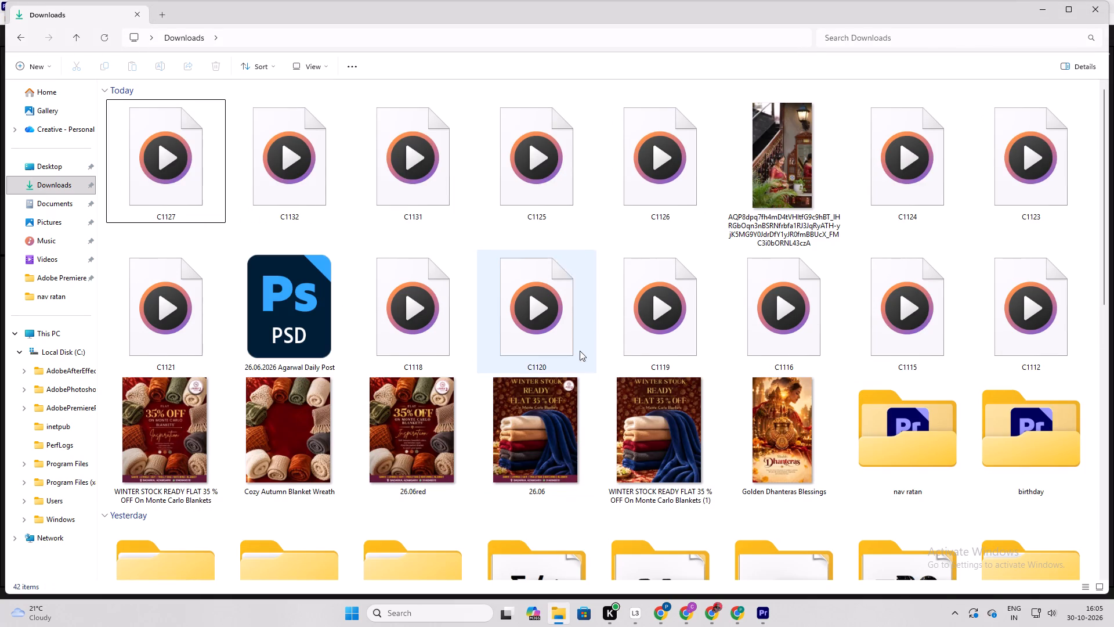
# Preview the downloaded clip C1127 in VLC media player and try opening C1132 in the default player.
pyautogui.doubleClick(180, 176)
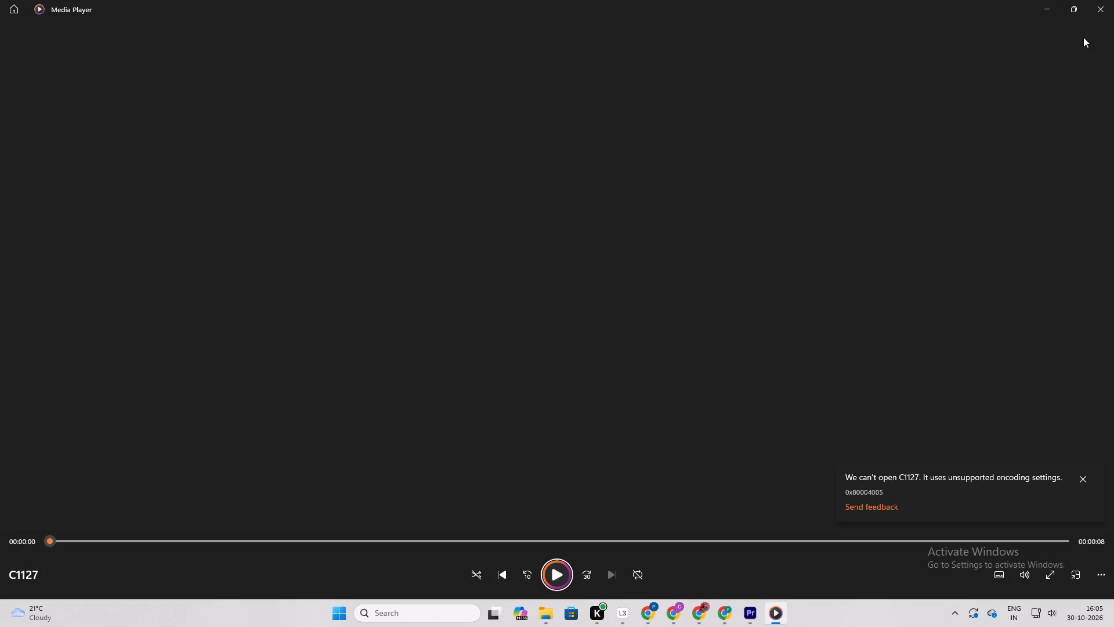
pyautogui.click(1113, 0)
pyautogui.rightClick(166, 183)
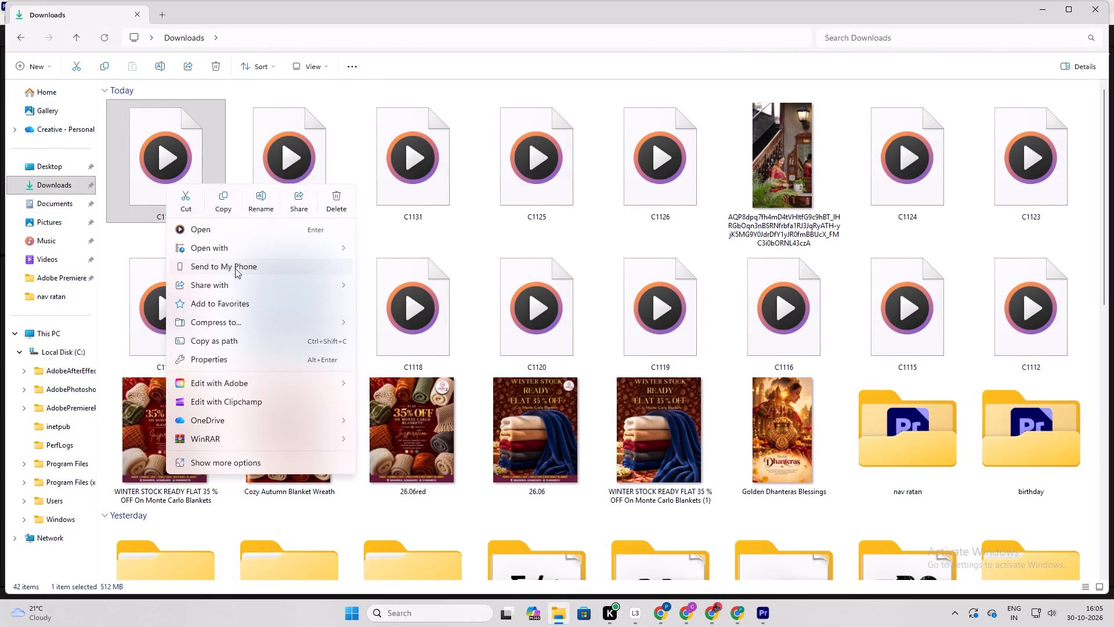
pyautogui.click(244, 252)
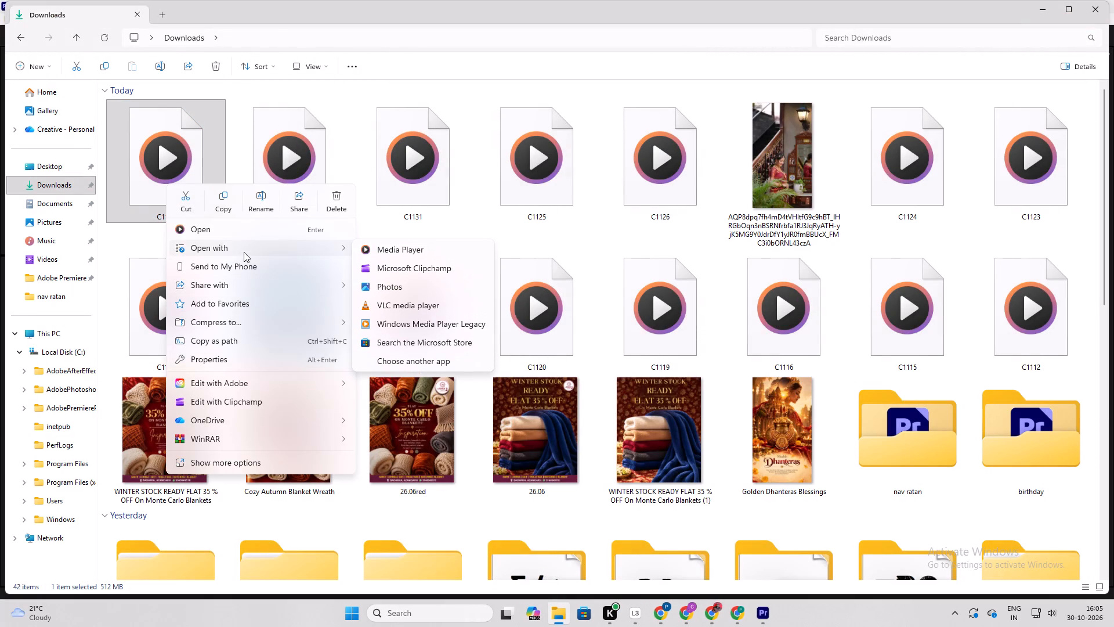
pyautogui.click(411, 310)
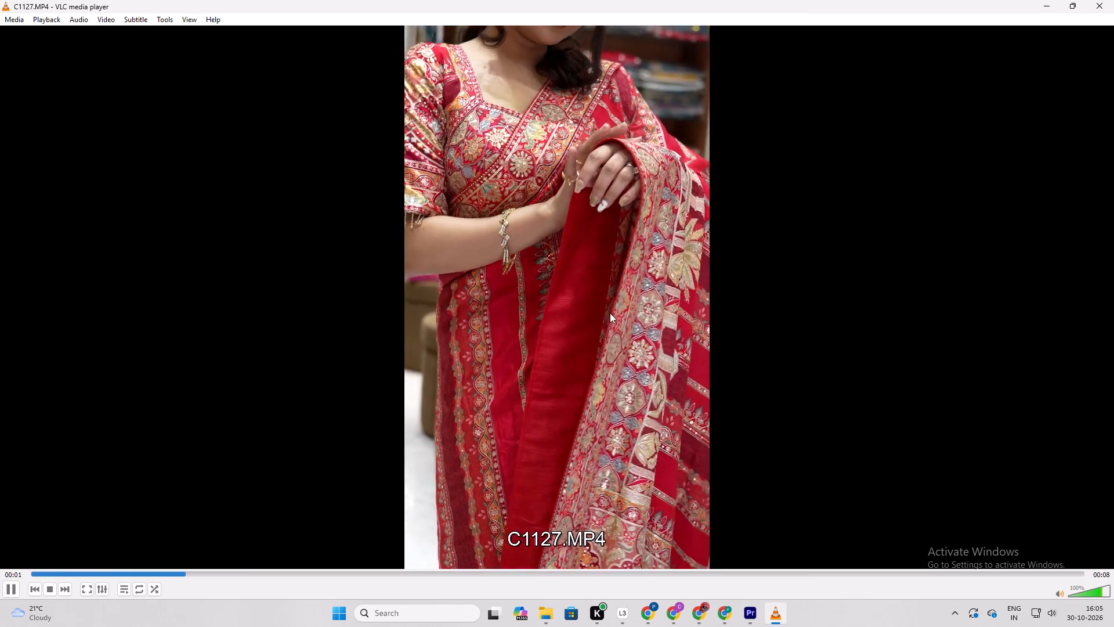
pyautogui.click(1109, 0)
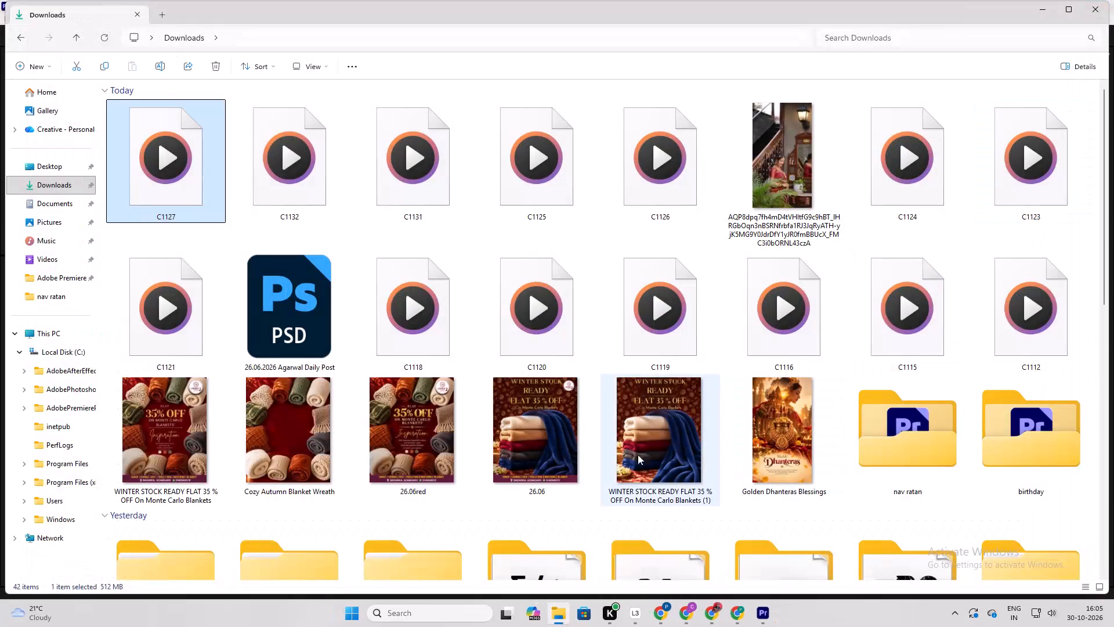
pyautogui.doubleClick(284, 176)
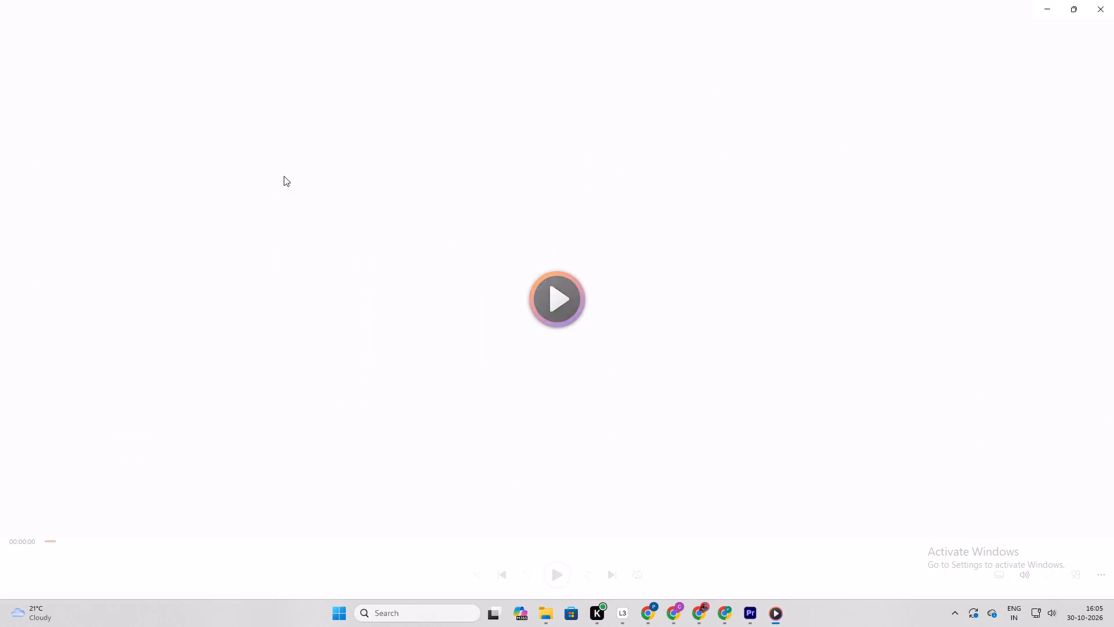
pyautogui.click(1113, 0)
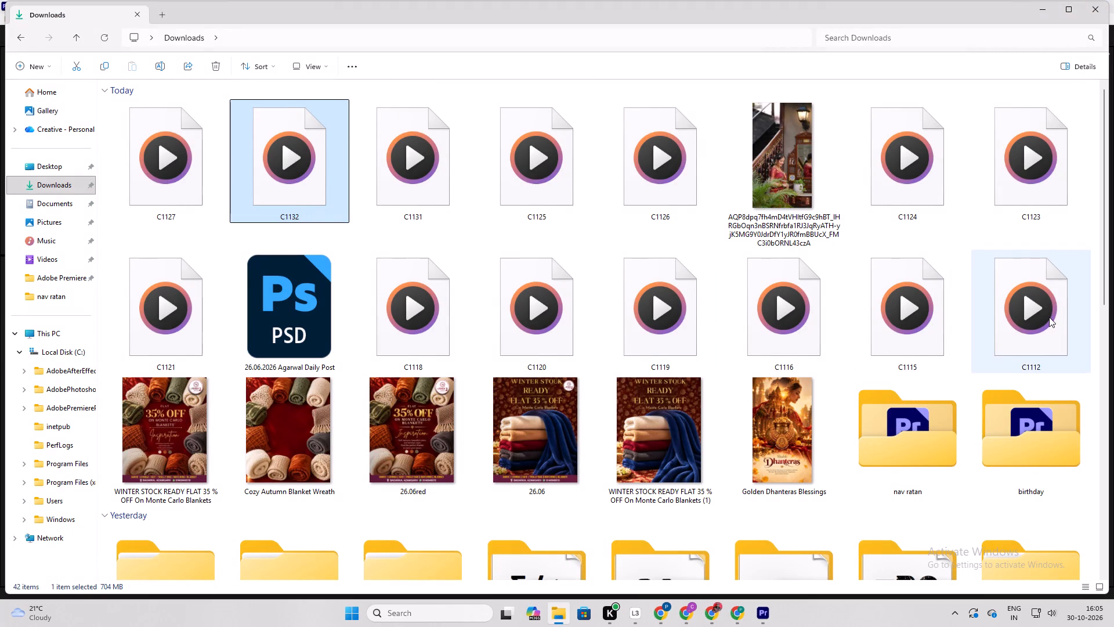
# Import the 14 downloaded clips from C1112 to C1132 into the agrawal Premiere project, leaving out the PSD and the reference video.
pyautogui.click(1049, 317)
pyautogui.keyDown('shift'); pyautogui.click(183, 162); pyautogui.keyUp('shift')
pyautogui.keyDown('ctrl'); pyautogui.click(275, 341); pyautogui.keyUp('ctrl')
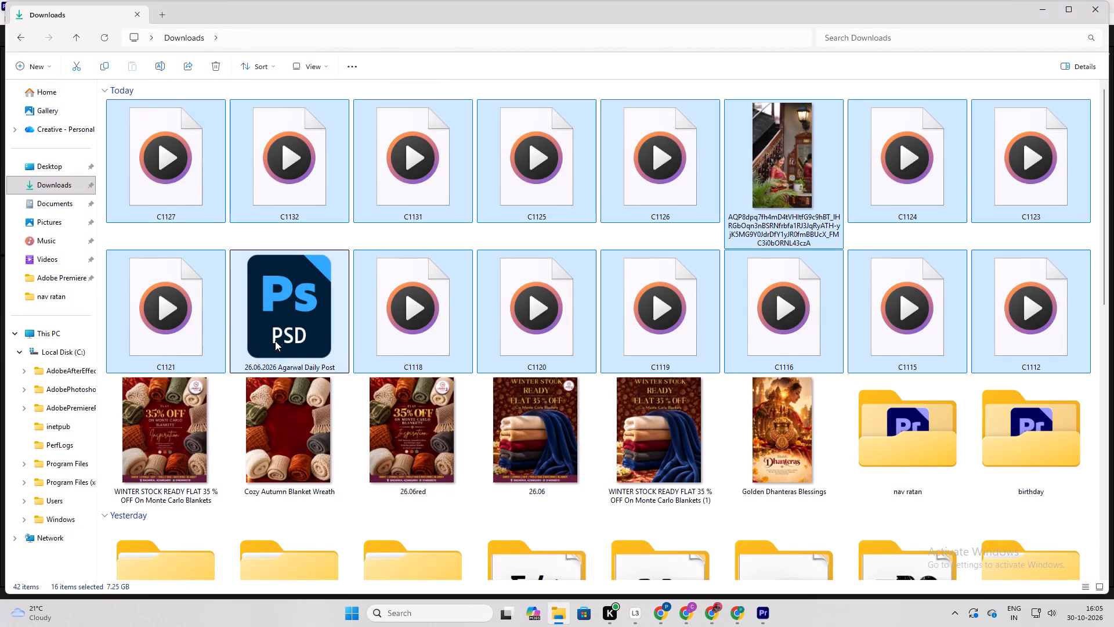
pyautogui.keyDown('ctrl'); pyautogui.click(785, 122); pyautogui.keyUp('ctrl')
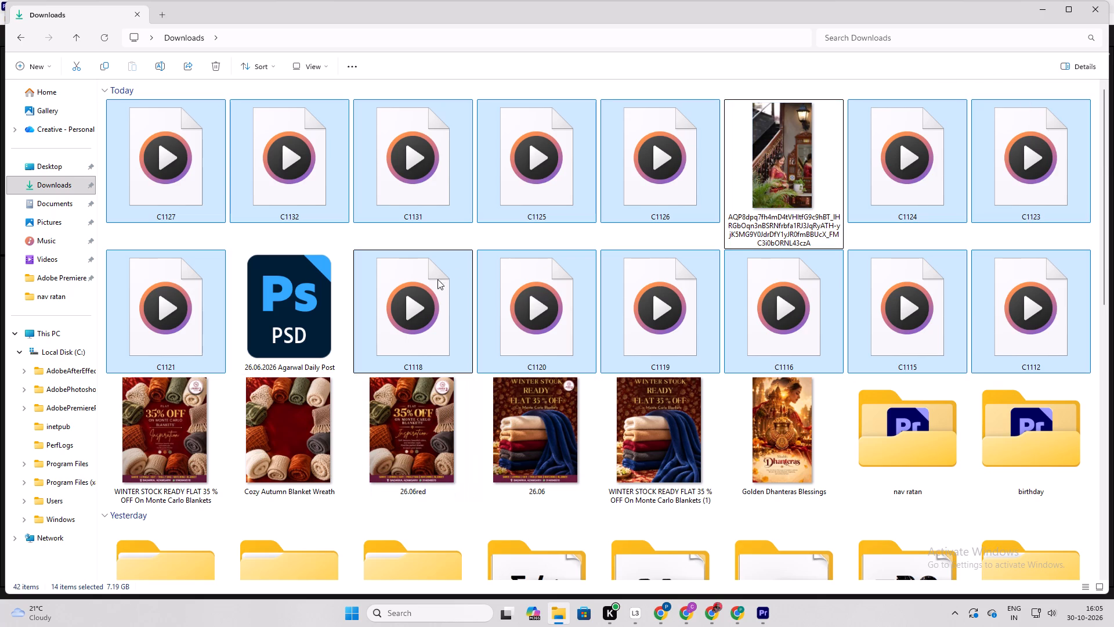
pyautogui.moveTo(414, 164); pyautogui.dragTo(768, 617)
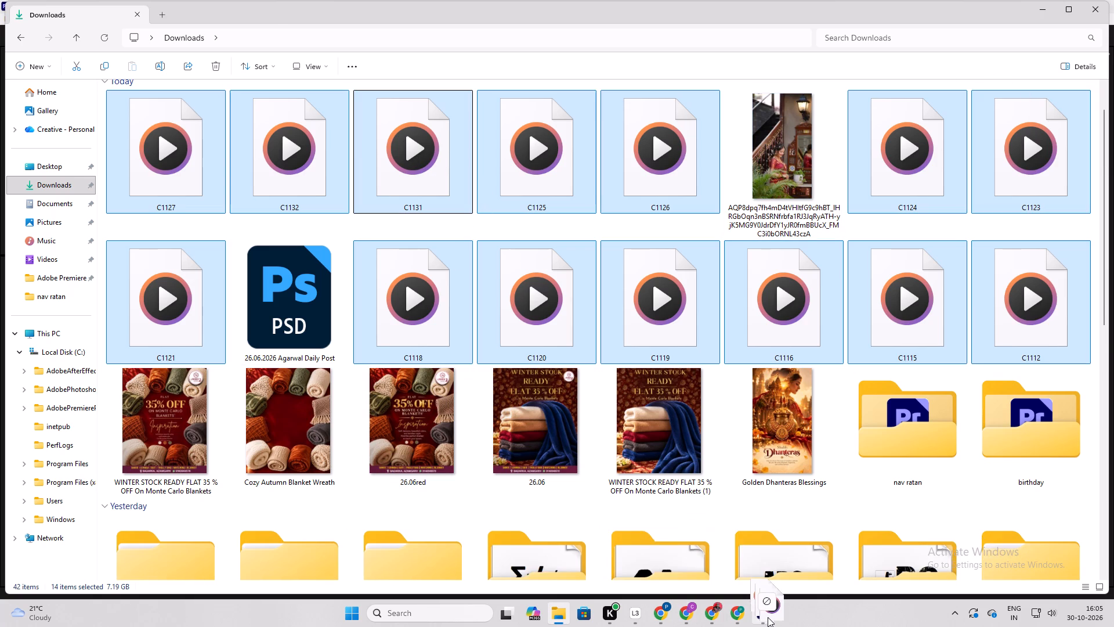
pyautogui.moveTo(768, 617); pyautogui.dragTo(56, 181)
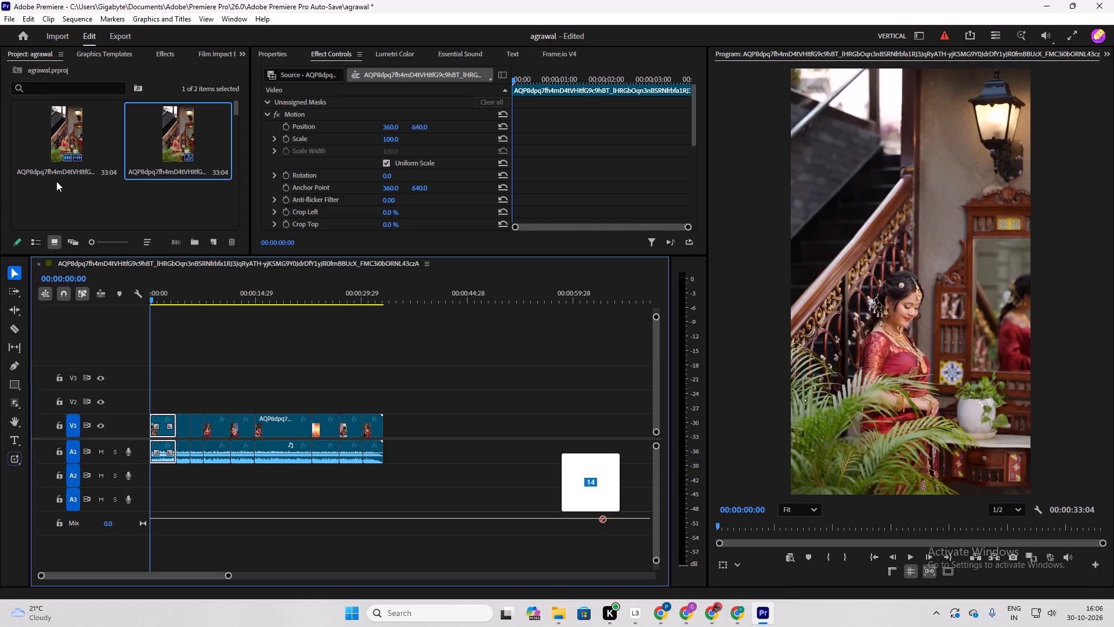
pyautogui.moveTo(56, 181); pyautogui.dragTo(111, 180)
pyautogui.moveTo(111, 180); pyautogui.dragTo(114, 177)
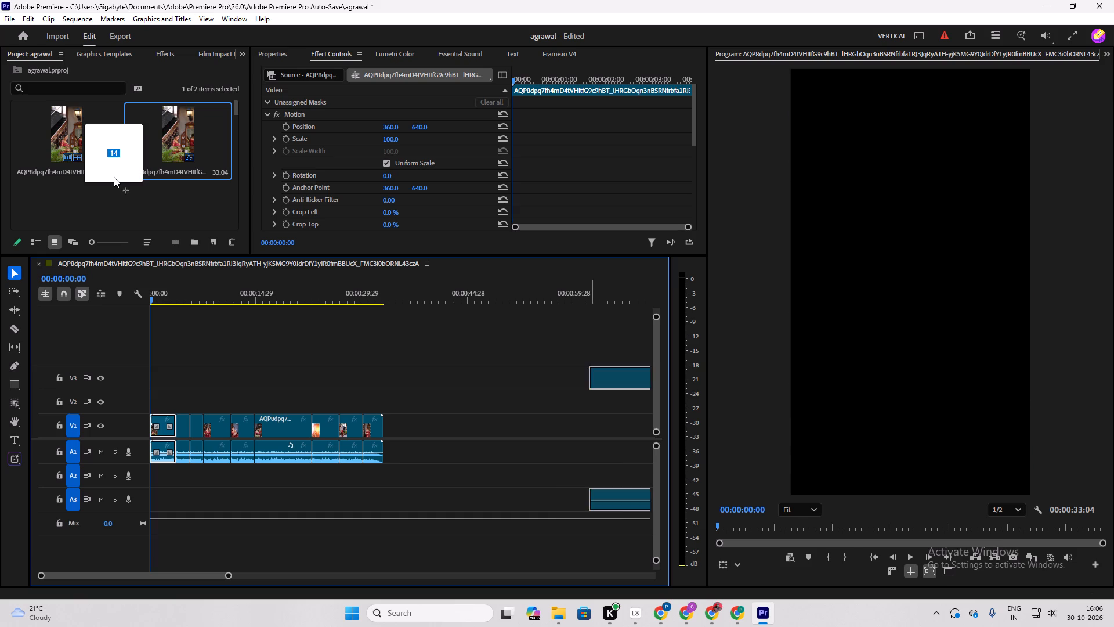
pyautogui.moveTo(114, 177); pyautogui.dragTo(115, 204)
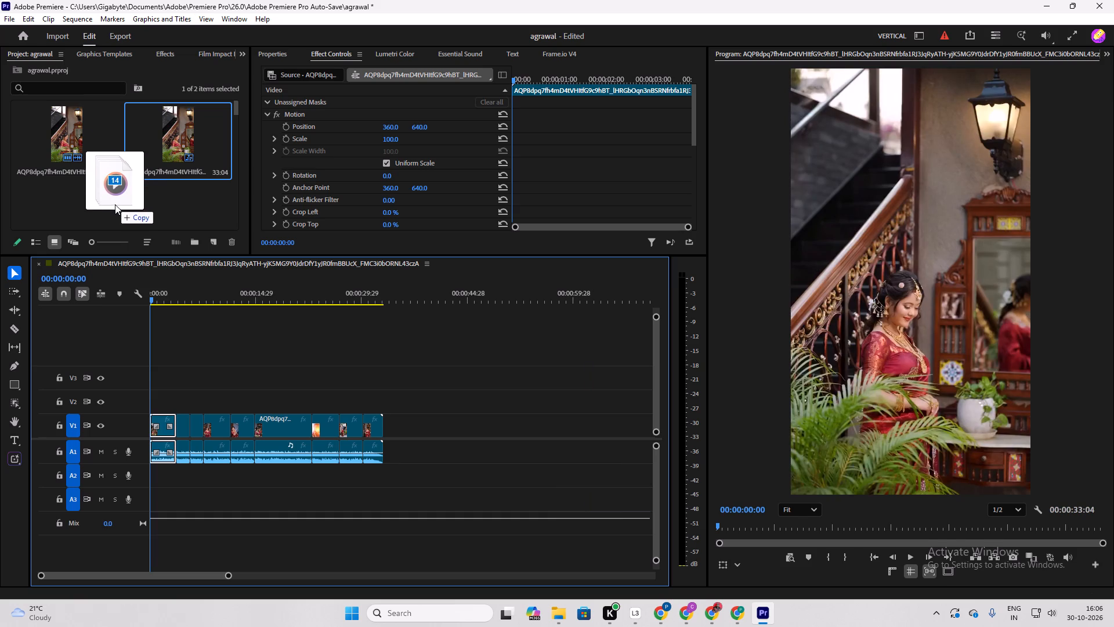
pyautogui.moveTo(115, 204); pyautogui.dragTo(115, 212)
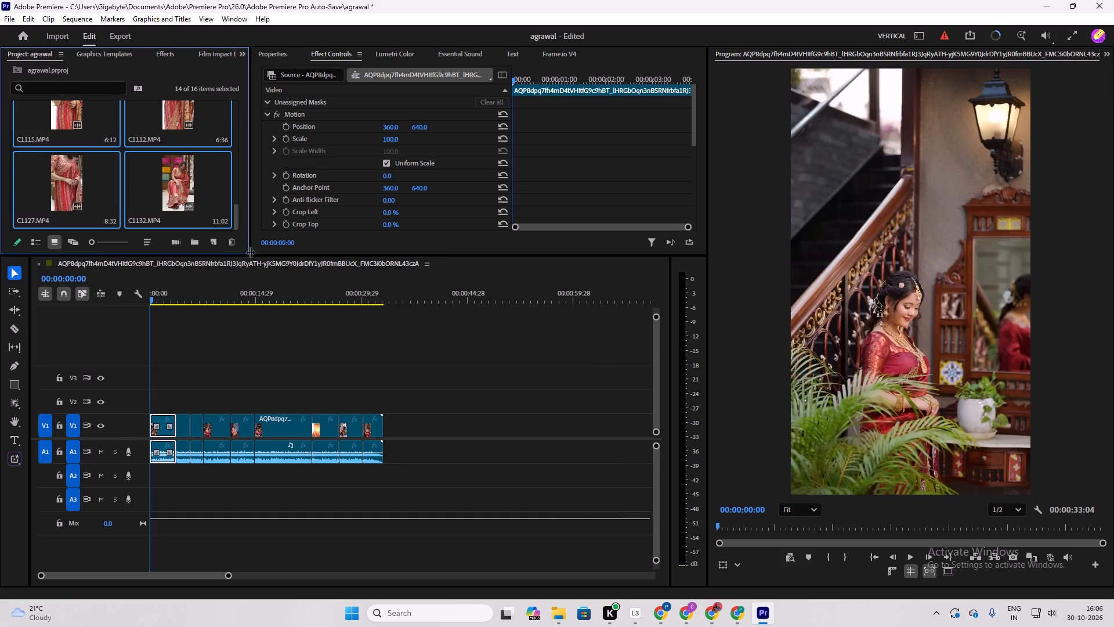
# Enlarge the project bin area in width and height so more clip thumbnails fit.
pyautogui.moveTo(249, 247); pyautogui.dragTo(343, 262)
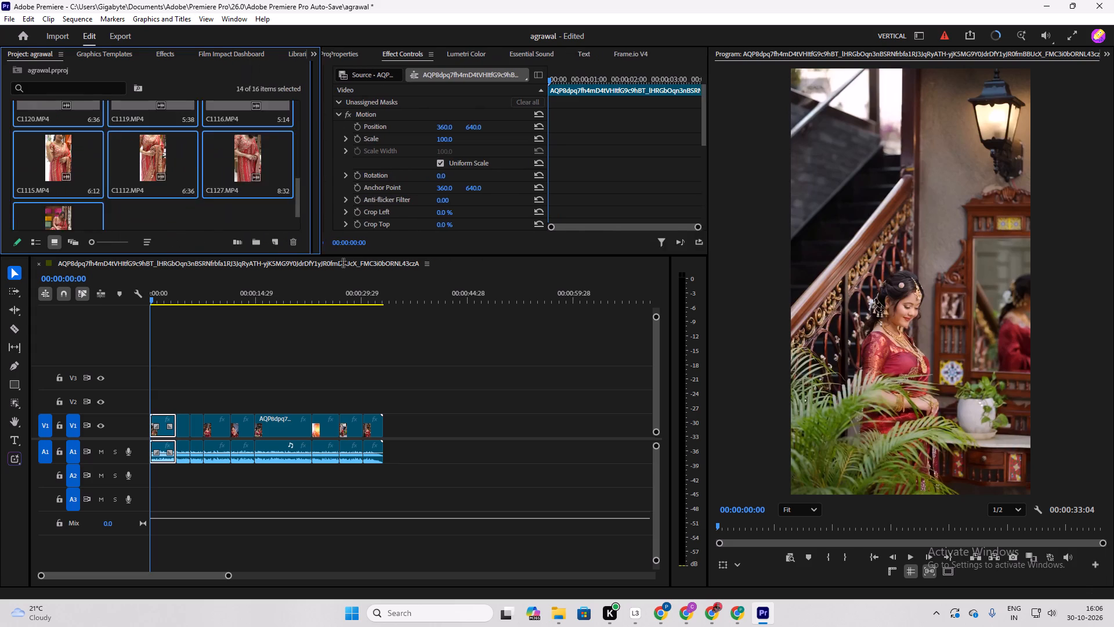
pyautogui.moveTo(343, 262); pyautogui.dragTo(332, 265)
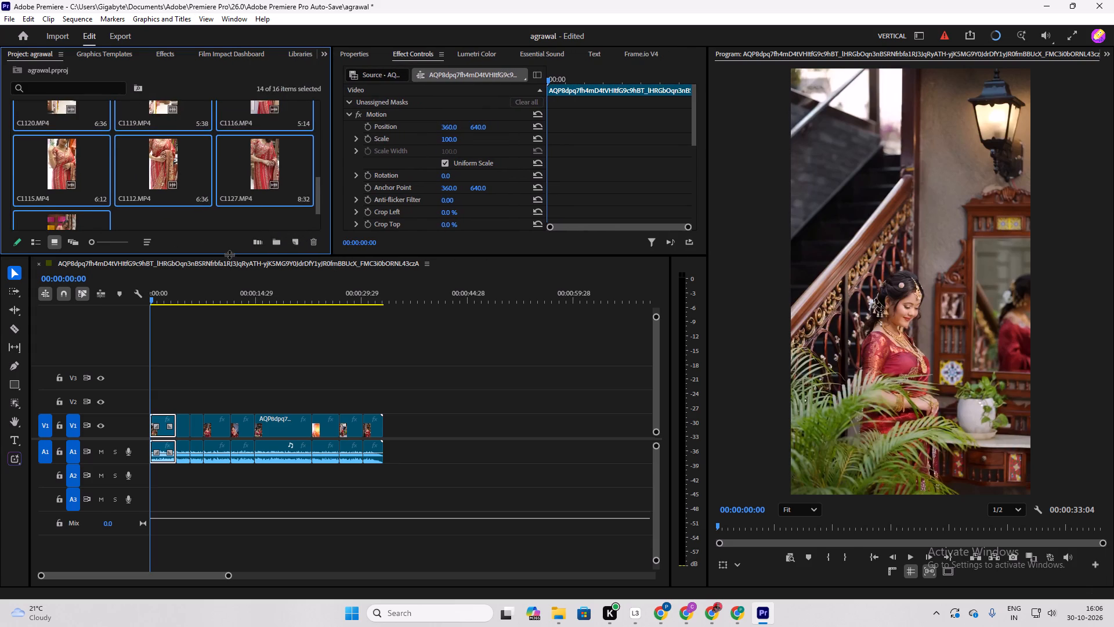
pyautogui.moveTo(229, 254); pyautogui.dragTo(232, 320)
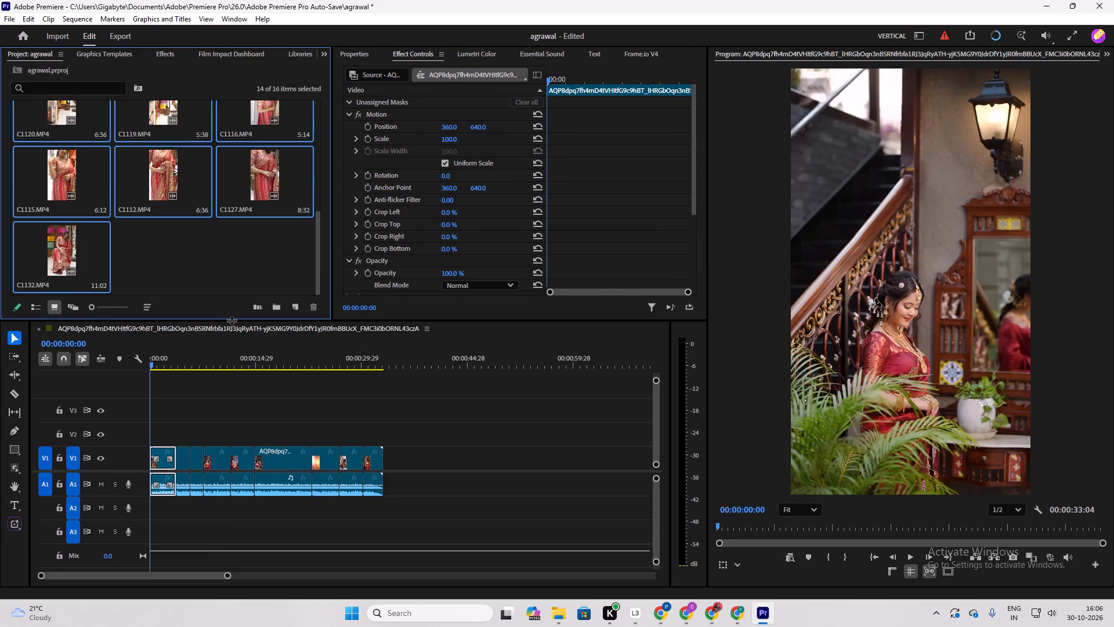
pyautogui.moveTo(232, 320); pyautogui.dragTo(233, 320)
# Play through the reference sequence and add a timeline marker on the bright flash transition at 00:00:09:17.
pyautogui.click(198, 400)
pyautogui.press('space')
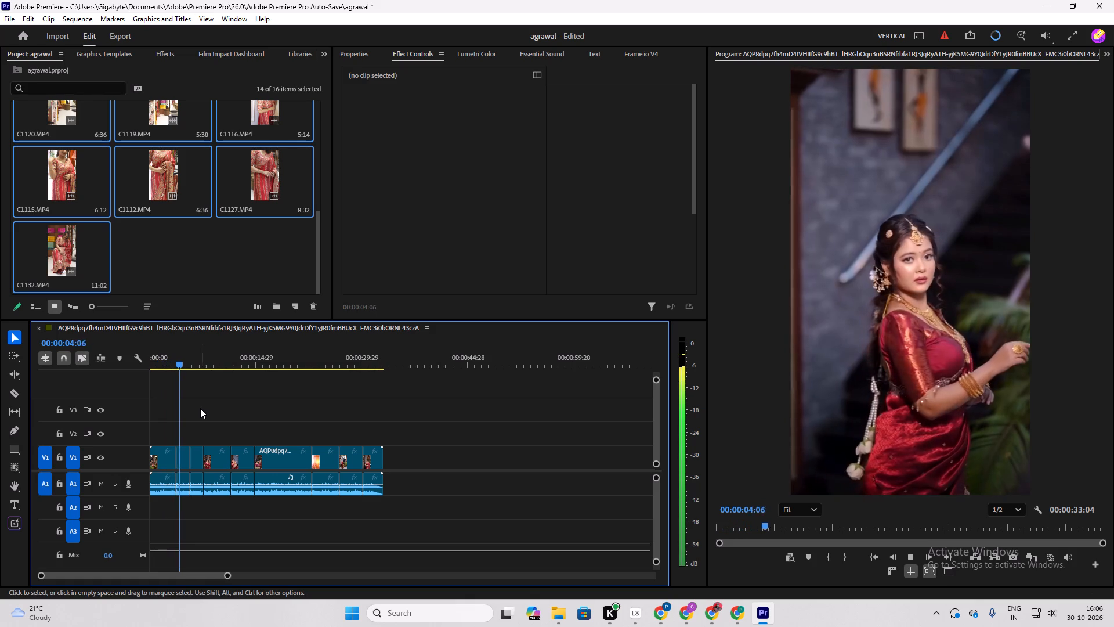
pyautogui.press('space')
pyautogui.press('space')
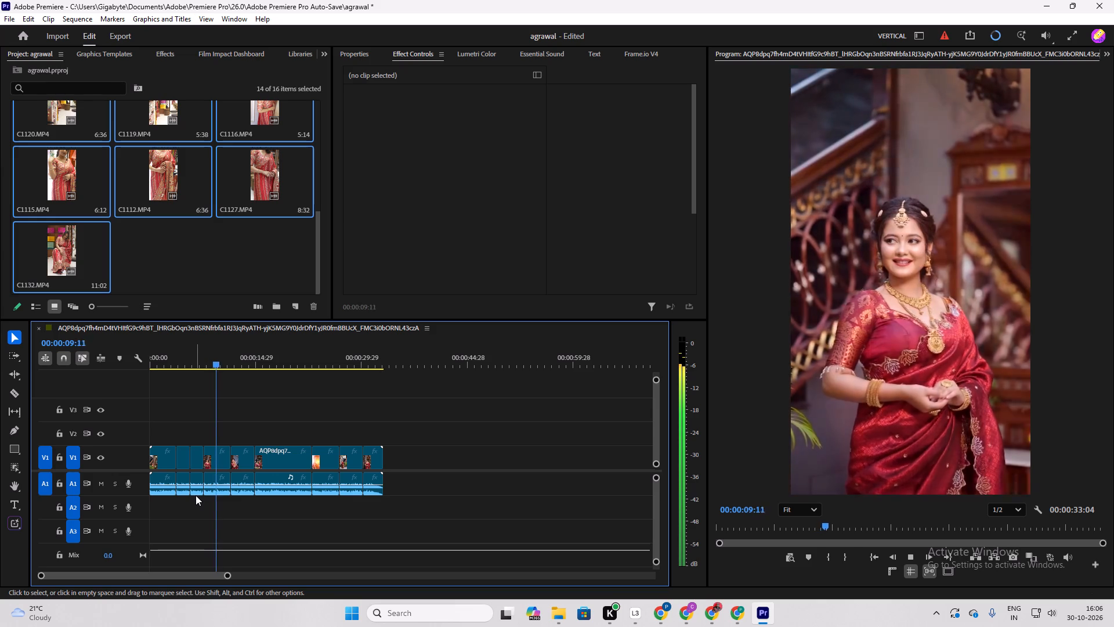
pyautogui.press('space')
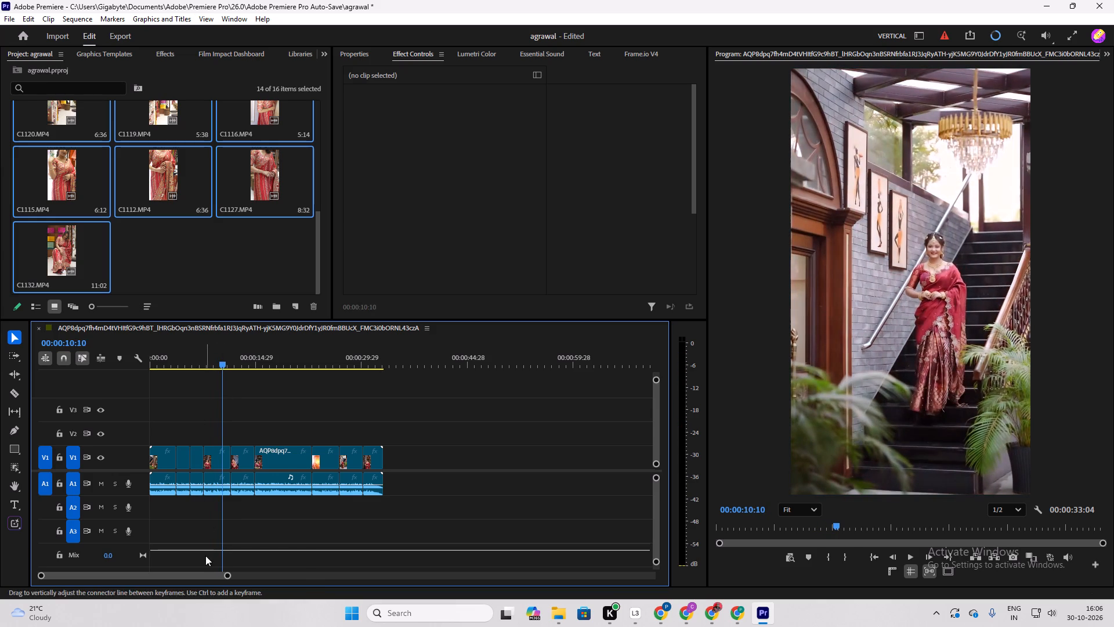
pyautogui.moveTo(226, 578); pyautogui.dragTo(160, 588)
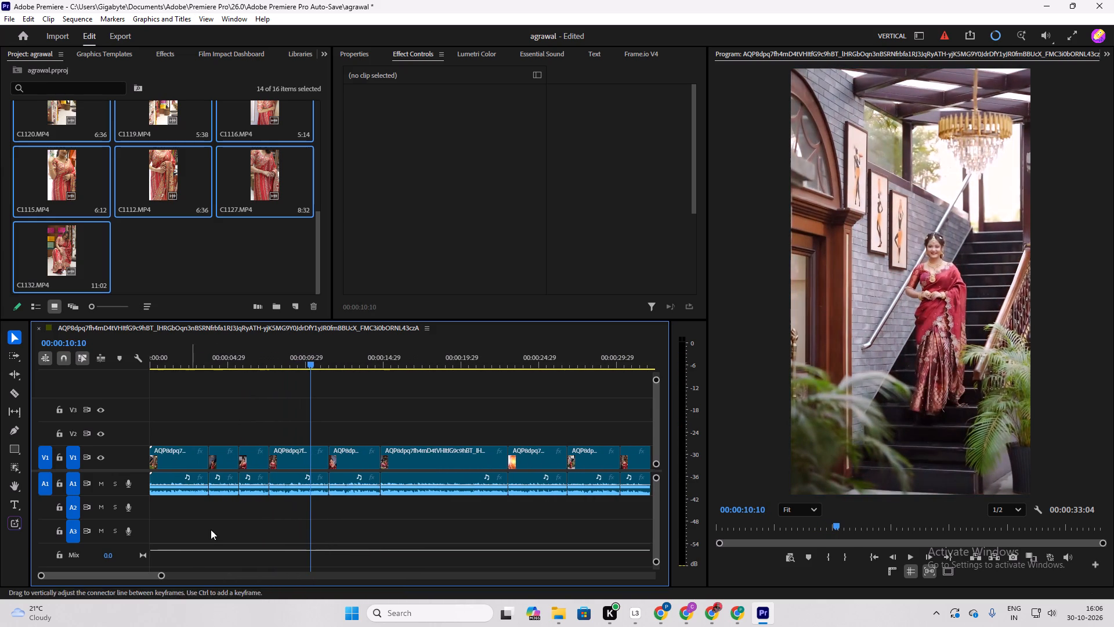
pyautogui.press('Left')
pyautogui.press('Left')
pyautogui.press('Left')
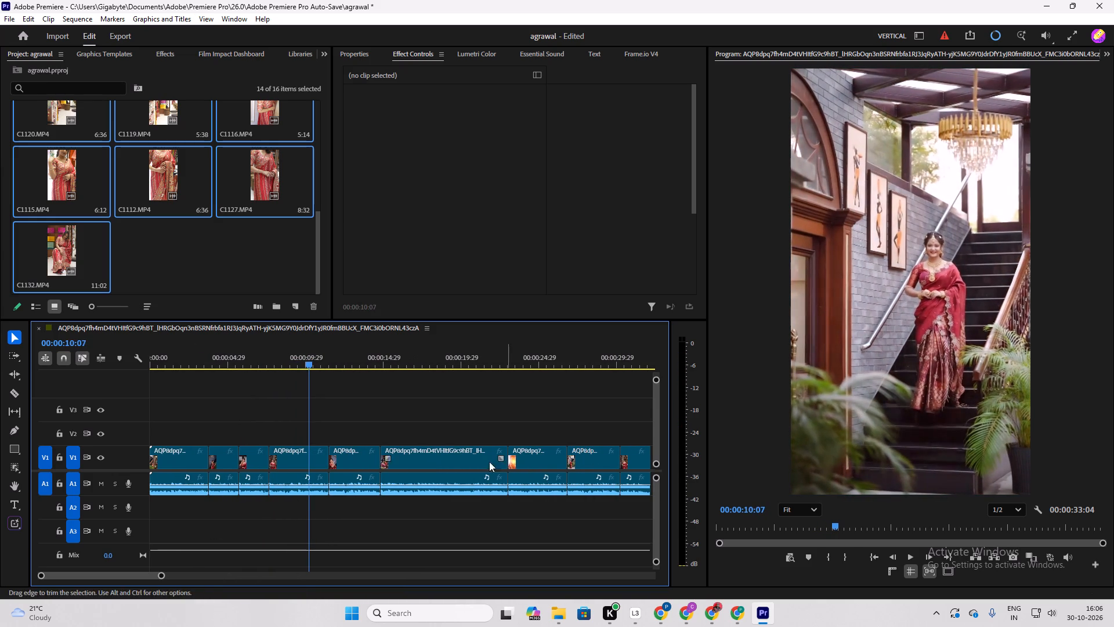
pyautogui.press('Left')
pyautogui.press('Left')
pyautogui.press('Left')
pyautogui.press('Left')
pyautogui.press('Left')
pyautogui.press('Left')
pyautogui.press('Left')
pyautogui.press('Left')
pyautogui.press('Left')
pyautogui.press('Left')
pyautogui.press('Left')
pyautogui.press('Left')
pyautogui.press('Left')
pyautogui.press('Left')
pyautogui.press('Left')
pyautogui.press('Left')
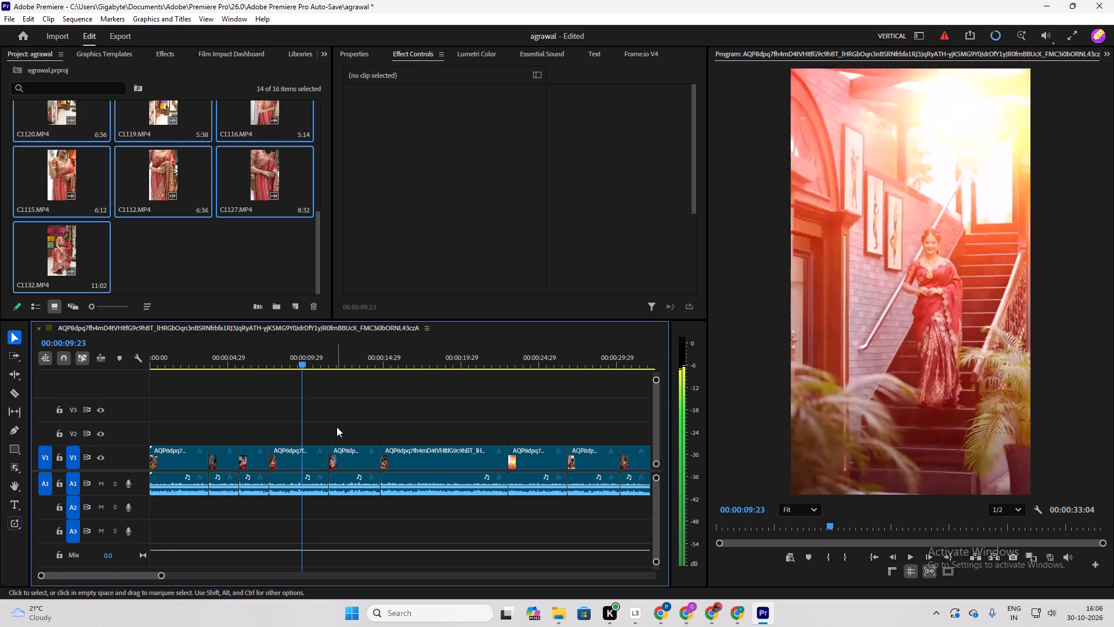
pyautogui.press('Left')
pyautogui.press('Left')
pyautogui.press('Left')
pyautogui.press('Left')
pyautogui.press('Left')
pyautogui.press('Left')
pyautogui.press('Left')
pyautogui.press('Left')
pyautogui.press('Left')
pyautogui.press('Left')
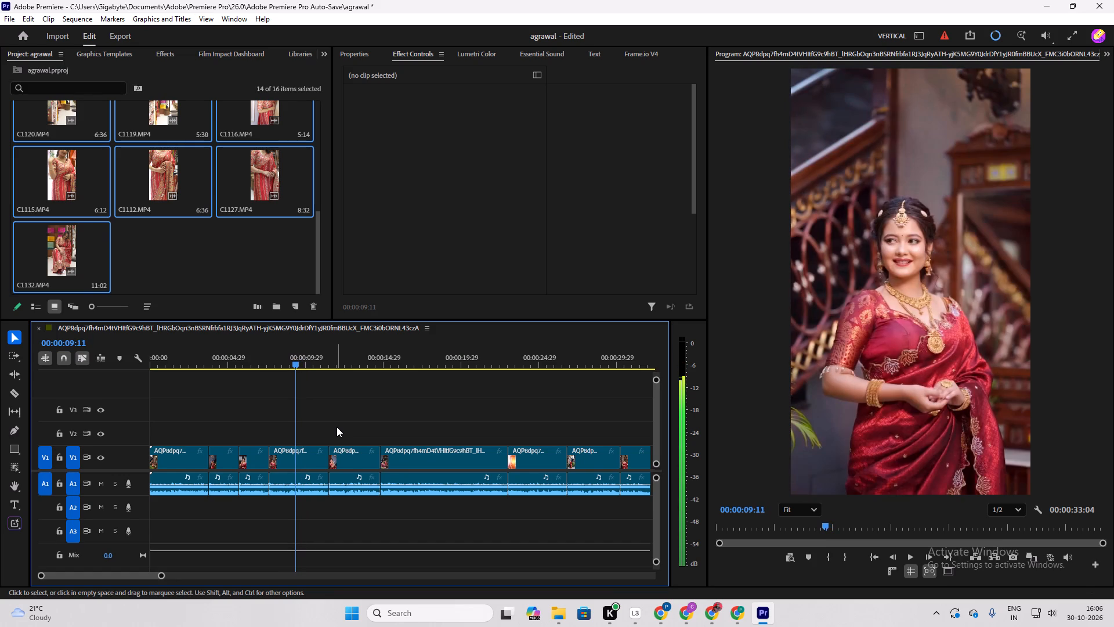
pyautogui.press('Right')
pyautogui.press('Right')
pyautogui.press('Right')
pyautogui.press('Right')
pyautogui.press('Right')
pyautogui.press('Right')
pyautogui.press('Right')
pyautogui.press('Right')
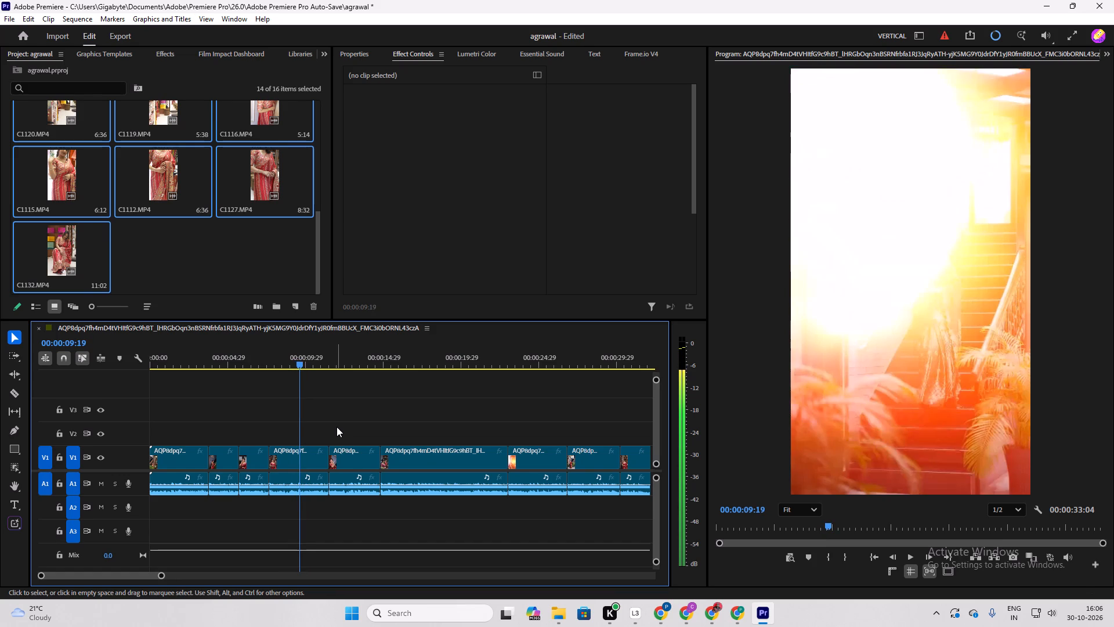
pyautogui.press('Left')
pyautogui.press('Left')
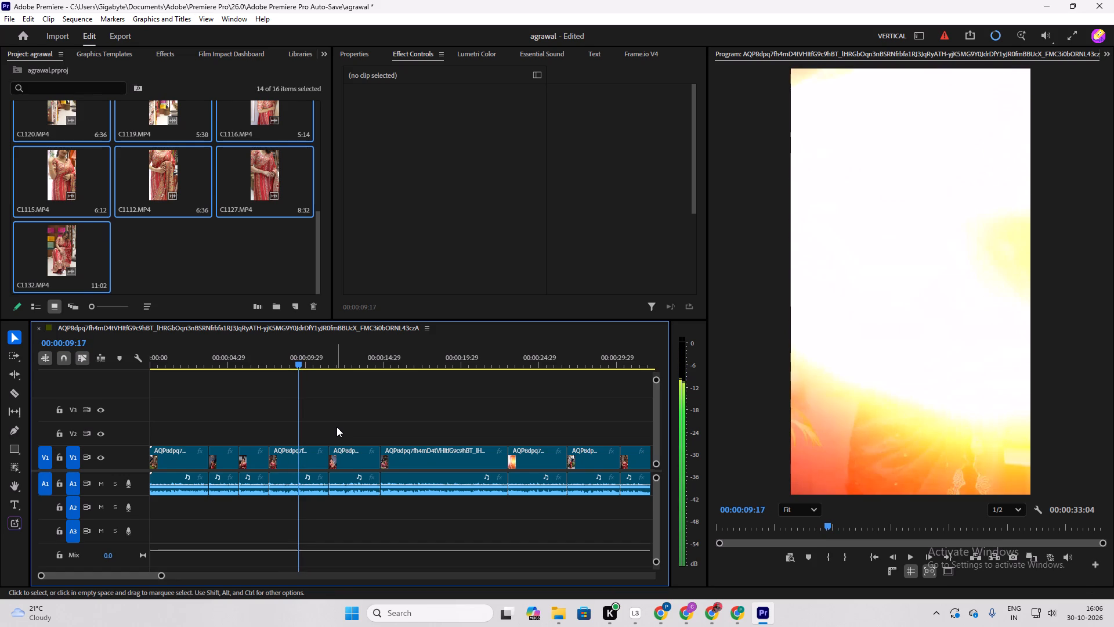
pyautogui.press('m')
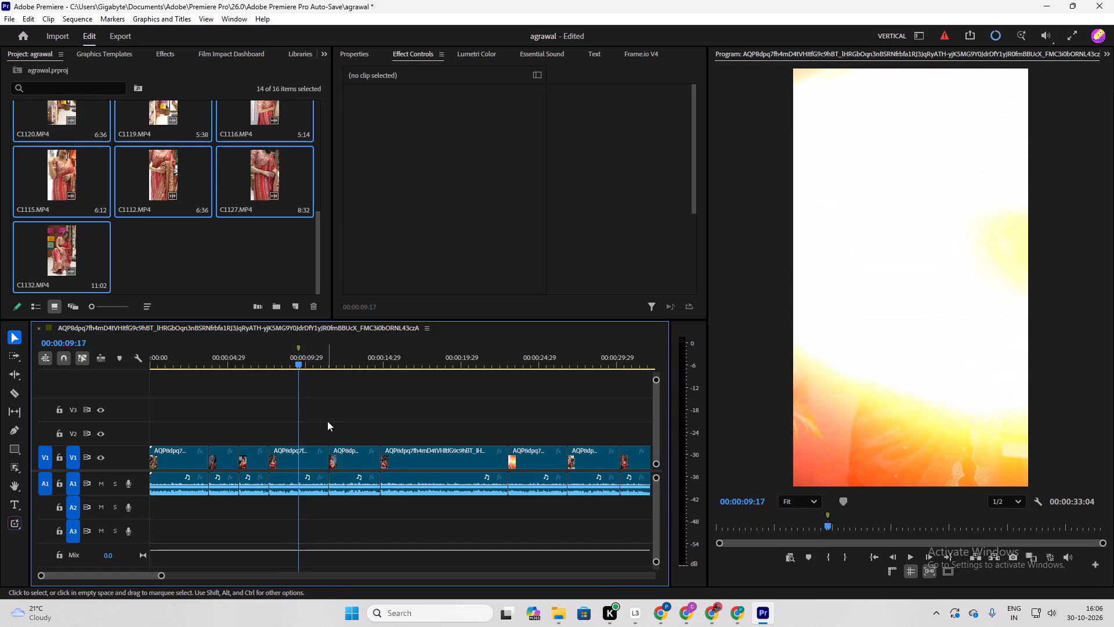
# Play on through the reference sequence and add a timeline marker on the white flash transition at 00:00:19:02.
pyautogui.press('Right')
pyautogui.press('Right')
pyautogui.press('Right')
pyautogui.press('Right')
pyautogui.press('Right')
pyautogui.press('Right')
pyautogui.press('Right')
pyautogui.press('Right')
pyautogui.press('Right')
pyautogui.press('Right')
pyautogui.press('Right')
pyautogui.press('Right')
pyautogui.press('Right')
pyautogui.press('Right')
pyautogui.press('Right')
pyautogui.press('Right')
pyautogui.press('Right')
pyautogui.press('Right')
pyautogui.press('Right')
pyautogui.press('Right')
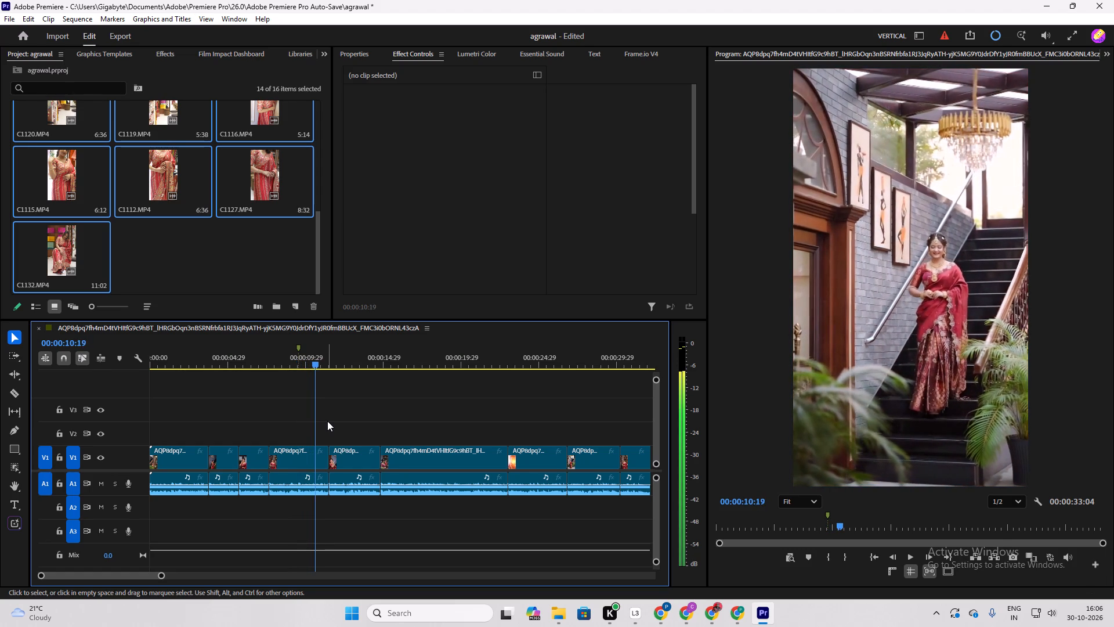
pyautogui.press('space')
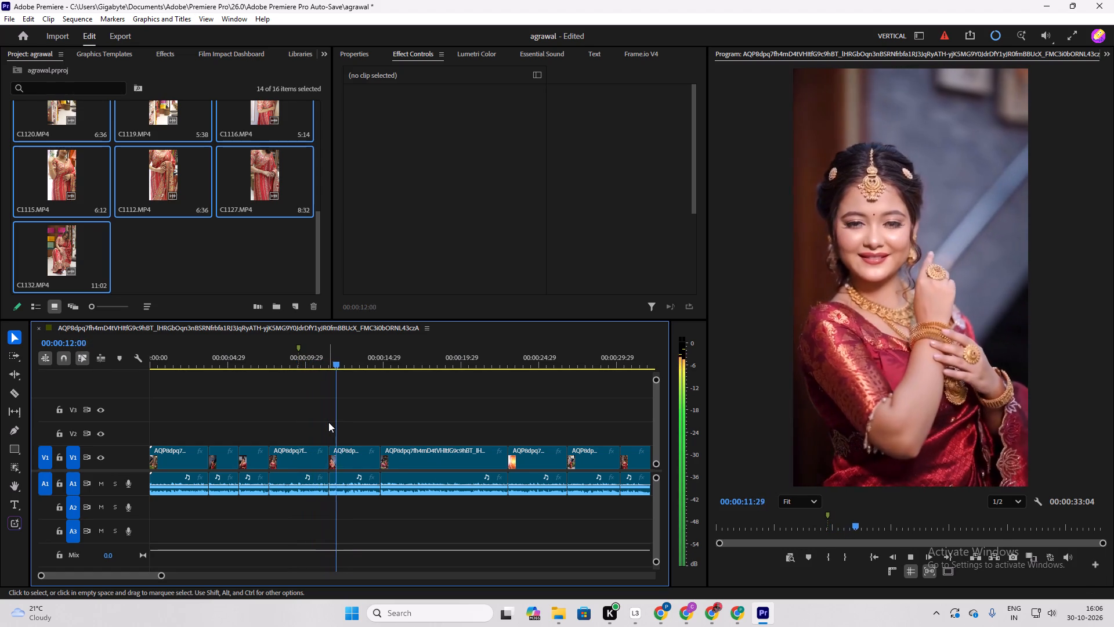
pyautogui.press('space')
pyautogui.press('space')
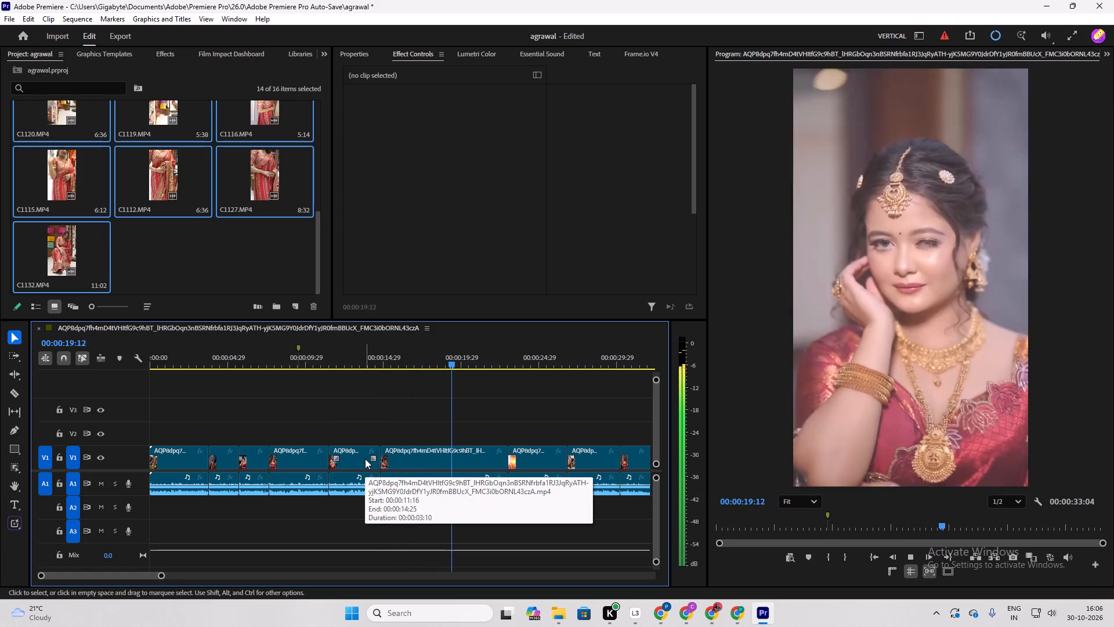
pyautogui.press('space')
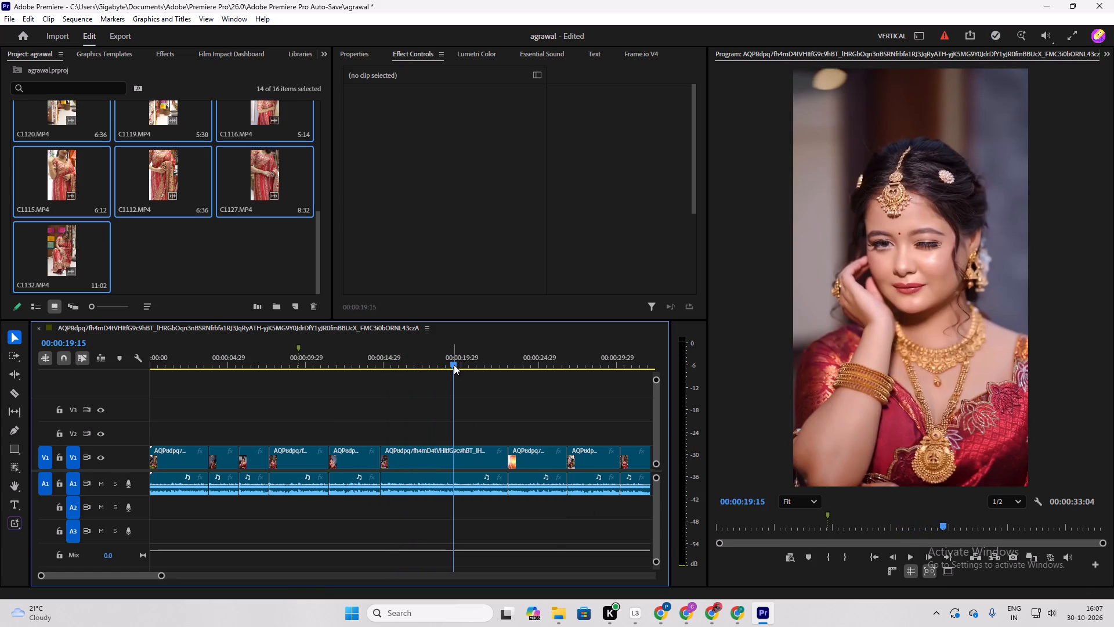
pyautogui.press('Left')
pyautogui.press('Left')
pyautogui.press('Left')
pyautogui.press('Left')
pyautogui.press('Left')
pyautogui.press('Left')
pyautogui.press('Left')
pyautogui.press('Left')
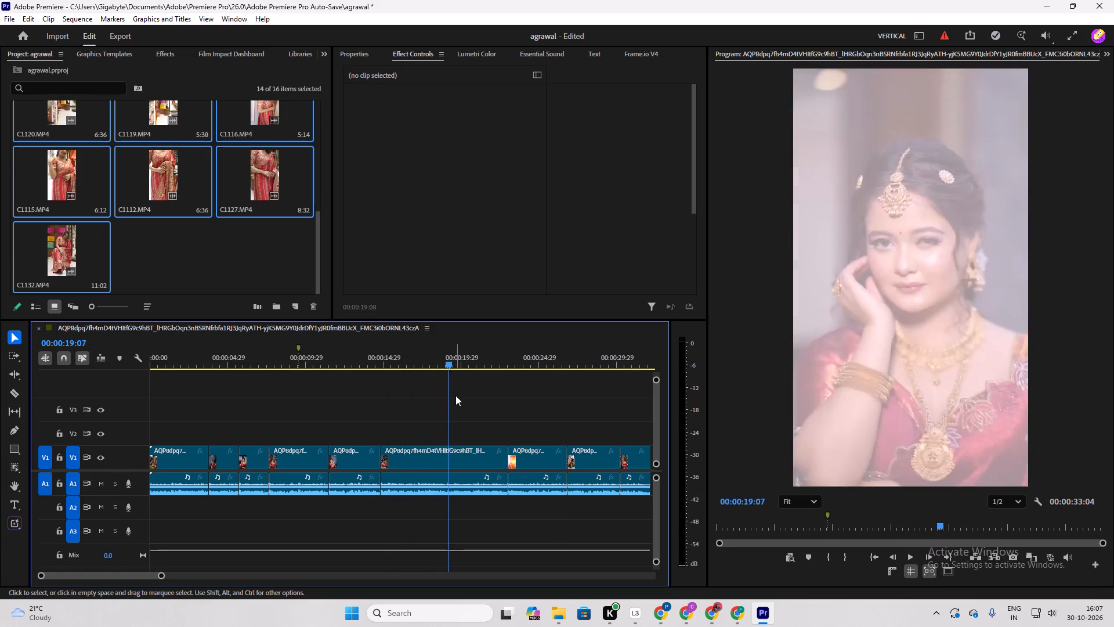
pyautogui.press('Left')
pyautogui.press('Left')
pyautogui.press('Left')
pyautogui.press('Left')
pyautogui.press('Left')
pyautogui.press('Left')
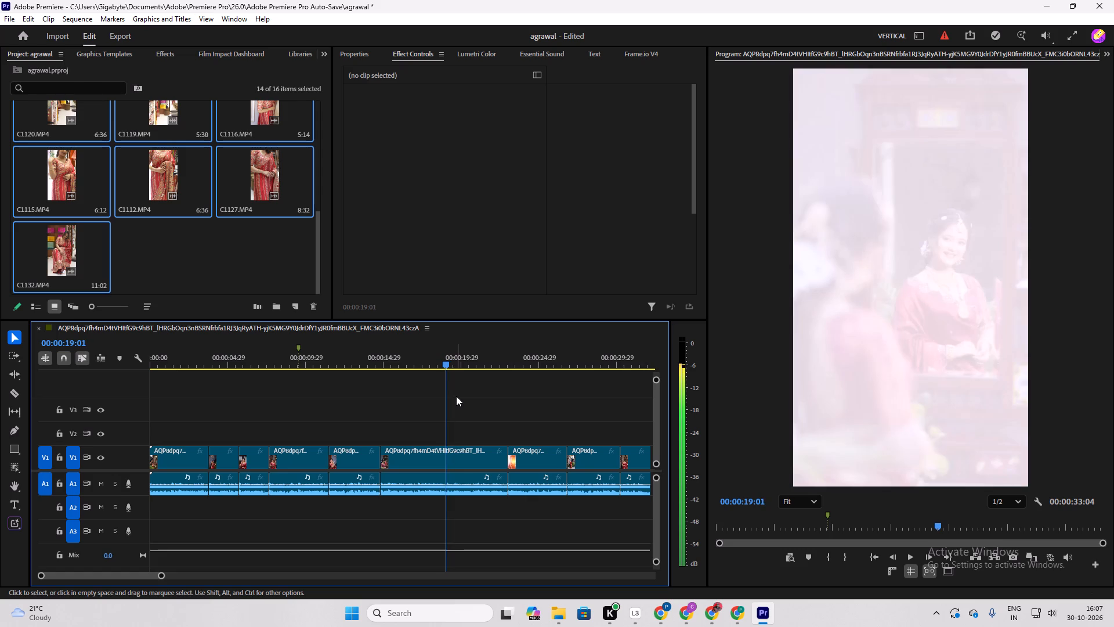
pyautogui.press('Right')
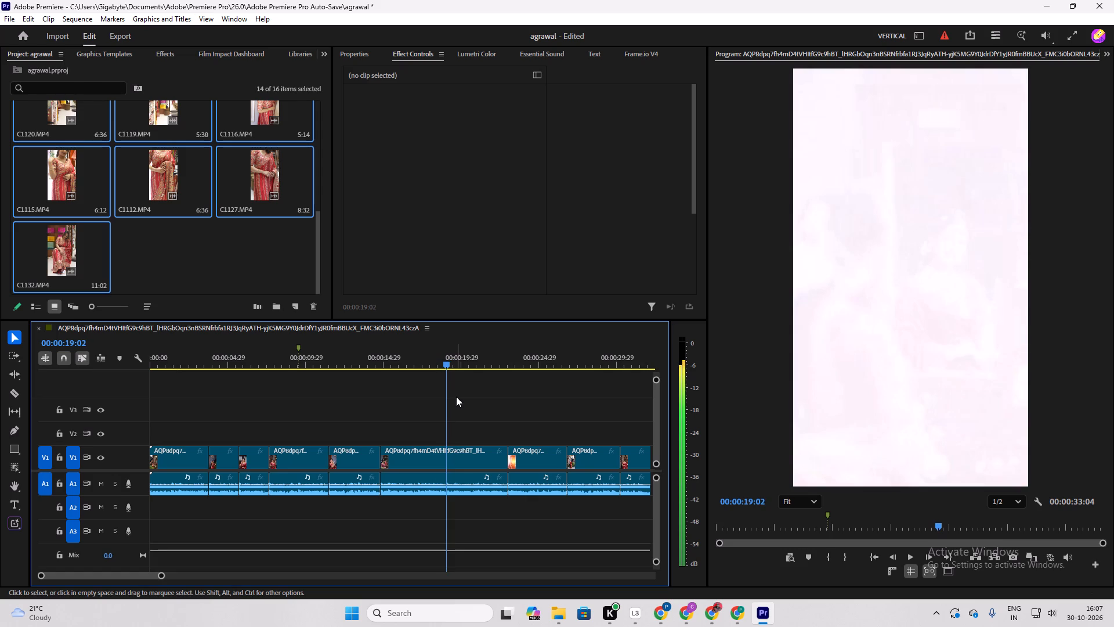
pyautogui.press('m')
# Play the rest of the reference sequence up to its closing fade and return the playhead to 00:00:00:00.
pyautogui.press('space')
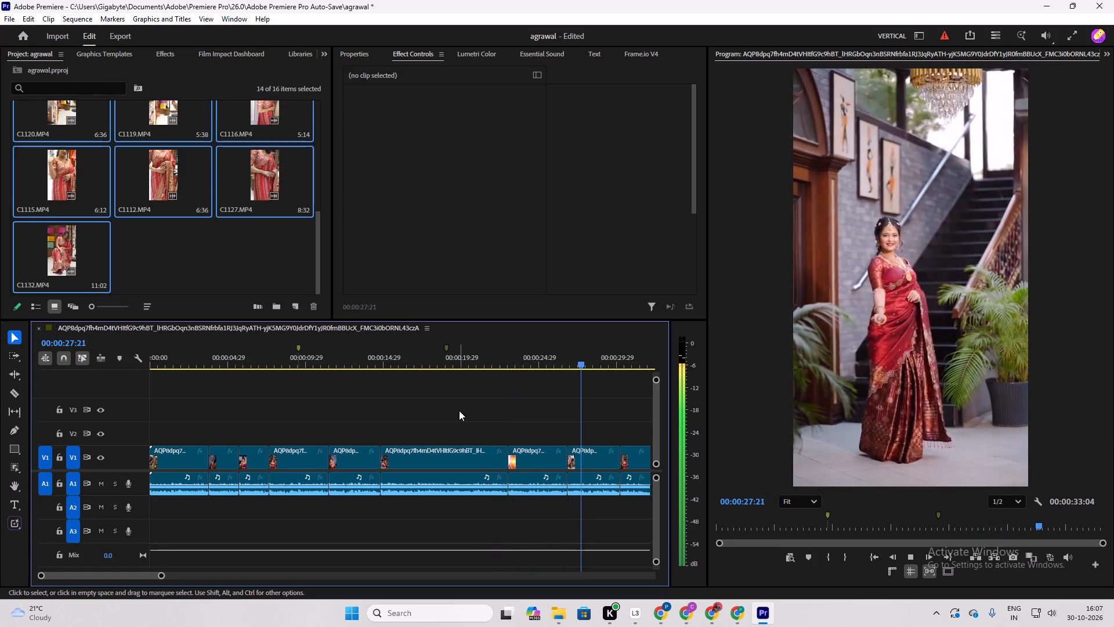
pyautogui.scroll(-2, 459, 410)
pyautogui.keyDown('alt'); pyautogui.scroll(-2, 459, 410); pyautogui.keyUp('alt')
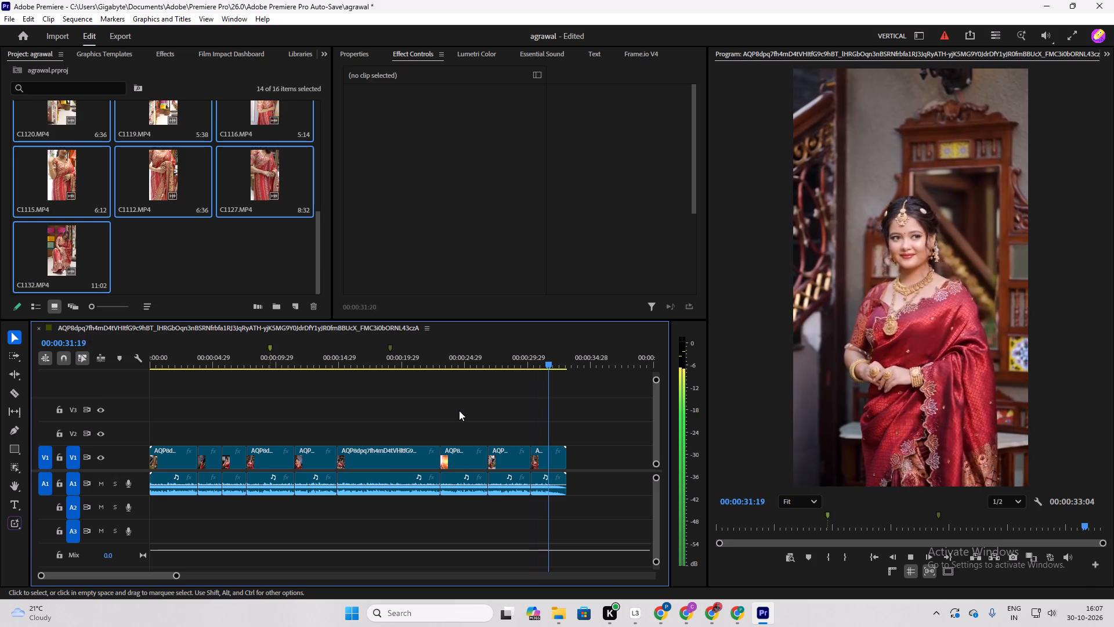
pyautogui.press('space')
pyautogui.moveTo(562, 363); pyautogui.dragTo(563, 365)
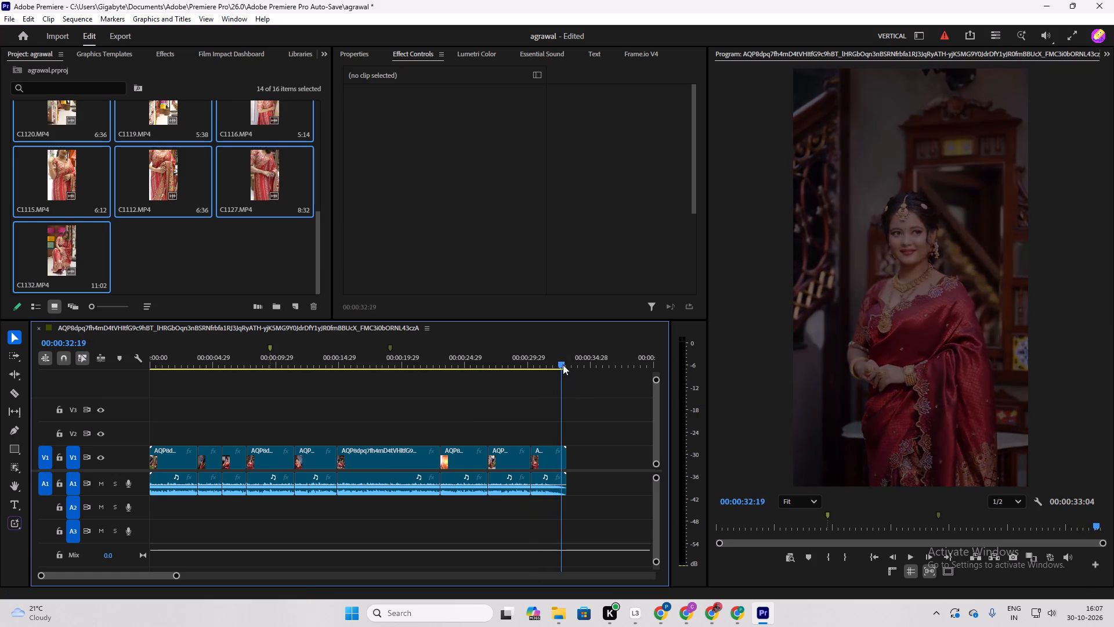
pyautogui.moveTo(563, 365); pyautogui.dragTo(122, 437)
pyautogui.keyDown('alt'); pyautogui.scroll(-2, 235, 441); pyautogui.keyUp('alt')
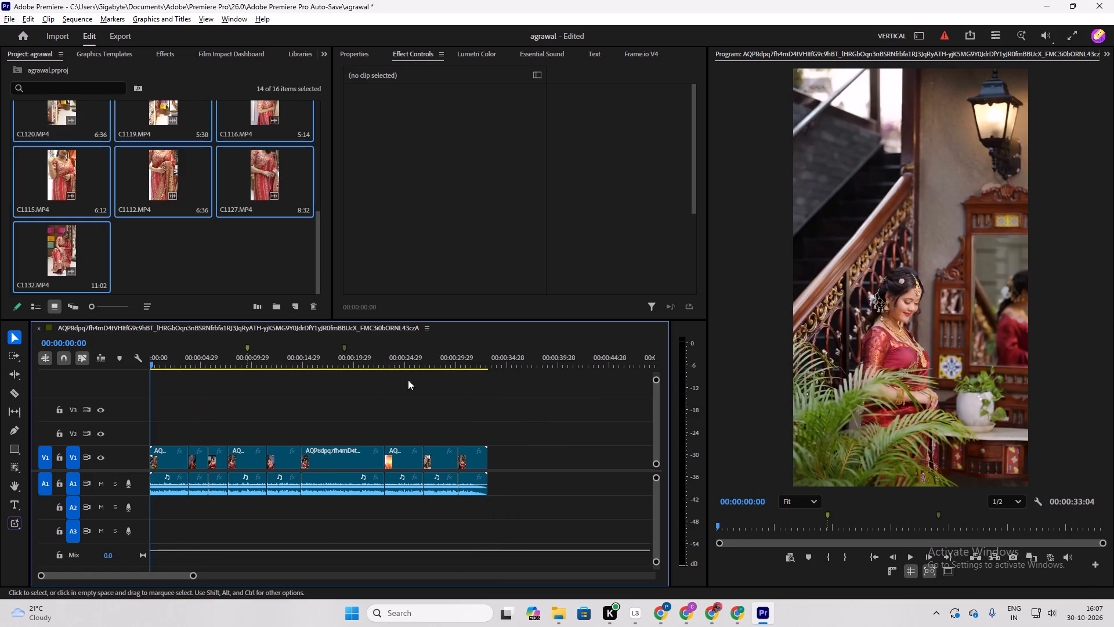
# Examine the imported saree clips in the project bin, from C1131 to C1132, to choose an opening shot.
pyautogui.scroll(6, 61, 254)
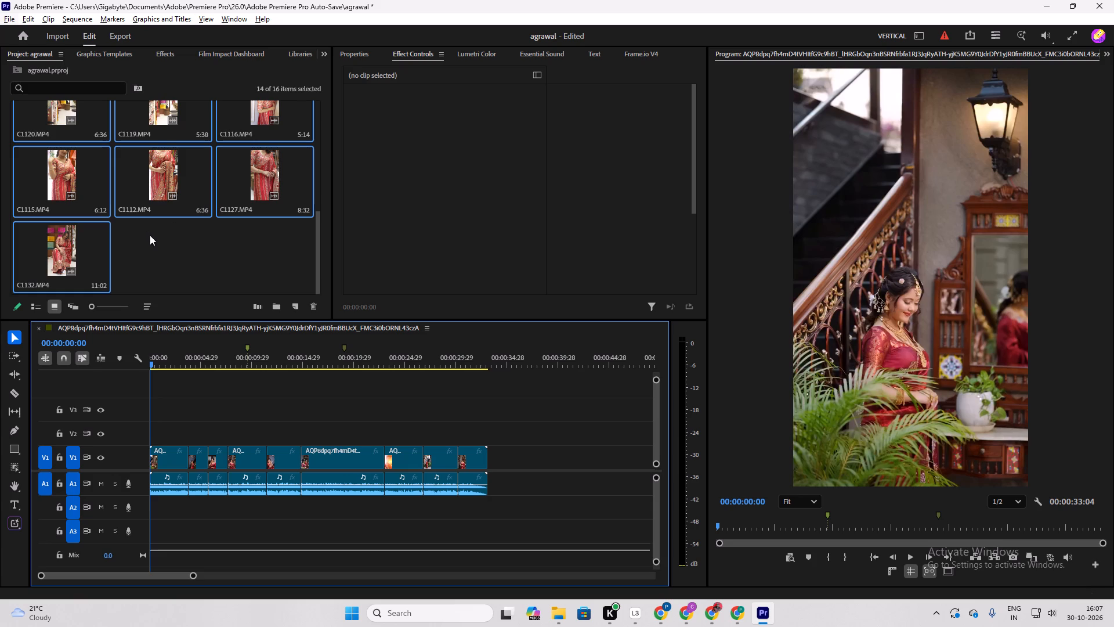
pyautogui.scroll(4, 177, 220)
pyautogui.scroll(-6, 212, 168)
pyautogui.moveTo(317, 263); pyautogui.dragTo(304, 166)
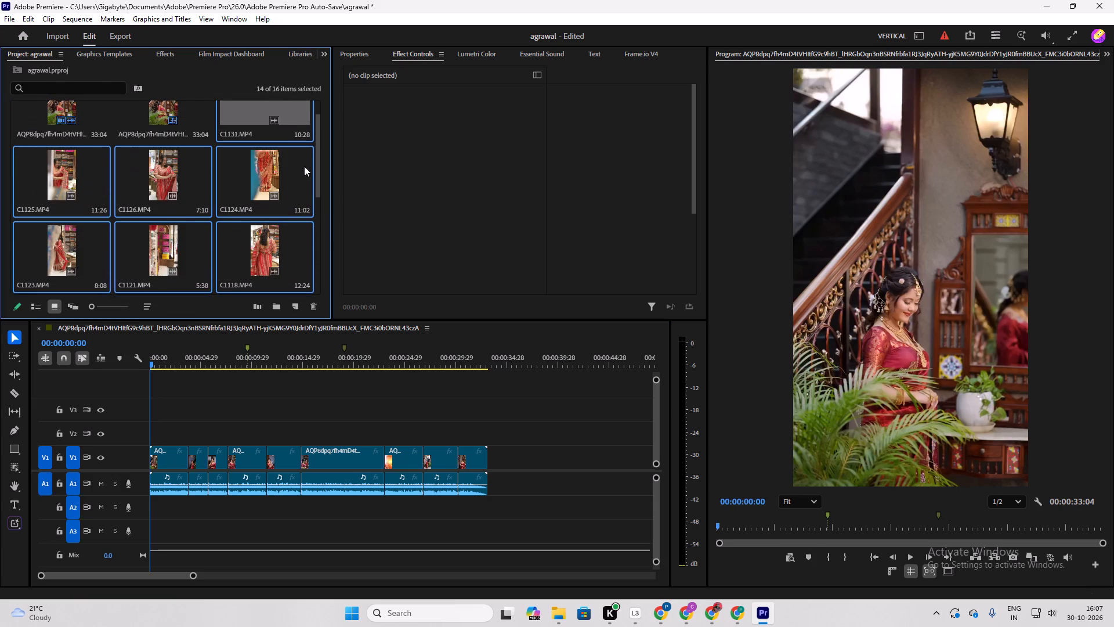
pyautogui.moveTo(304, 166); pyautogui.dragTo(305, 143)
pyautogui.scroll(-1, 255, 211)
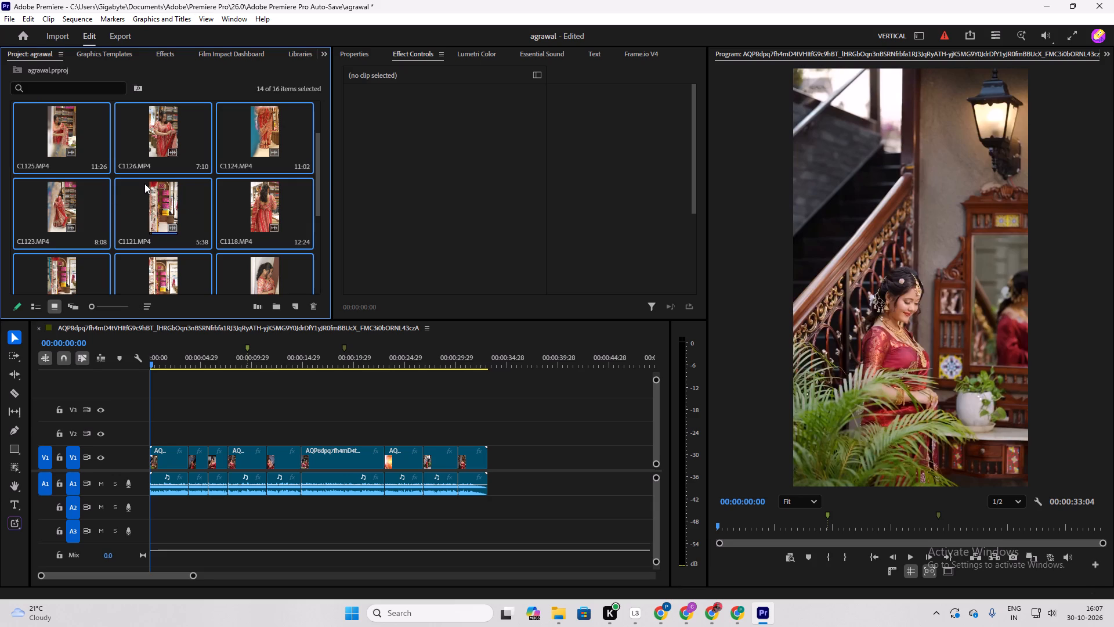
pyautogui.scroll(-1, 146, 185)
pyautogui.scroll(2, 106, 209)
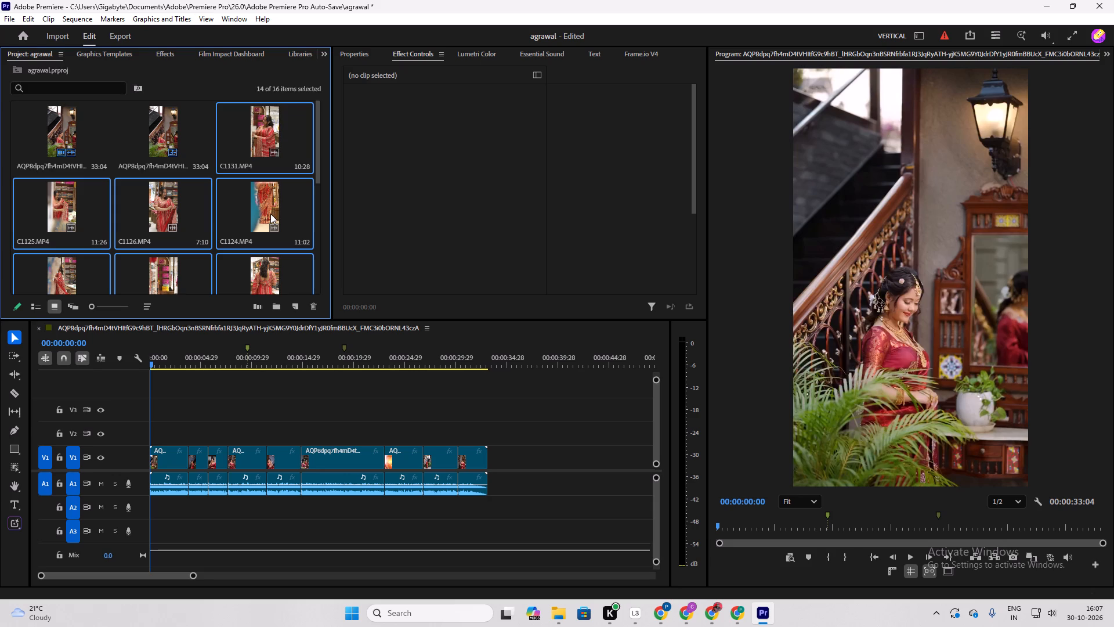
pyautogui.scroll(-2, 251, 212)
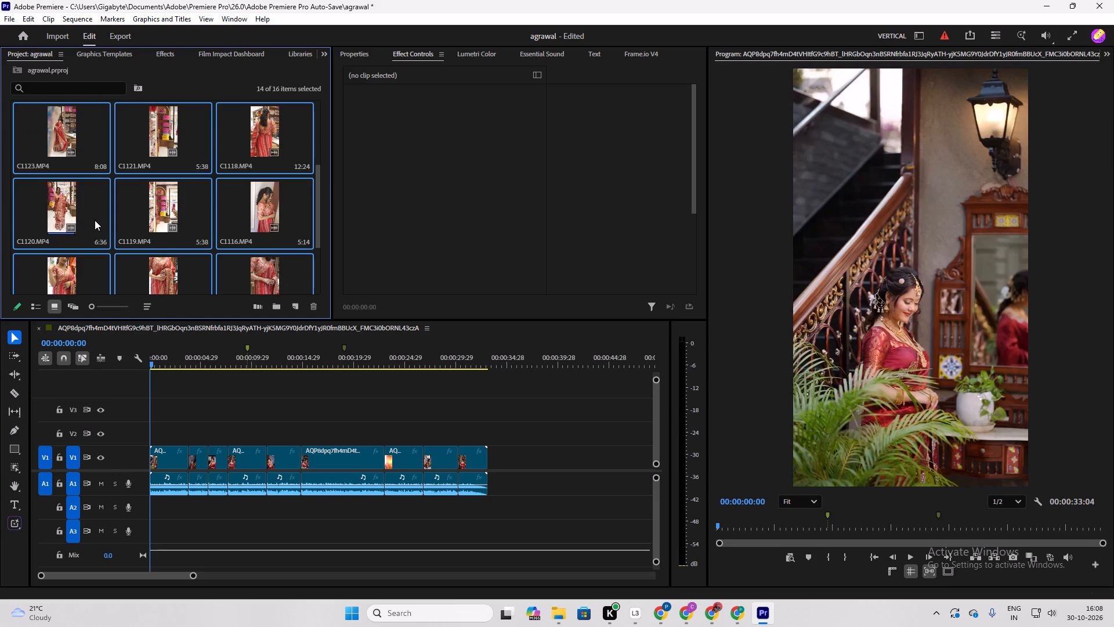
pyautogui.scroll(-2, 96, 219)
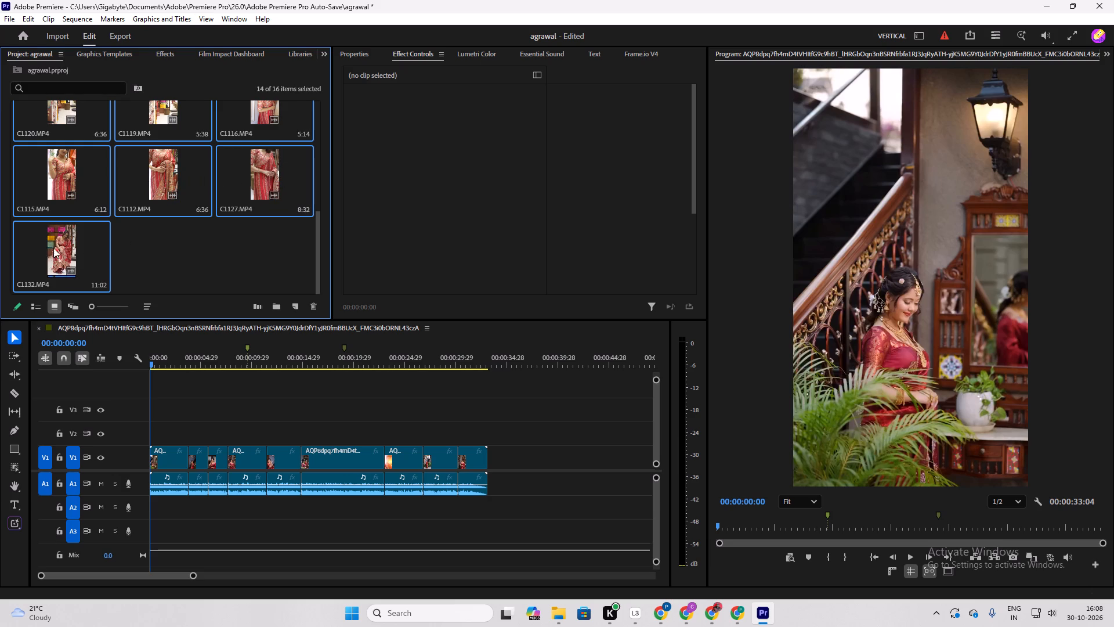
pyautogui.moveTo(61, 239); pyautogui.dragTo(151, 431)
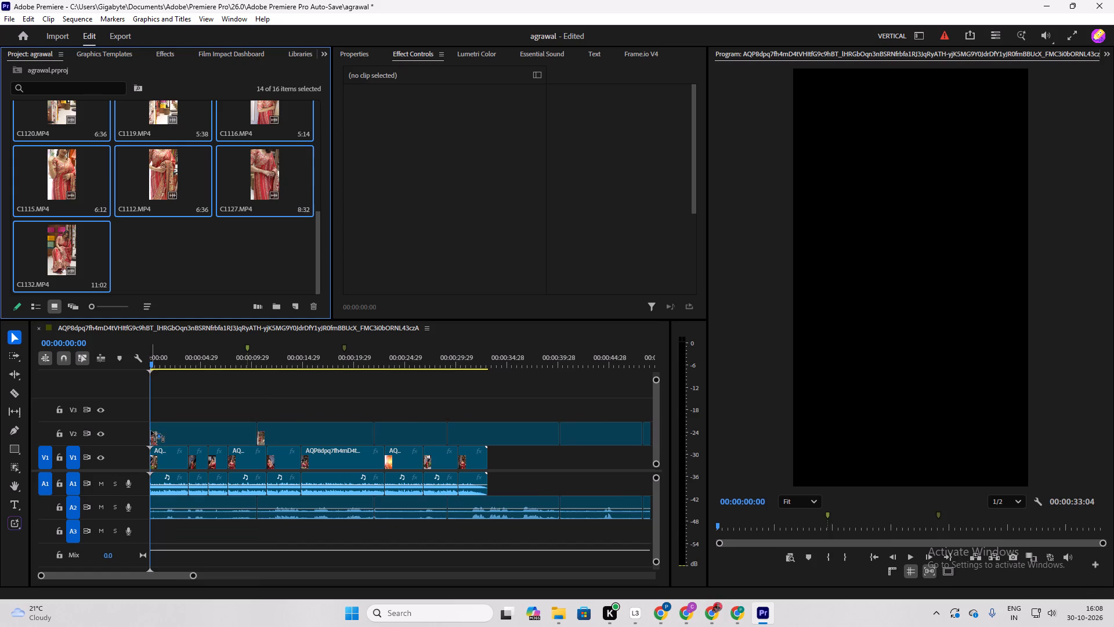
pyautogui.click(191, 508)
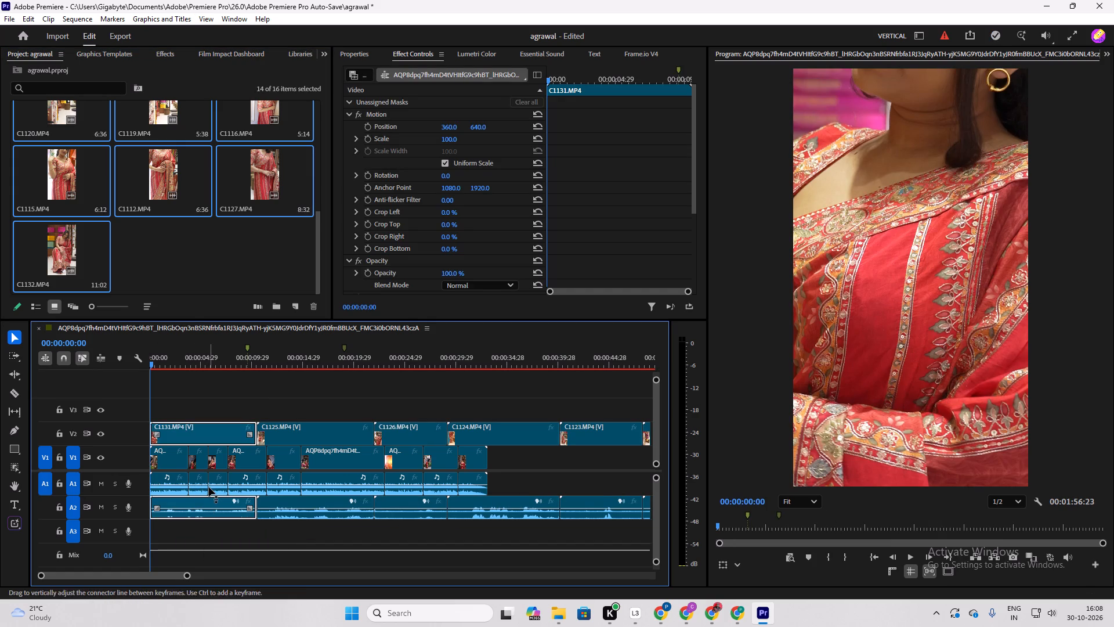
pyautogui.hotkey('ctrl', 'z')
# Place only the clip C1132 on track V2 above the reference video, aligned to the start of the sequence.
pyautogui.click(209, 232)
pyautogui.moveTo(48, 249); pyautogui.dragTo(127, 367)
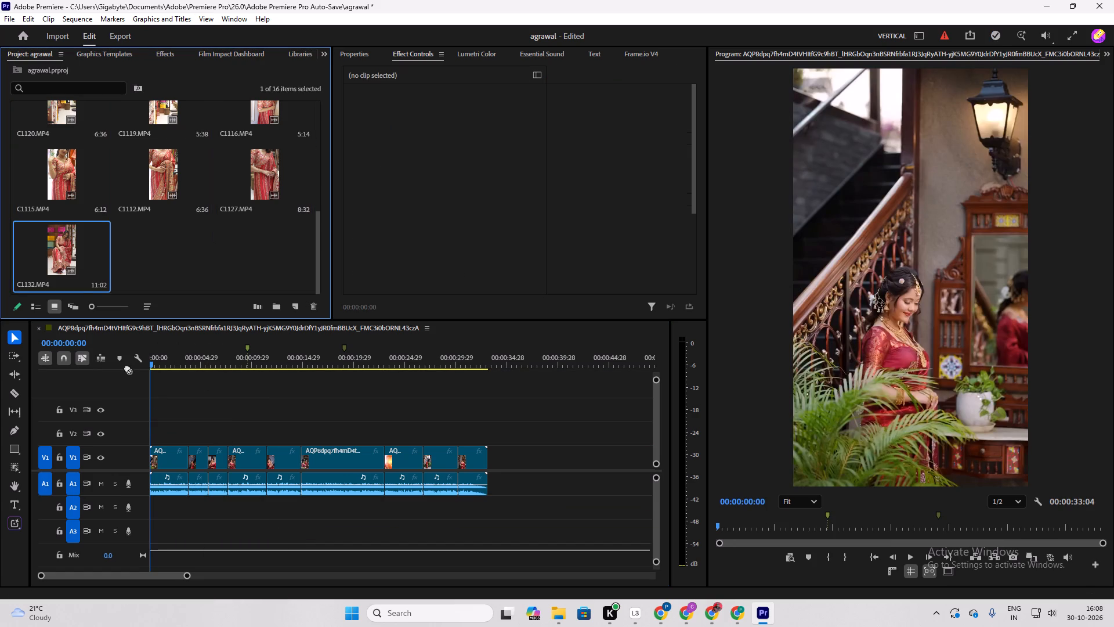
pyautogui.moveTo(127, 367); pyautogui.dragTo(153, 428)
pyautogui.moveTo(189, 438); pyautogui.dragTo(178, 438)
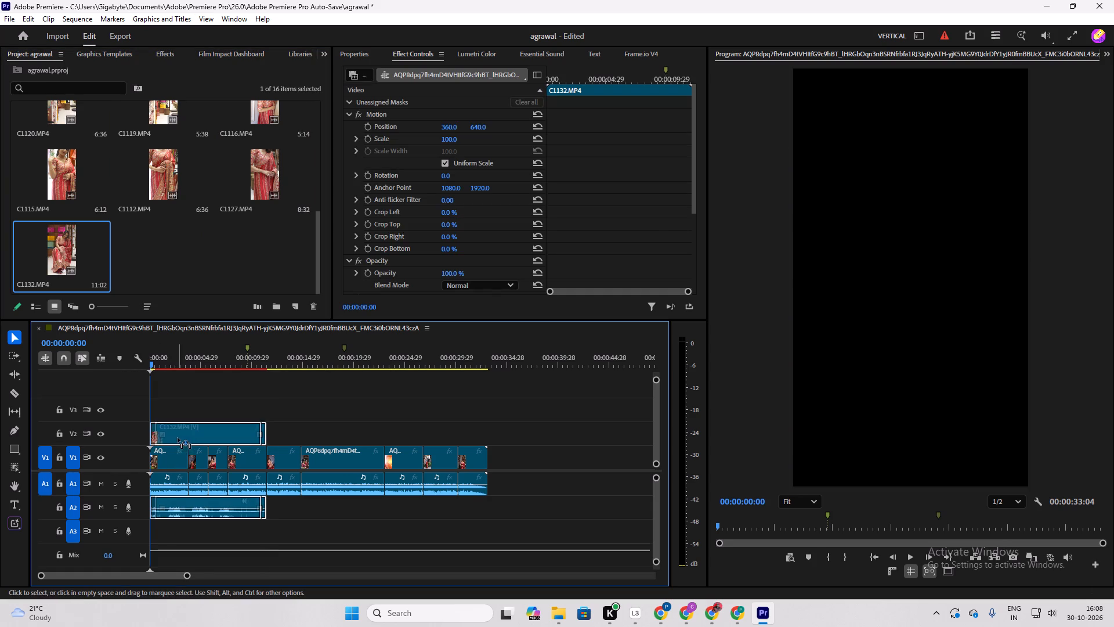
pyautogui.moveTo(178, 438); pyautogui.dragTo(177, 438)
# Unlink clip C1132's audio from its video and cut the audio from track A2.
pyautogui.click(171, 507)
pyautogui.rightClick(171, 506)
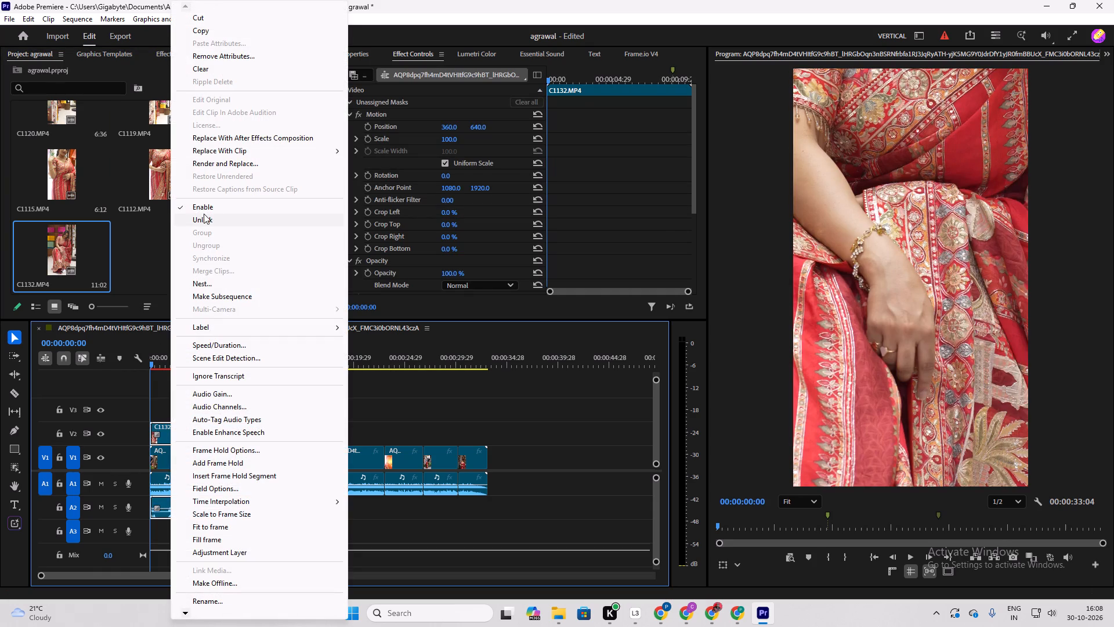
pyautogui.click(205, 220)
pyautogui.click(190, 507)
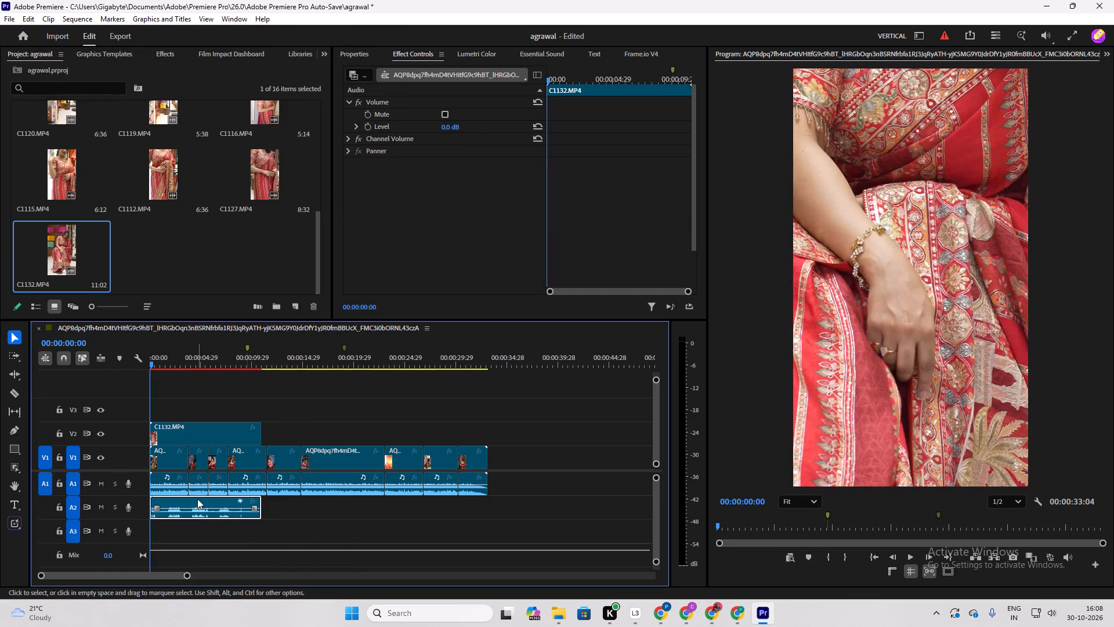
pyautogui.hotkey('ctrl', 'x')
# Scale clip C1132 on track V2 down to 35 so that it fills the vertical frame.
pyautogui.press('space')
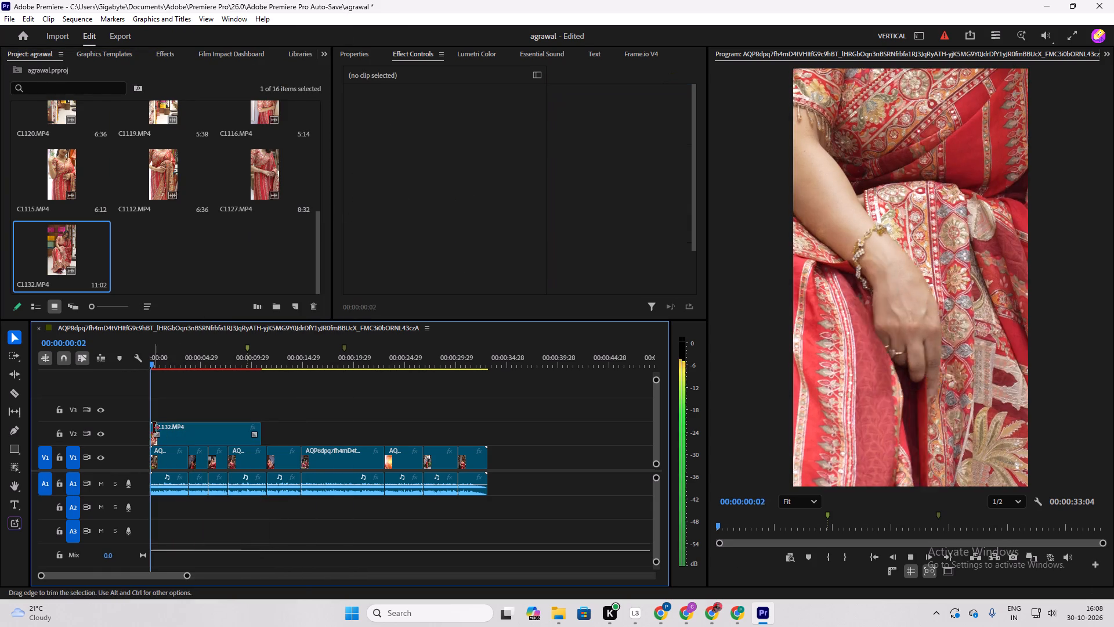
pyautogui.press('space')
pyautogui.click(187, 430)
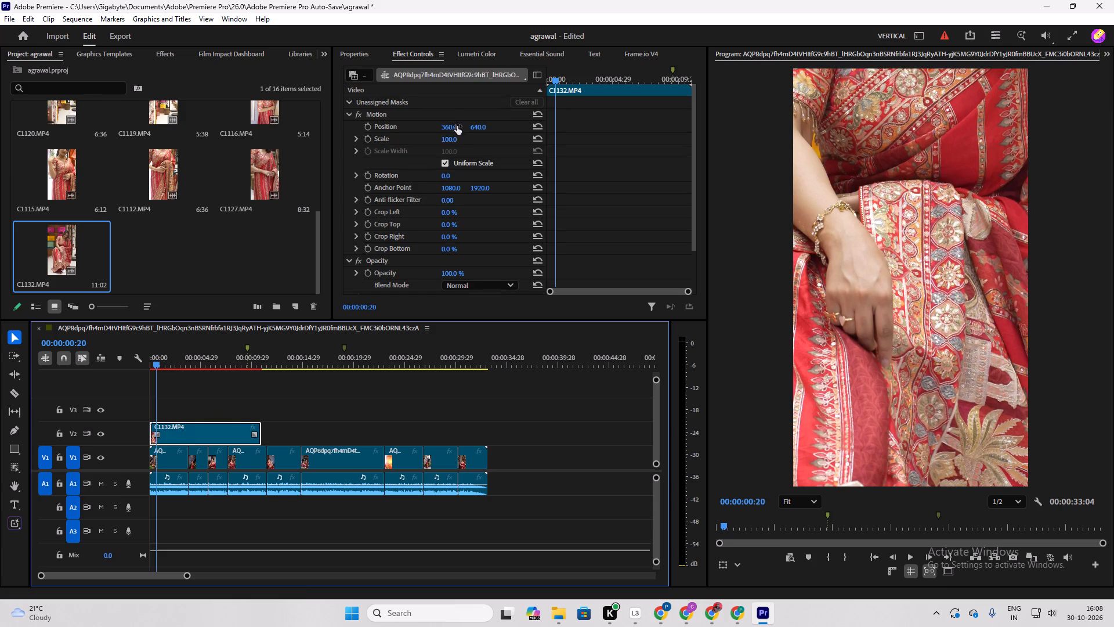
pyautogui.moveTo(451, 136); pyautogui.dragTo(413, 149)
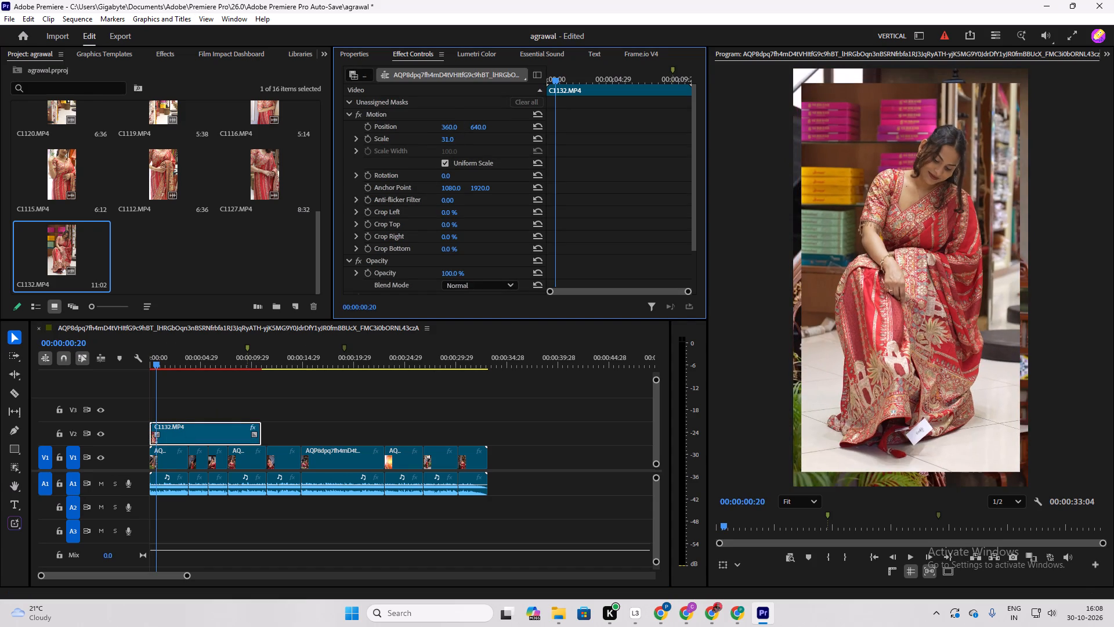
pyautogui.moveTo(413, 149); pyautogui.dragTo(422, 156)
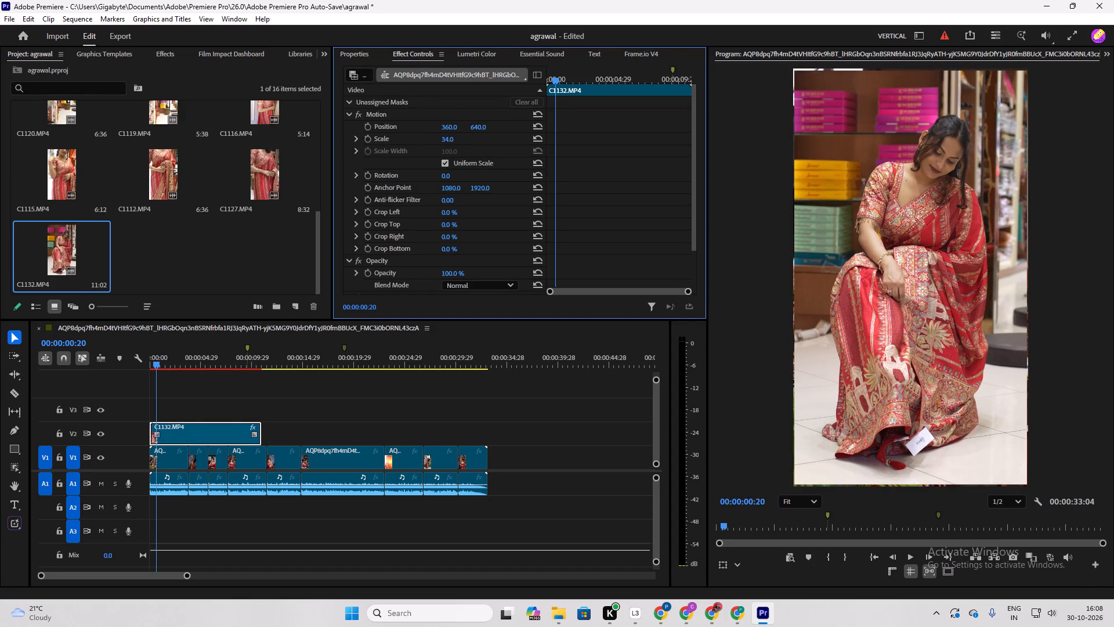
pyautogui.moveTo(422, 156); pyautogui.dragTo(423, 156)
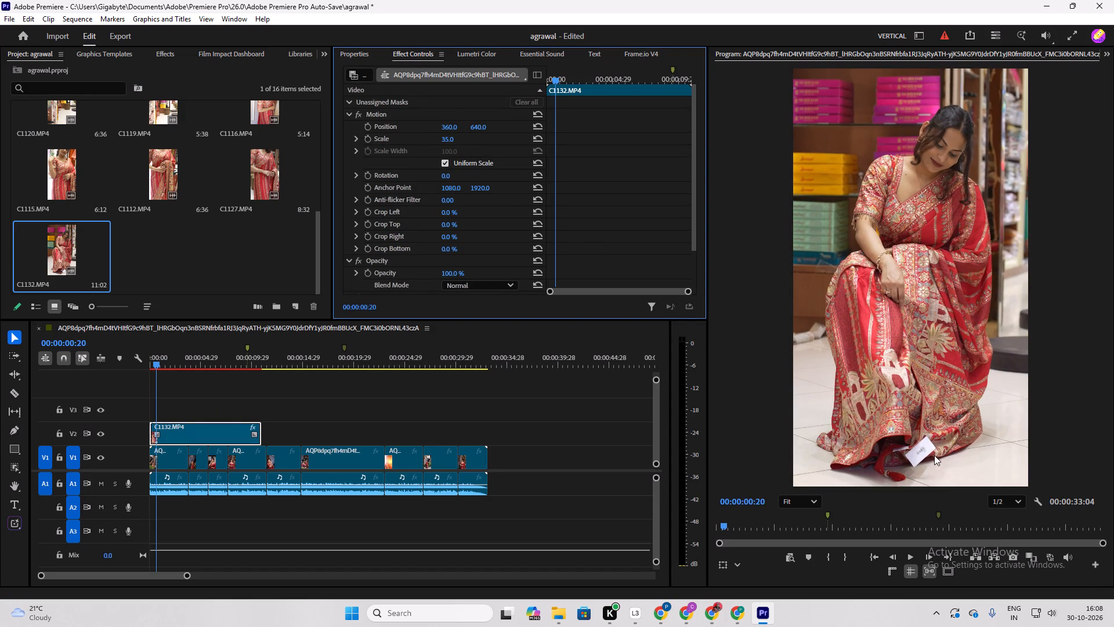
# Examine the white barcode tag hanging at the hem of the saree in clip C1132 up close.
pyautogui.keyDown('ctrl'); pyautogui.scroll(4, 932, 456); pyautogui.keyUp('ctrl')
pyautogui.keyDown('ctrl'); pyautogui.scroll(17, 914, 449); pyautogui.keyUp('ctrl')
pyautogui.scroll(-5, 921, 350)
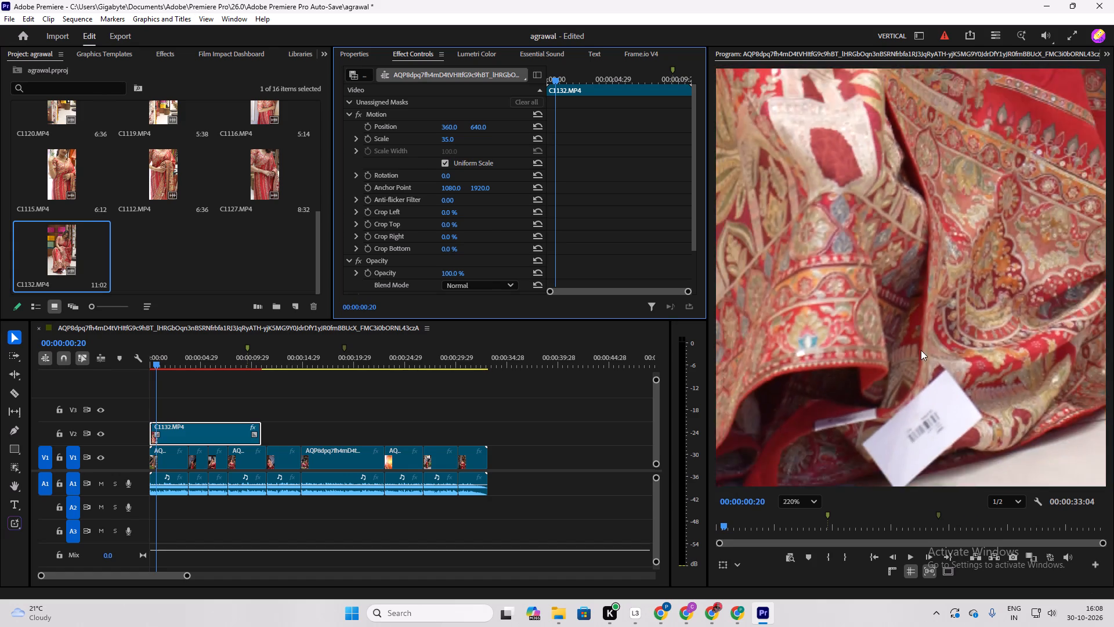
pyautogui.keyDown('ctrl'); pyautogui.scroll(6, 902, 447); pyautogui.keyUp('ctrl')
pyautogui.keyDown('ctrl'); pyautogui.scroll(-6, 885, 359); pyautogui.keyUp('ctrl')
pyautogui.keyDown('ctrl'); pyautogui.scroll(5, 871, 432); pyautogui.keyUp('ctrl')
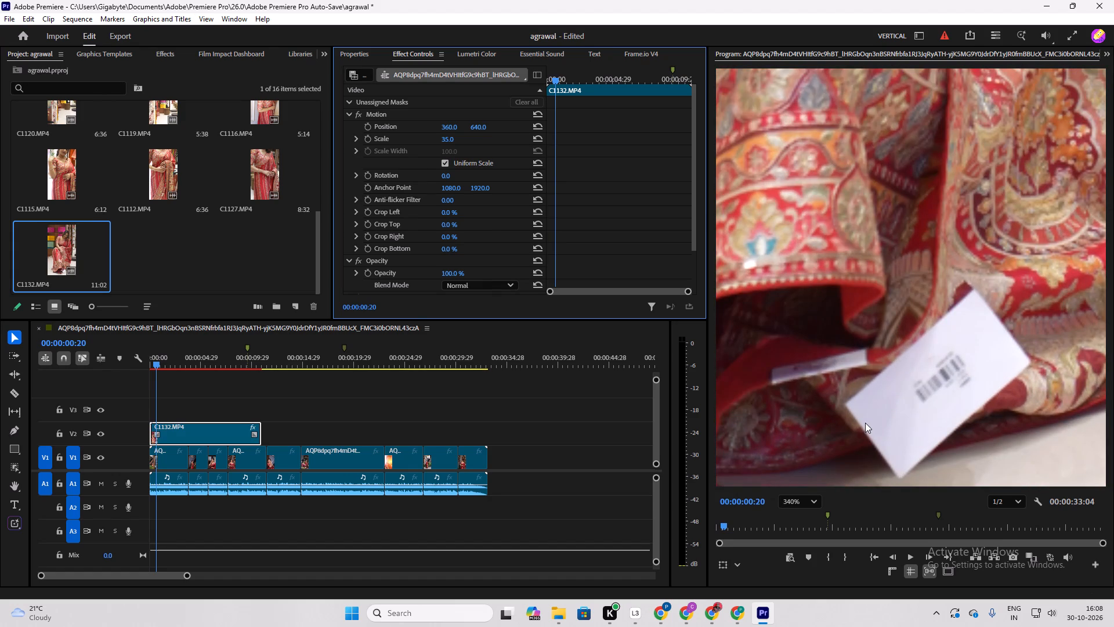
pyautogui.keyDown('ctrl'); pyautogui.scroll(-3, 865, 423); pyautogui.keyUp('ctrl')
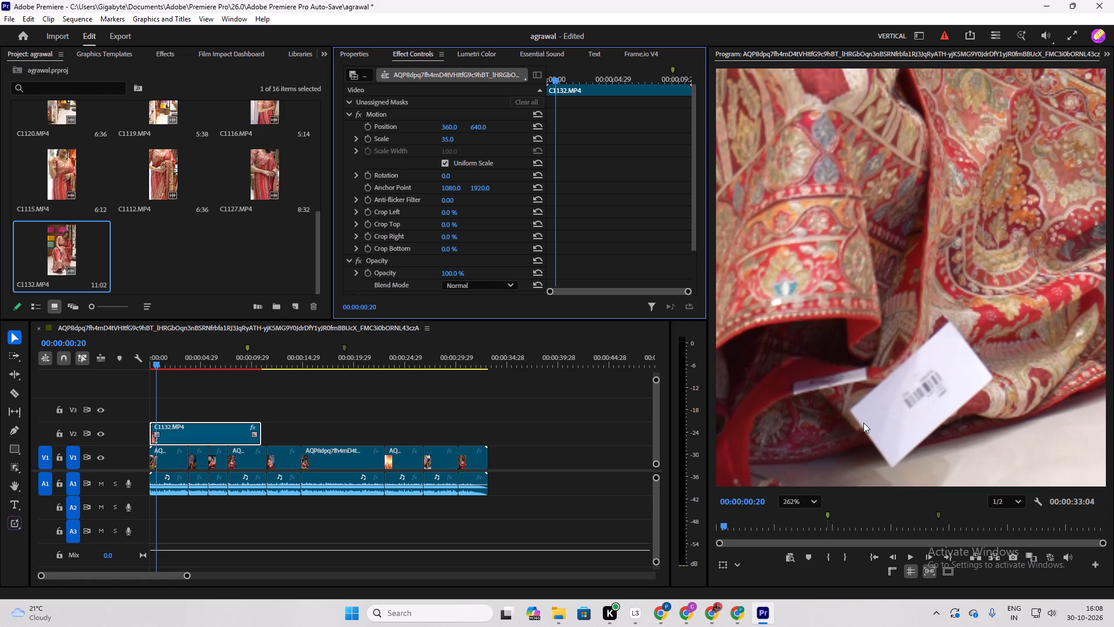
pyautogui.scroll(-3, 882, 398)
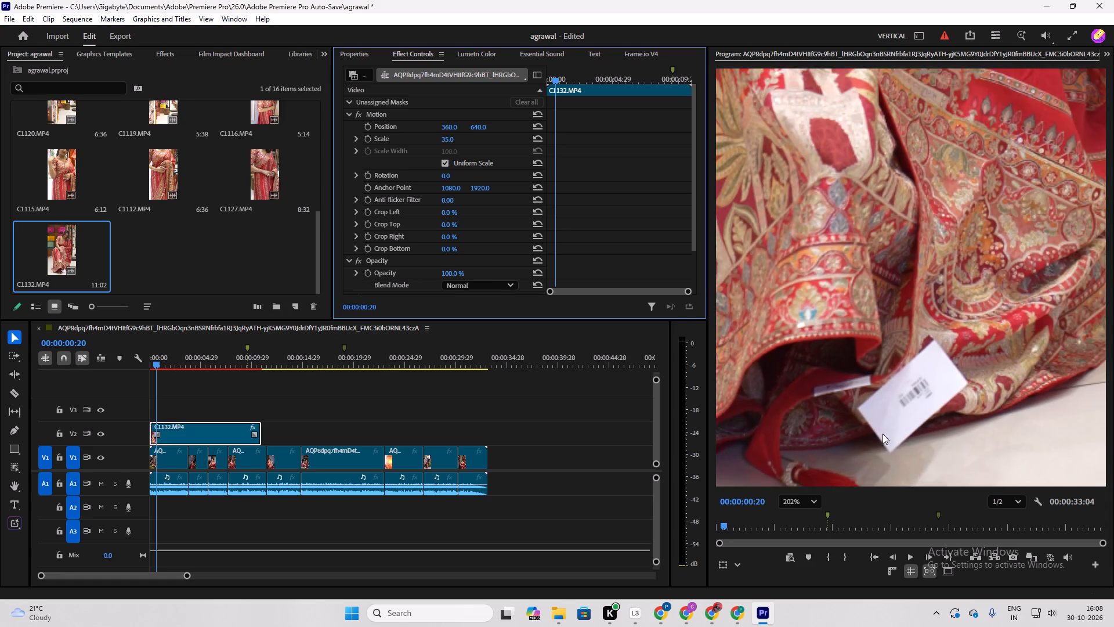
pyautogui.scroll(5, 888, 442)
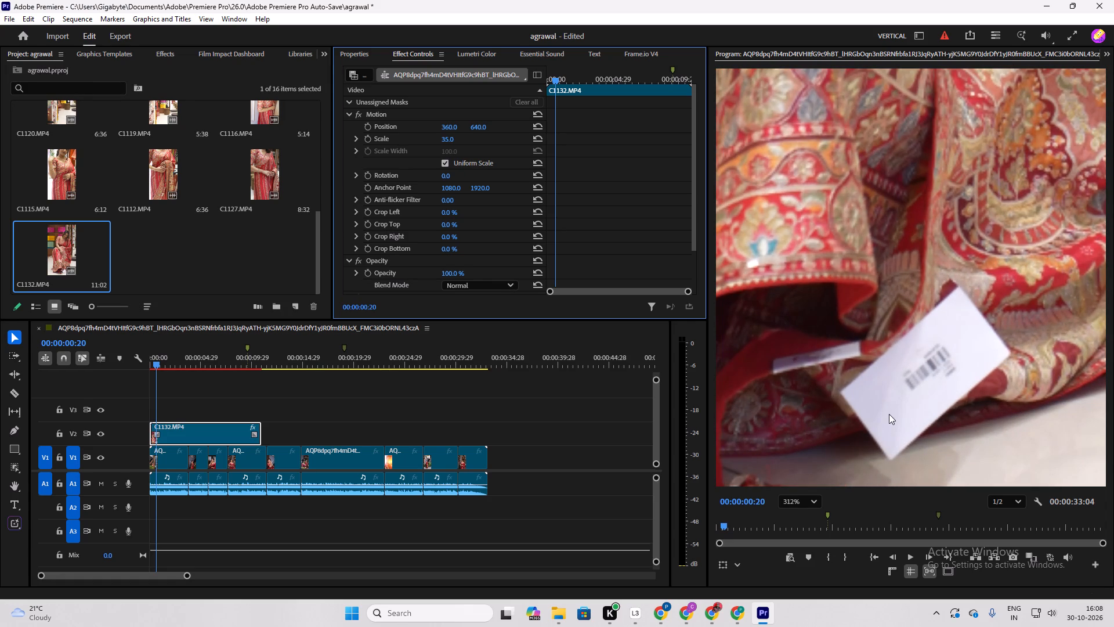
pyautogui.scroll(-19, 889, 414)
pyautogui.scroll(-4, 871, 399)
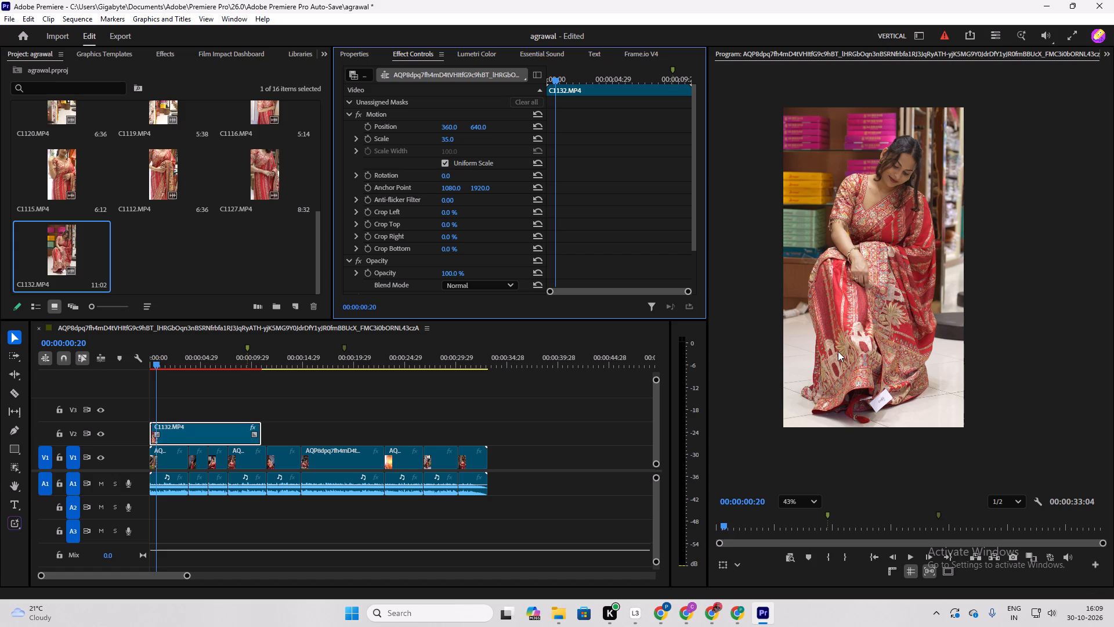
# Trim about 2 seconds 12 frames off the beginning of C1132 and move it back to the sequence start.
pyautogui.press('space')
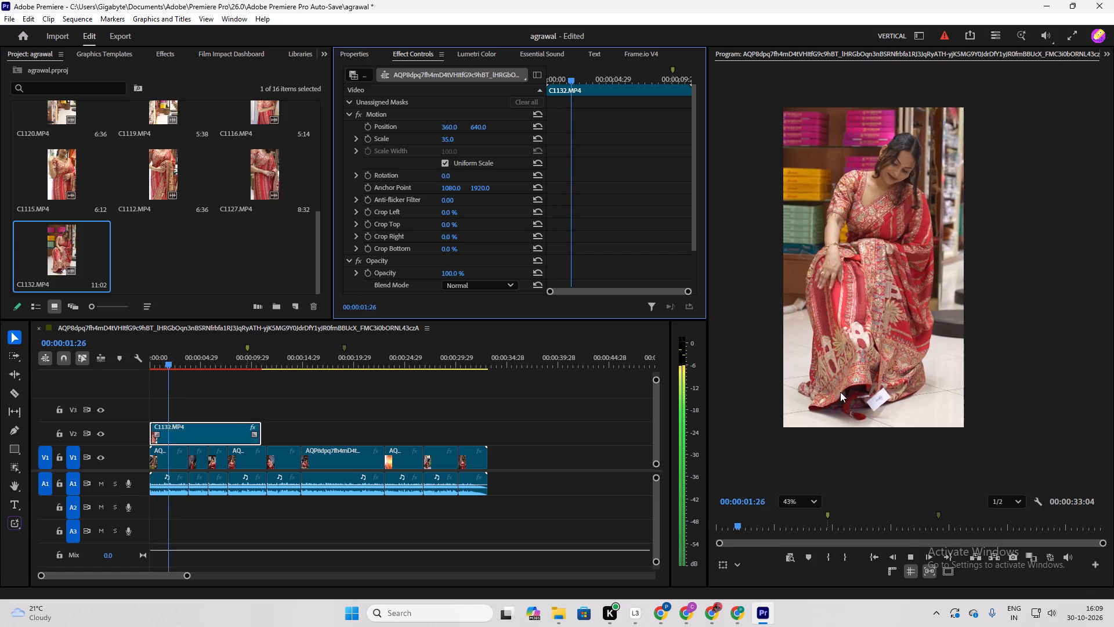
pyautogui.press('space')
pyautogui.press('space')
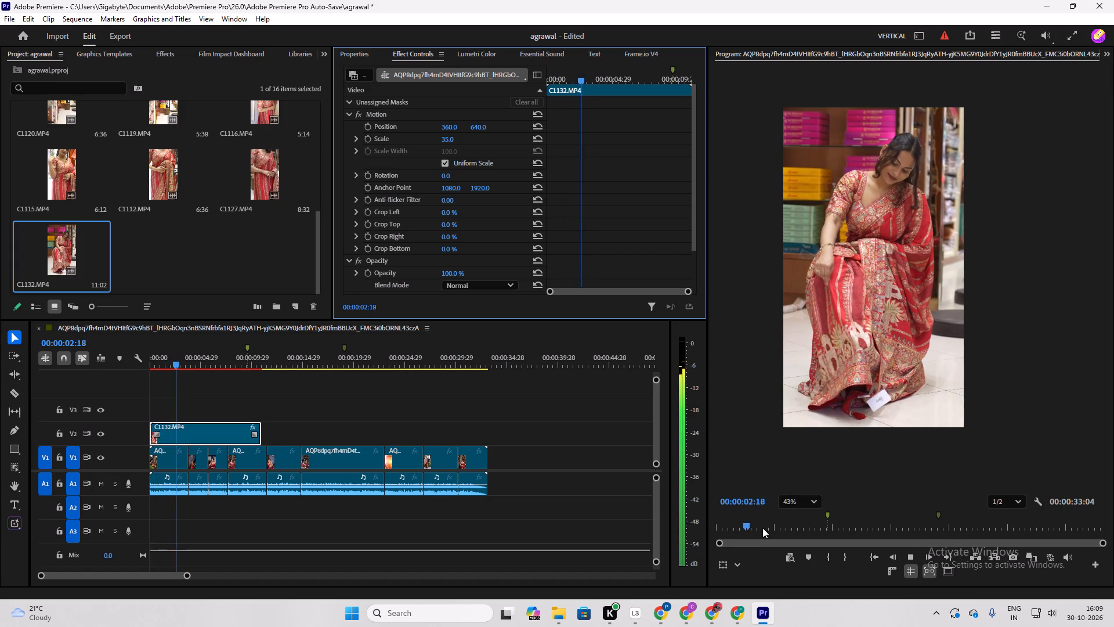
pyautogui.press('space')
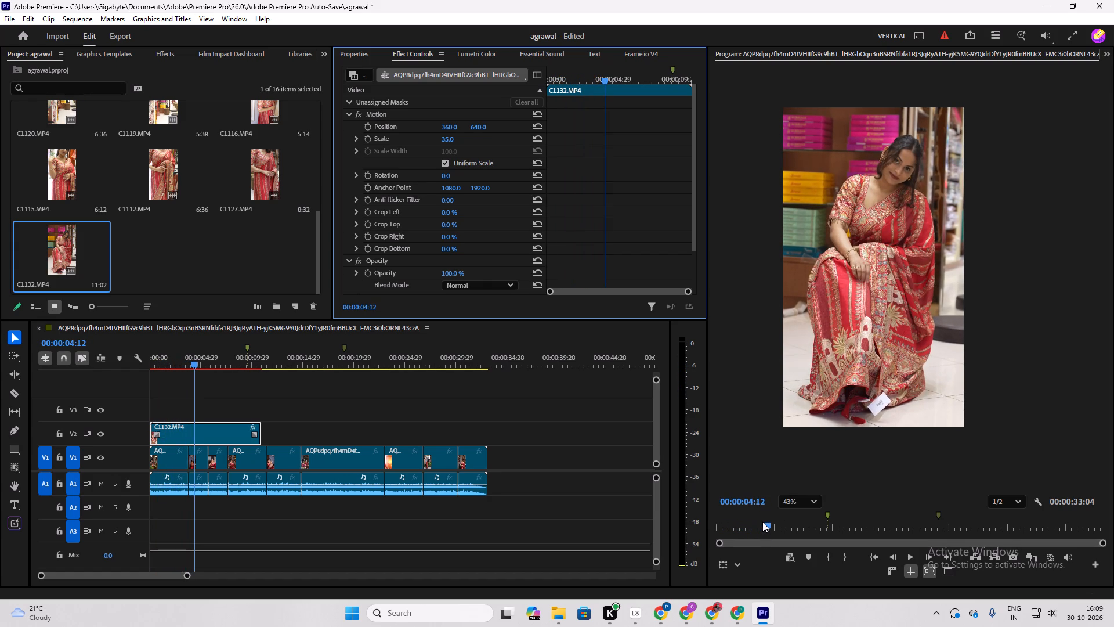
pyautogui.press('space')
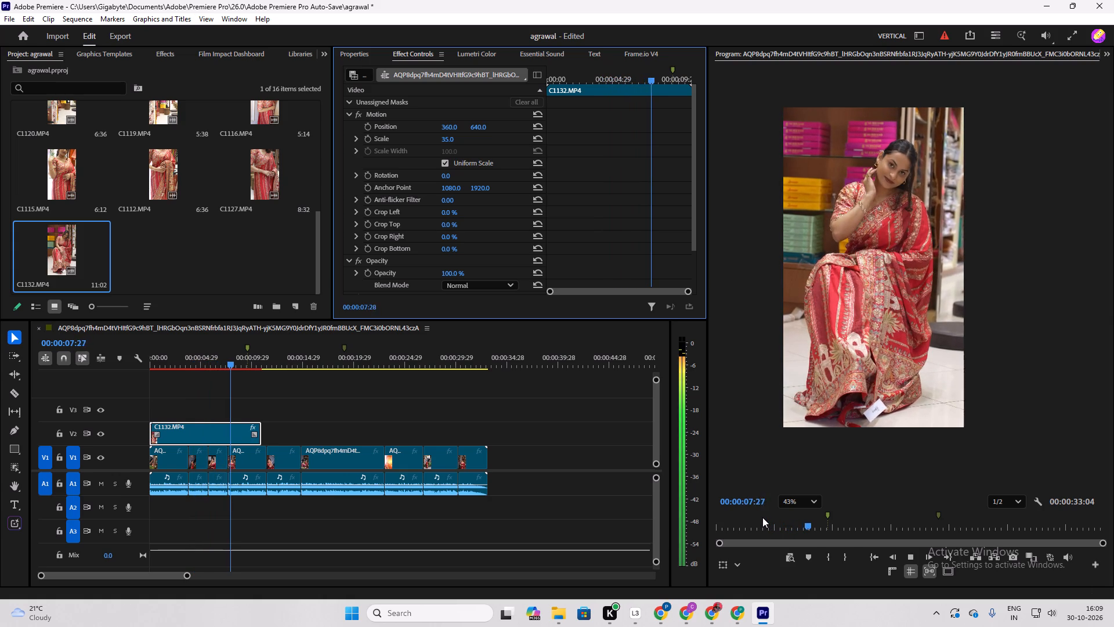
pyautogui.press('space')
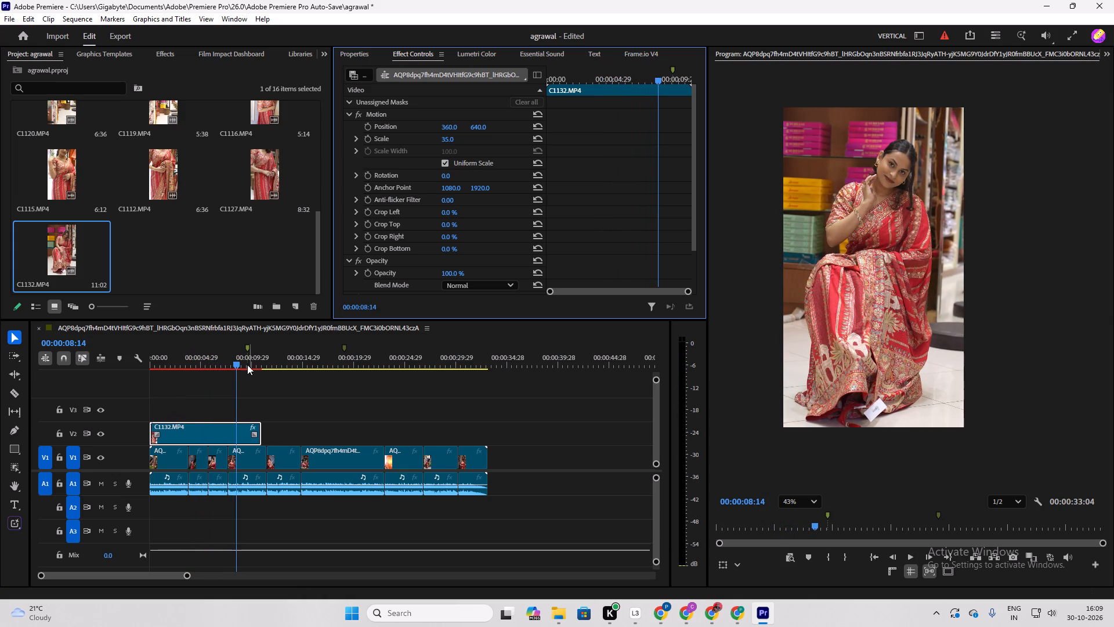
pyautogui.moveTo(238, 362); pyautogui.dragTo(150, 384)
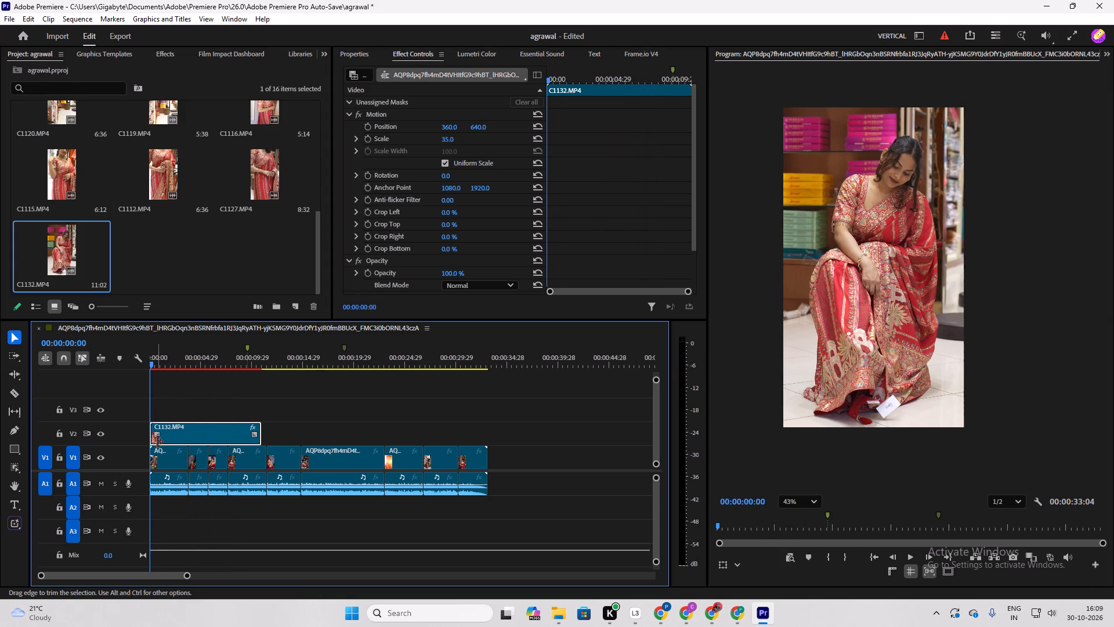
pyautogui.moveTo(155, 439); pyautogui.dragTo(179, 439)
pyautogui.press('space')
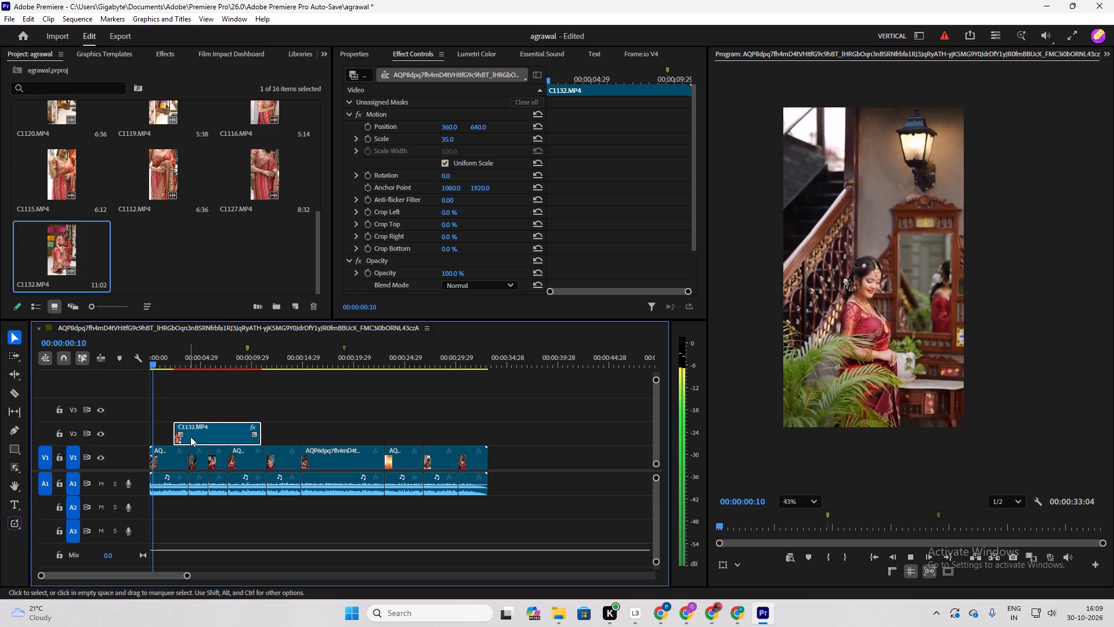
pyautogui.moveTo(193, 438); pyautogui.dragTo(172, 441)
pyautogui.press('space')
pyautogui.moveTo(160, 361); pyautogui.dragTo(140, 373)
# Play the trimmed C1132 against the reference cuts to examine which part of the pose to keep.
pyautogui.press('space')
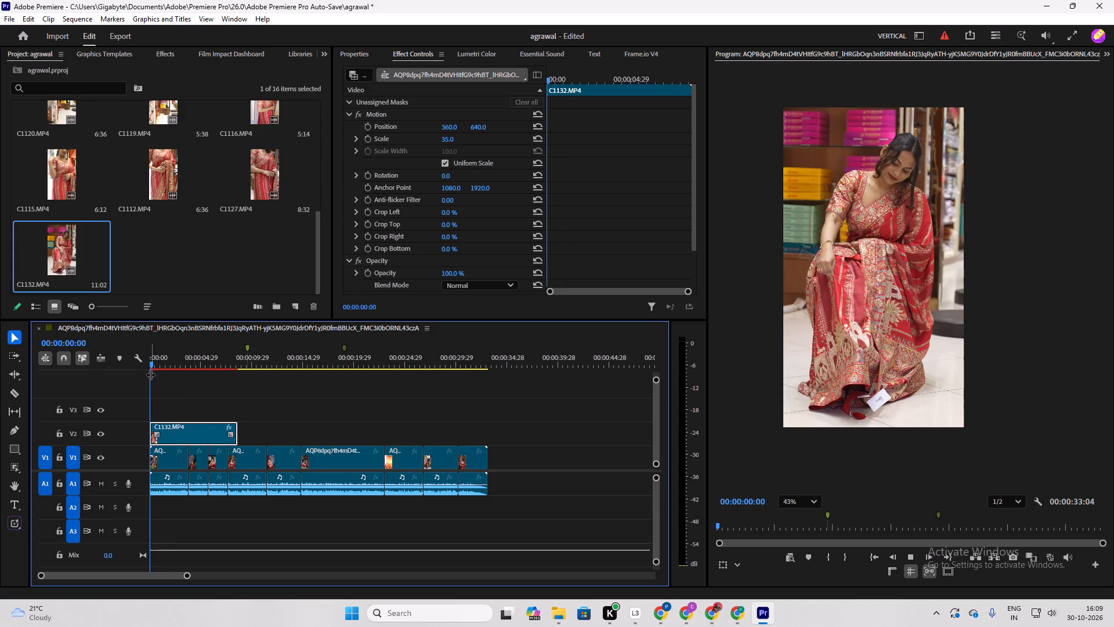
pyautogui.press('space')
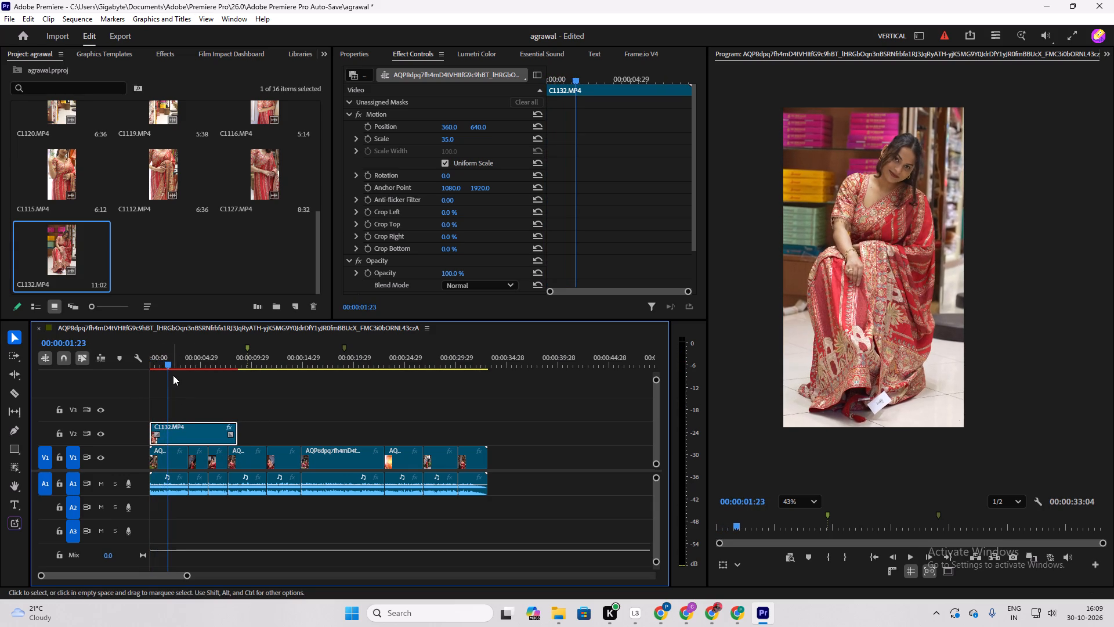
pyautogui.moveTo(169, 363); pyautogui.dragTo(154, 369)
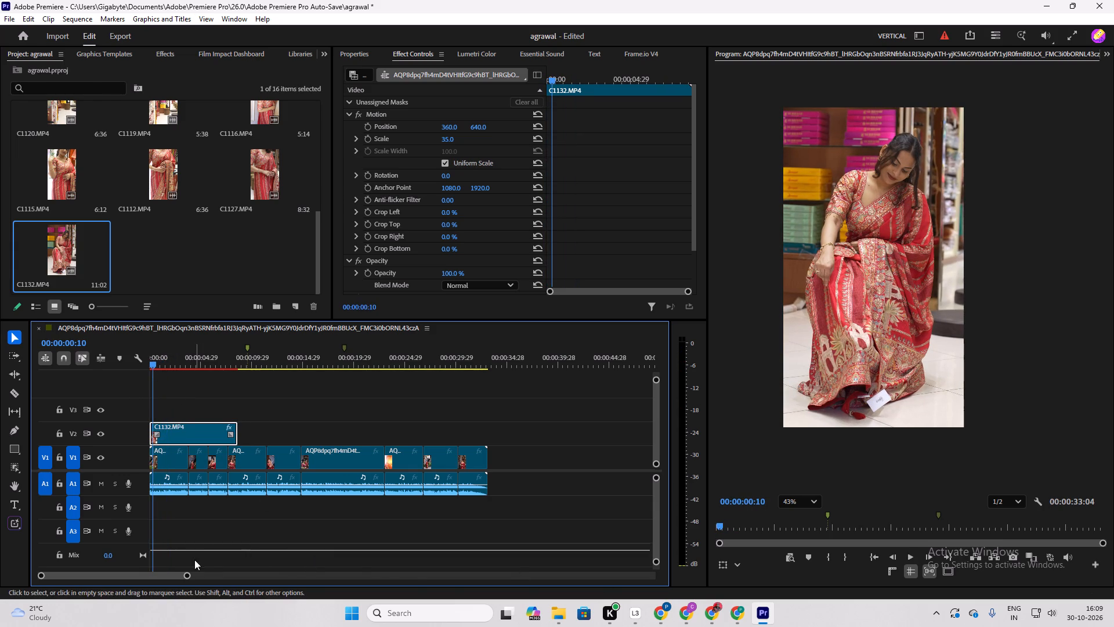
pyautogui.moveTo(189, 573); pyautogui.dragTo(151, 571)
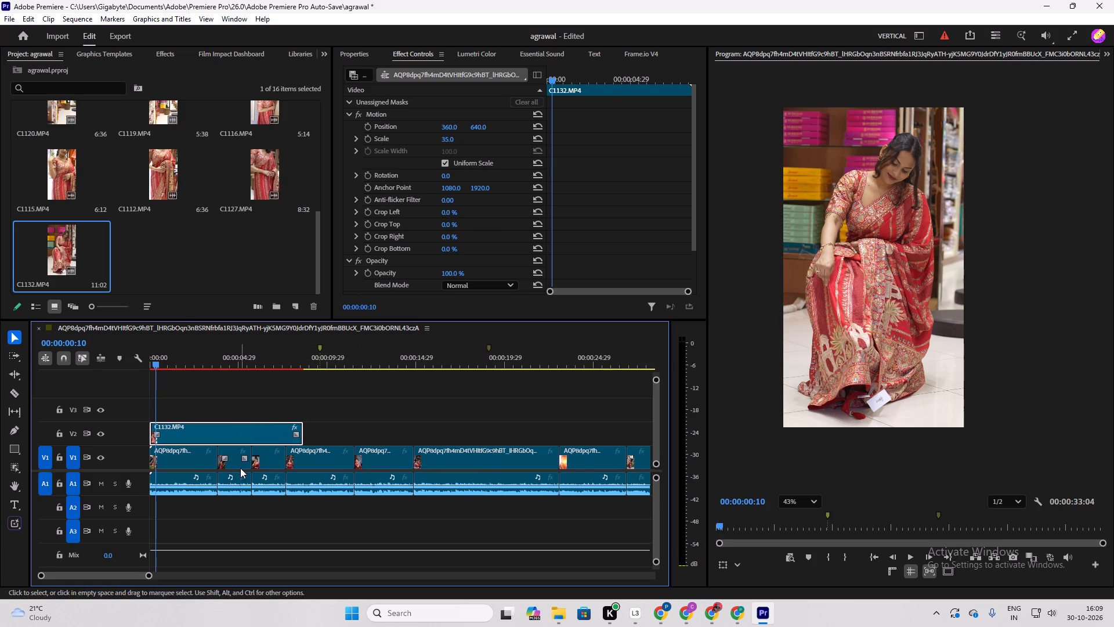
pyautogui.press('space')
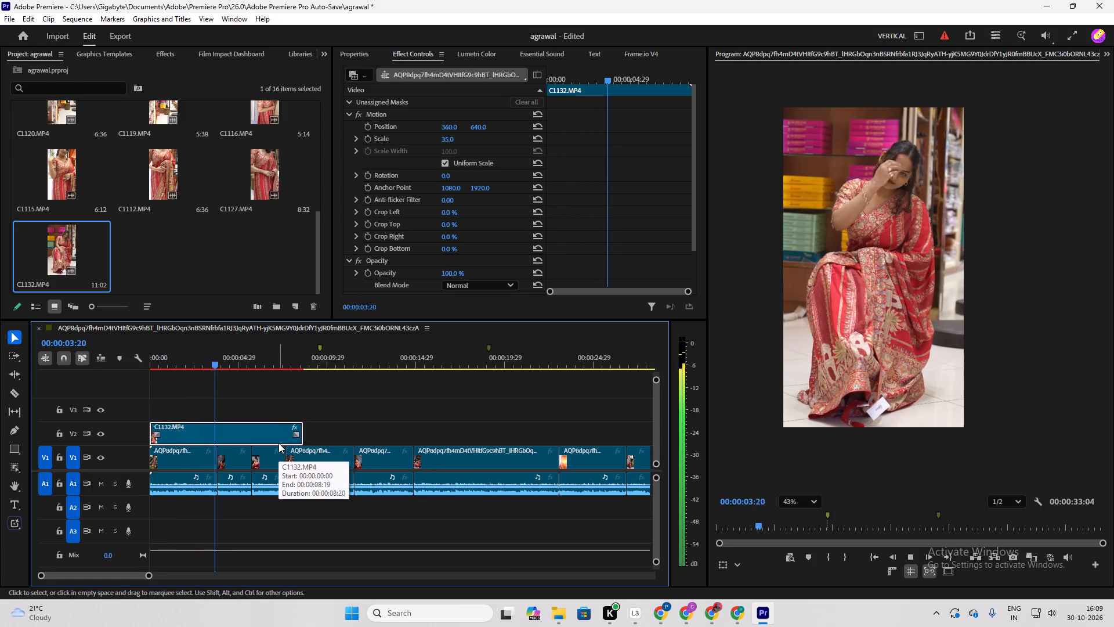
pyautogui.press('space')
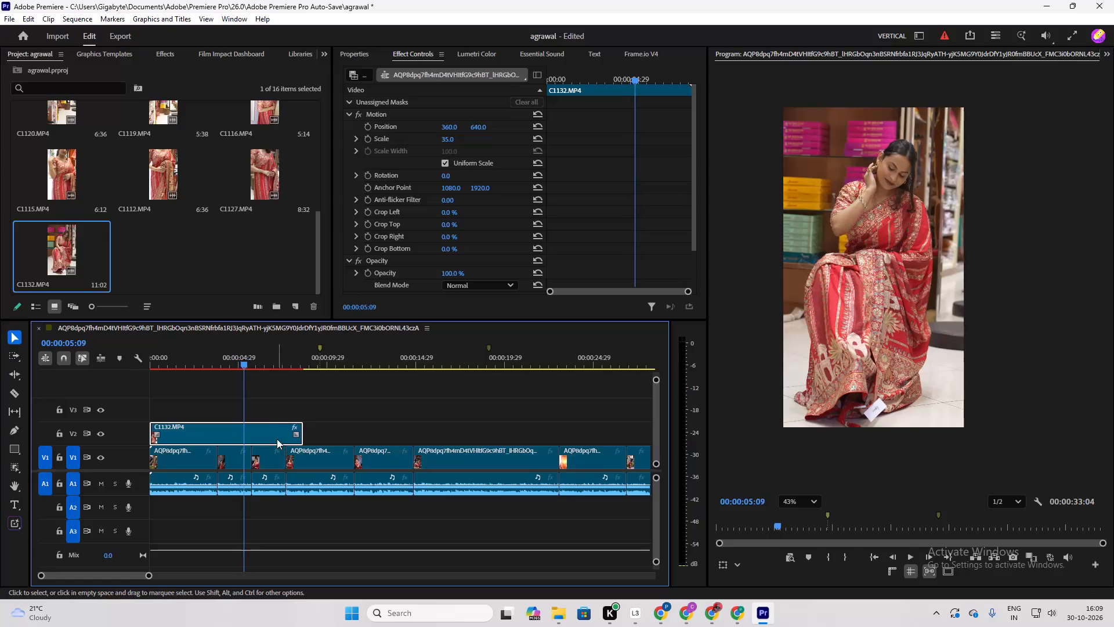
pyautogui.press('space')
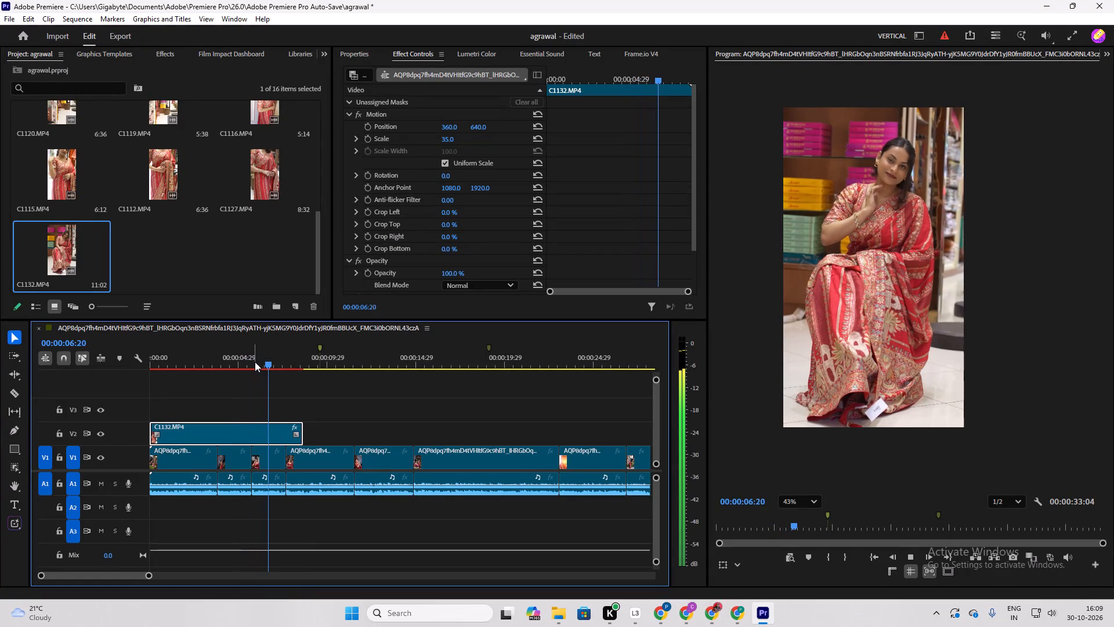
pyautogui.press('space')
pyautogui.press('space')
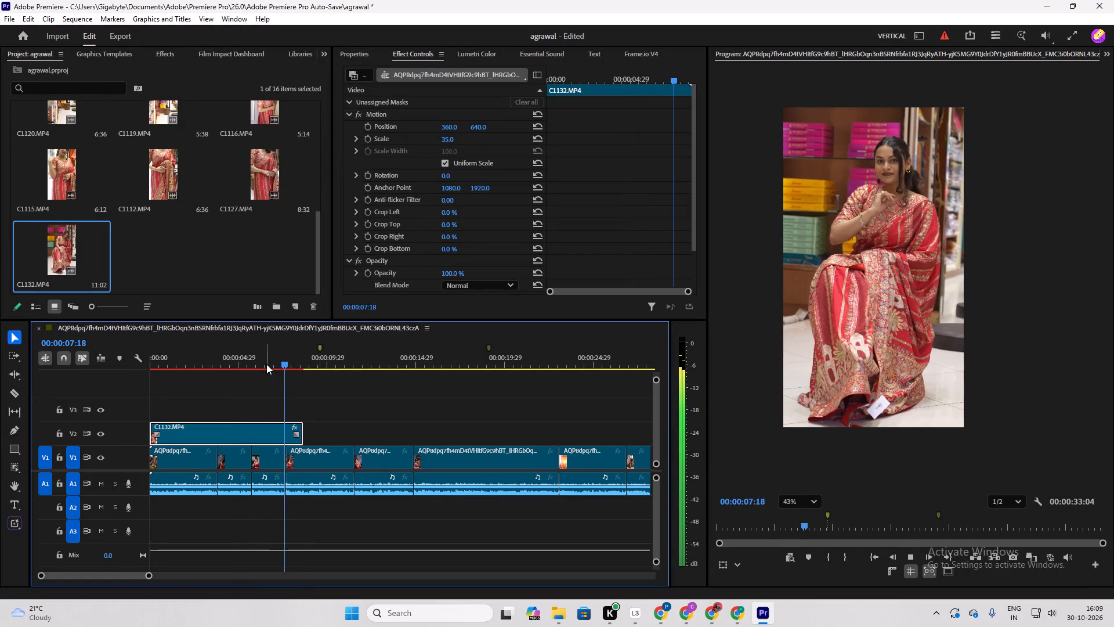
pyautogui.press('space')
# Trim about 3 more seconds off the beginning of C1132 and realign it to the sequence start.
pyautogui.moveTo(287, 362); pyautogui.dragTo(216, 387)
pyautogui.moveTo(154, 442); pyautogui.dragTo(211, 443)
pyautogui.moveTo(257, 437); pyautogui.dragTo(204, 434)
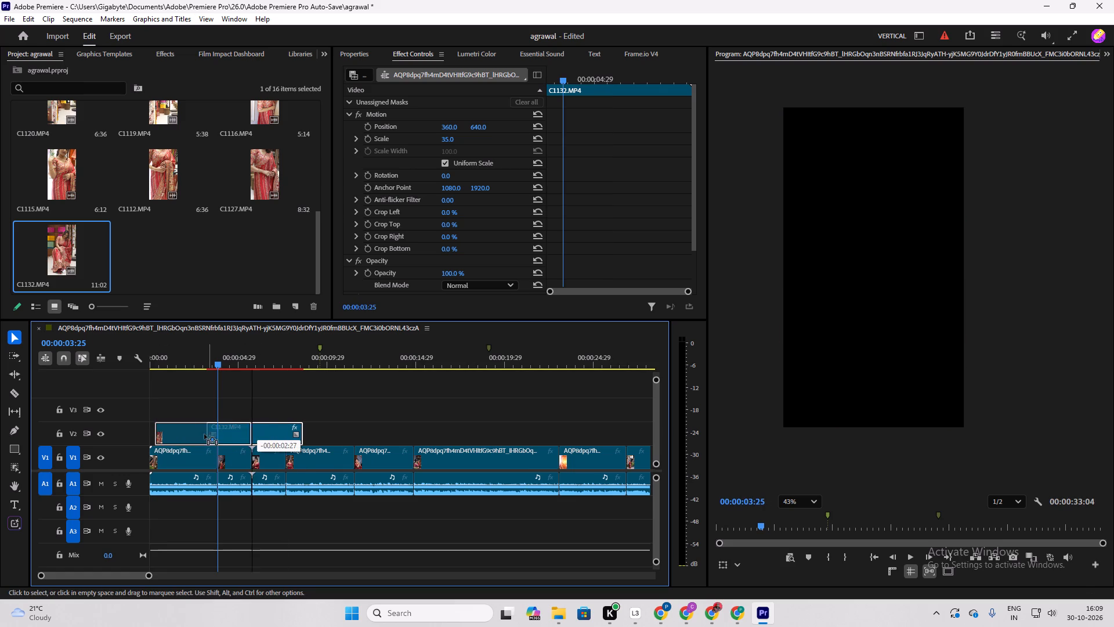
pyautogui.moveTo(204, 434); pyautogui.dragTo(195, 434)
pyautogui.click(204, 437)
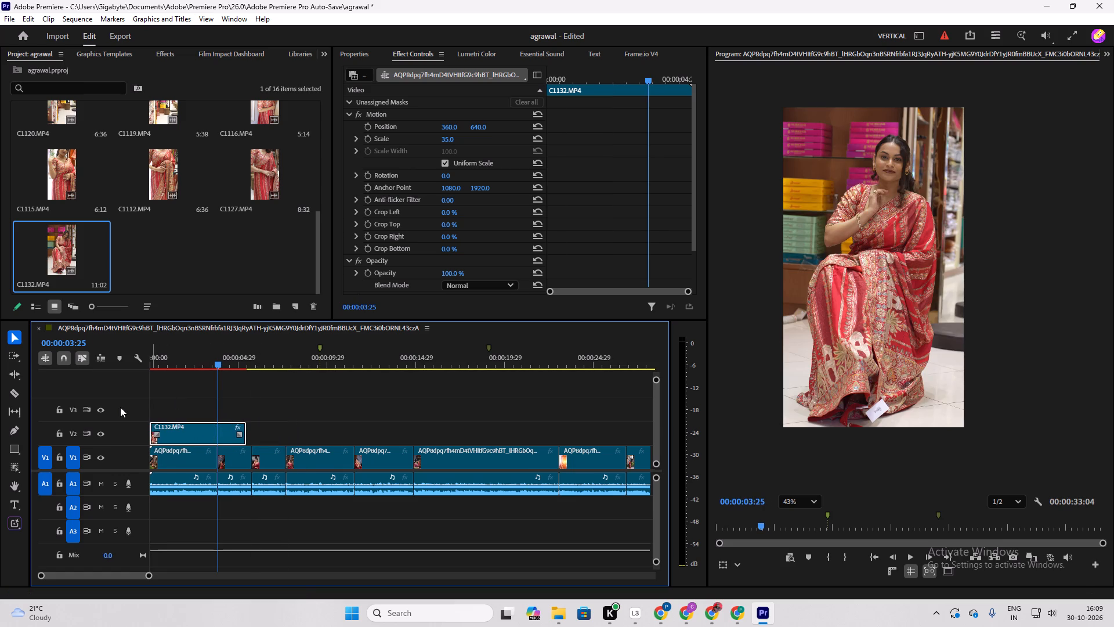
# Enlarge track V2 and show the Time Remapping speed keyframes on clip C1132.
pyautogui.moveTo(120, 424); pyautogui.dragTo(130, 392)
pyautogui.click(193, 425)
pyautogui.rightClick(193, 423)
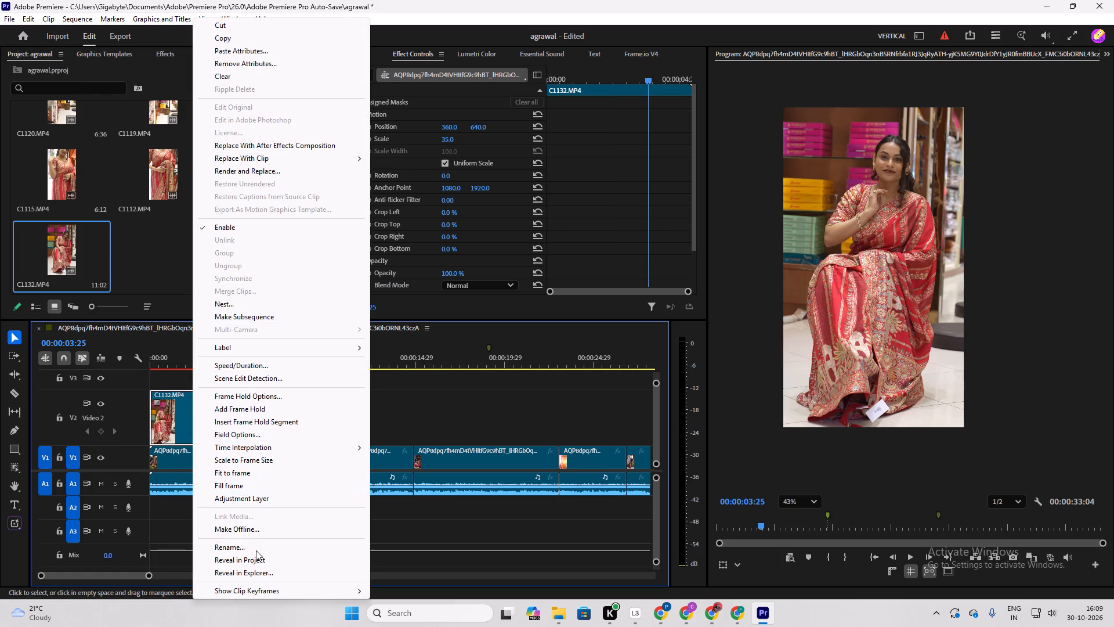
pyautogui.click(255, 588)
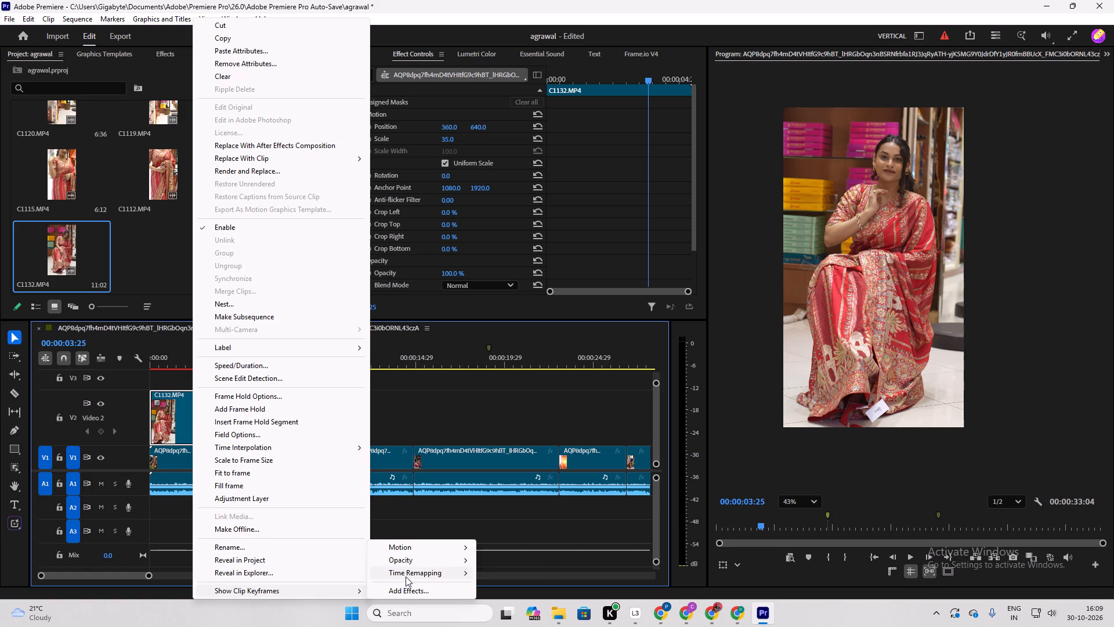
pyautogui.click(406, 576)
pyautogui.click(495, 574)
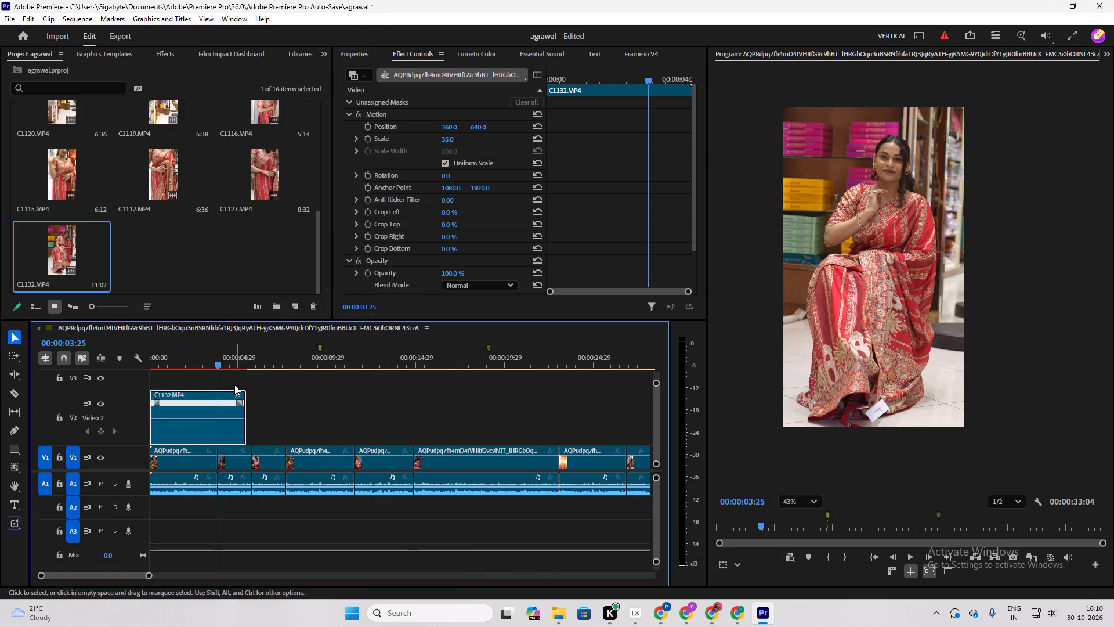
# Add a speed keyframe to C1132 at 00:00:01:11 and split it into a short speed ramp.
pyautogui.moveTo(218, 364); pyautogui.dragTo(175, 381)
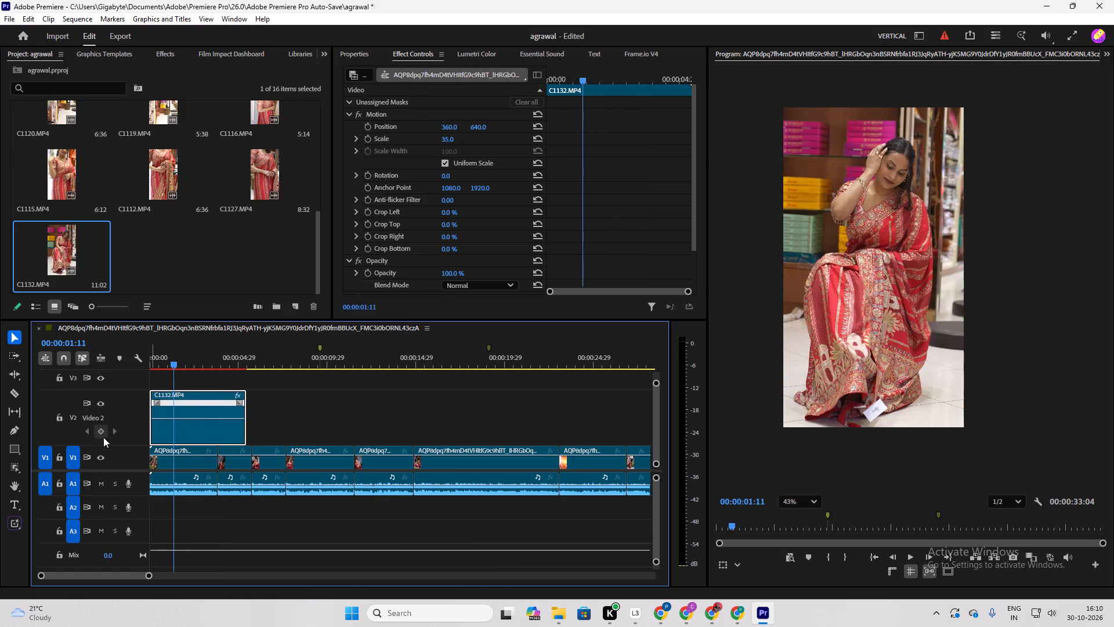
pyautogui.click(103, 434)
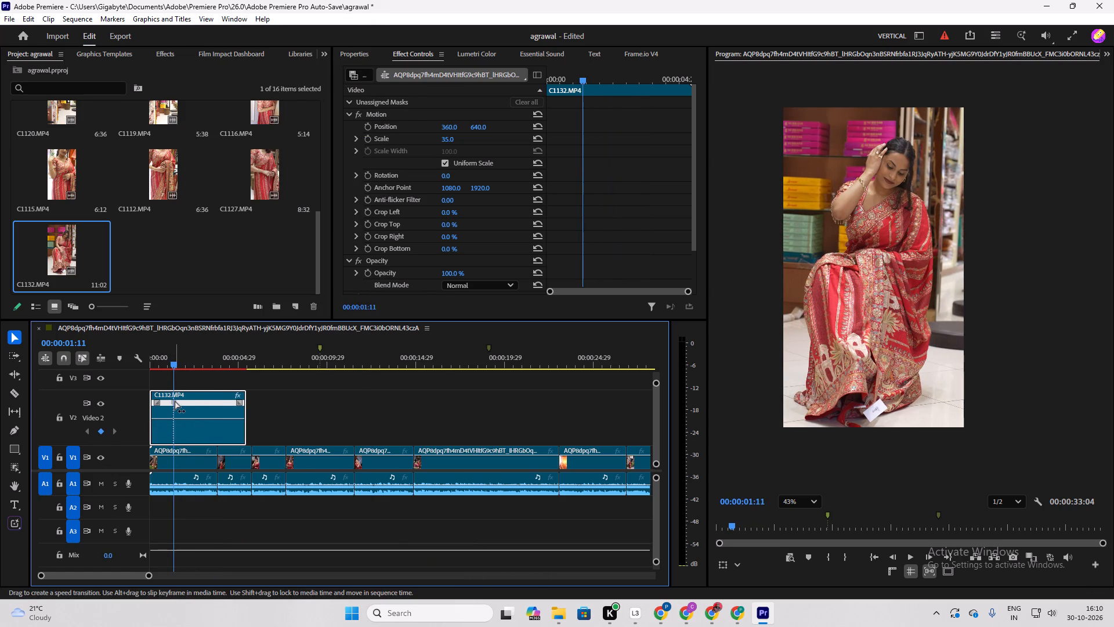
pyautogui.moveTo(175, 401); pyautogui.dragTo(183, 406)
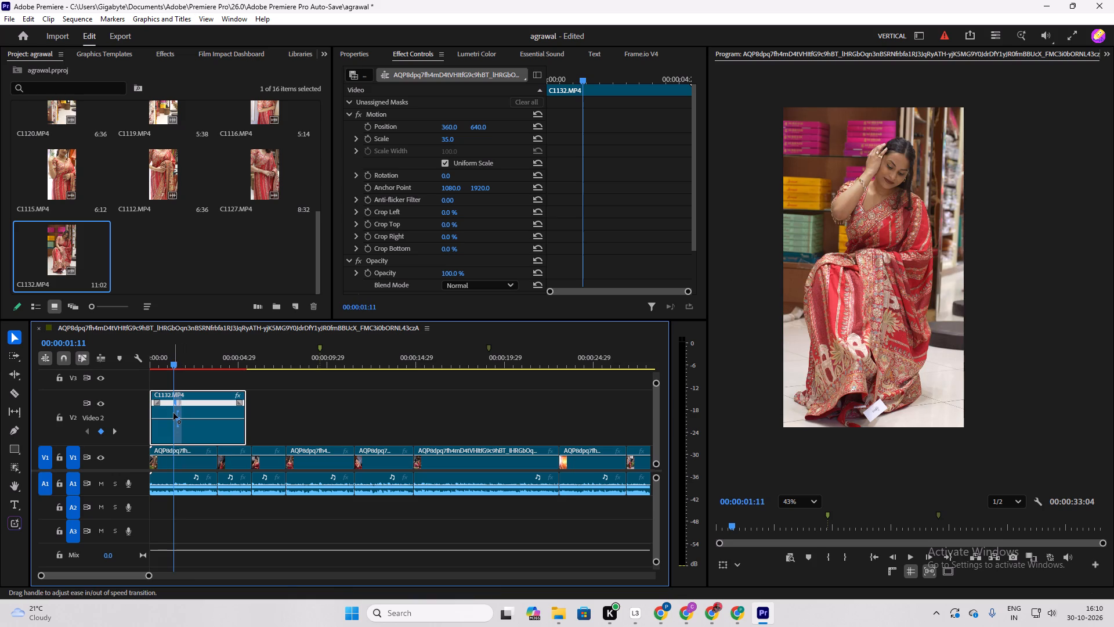
pyautogui.moveTo(179, 413); pyautogui.dragTo(161, 412)
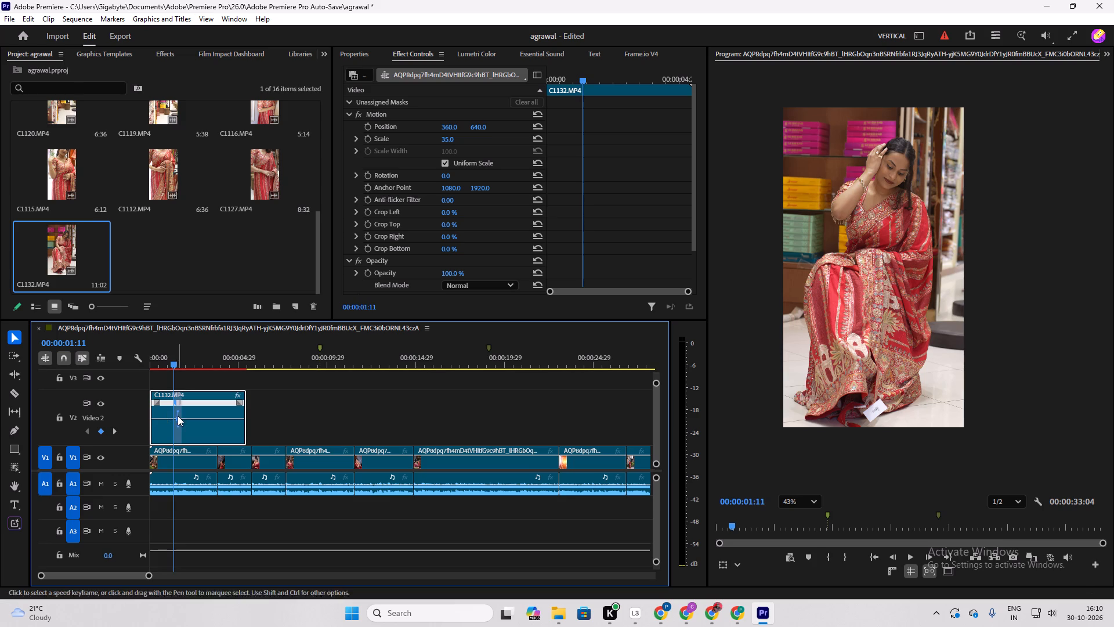
pyautogui.moveTo(176, 412); pyautogui.dragTo(164, 409)
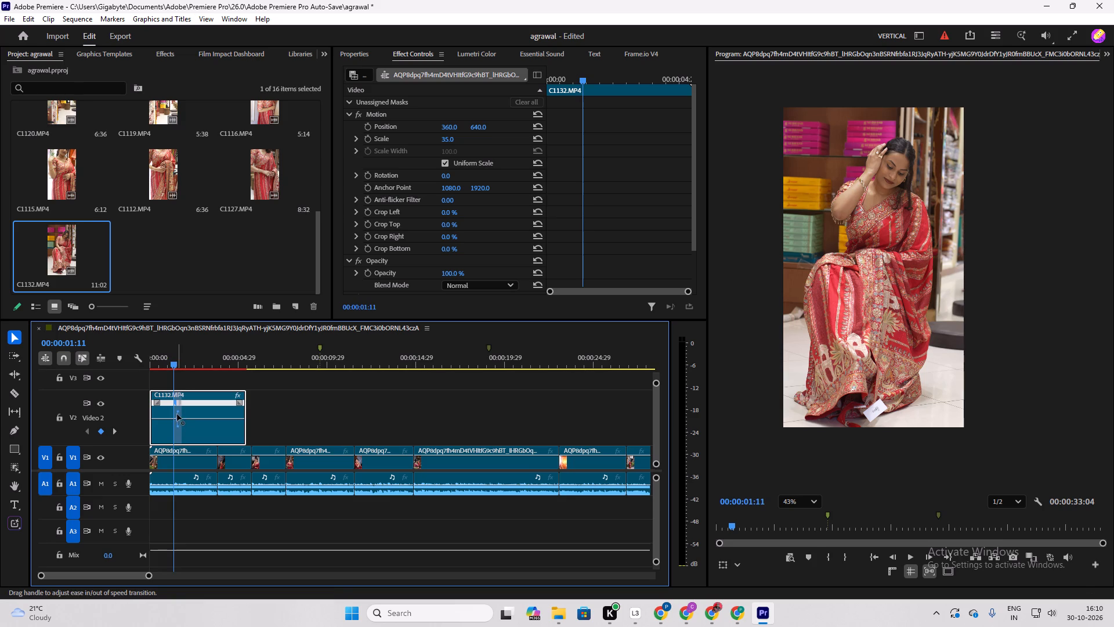
pyautogui.moveTo(178, 413); pyautogui.dragTo(187, 420)
pyautogui.moveTo(179, 412); pyautogui.dragTo(157, 412)
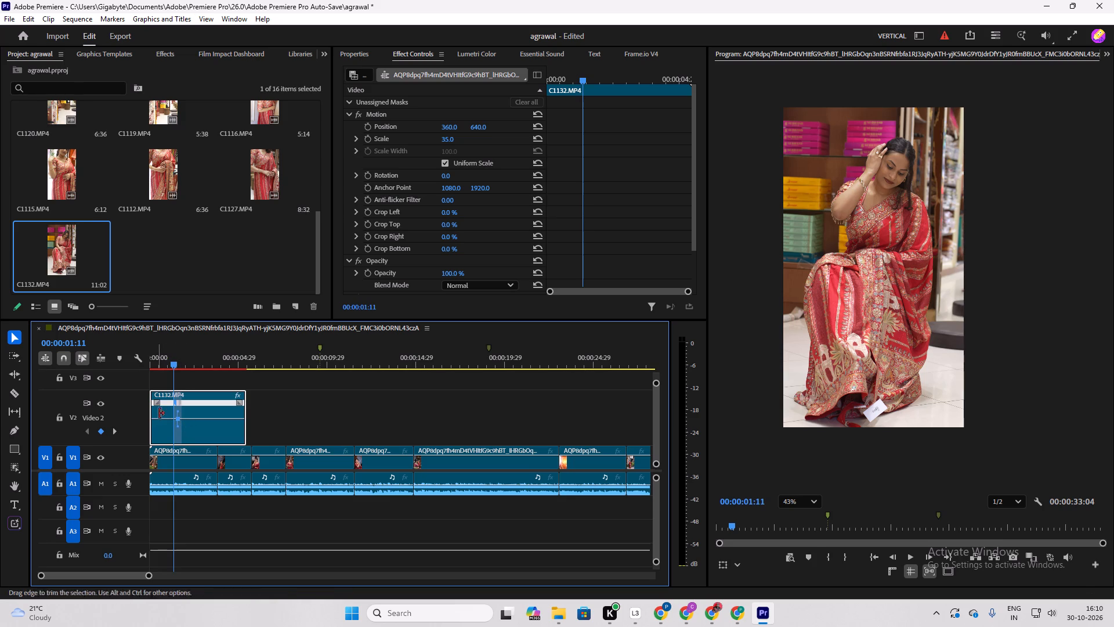
# Speed up the section of C1132 before the ramp and slow the section after it to about 91%.
pyautogui.moveTo(161, 419); pyautogui.dragTo(163, 405)
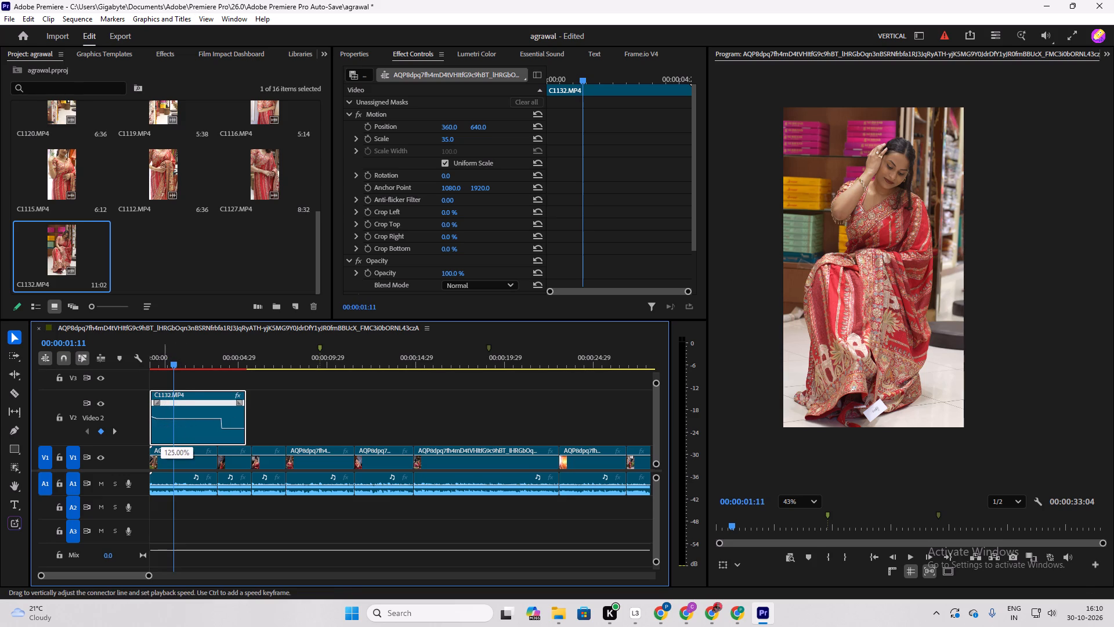
pyautogui.moveTo(163, 405); pyautogui.dragTo(165, 403)
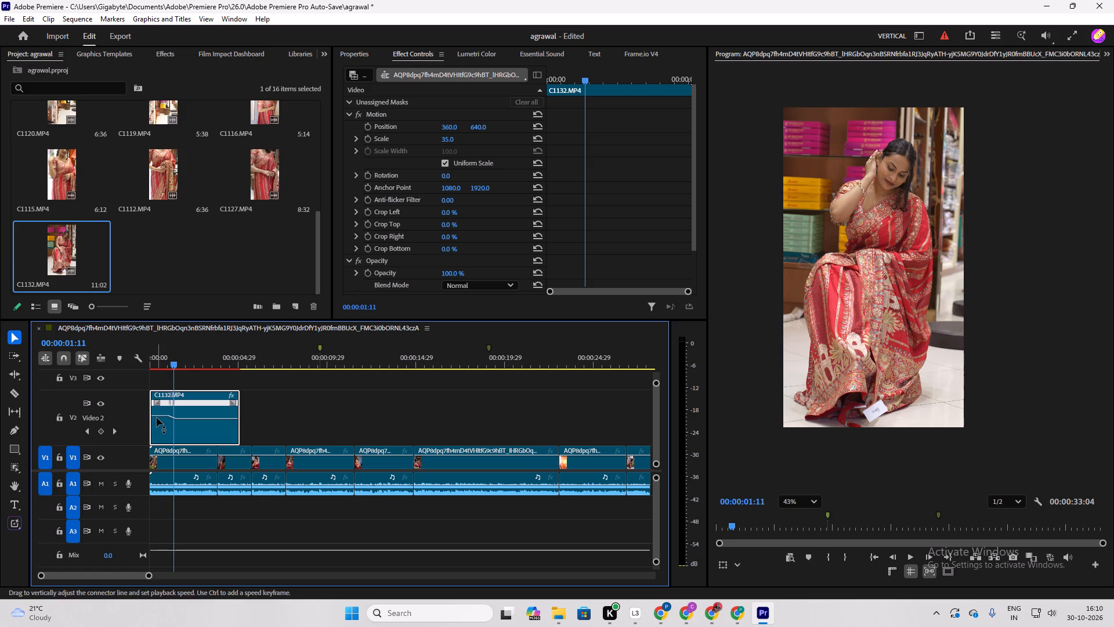
pyautogui.moveTo(157, 414); pyautogui.dragTo(161, 403)
pyautogui.moveTo(180, 419); pyautogui.dragTo(179, 424)
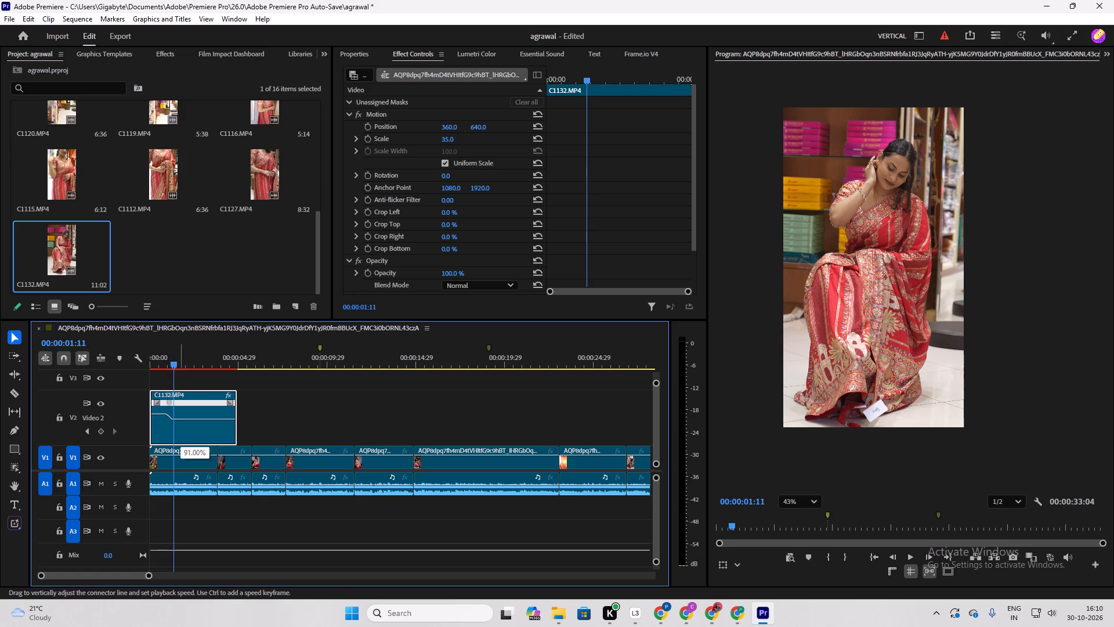
pyautogui.moveTo(179, 424); pyautogui.dragTo(179, 425)
# Play the ramped C1132 from the sequence start and trim its end to the first reference cut.
pyautogui.moveTo(173, 365); pyautogui.dragTo(128, 381)
pyautogui.press('space')
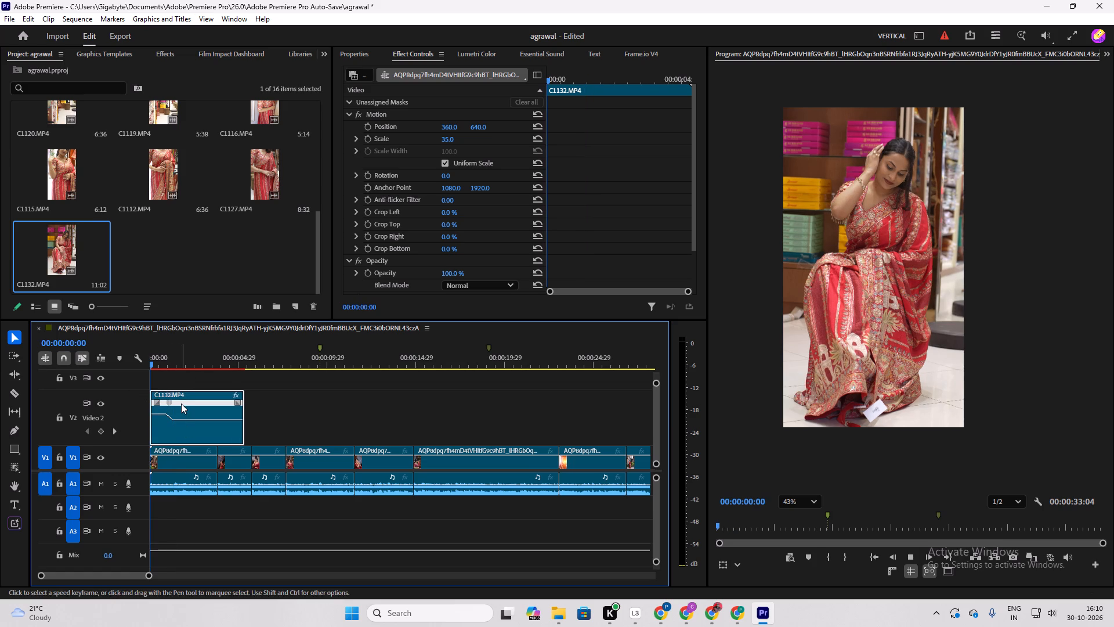
pyautogui.click(320, 419)
pyautogui.press('space')
pyautogui.press('space')
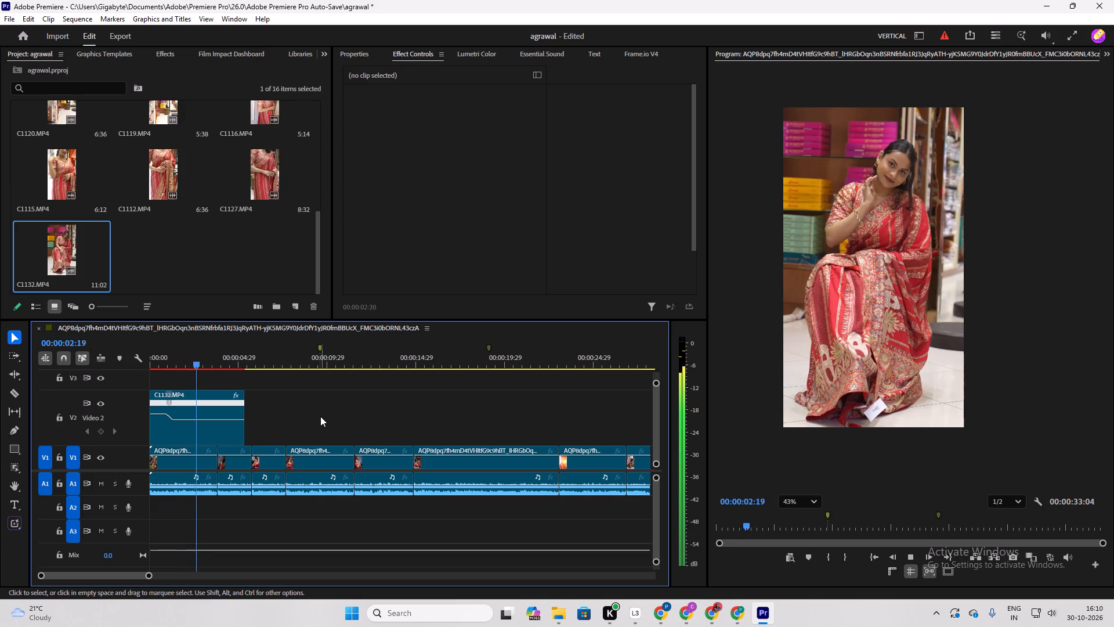
pyautogui.press('space')
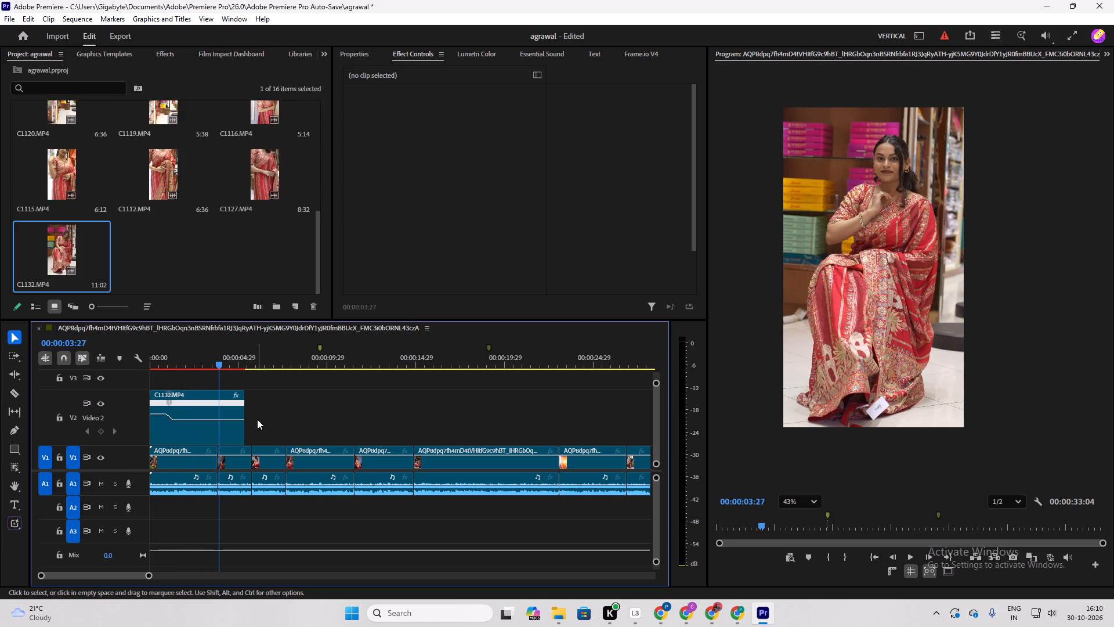
pyautogui.moveTo(243, 427); pyautogui.dragTo(220, 433)
# Replay C1132 from the start and slow the section after its speed ramp much further.
pyautogui.moveTo(219, 358); pyautogui.dragTo(150, 388)
pyautogui.press('space')
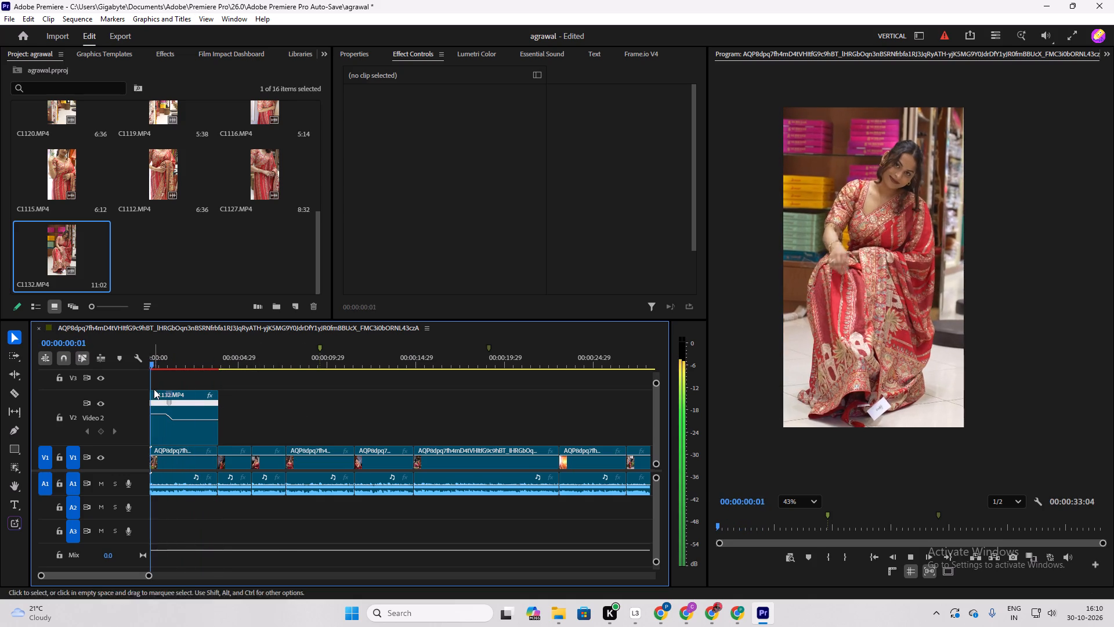
pyautogui.press('space')
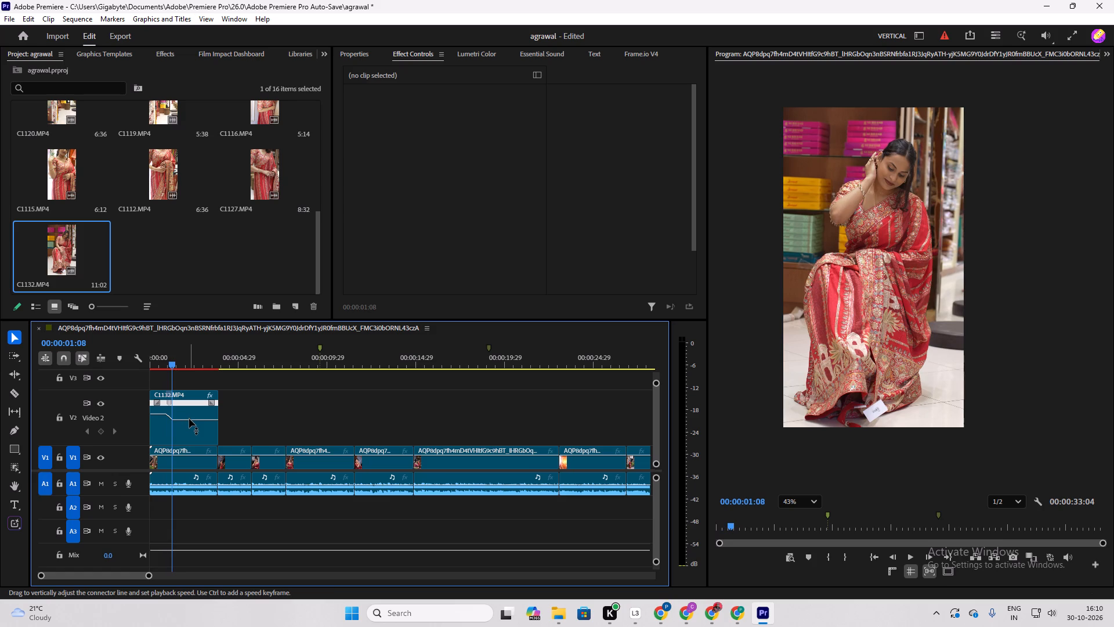
pyautogui.press('space')
pyautogui.press('space')
pyautogui.moveTo(189, 419); pyautogui.dragTo(186, 427)
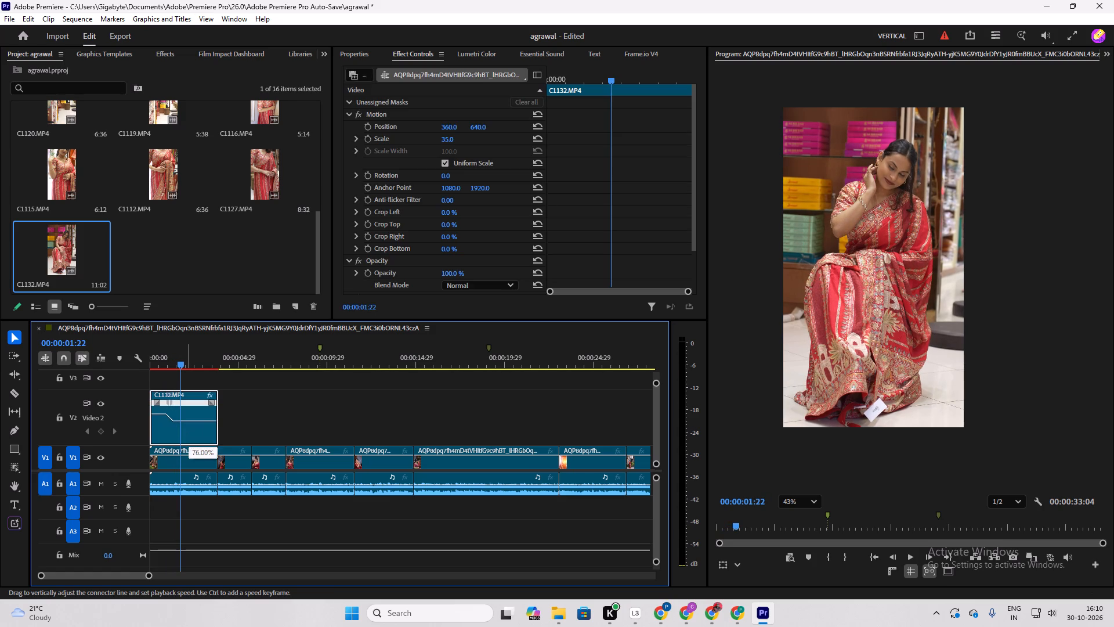
pyautogui.moveTo(186, 427); pyautogui.dragTo(181, 453)
# Trim about 13 frames off C1132's beginning, realign it to the sequence start and shorten its end to the first reference cut.
pyautogui.moveTo(155, 430); pyautogui.dragTo(162, 436)
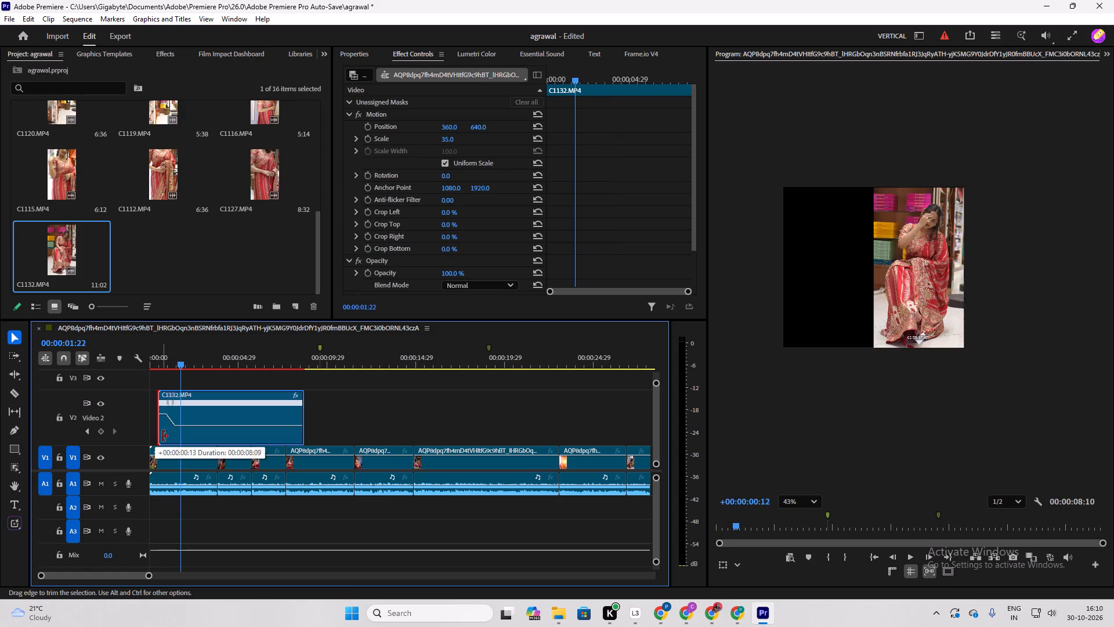
pyautogui.moveTo(162, 436); pyautogui.dragTo(163, 437)
pyautogui.moveTo(204, 435); pyautogui.dragTo(183, 427)
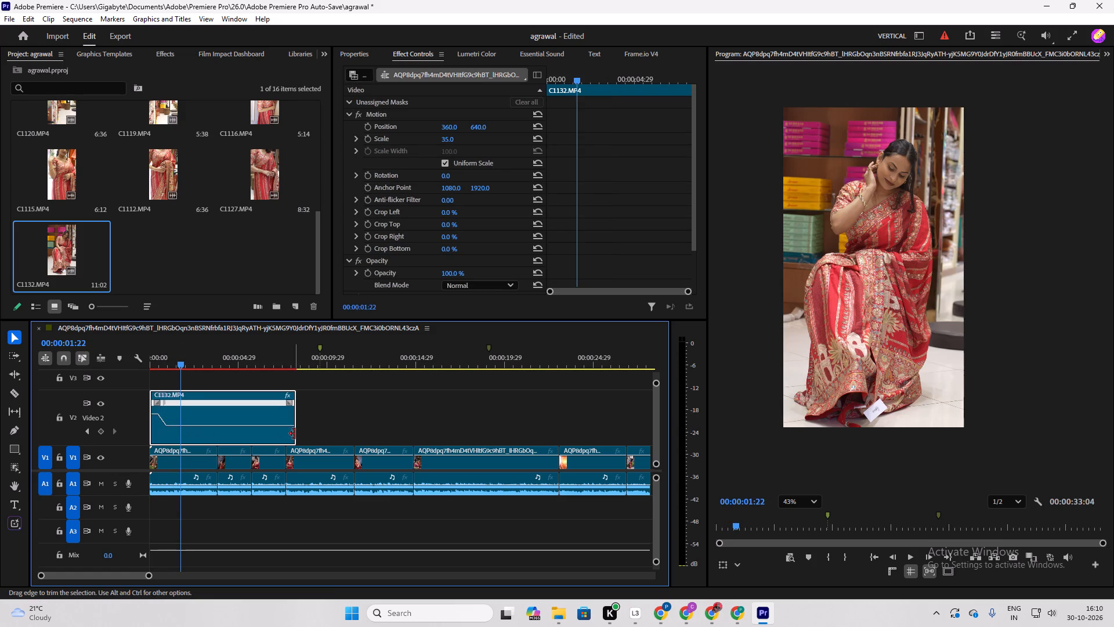
pyautogui.moveTo(294, 434); pyautogui.dragTo(216, 447)
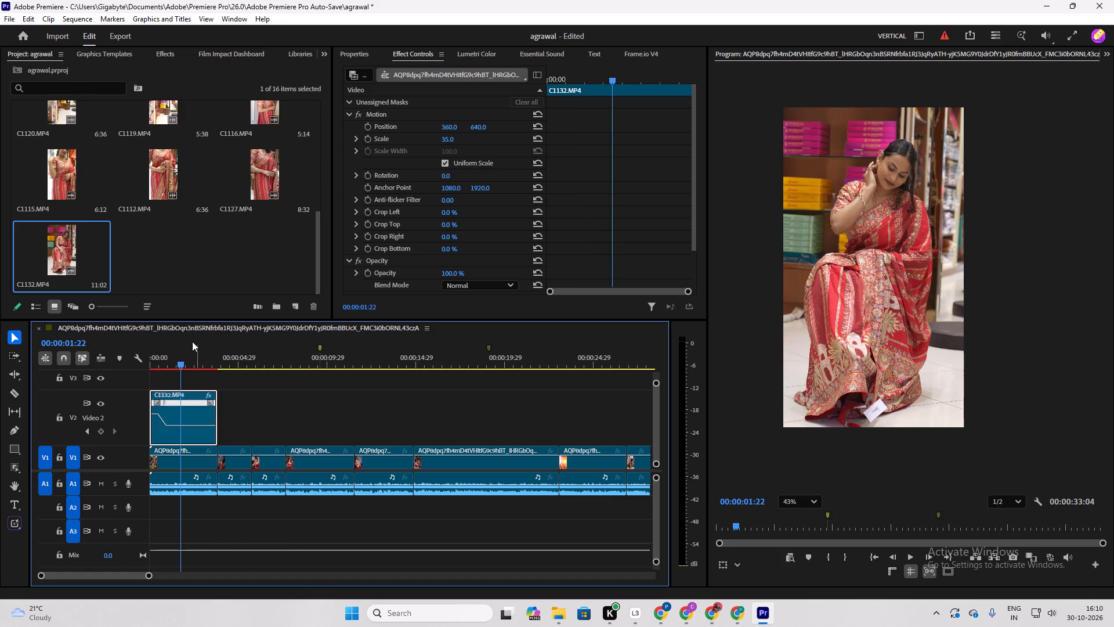
# Play the retimed C1132 from the sequence start to check how smoothly the speed ramp runs.
pyautogui.moveTo(183, 360); pyautogui.dragTo(145, 385)
pyautogui.press('space')
pyautogui.click(296, 398)
pyautogui.press('space')
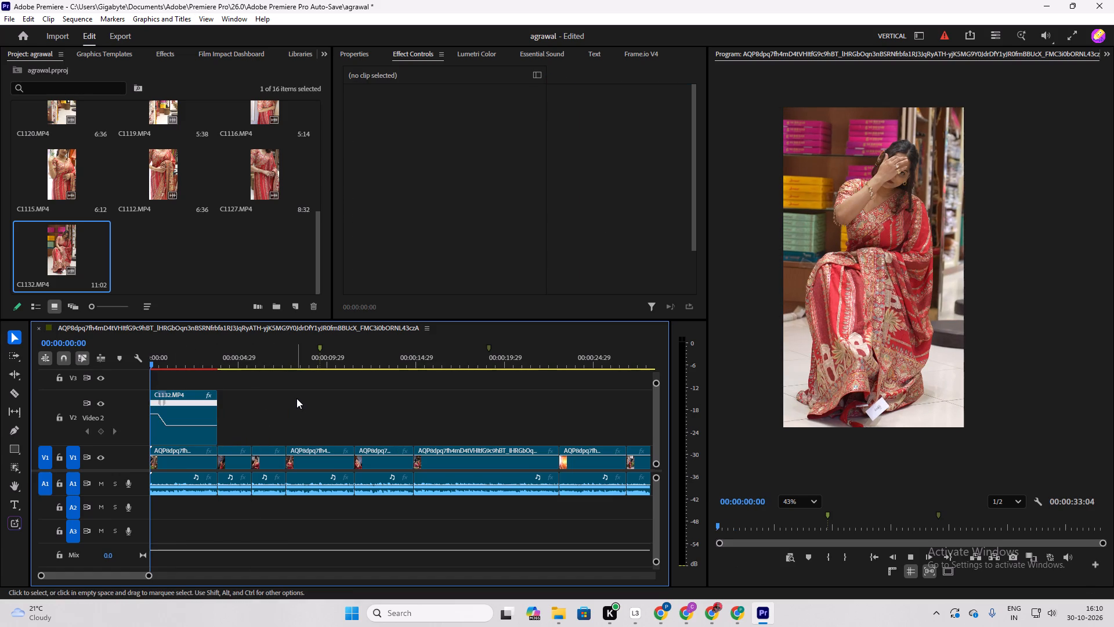
pyautogui.press('space')
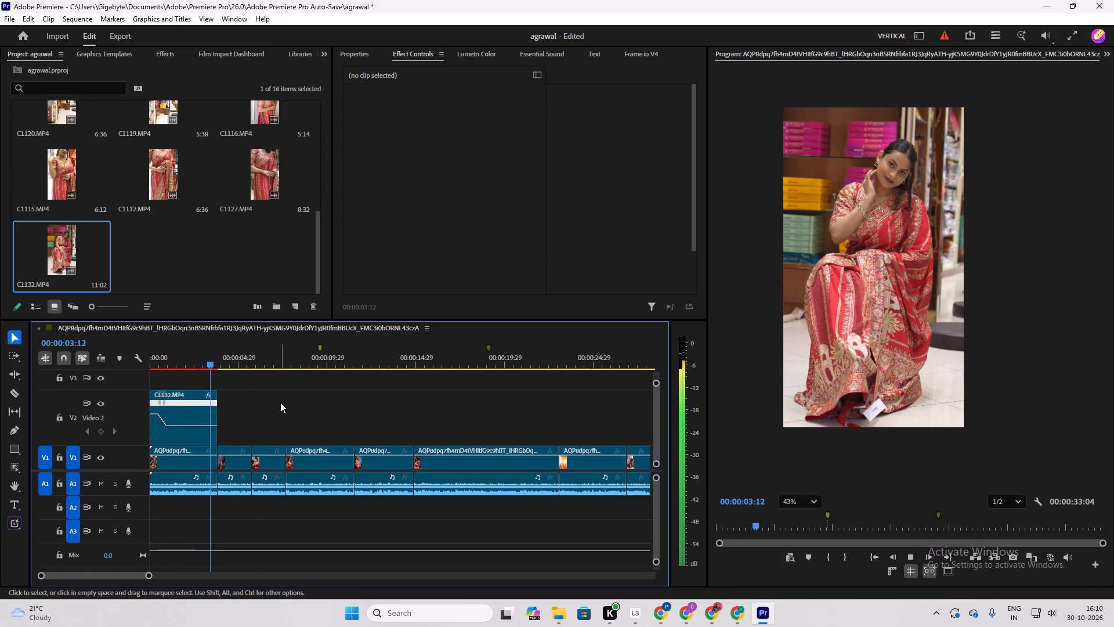
pyautogui.press('space')
pyautogui.moveTo(220, 359); pyautogui.dragTo(138, 376)
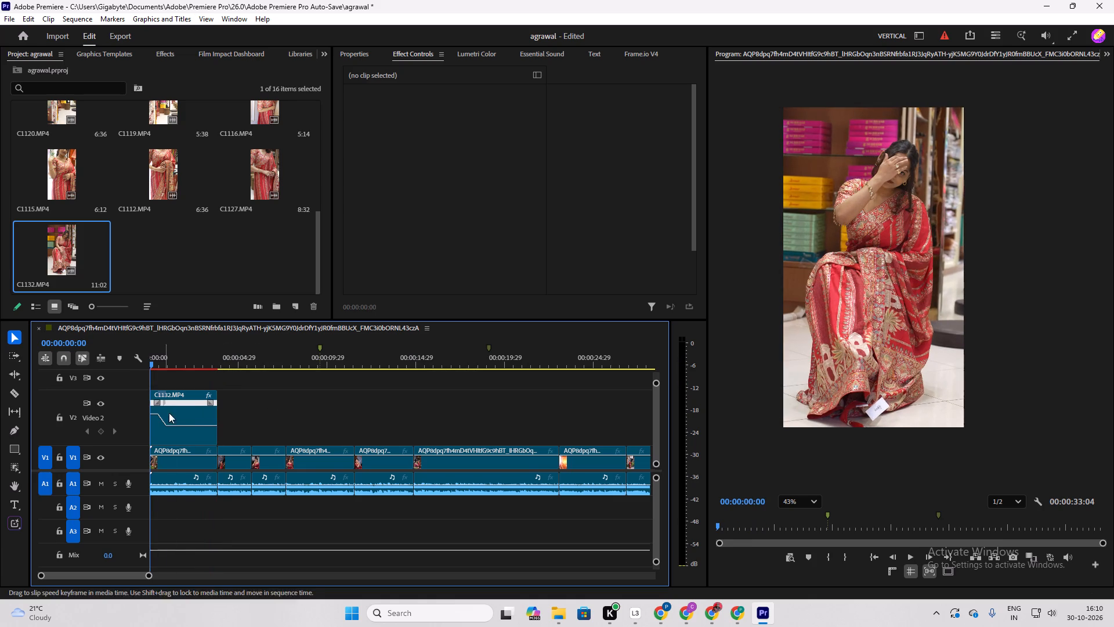
# Set C1132's time interpolation to Optical Flow.
pyautogui.click(185, 427)
pyautogui.rightClick(186, 423)
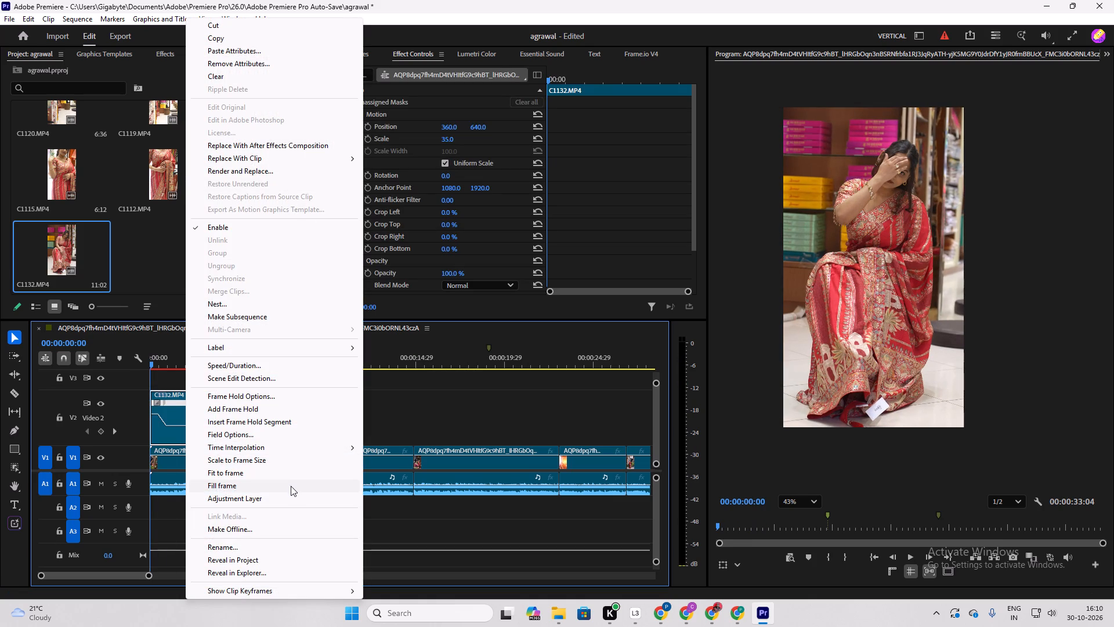
pyautogui.click(294, 451)
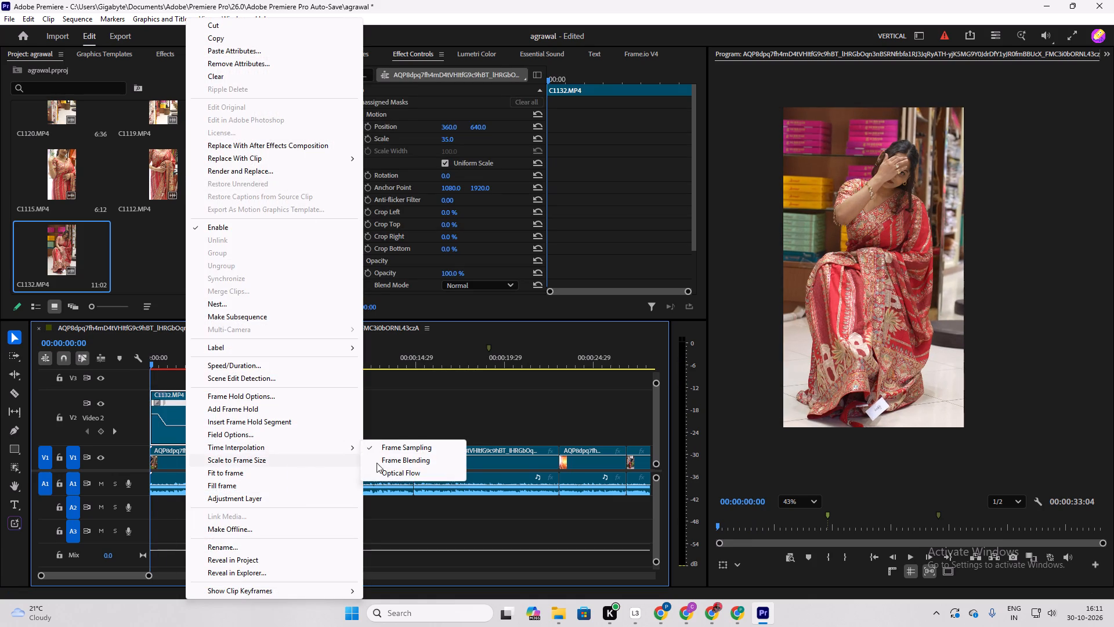
pyautogui.click(385, 471)
pyautogui.click(402, 425)
# Render the preview for the C1132 section and play back its smoothed speed ramp.
pyautogui.press('space')
pyautogui.press('space')
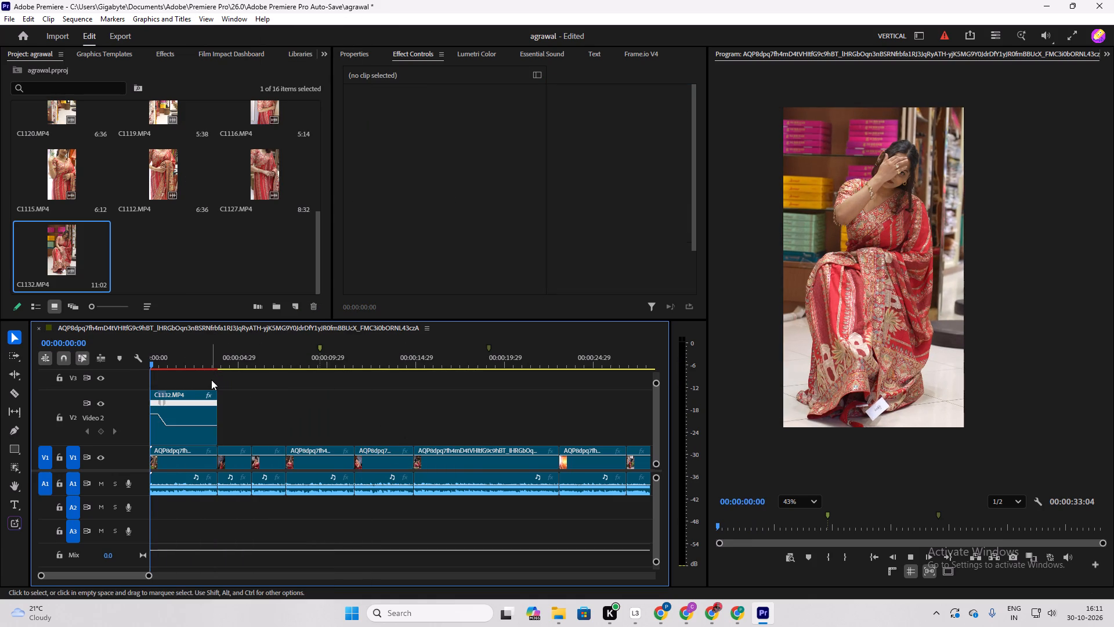
pyautogui.press('space')
pyautogui.press('space')
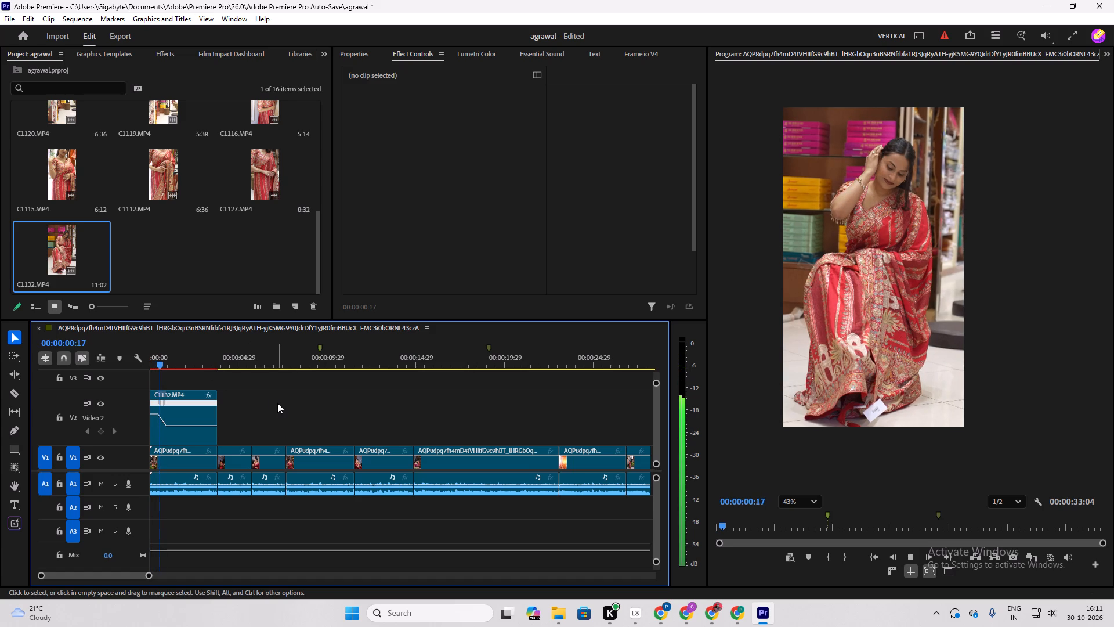
pyautogui.press('Return')
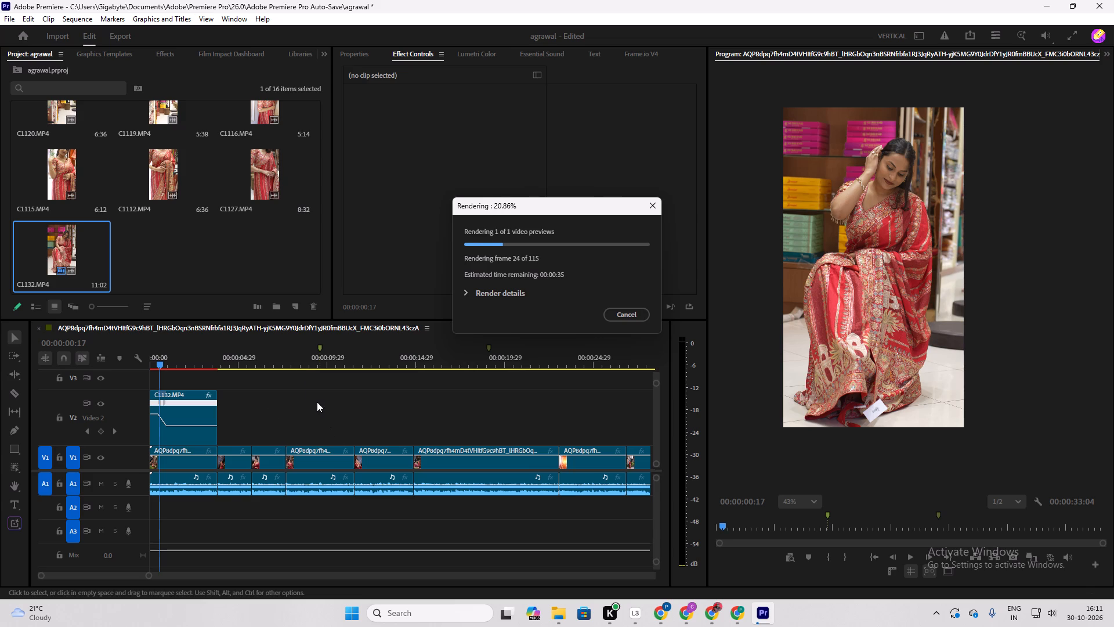
pyautogui.scroll(-5, 317, 402)
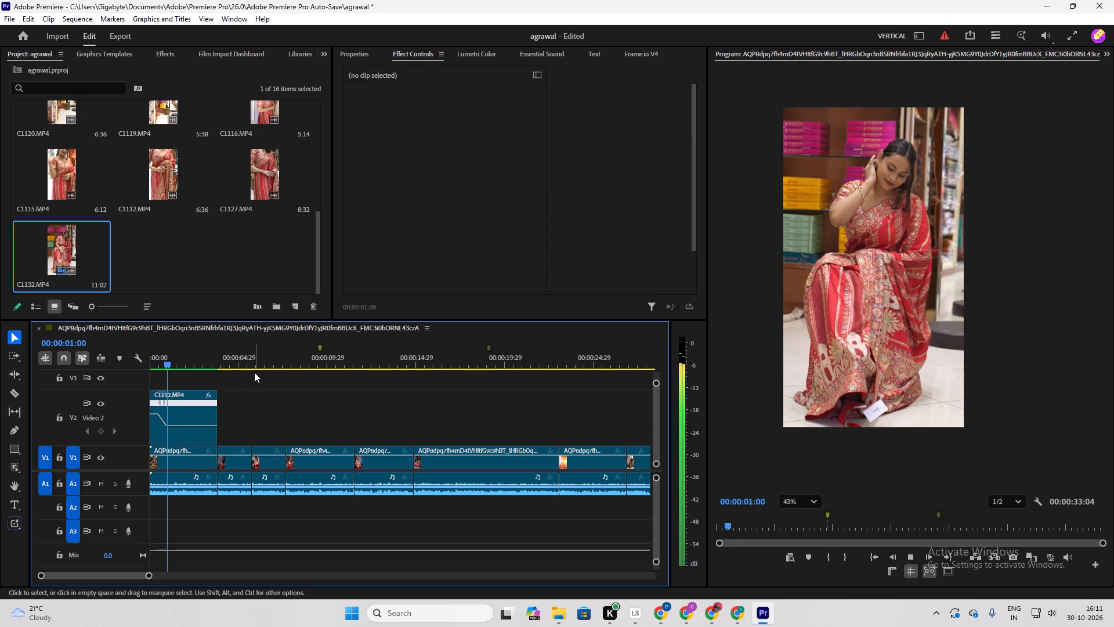
pyautogui.press('space')
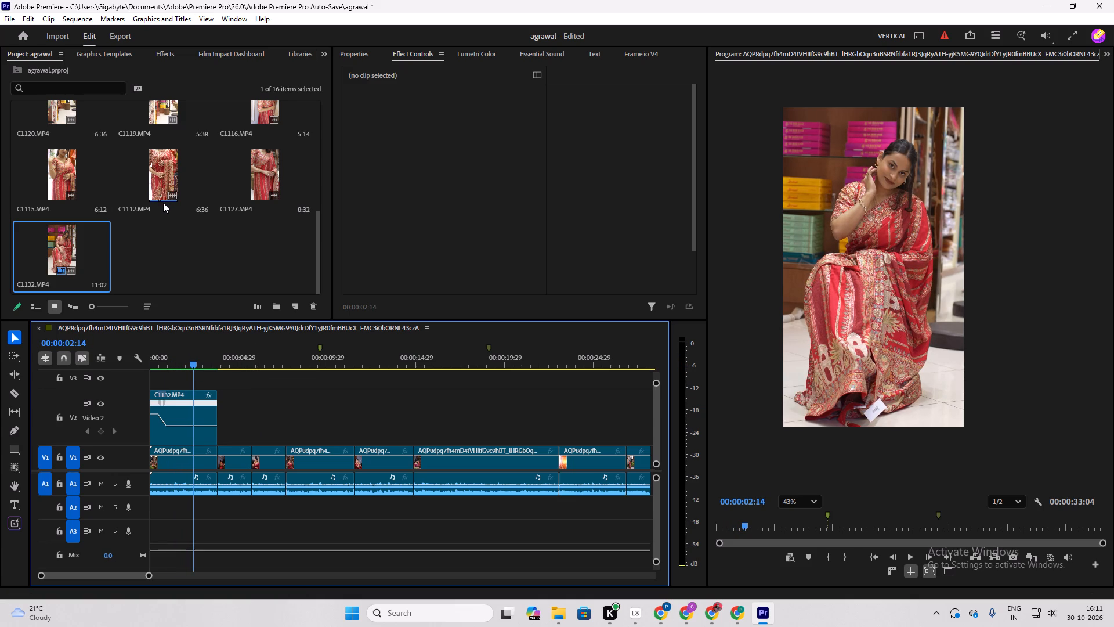
# Play past the end of C1132 and park the playhead at the start of the second reference shot, about 00:00:03:28.
pyautogui.scroll(3, 163, 203)
pyautogui.scroll(-1, 135, 185)
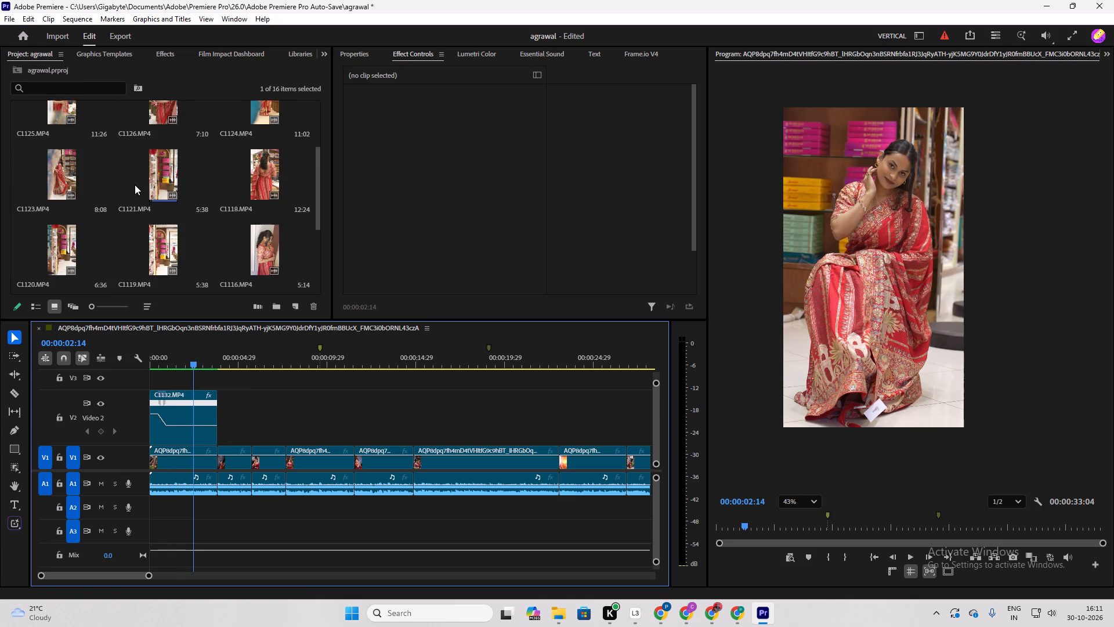
pyautogui.press('space')
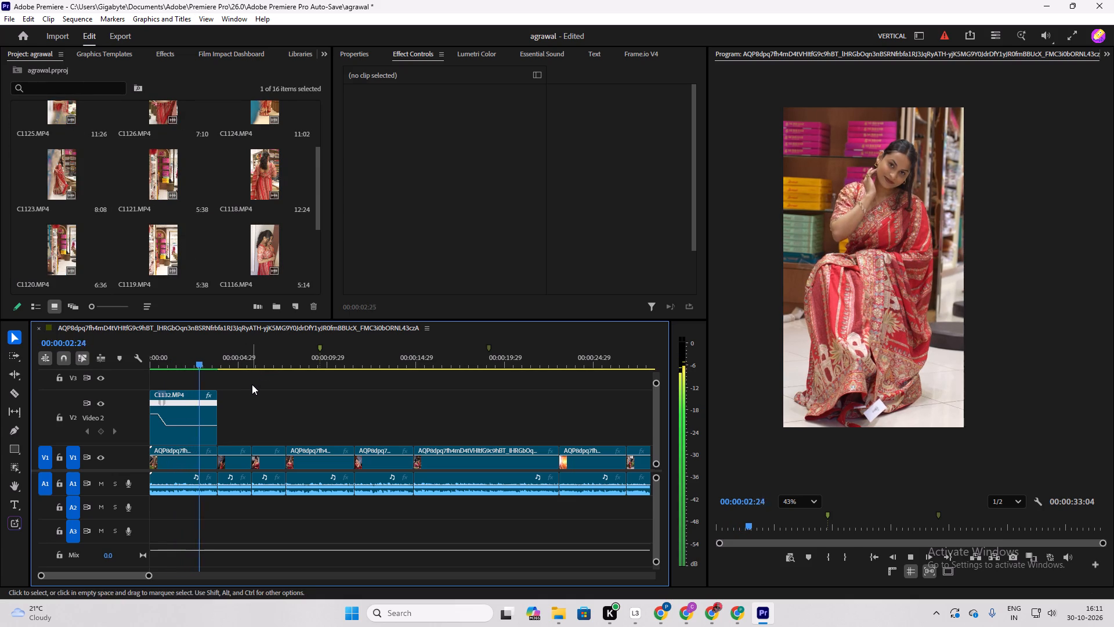
pyautogui.press('space')
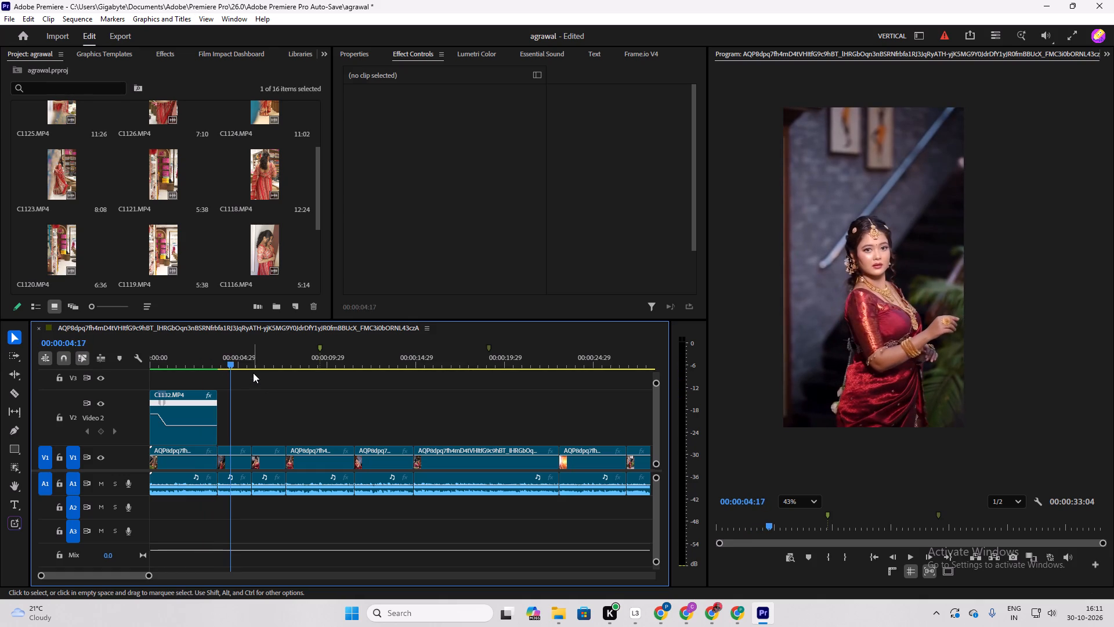
pyautogui.moveTo(234, 361); pyautogui.dragTo(221, 376)
# Open C1118 as source footage, scrub to the model seen from behind before her turn, and mark an In point at 02:26:47:33.
pyautogui.scroll(1, 235, 214)
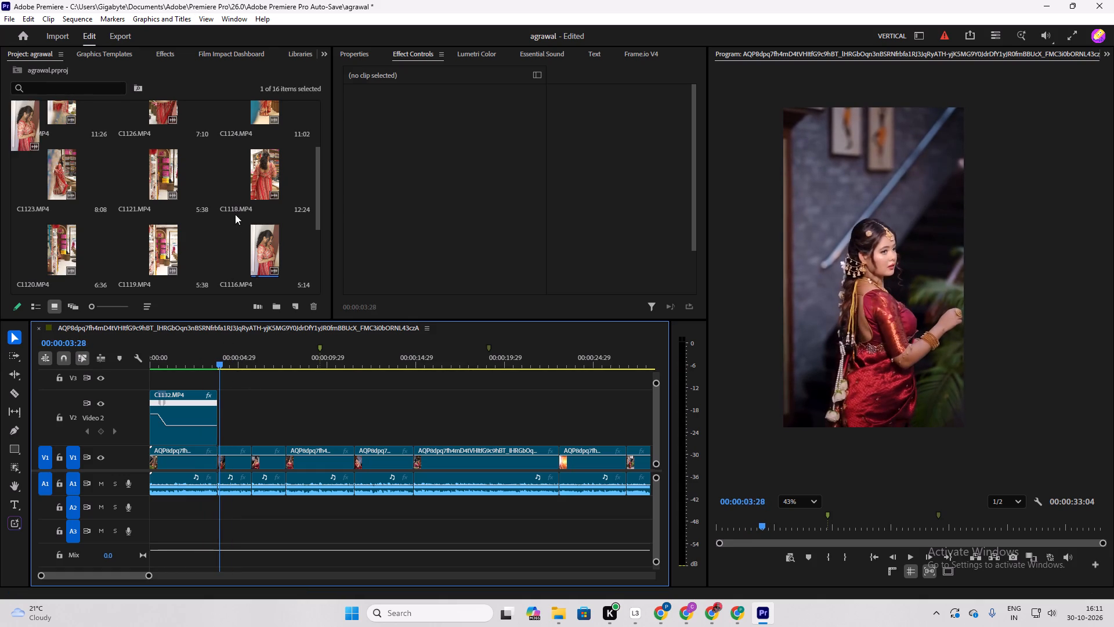
pyautogui.click(263, 243)
pyautogui.doubleClick(263, 243)
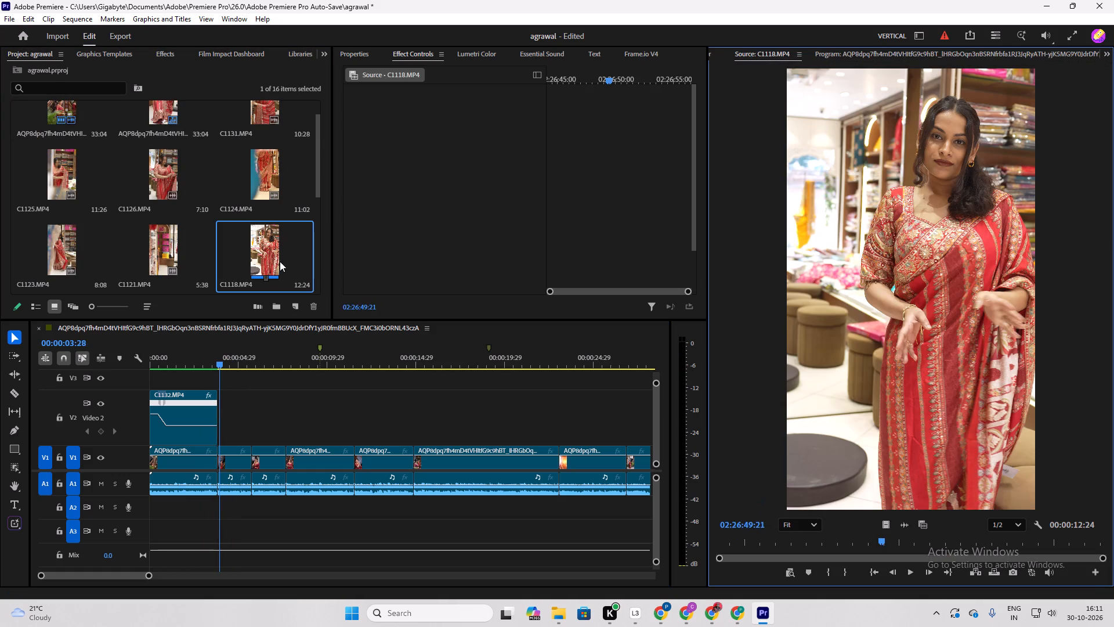
pyautogui.moveTo(881, 538); pyautogui.dragTo(799, 539)
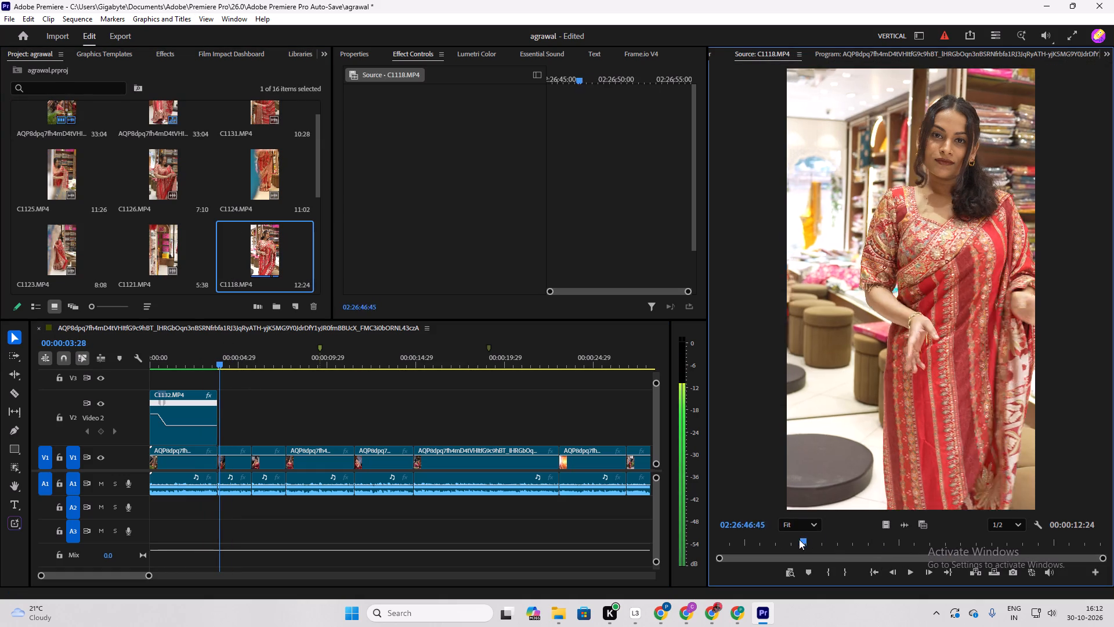
pyautogui.moveTo(799, 539); pyautogui.dragTo(757, 543)
pyautogui.press('space')
pyautogui.press('space')
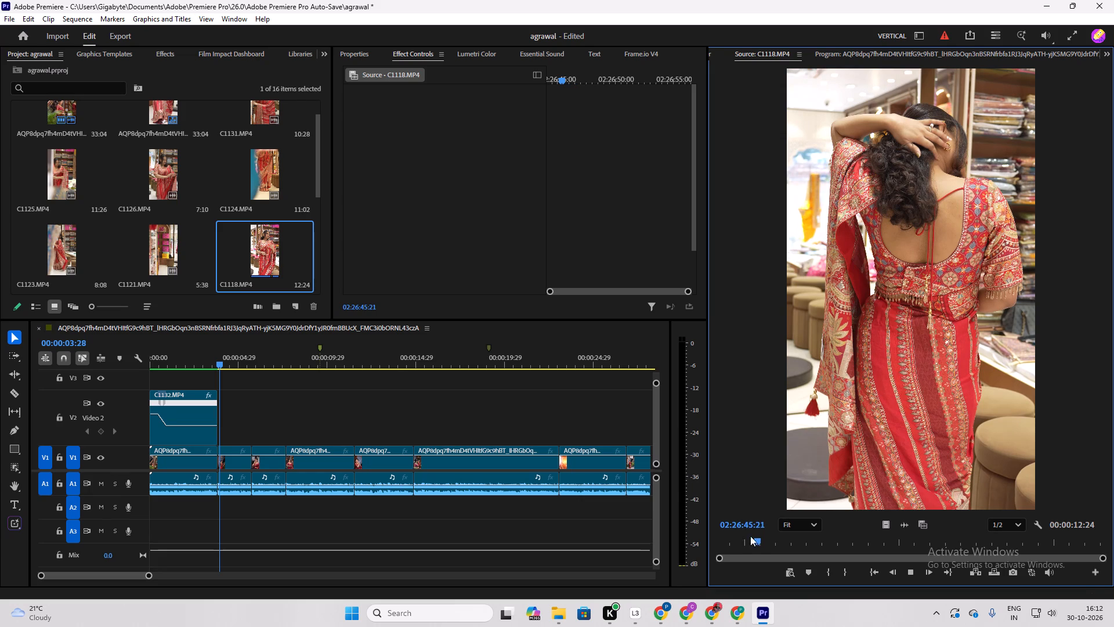
pyautogui.moveTo(760, 538); pyautogui.dragTo(832, 561)
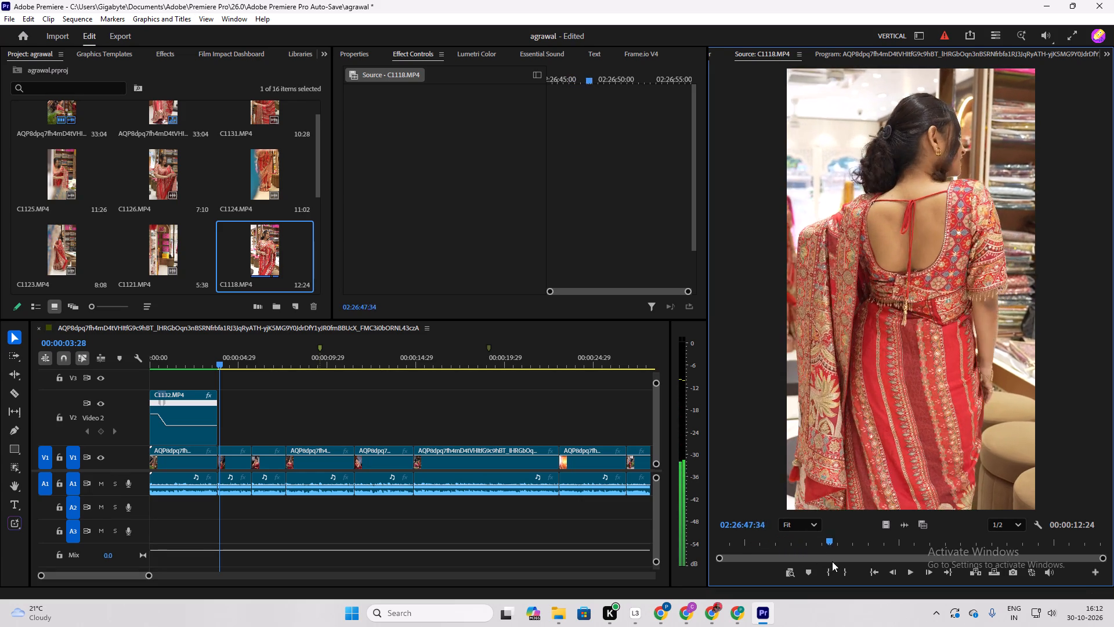
pyautogui.moveTo(832, 561); pyautogui.dragTo(898, 576)
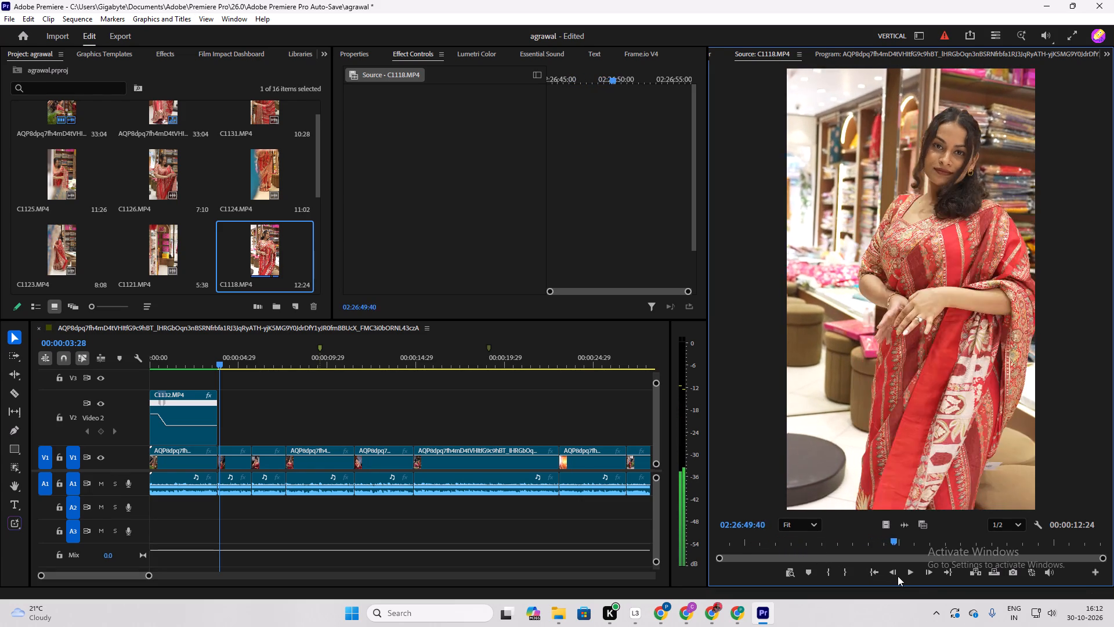
pyautogui.moveTo(898, 576); pyautogui.dragTo(905, 584)
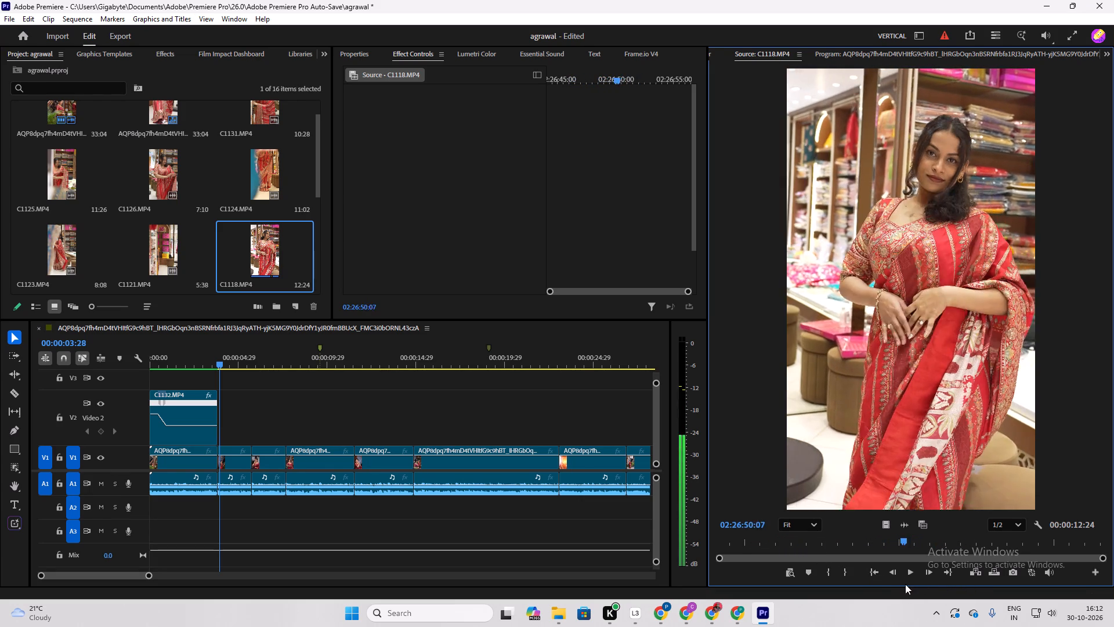
pyautogui.moveTo(905, 584); pyautogui.dragTo(820, 582)
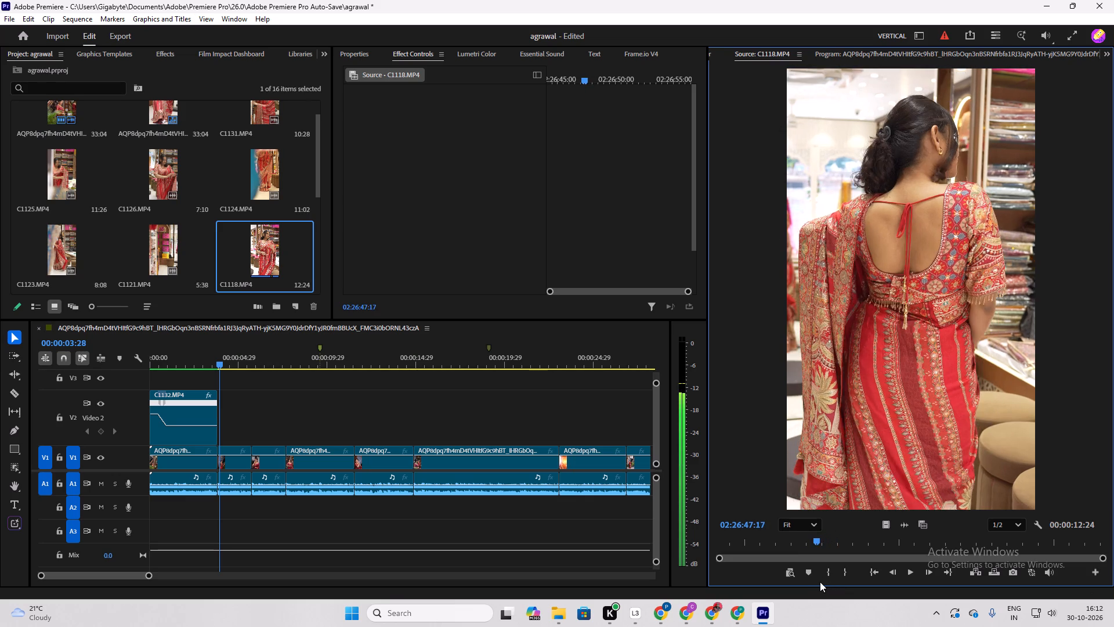
pyautogui.moveTo(820, 582); pyautogui.dragTo(830, 583)
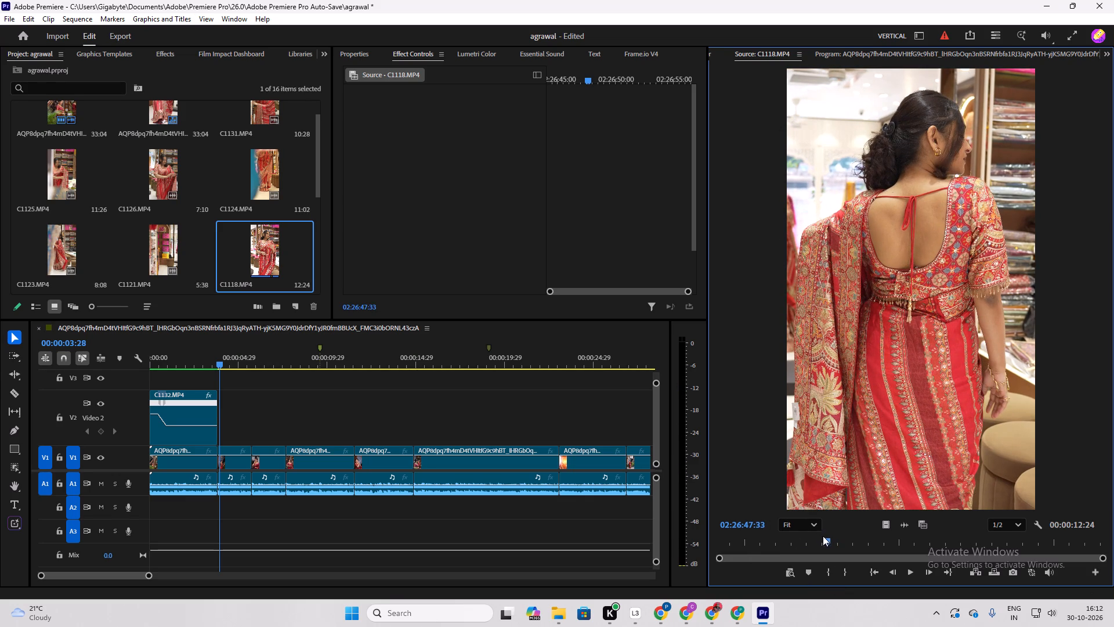
pyautogui.press('i')
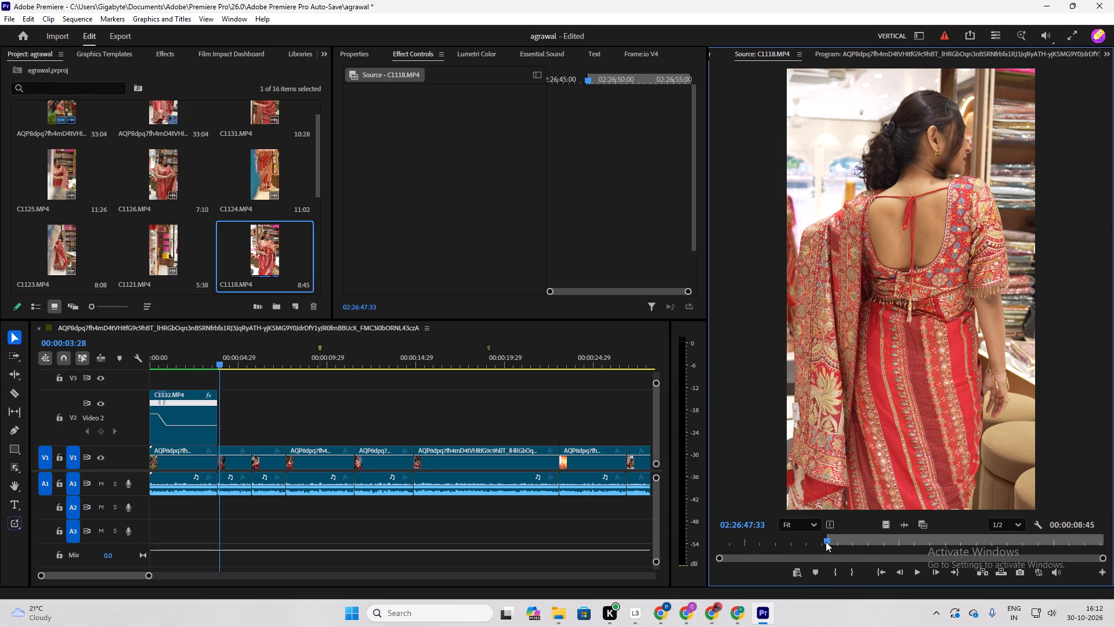
# Mark C1118's Out point at 02:26:50:48, where she faces the camera after the turn.
pyautogui.moveTo(826, 542); pyautogui.dragTo(909, 553)
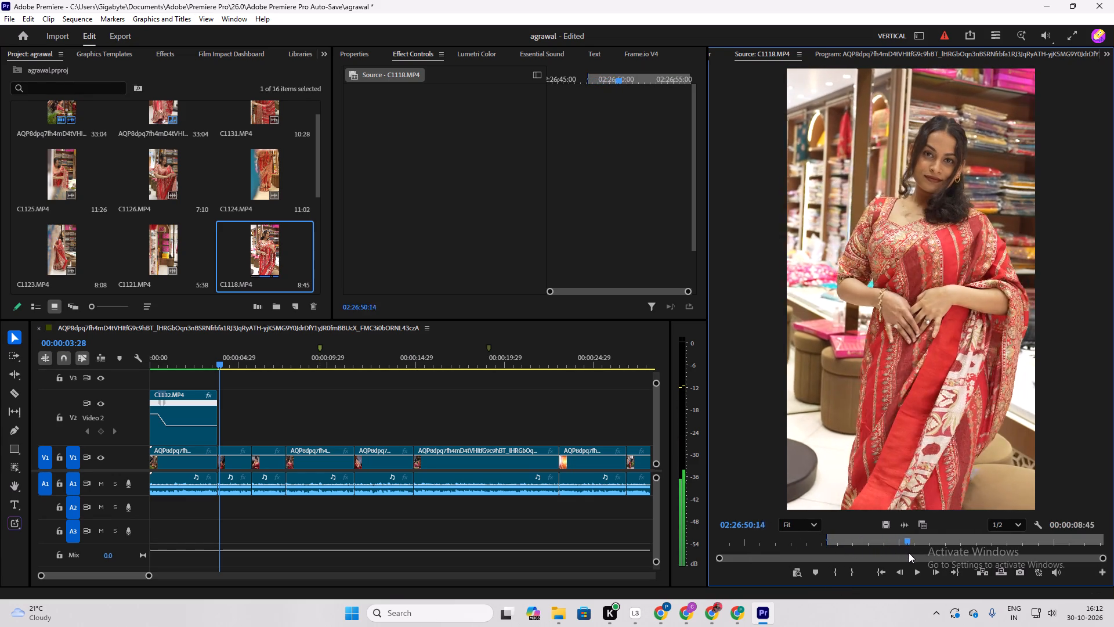
pyautogui.moveTo(909, 553); pyautogui.dragTo(997, 567)
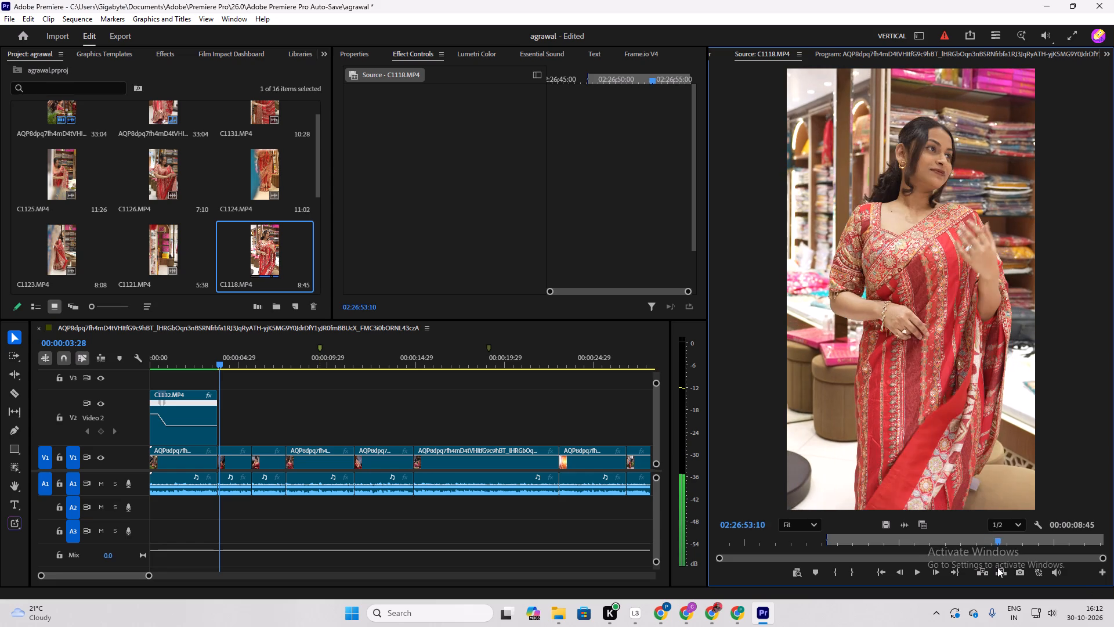
pyautogui.moveTo(997, 567); pyautogui.dragTo(928, 574)
pyautogui.press('o')
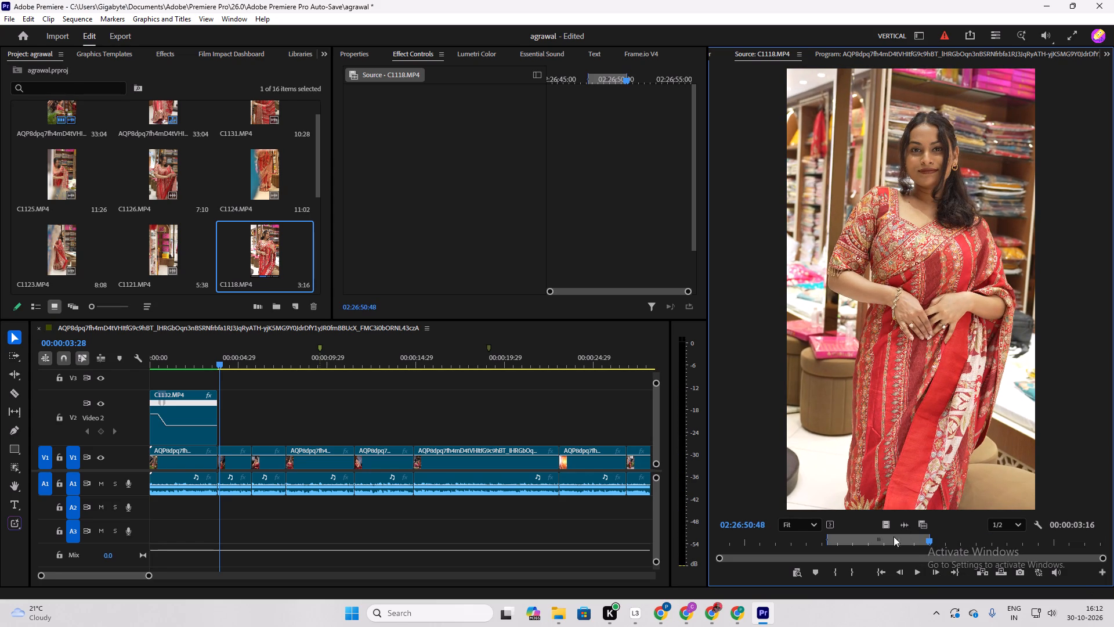
# Place C1118's video only on V2, extending its start back to 00:00:03:28 and its end to the fourth reference cut.
pyautogui.moveTo(887, 529); pyautogui.dragTo(247, 431)
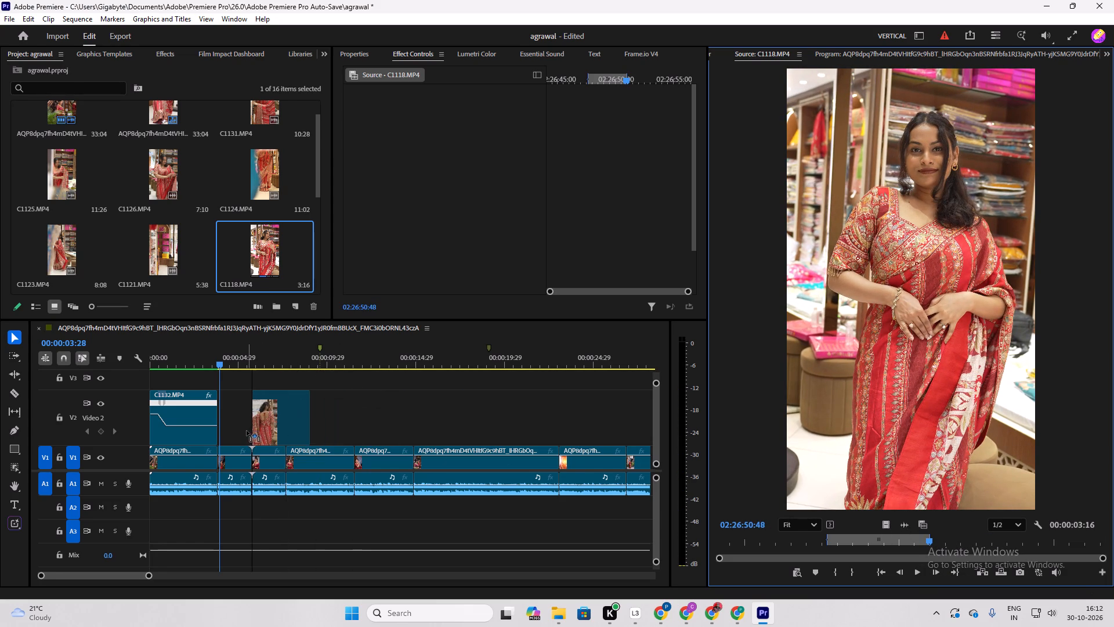
pyautogui.moveTo(247, 431); pyautogui.dragTo(243, 431)
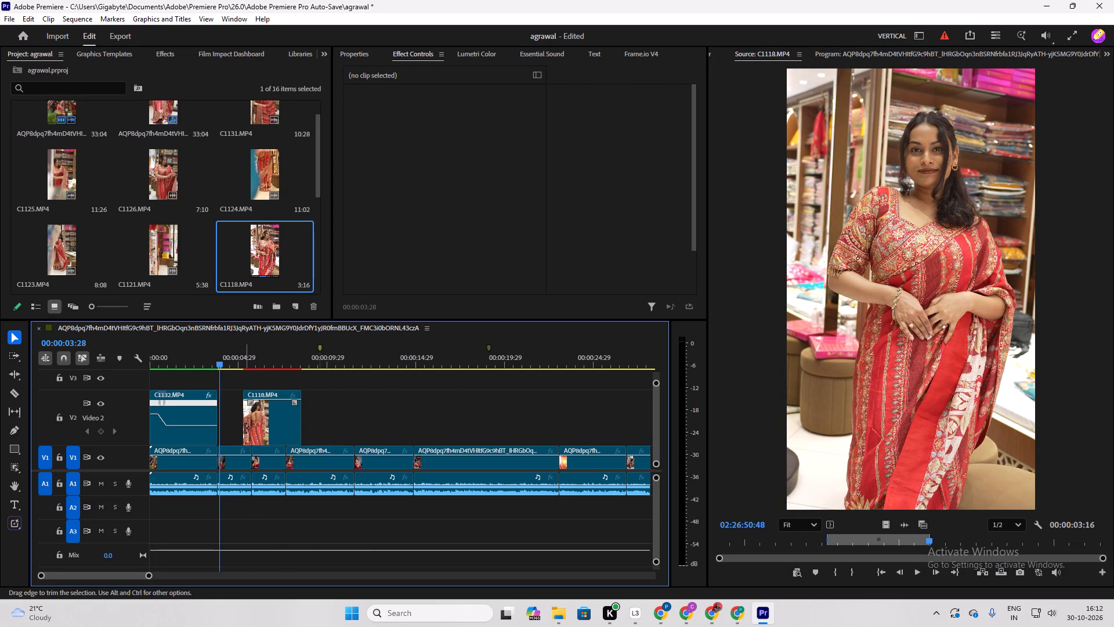
pyautogui.moveTo(245, 428); pyautogui.dragTo(220, 426)
pyautogui.scroll(4, 246, 384)
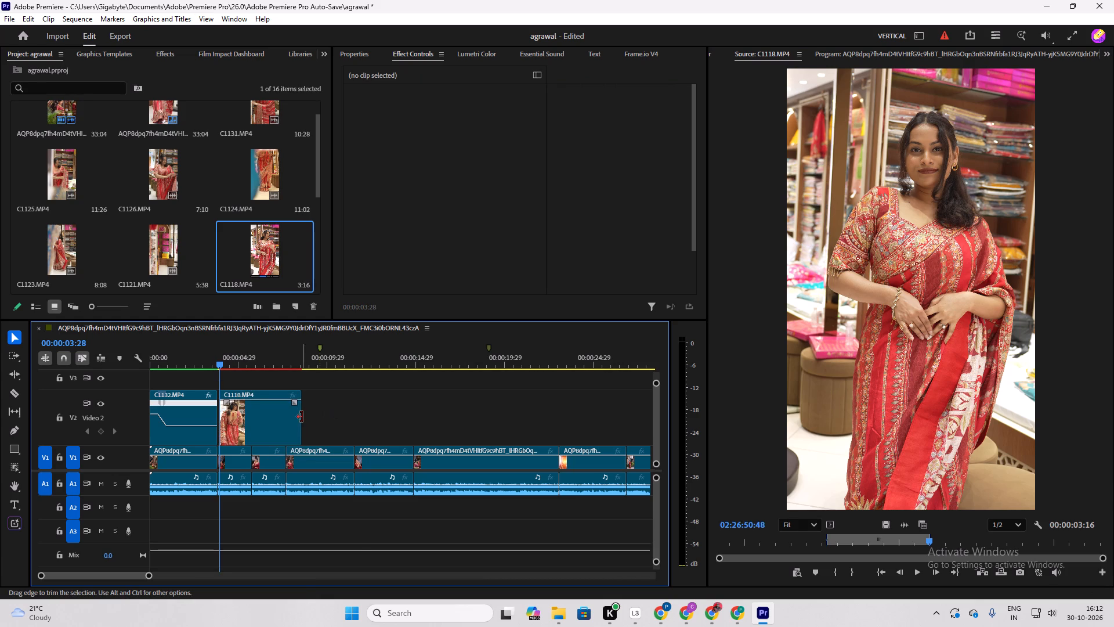
pyautogui.moveTo(302, 417); pyautogui.dragTo(354, 422)
# Show C1118's Time Remapping speed keyframes on the clip and add a speed keyframe at 00:00:06:16.
pyautogui.click(312, 419)
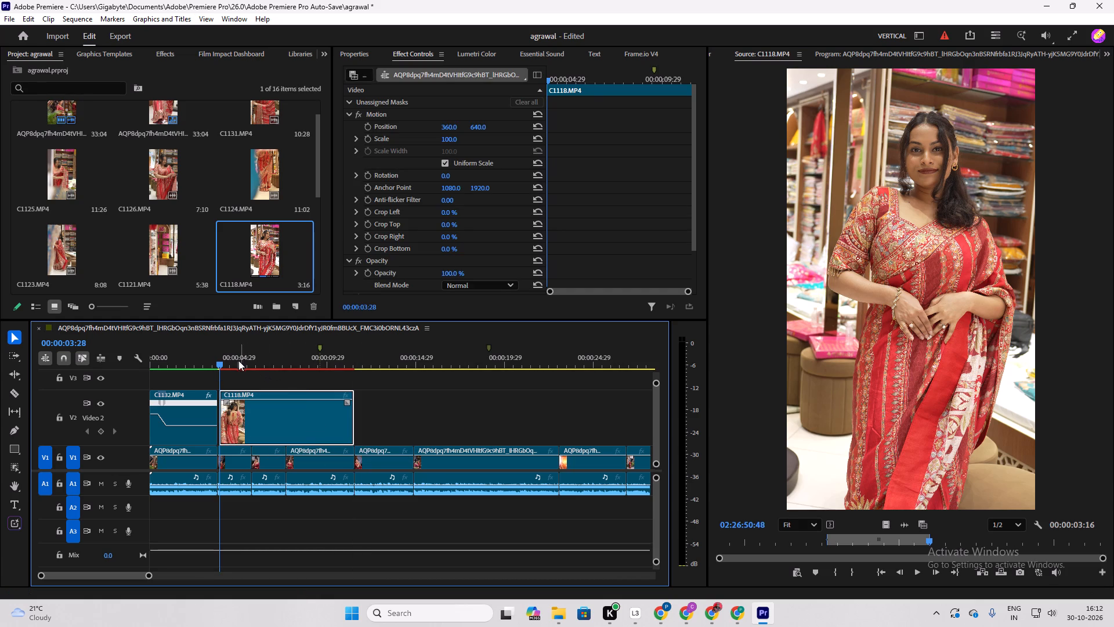
pyautogui.moveTo(222, 361); pyautogui.dragTo(267, 366)
pyautogui.rightClick(309, 408)
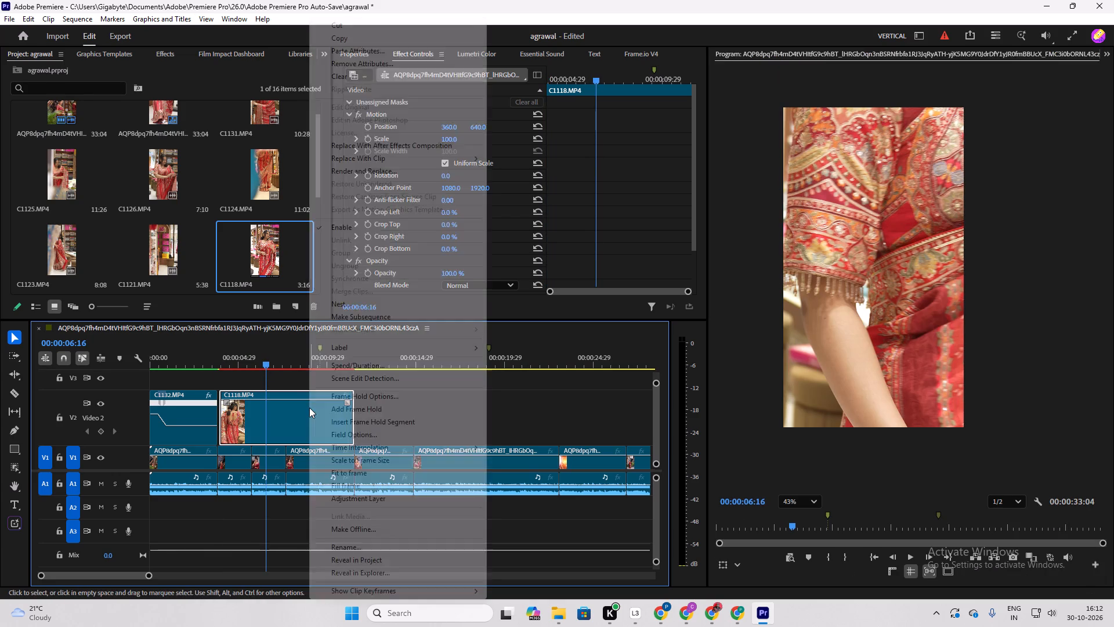
pyautogui.click(352, 587)
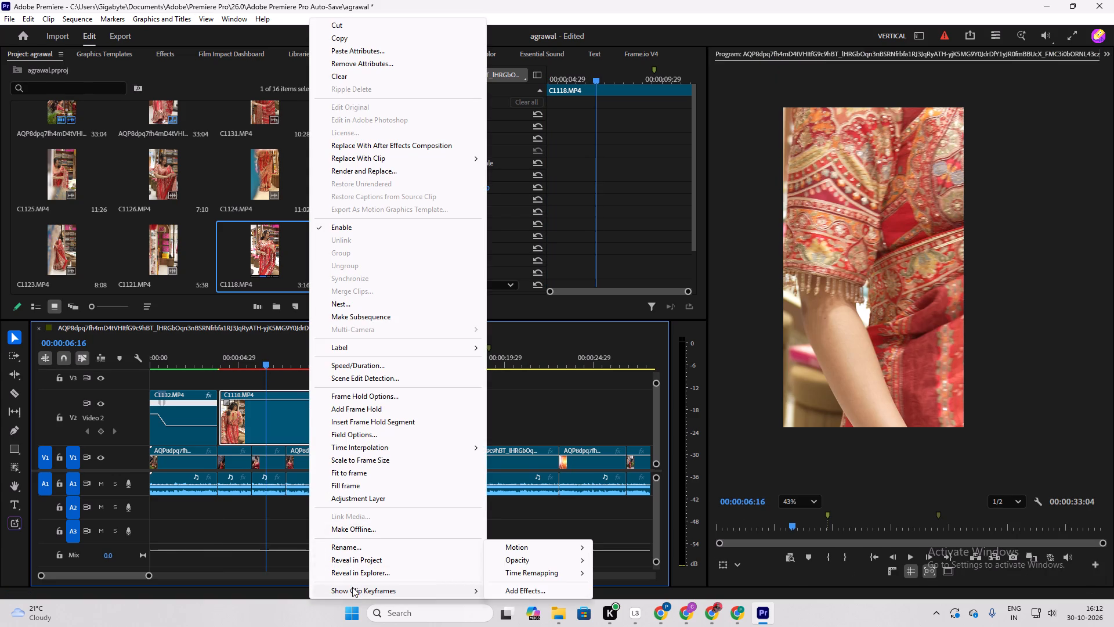
pyautogui.click(520, 578)
pyautogui.click(613, 575)
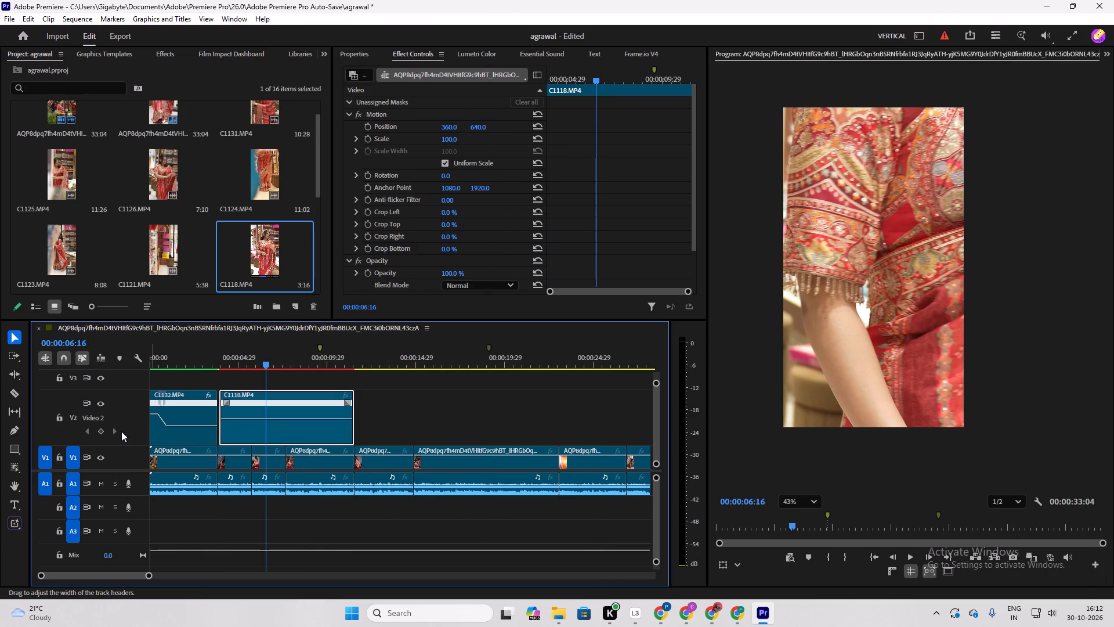
pyautogui.click(104, 430)
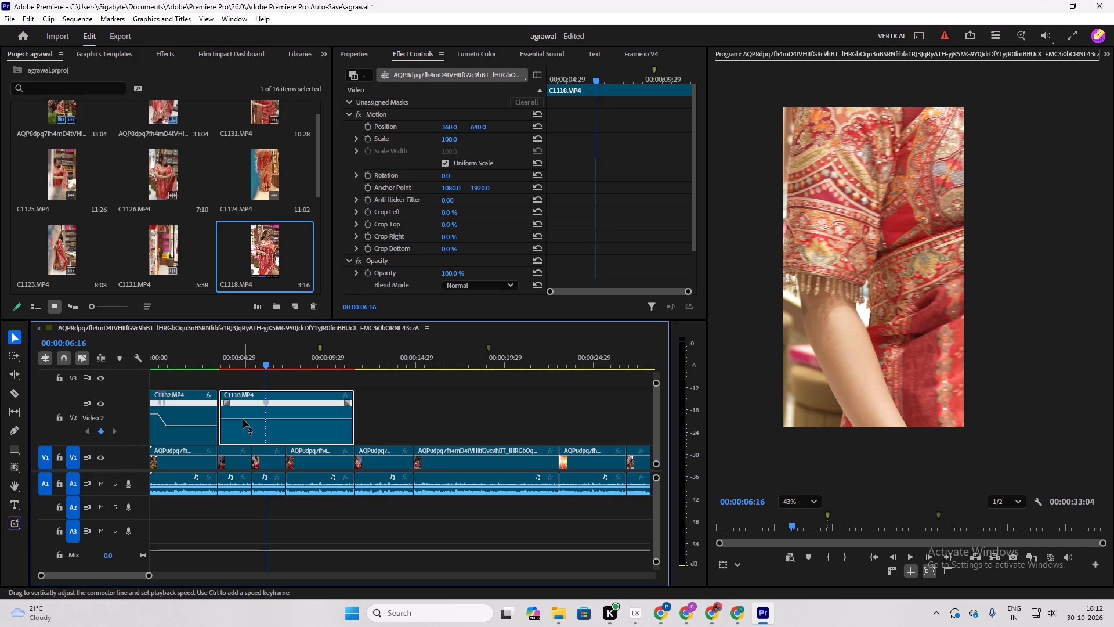
# Raise C1118's speed before the keyframe, lower it after, and spread the keyframe into a gradual ramp.
pyautogui.moveTo(243, 419); pyautogui.dragTo(254, 391)
pyautogui.moveTo(268, 418); pyautogui.dragTo(263, 441)
pyautogui.moveTo(252, 401); pyautogui.dragTo(267, 407)
# Trim the start of C1118 closer to its speed ramp and move the clip back flush against C1132's end.
pyautogui.moveTo(225, 421); pyautogui.dragTo(229, 422)
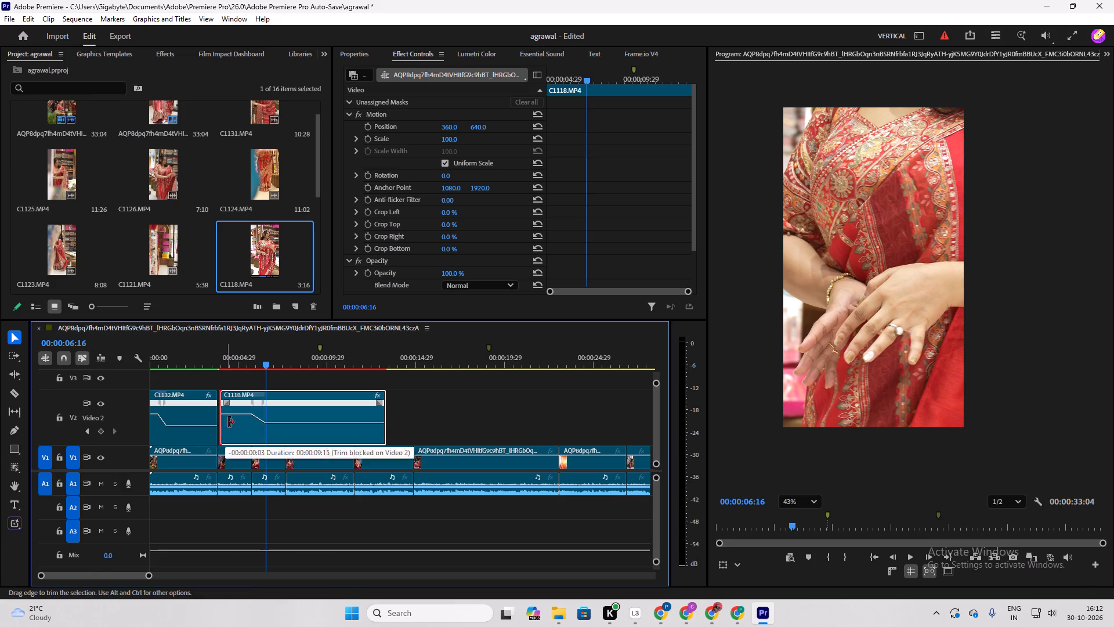
pyautogui.moveTo(229, 422); pyautogui.dragTo(244, 424)
pyautogui.moveTo(289, 436); pyautogui.dragTo(278, 431)
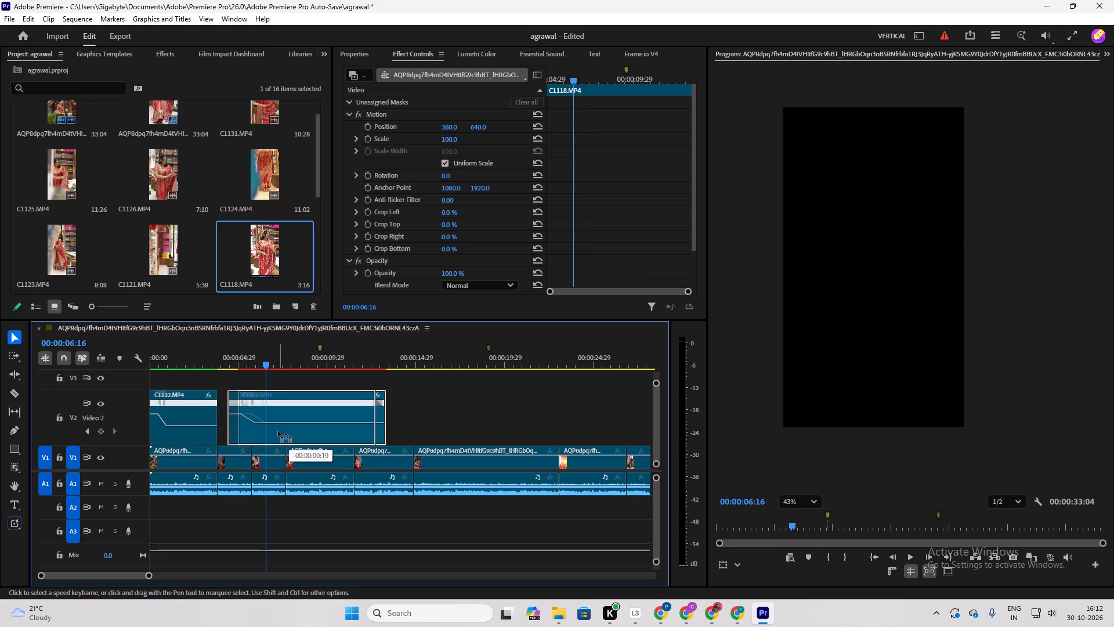
pyautogui.moveTo(278, 431); pyautogui.dragTo(271, 430)
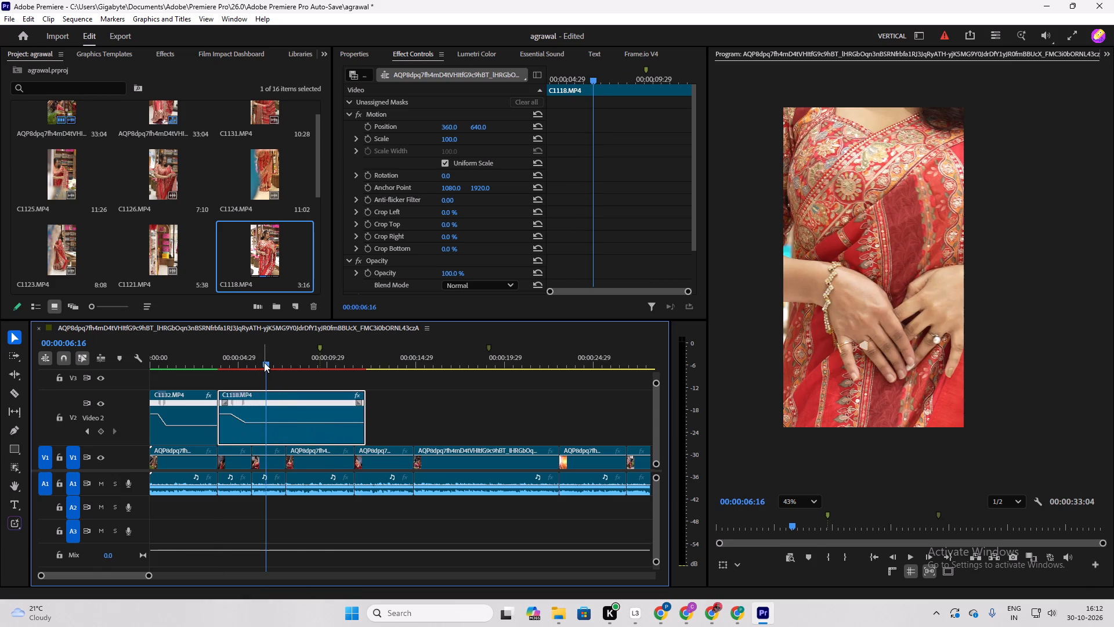
# Set C1118's scale to 35 to match C1132's framing.
pyautogui.moveTo(265, 362); pyautogui.dragTo(214, 377)
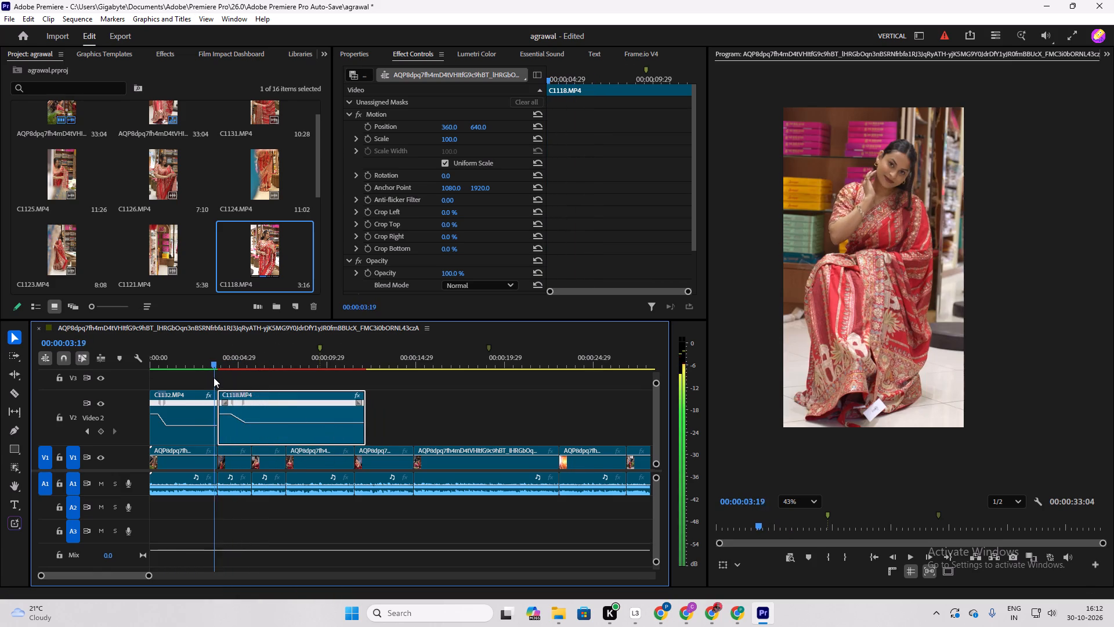
pyautogui.moveTo(214, 377); pyautogui.dragTo(225, 383)
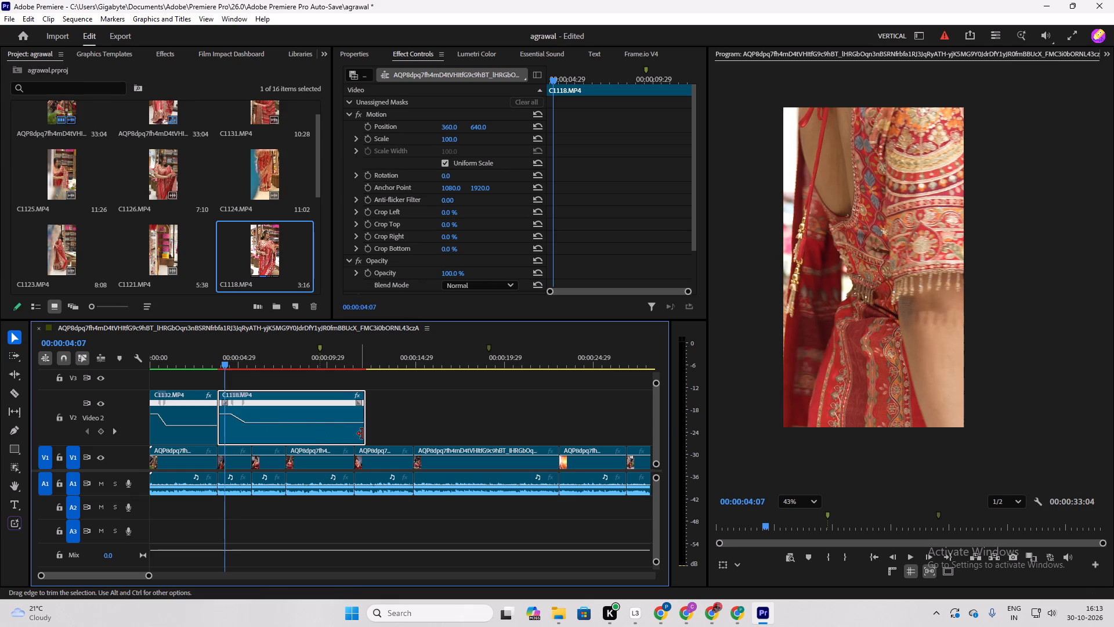
pyautogui.rightClick(277, 428)
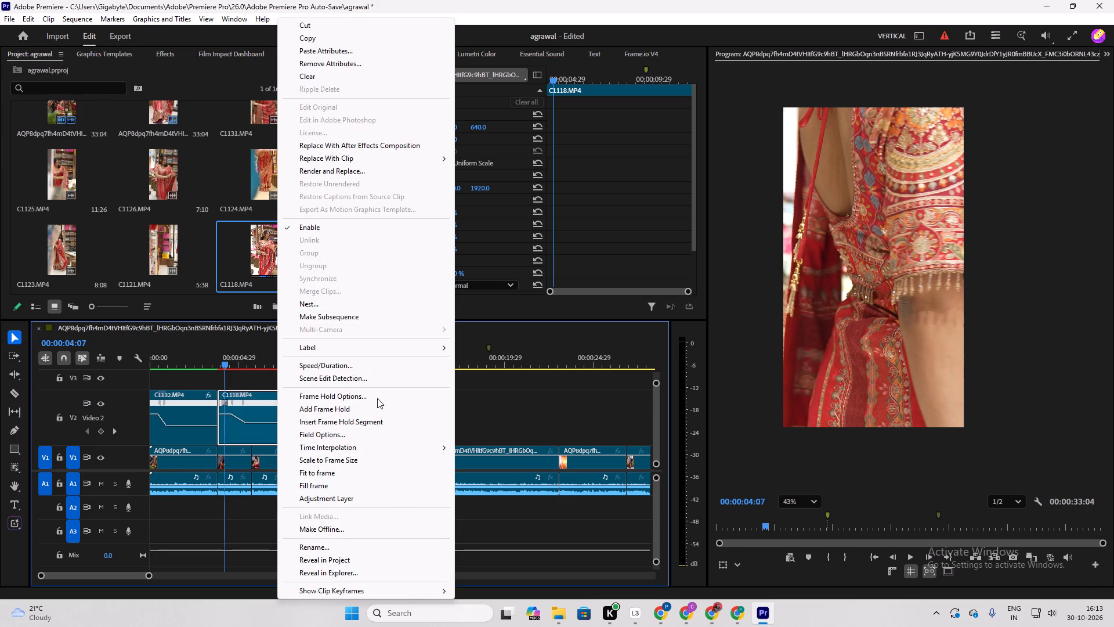
pyautogui.click(251, 405)
pyautogui.moveTo(226, 365); pyautogui.dragTo(224, 365)
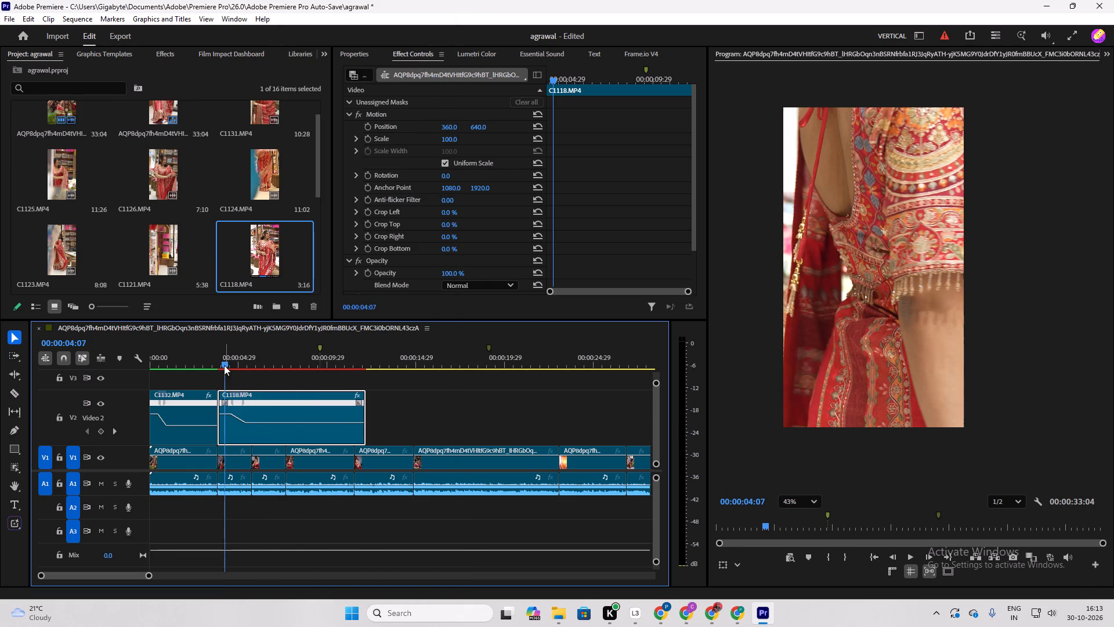
pyautogui.moveTo(224, 365); pyautogui.dragTo(178, 376)
pyautogui.click(193, 415)
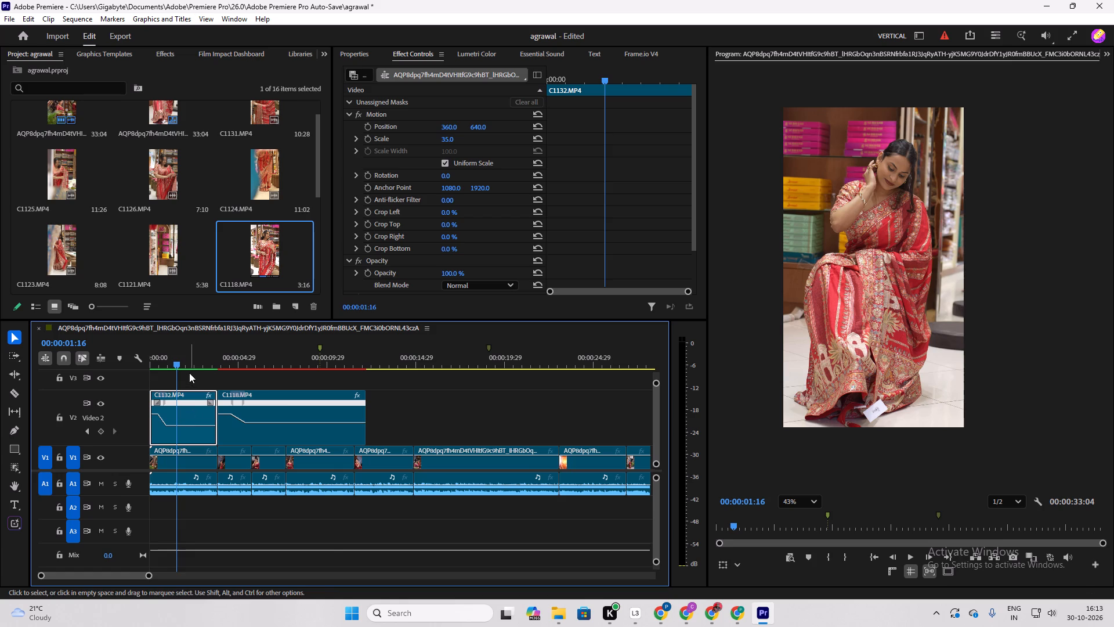
pyautogui.moveTo(178, 365); pyautogui.dragTo(286, 401)
pyautogui.click(313, 424)
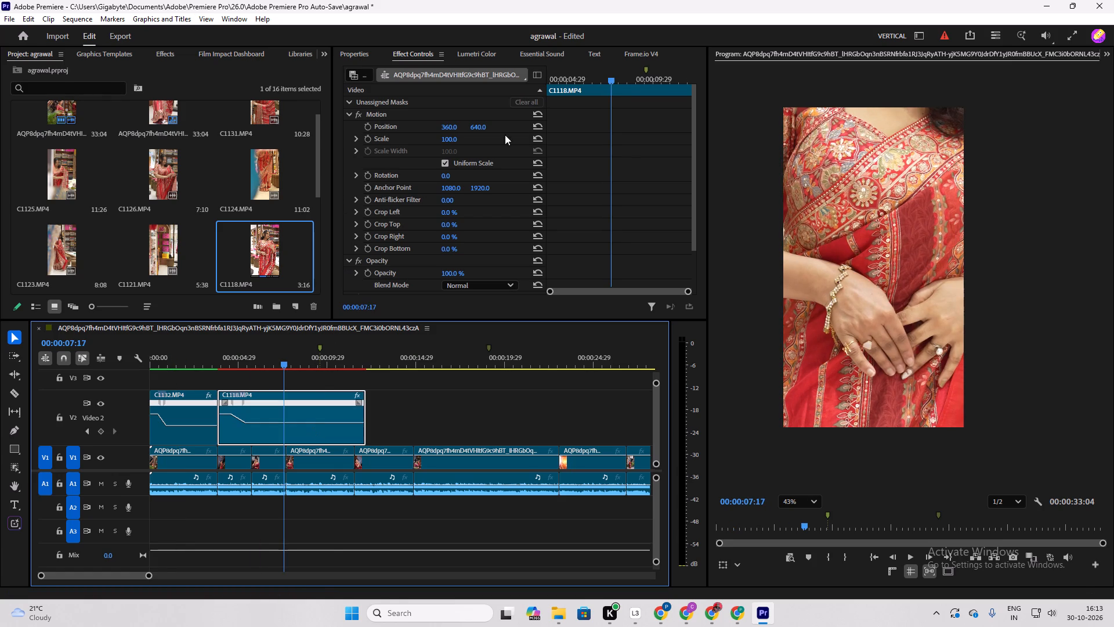
pyautogui.click(449, 142)
pyautogui.press('BackSpace')
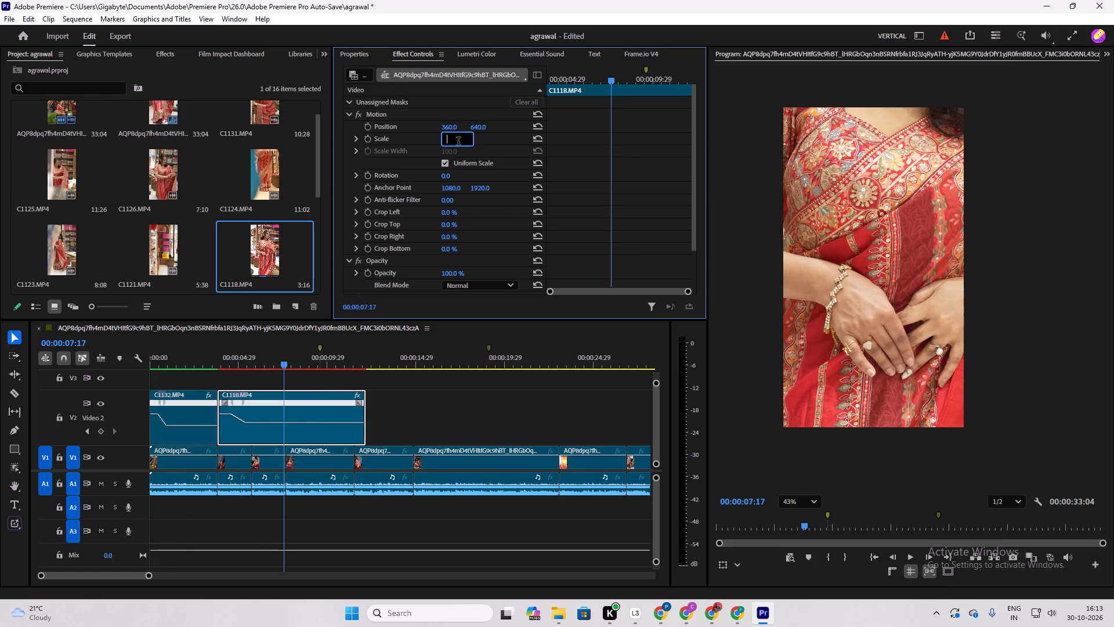
pyautogui.write('35')
pyautogui.press('Return')
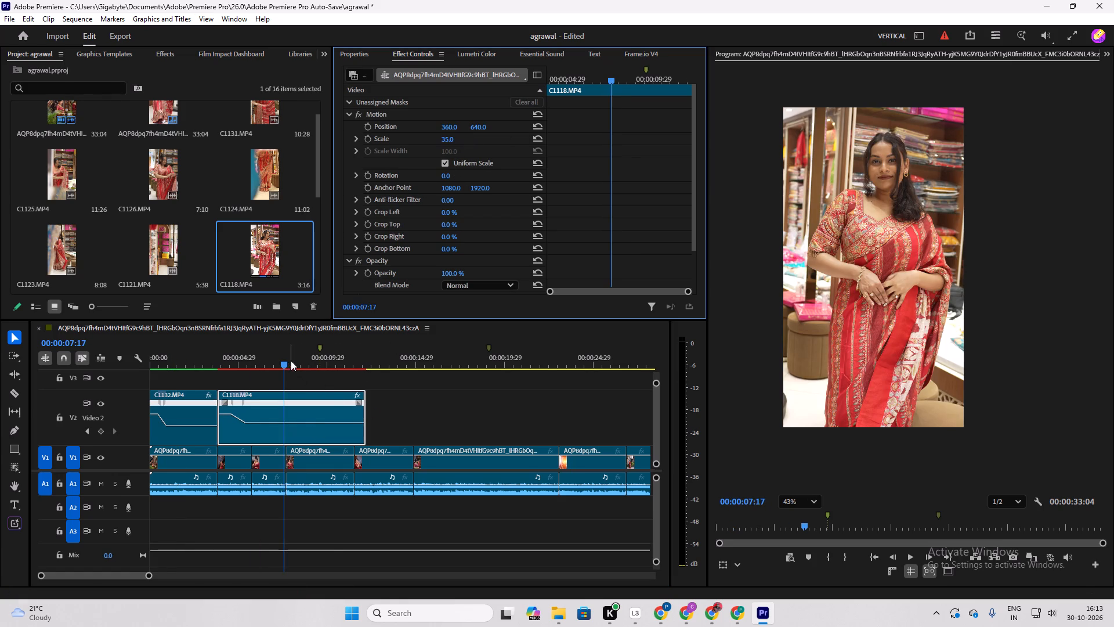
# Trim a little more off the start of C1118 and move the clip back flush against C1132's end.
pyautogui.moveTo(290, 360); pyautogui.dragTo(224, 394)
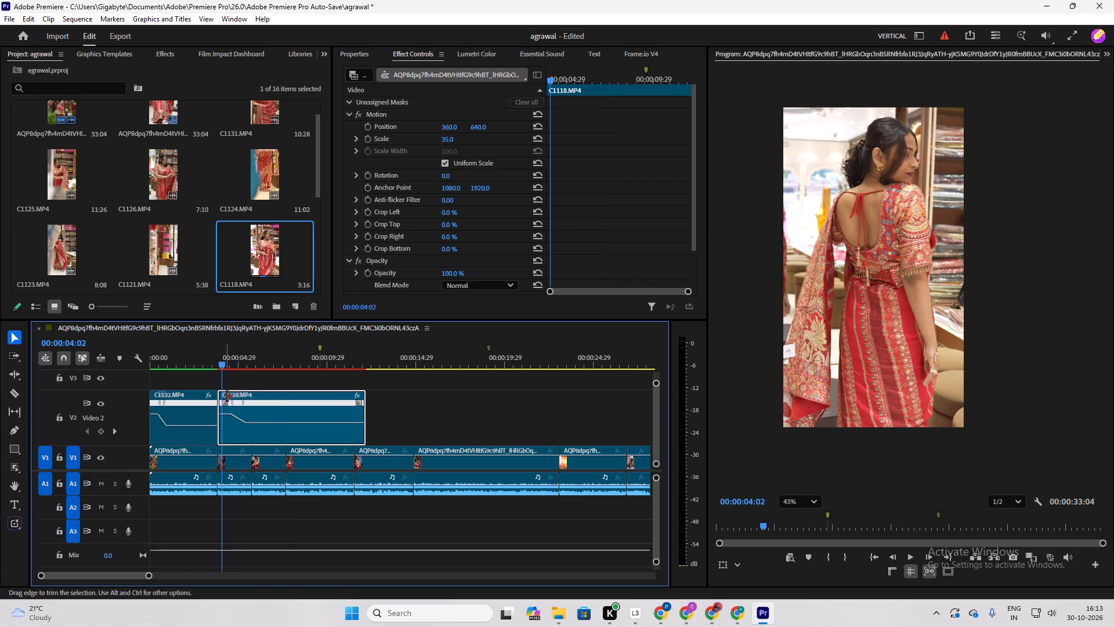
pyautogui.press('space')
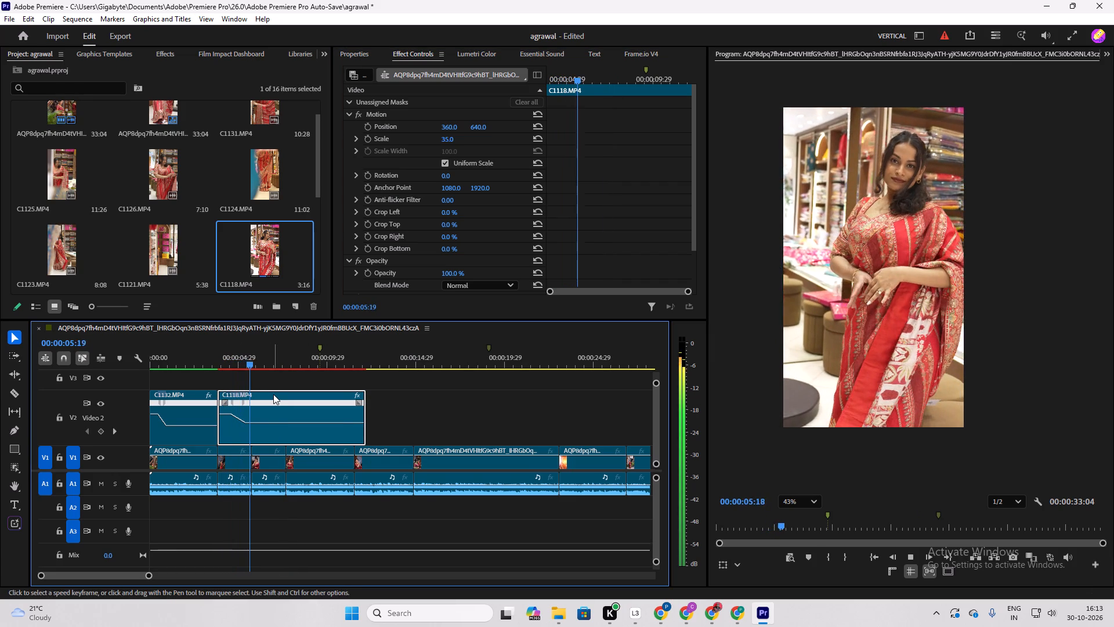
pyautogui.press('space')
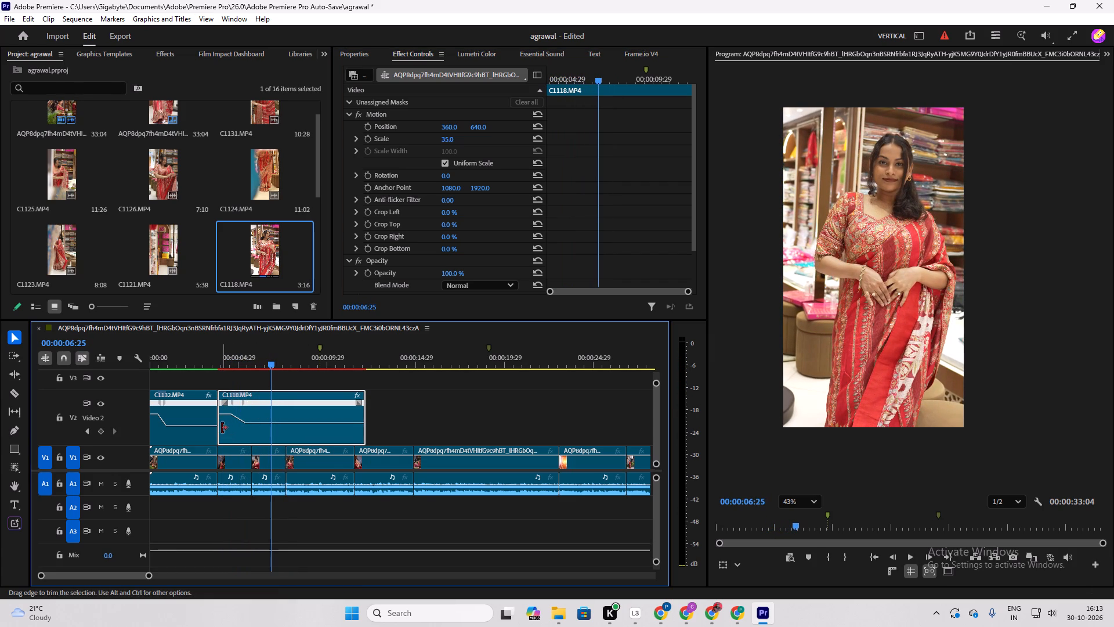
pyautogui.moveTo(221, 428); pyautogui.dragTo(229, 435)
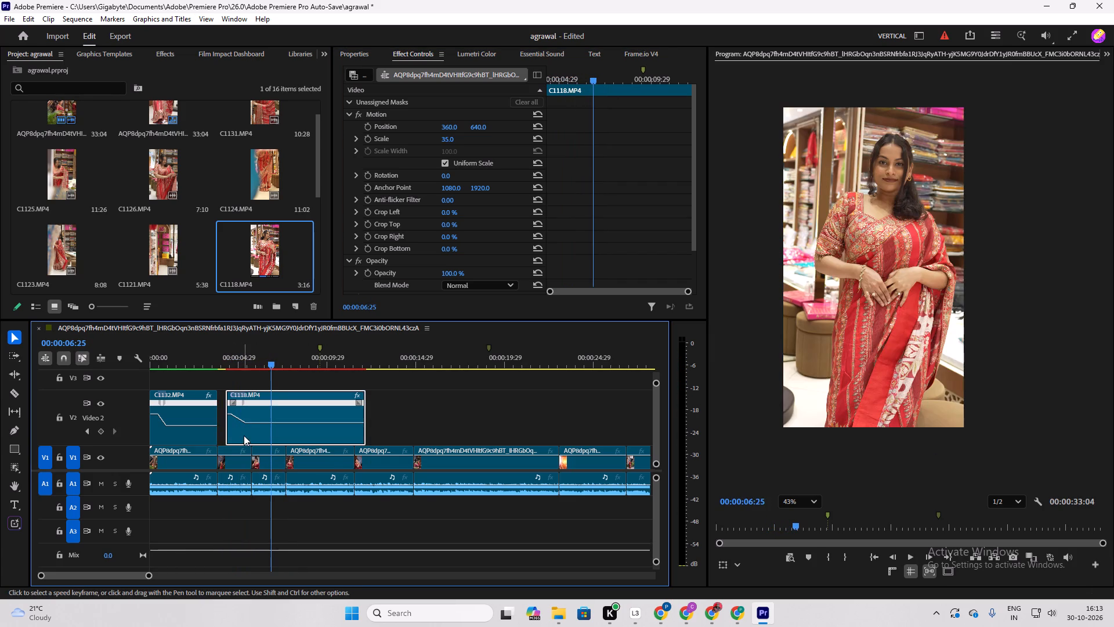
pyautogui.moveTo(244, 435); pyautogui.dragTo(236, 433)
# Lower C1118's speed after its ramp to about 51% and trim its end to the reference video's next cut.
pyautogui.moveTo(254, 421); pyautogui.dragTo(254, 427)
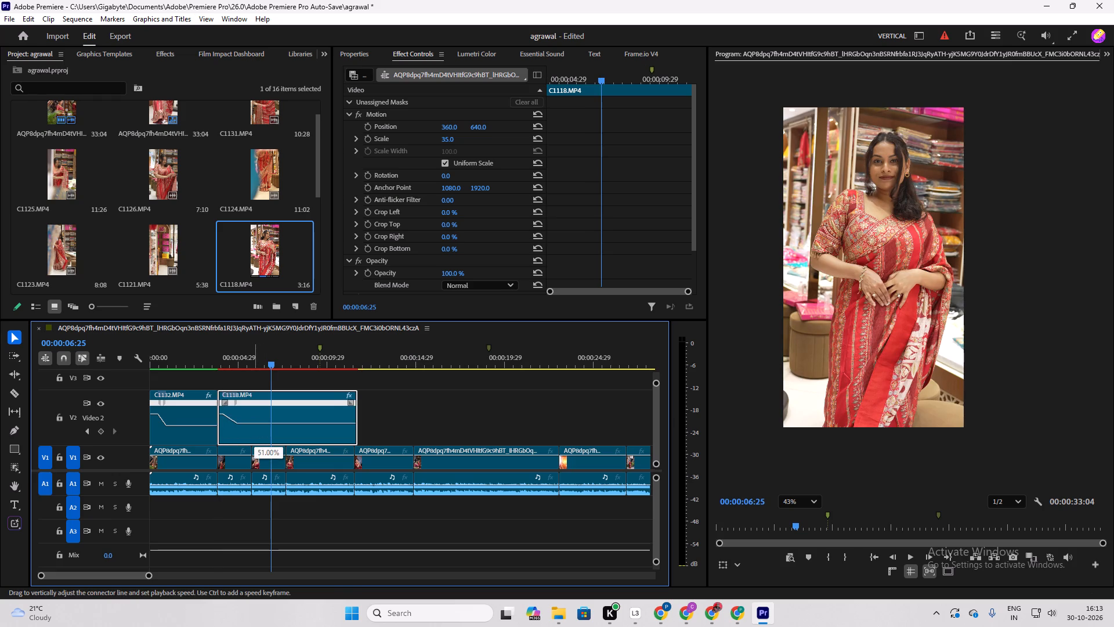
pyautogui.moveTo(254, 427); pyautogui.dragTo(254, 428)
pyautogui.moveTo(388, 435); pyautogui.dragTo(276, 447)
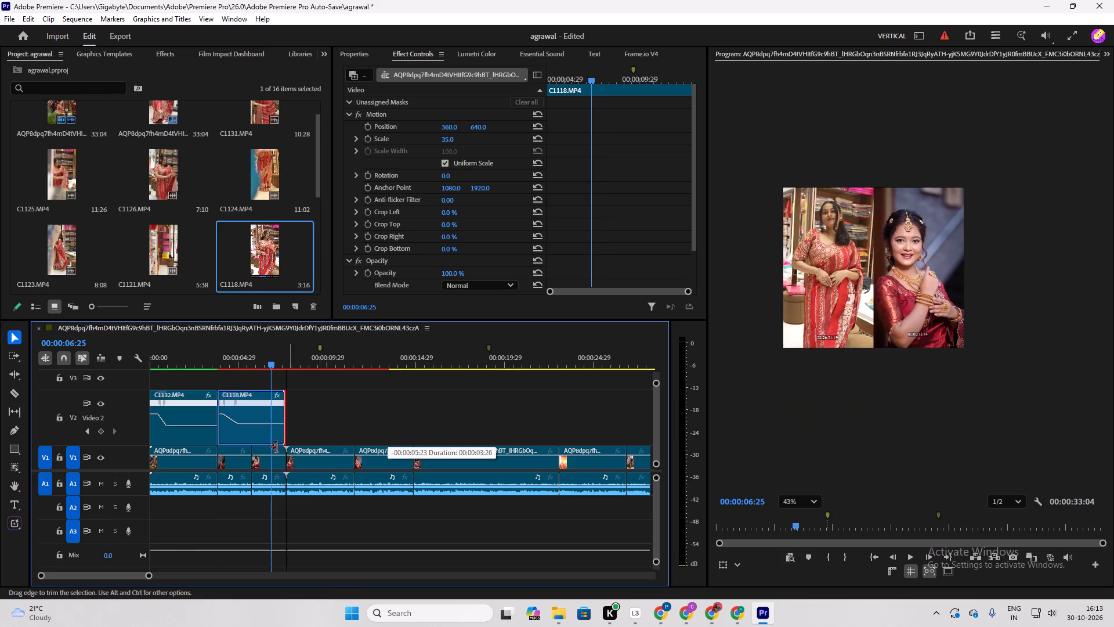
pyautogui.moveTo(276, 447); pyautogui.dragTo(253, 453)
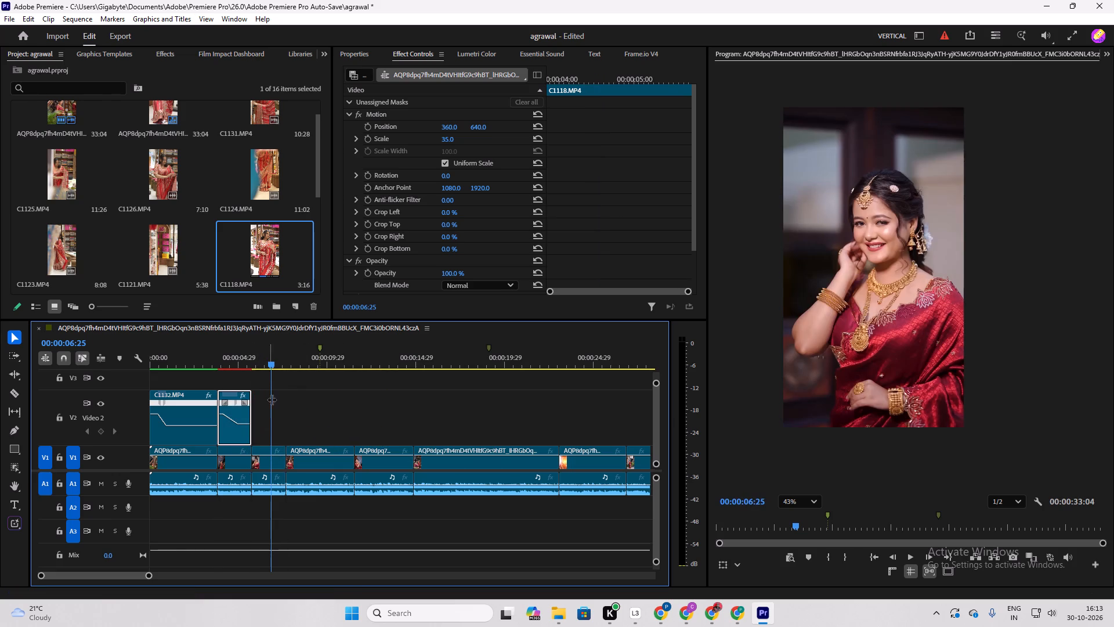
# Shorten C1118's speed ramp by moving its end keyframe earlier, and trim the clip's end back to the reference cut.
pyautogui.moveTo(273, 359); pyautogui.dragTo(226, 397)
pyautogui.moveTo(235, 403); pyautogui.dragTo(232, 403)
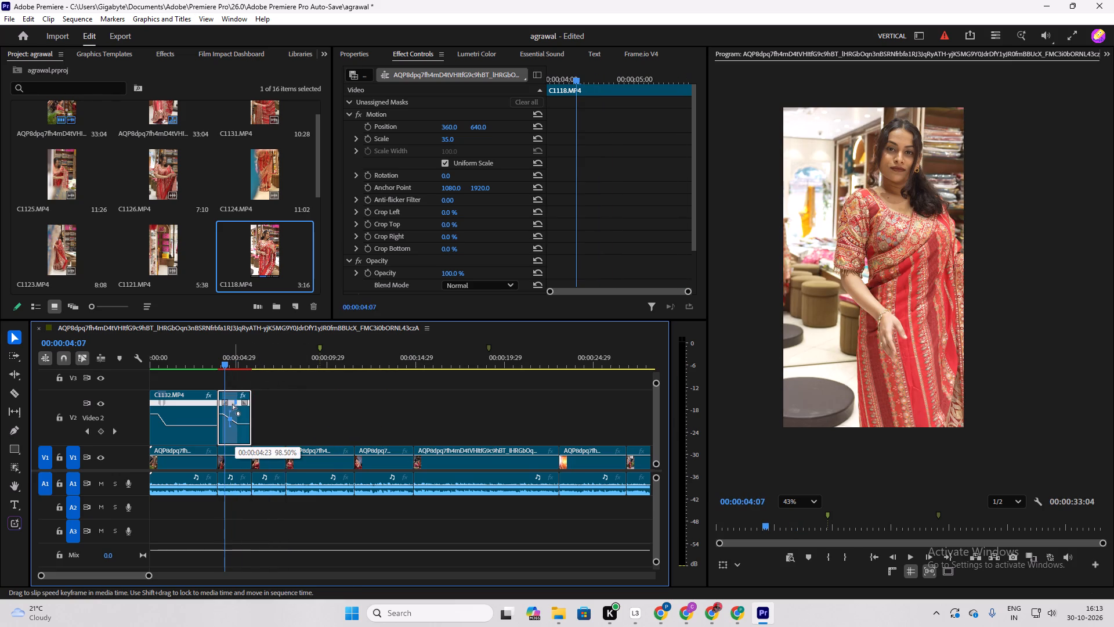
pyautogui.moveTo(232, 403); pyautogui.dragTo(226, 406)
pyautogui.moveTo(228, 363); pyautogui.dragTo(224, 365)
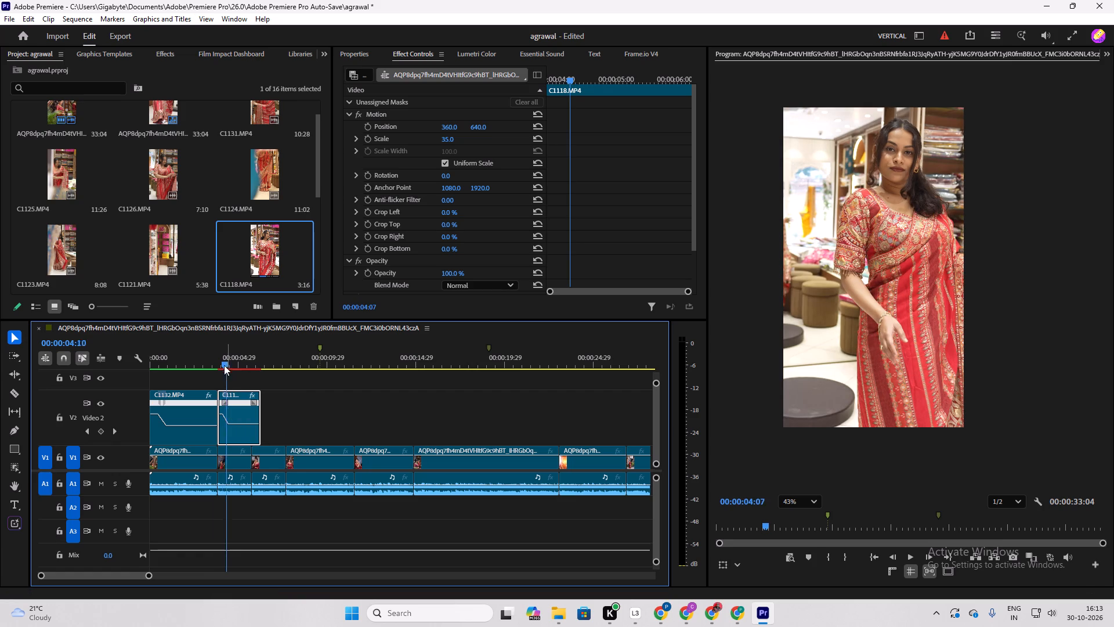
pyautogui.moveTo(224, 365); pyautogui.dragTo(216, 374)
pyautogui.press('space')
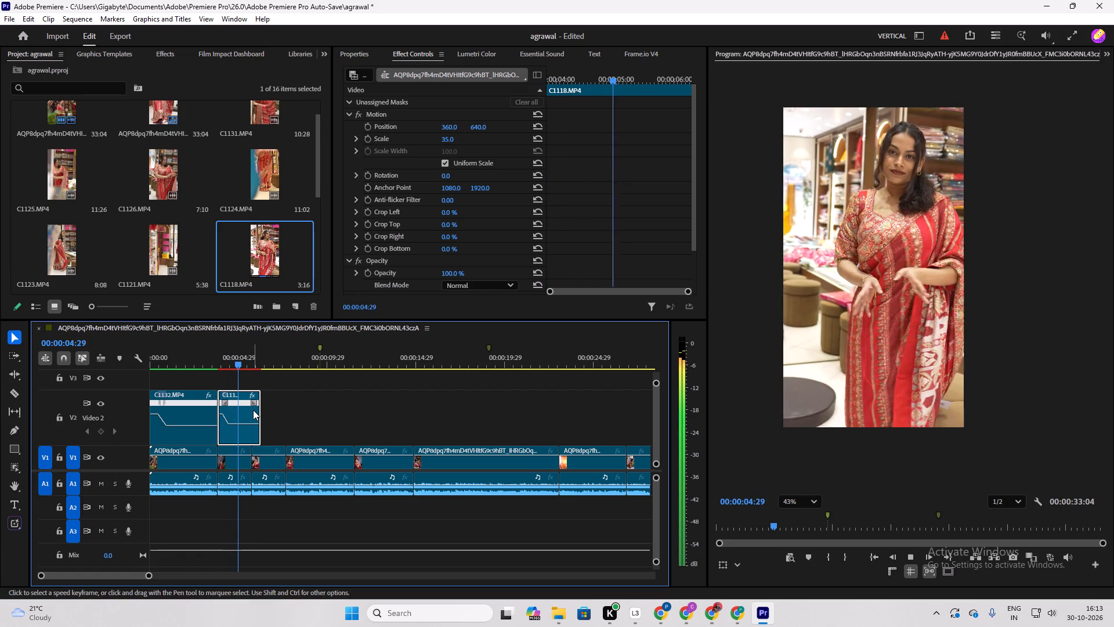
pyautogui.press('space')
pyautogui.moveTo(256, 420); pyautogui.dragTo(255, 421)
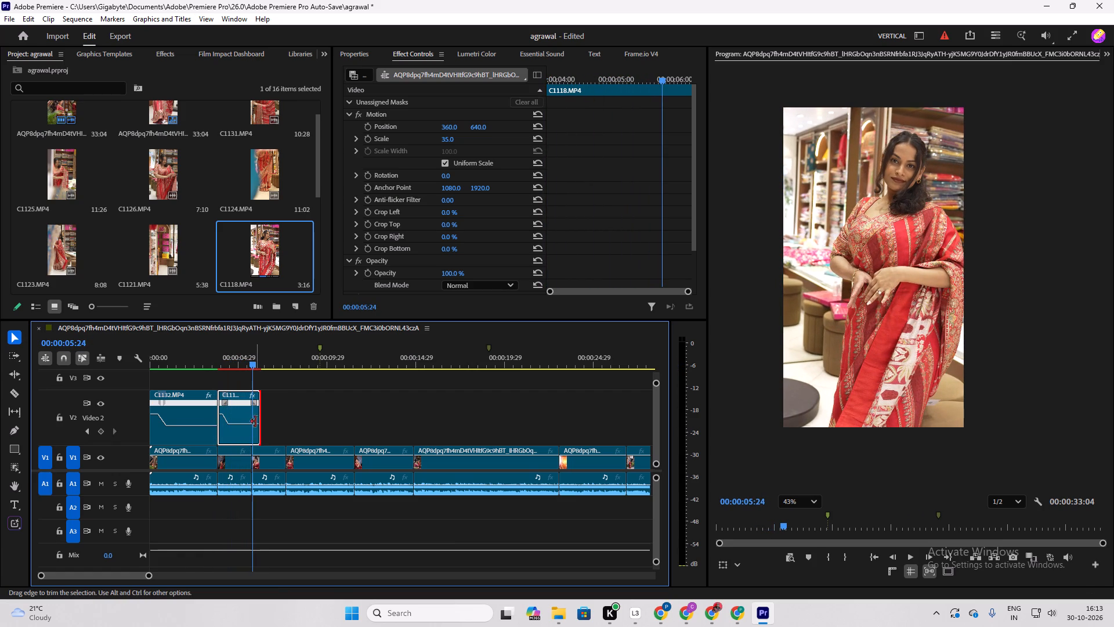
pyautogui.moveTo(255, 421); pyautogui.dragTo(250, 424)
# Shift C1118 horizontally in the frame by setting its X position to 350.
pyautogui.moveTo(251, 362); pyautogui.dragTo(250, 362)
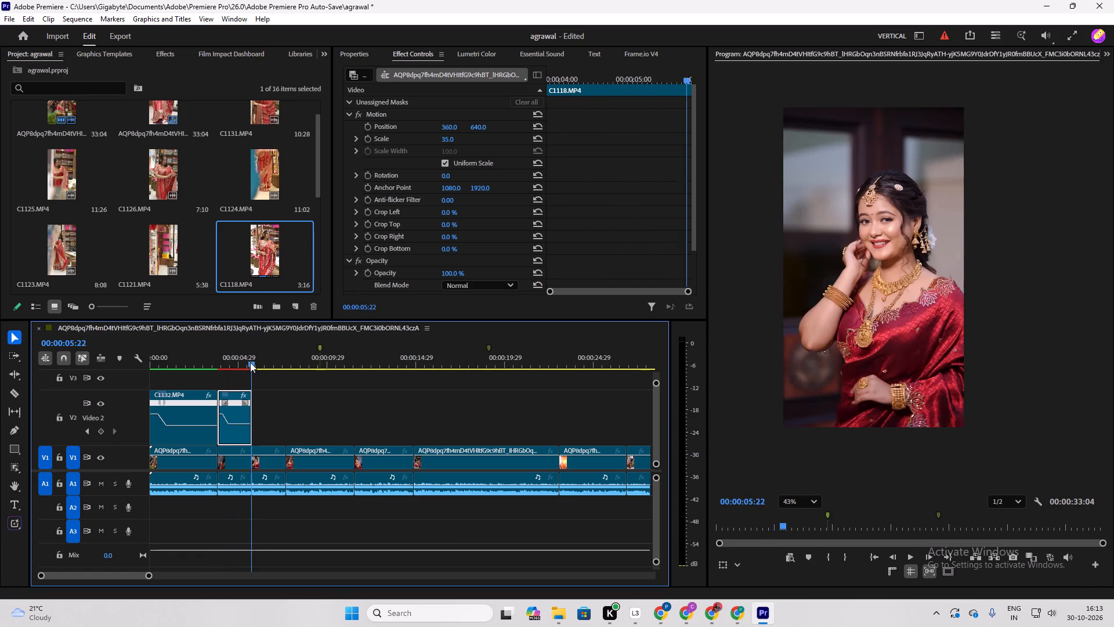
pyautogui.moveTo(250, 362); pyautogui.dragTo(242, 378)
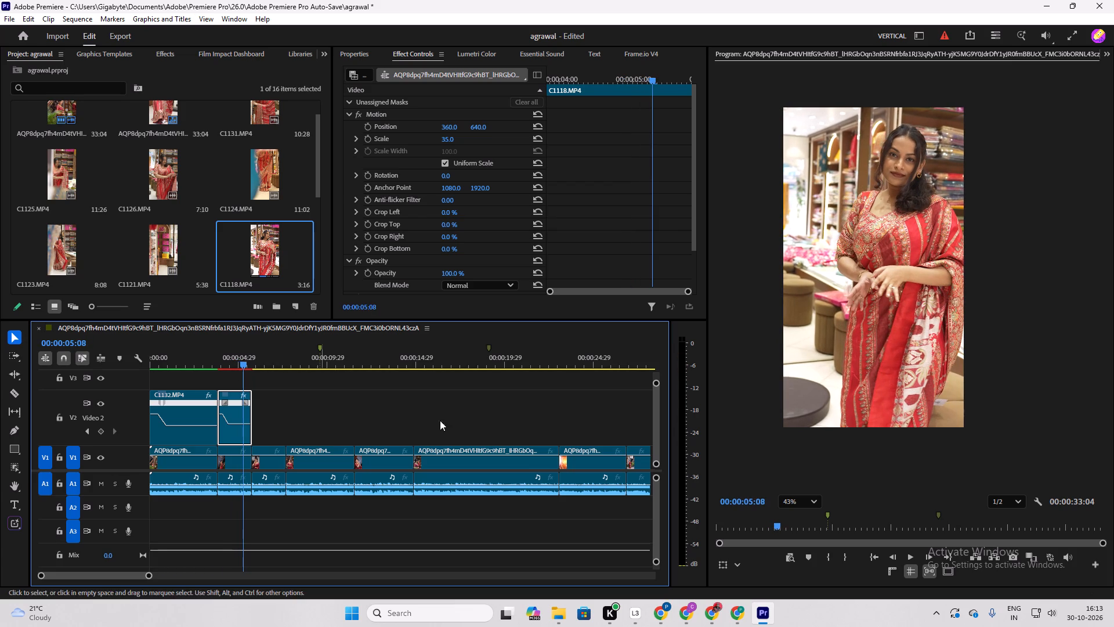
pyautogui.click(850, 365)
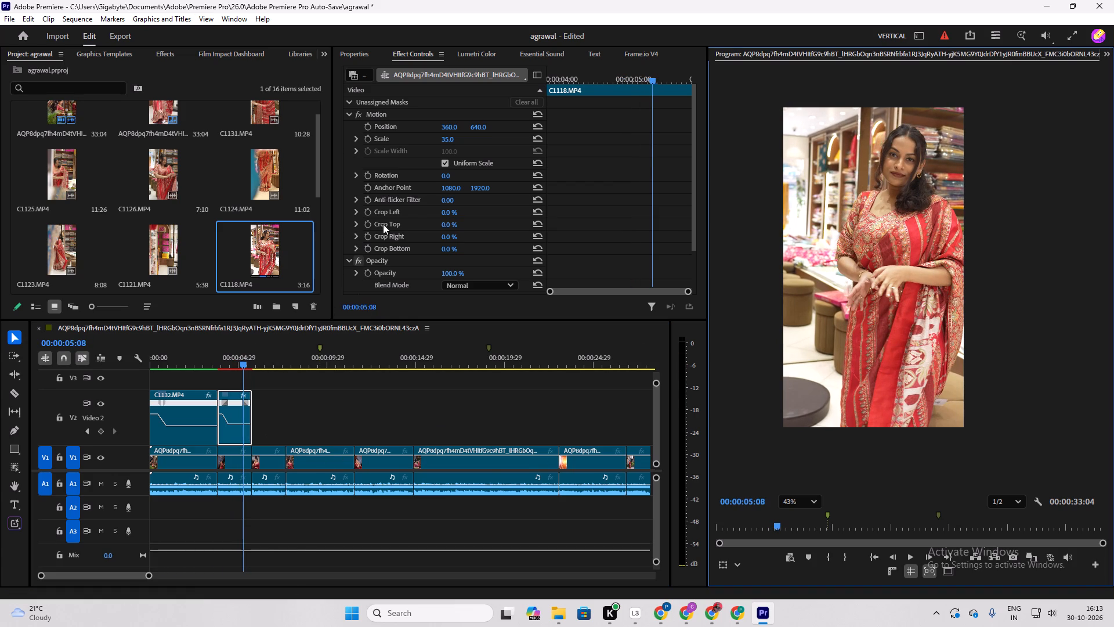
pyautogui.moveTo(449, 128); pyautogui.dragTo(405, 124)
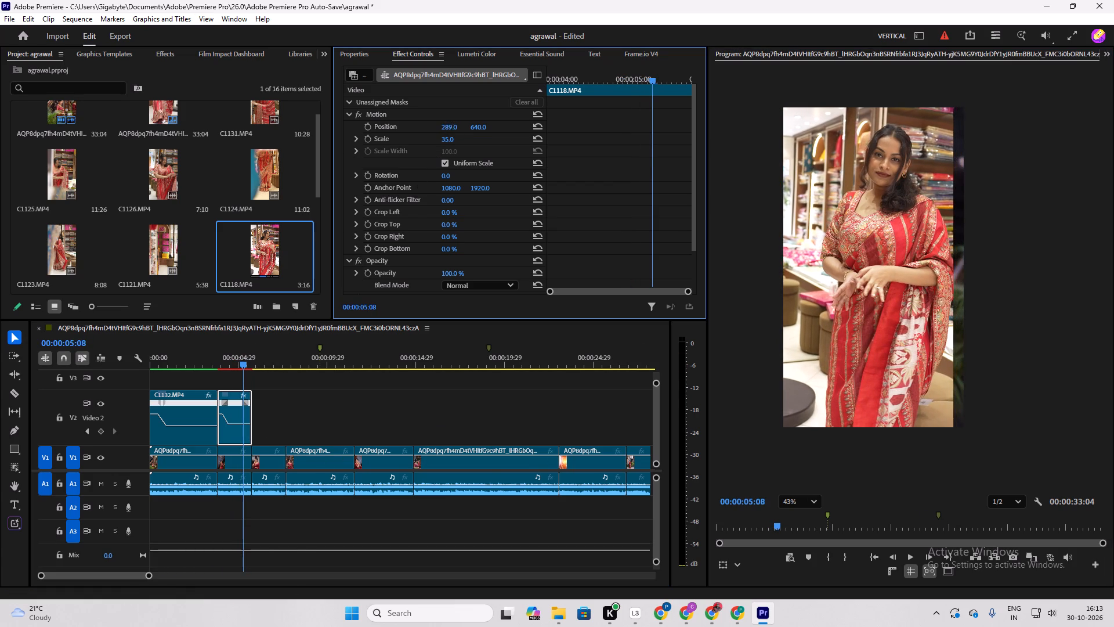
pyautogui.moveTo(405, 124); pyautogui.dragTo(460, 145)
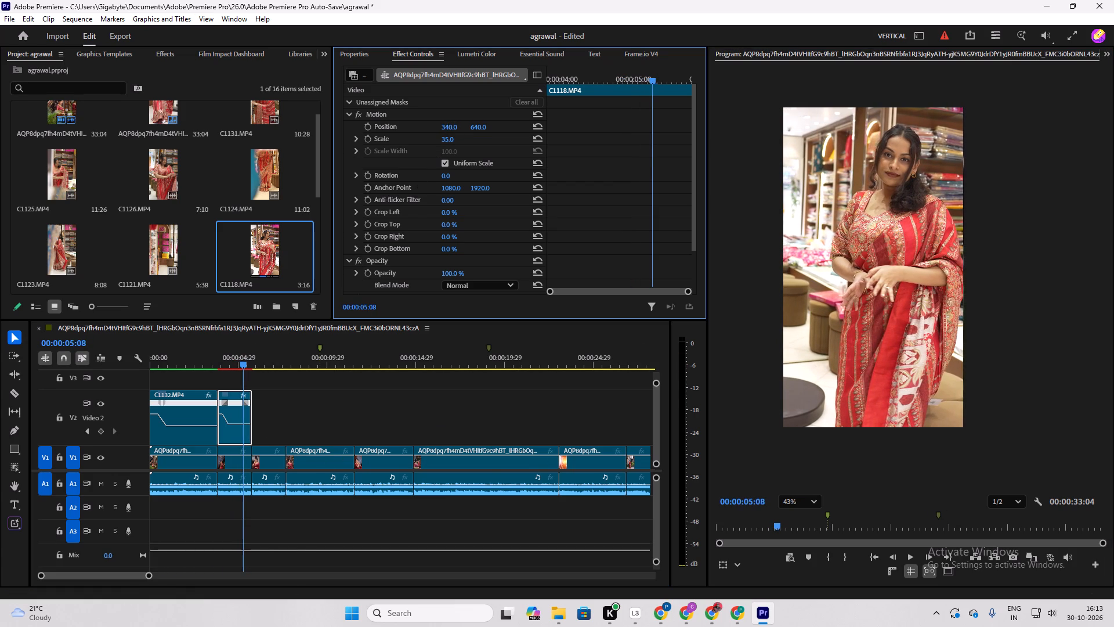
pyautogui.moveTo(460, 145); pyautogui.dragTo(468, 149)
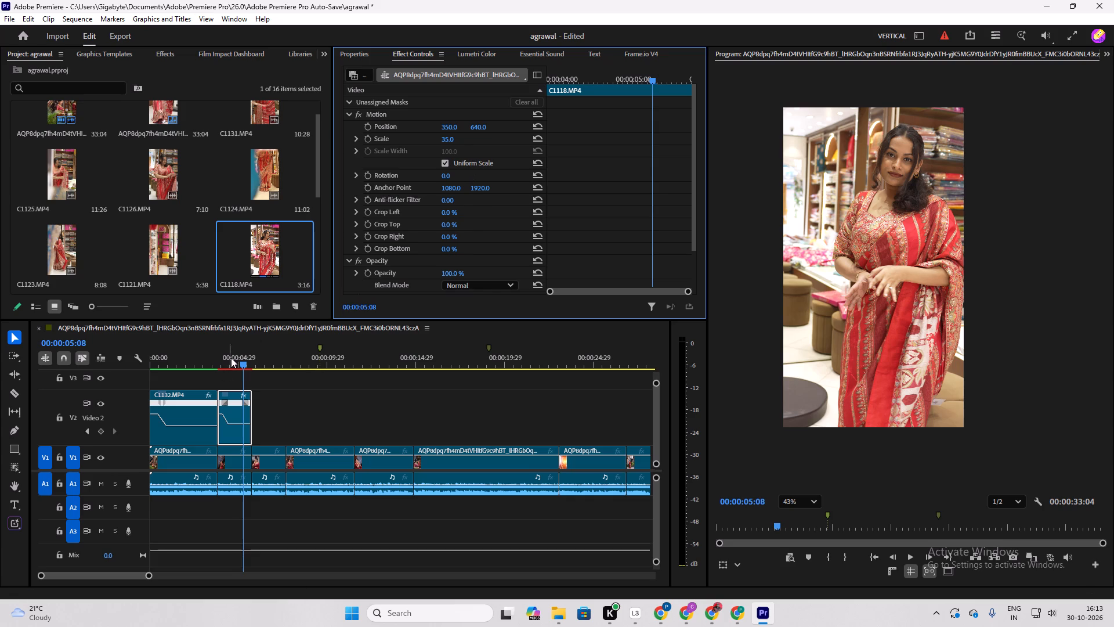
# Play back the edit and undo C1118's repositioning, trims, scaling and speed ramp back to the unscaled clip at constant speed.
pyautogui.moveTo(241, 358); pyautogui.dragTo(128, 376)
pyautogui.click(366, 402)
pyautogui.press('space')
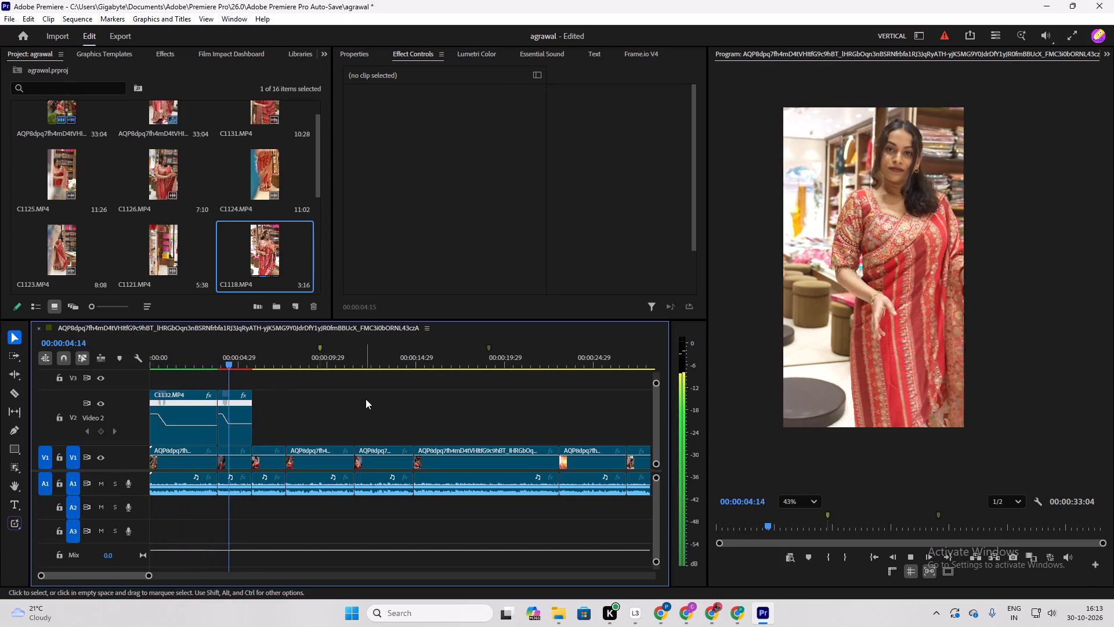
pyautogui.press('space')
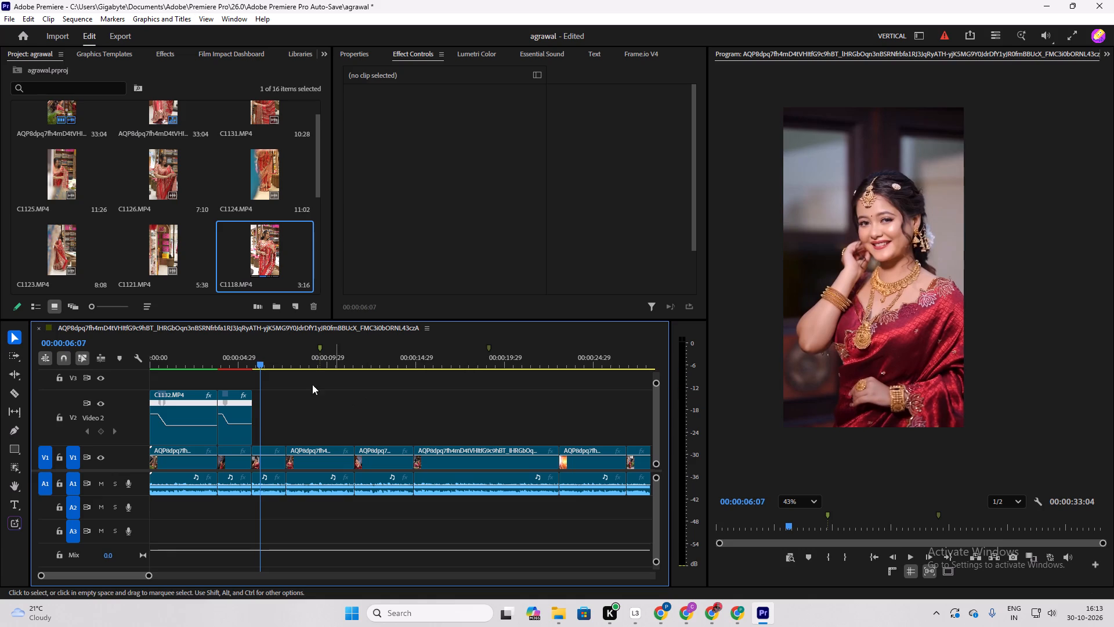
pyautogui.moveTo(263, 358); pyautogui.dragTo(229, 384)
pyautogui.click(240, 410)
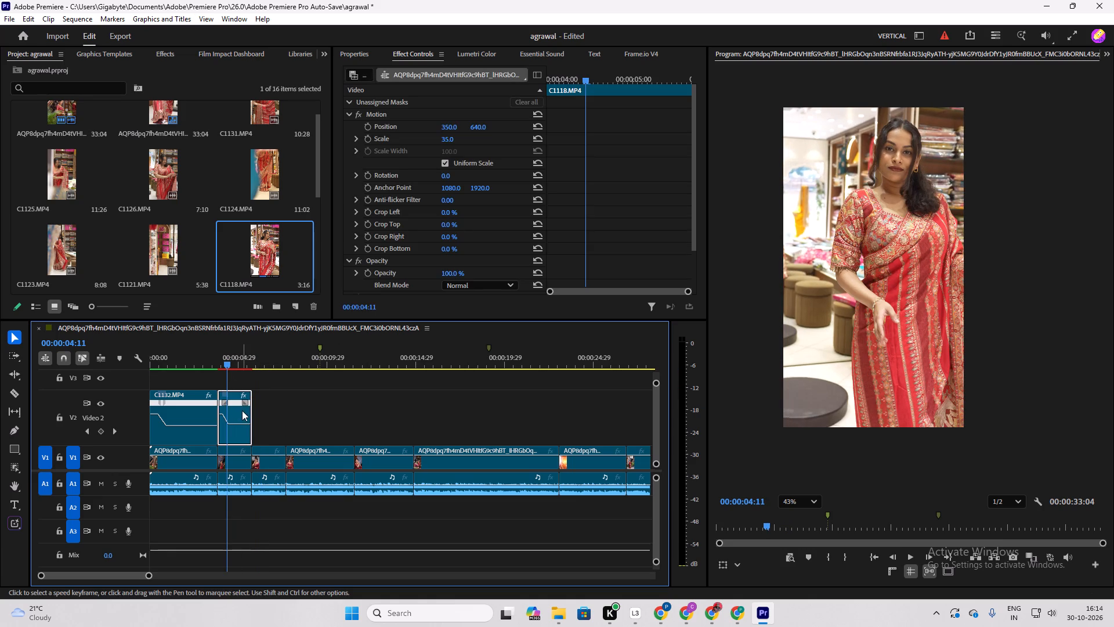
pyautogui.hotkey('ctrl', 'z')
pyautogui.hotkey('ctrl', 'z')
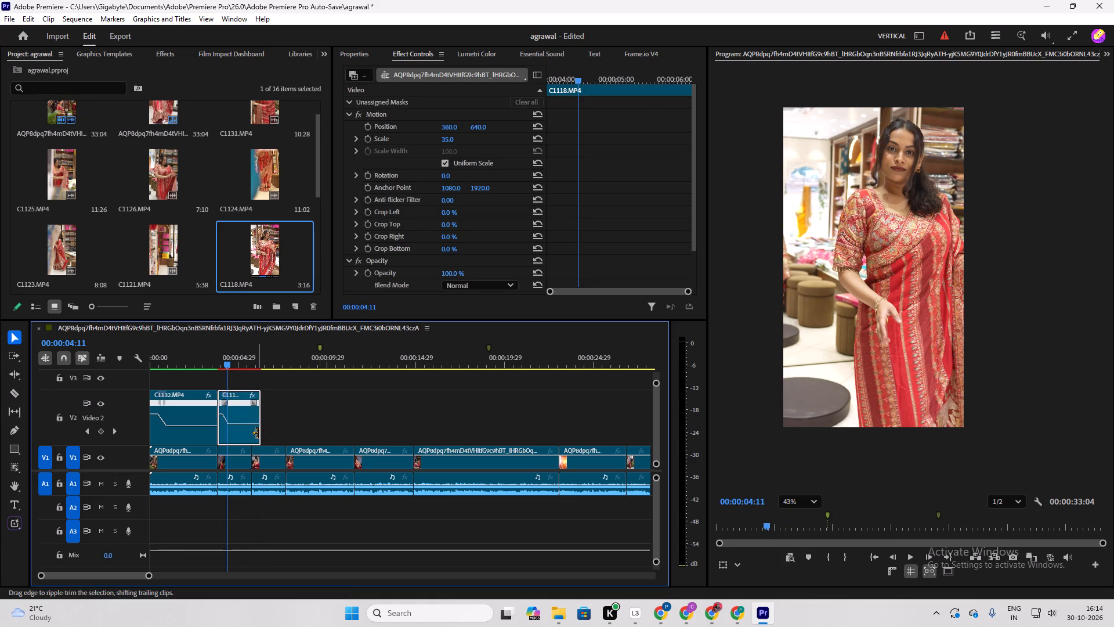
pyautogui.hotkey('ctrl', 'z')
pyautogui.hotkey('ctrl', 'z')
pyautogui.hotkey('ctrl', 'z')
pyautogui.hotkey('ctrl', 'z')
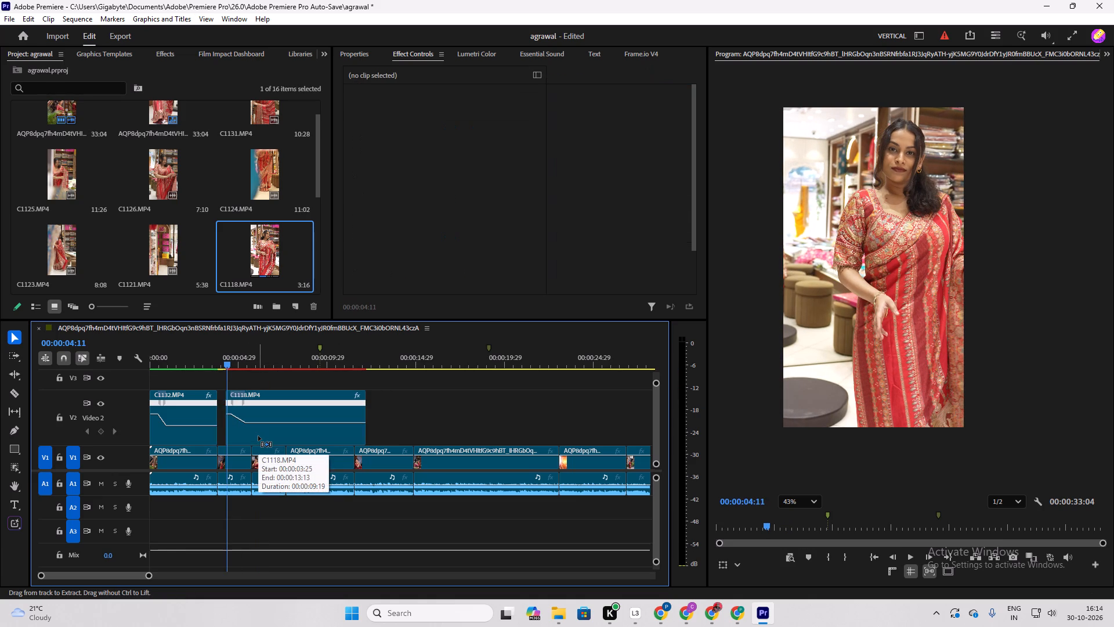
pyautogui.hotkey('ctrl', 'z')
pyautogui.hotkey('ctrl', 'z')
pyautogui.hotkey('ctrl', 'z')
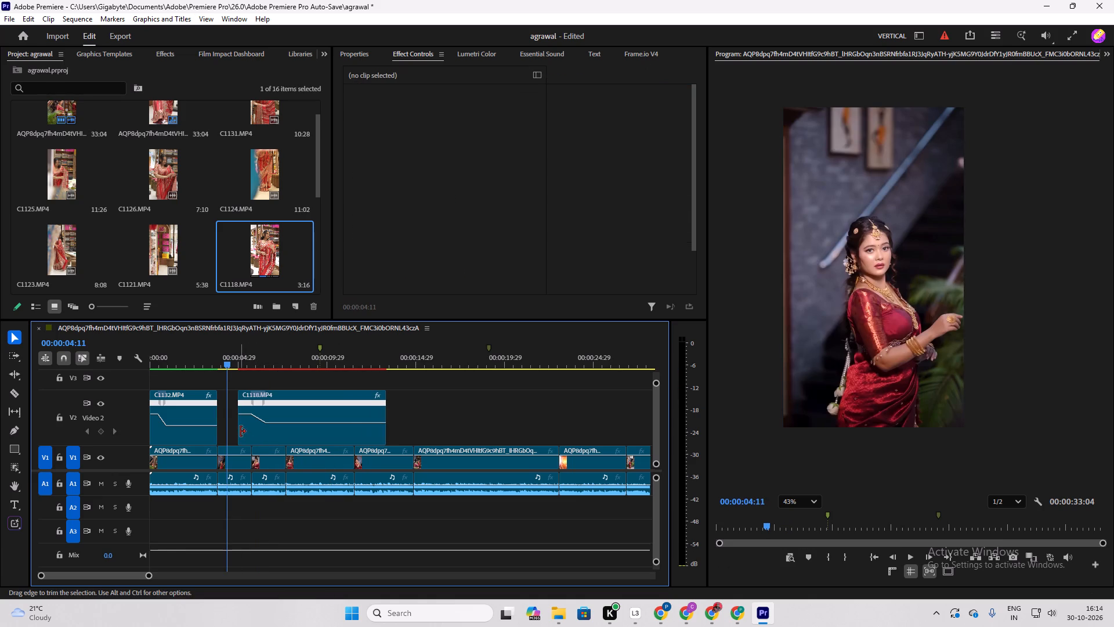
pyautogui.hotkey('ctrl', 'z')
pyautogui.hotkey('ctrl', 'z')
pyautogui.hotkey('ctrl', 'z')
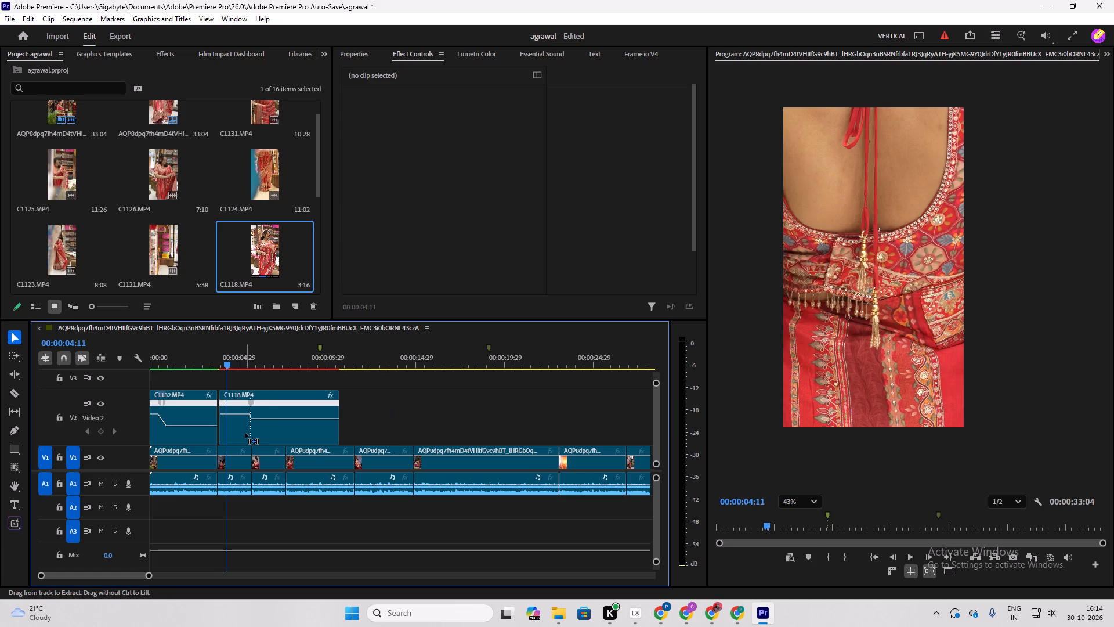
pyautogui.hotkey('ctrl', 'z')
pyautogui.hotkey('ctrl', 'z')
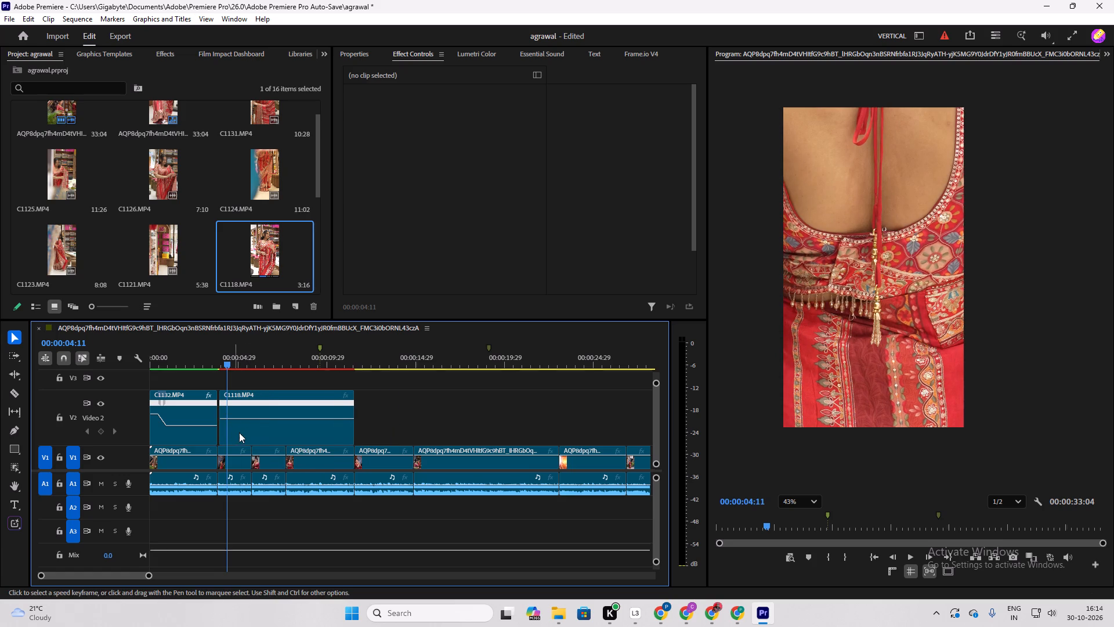
# Set C1118's clip speed to 74.1% with Optical flow time interpolation.
pyautogui.click(261, 423)
pyautogui.rightClick(261, 420)
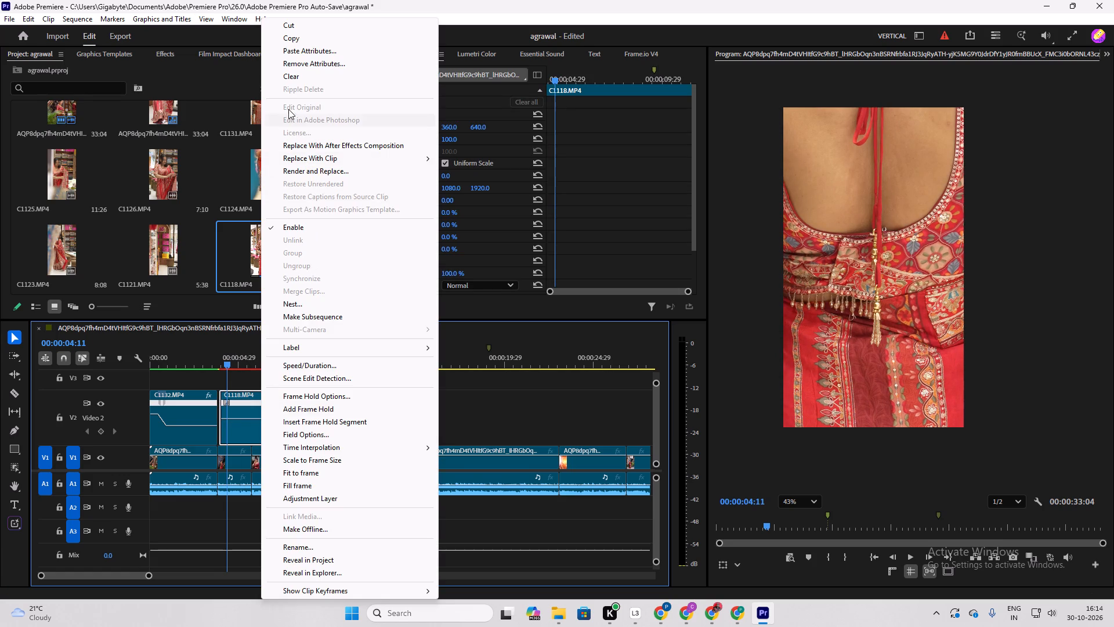
pyautogui.click(319, 366)
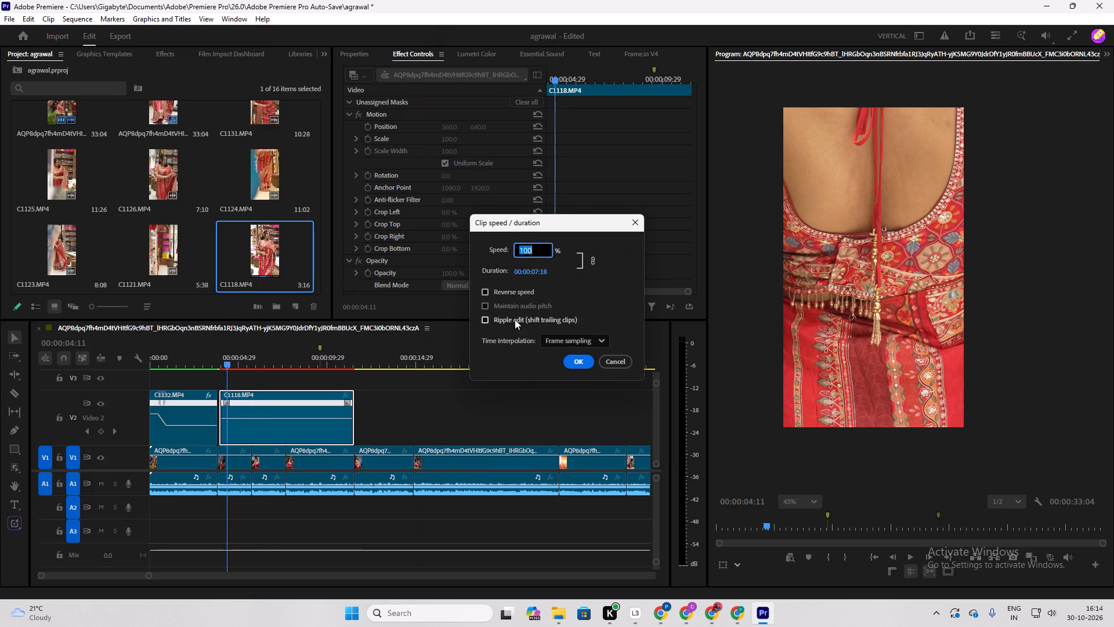
pyautogui.moveTo(580, 298); pyautogui.dragTo(565, 286)
pyautogui.moveTo(527, 251); pyautogui.dragTo(408, 287)
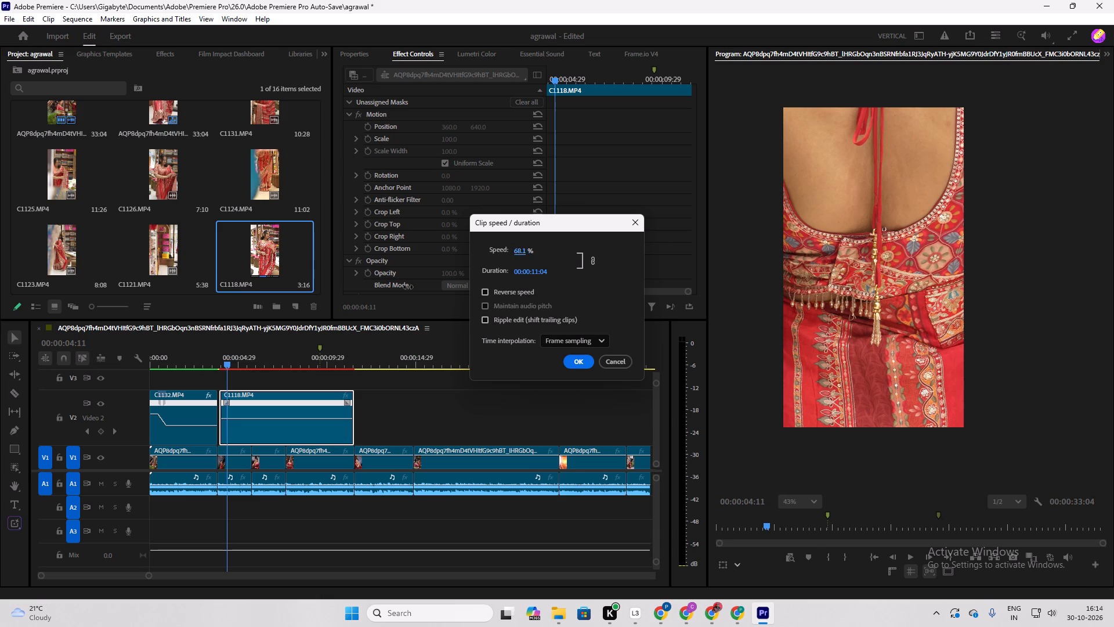
pyautogui.moveTo(408, 287); pyautogui.dragTo(414, 288)
pyautogui.click(566, 344)
pyautogui.click(559, 383)
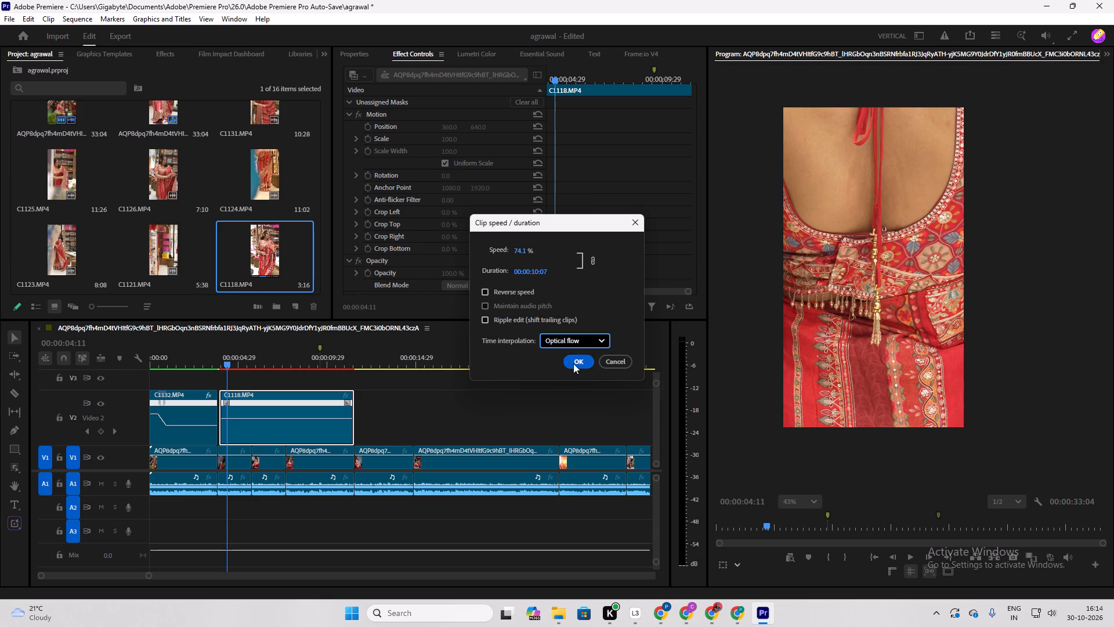
pyautogui.click(573, 363)
# Trim the start of the slowed C1118, move it flush against C1132's end, and play back the join.
pyautogui.moveTo(223, 430); pyautogui.dragTo(256, 432)
pyautogui.moveTo(278, 435); pyautogui.dragTo(247, 425)
pyautogui.moveTo(233, 361); pyautogui.dragTo(213, 363)
pyautogui.press('space')
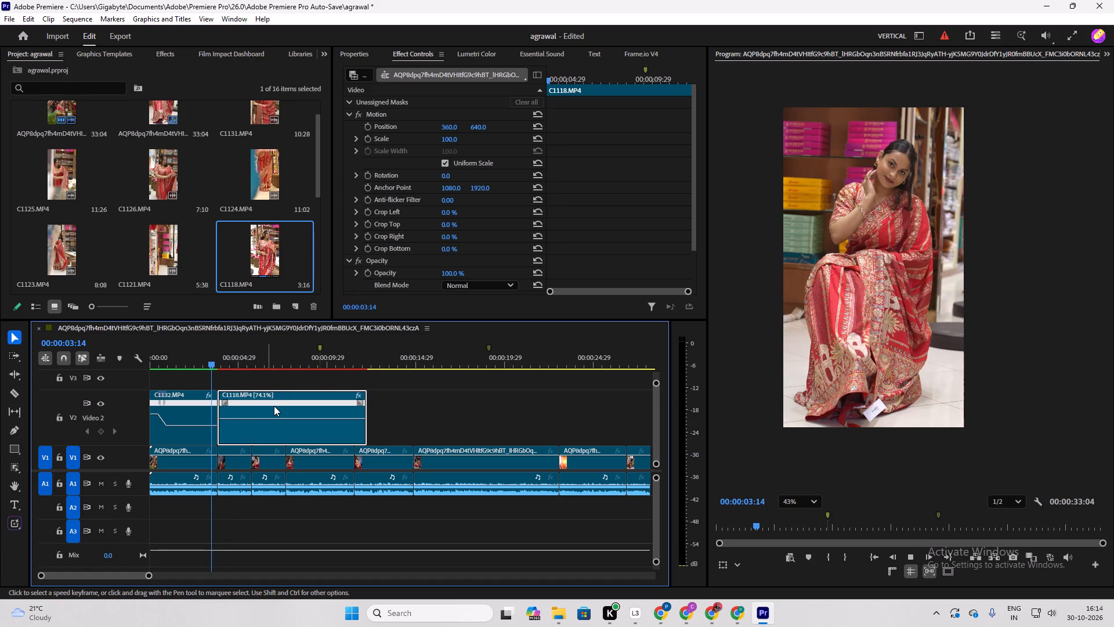
pyautogui.press('space')
pyautogui.press('space')
pyautogui.press('space')
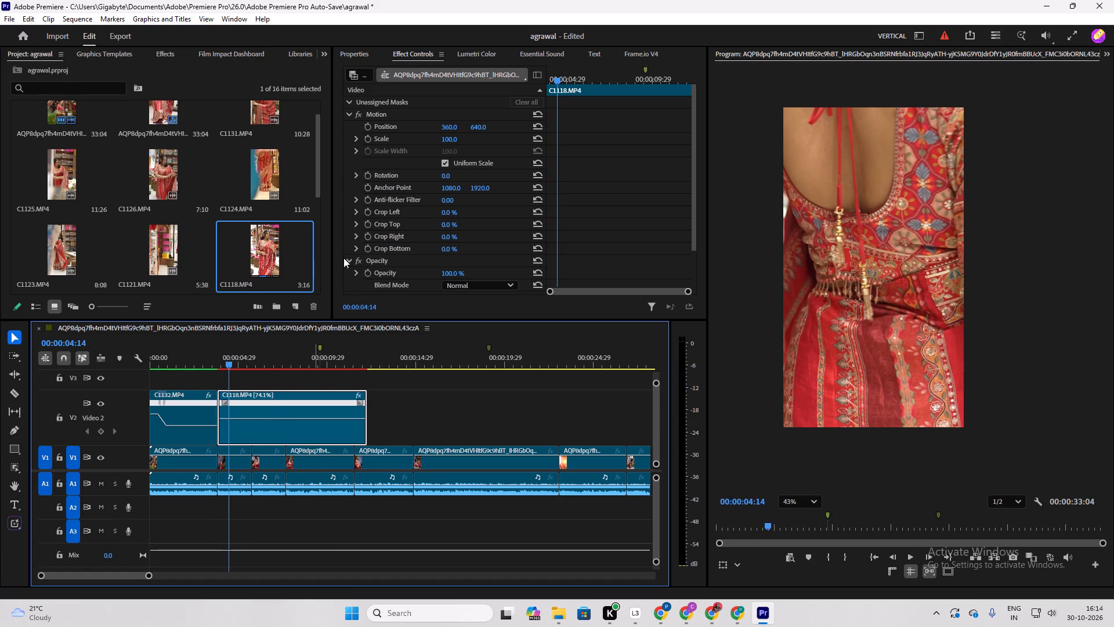
# Set C1118's scale to 35.
pyautogui.click(448, 142)
pyautogui.press('BackSpace')
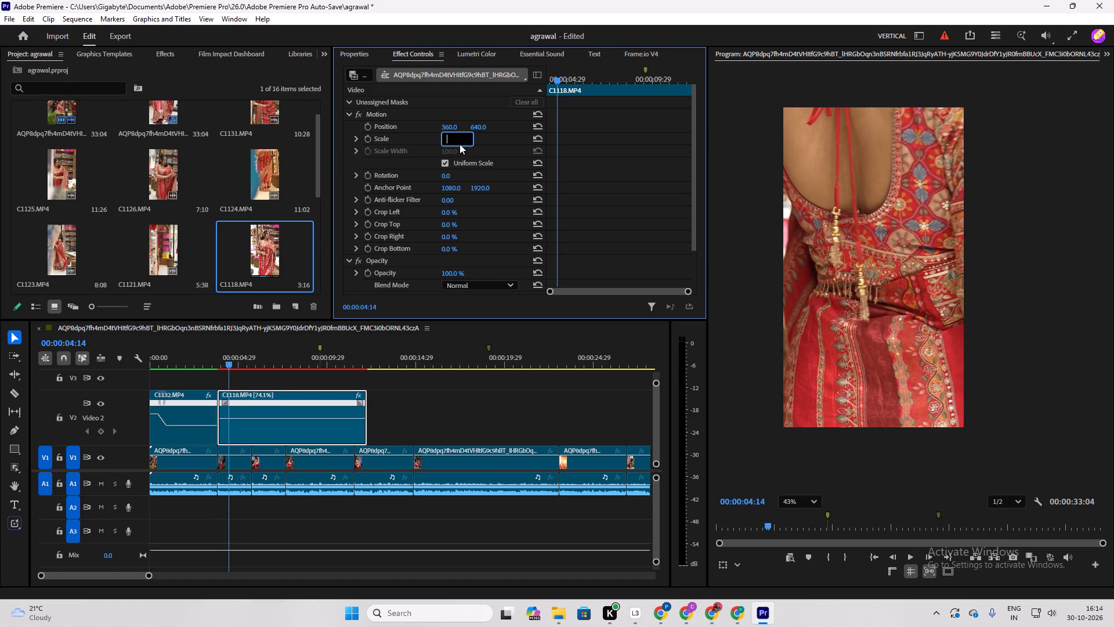
pyautogui.write('35')
pyautogui.press('Return')
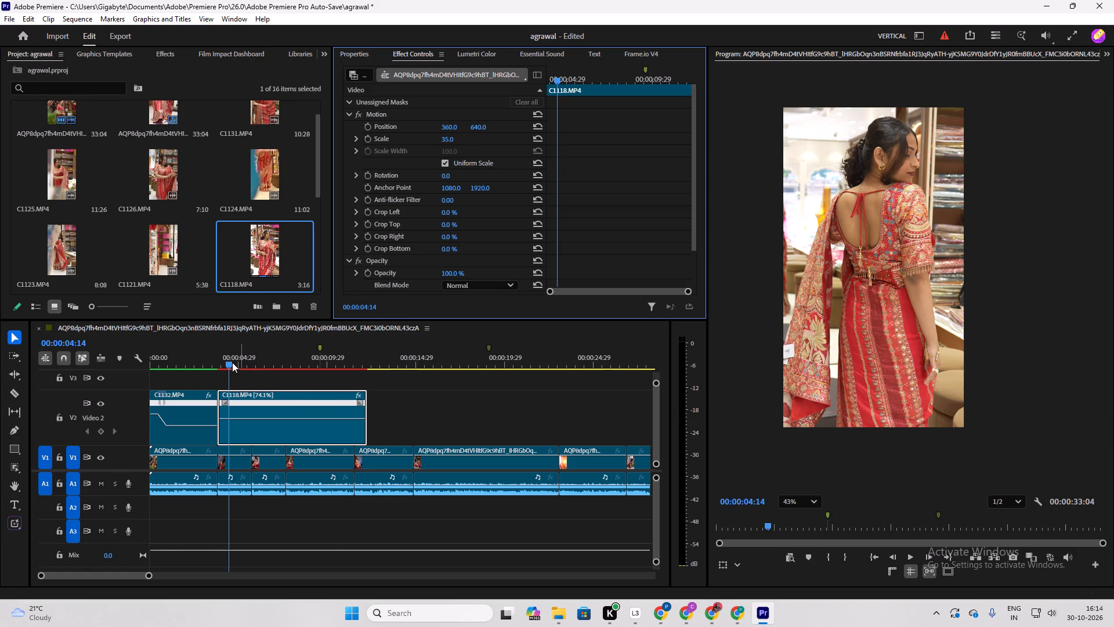
# Play back C1118, trim a little more off its start, and move it back flush against C1132's end.
pyautogui.moveTo(232, 361); pyautogui.dragTo(221, 370)
pyautogui.press('space')
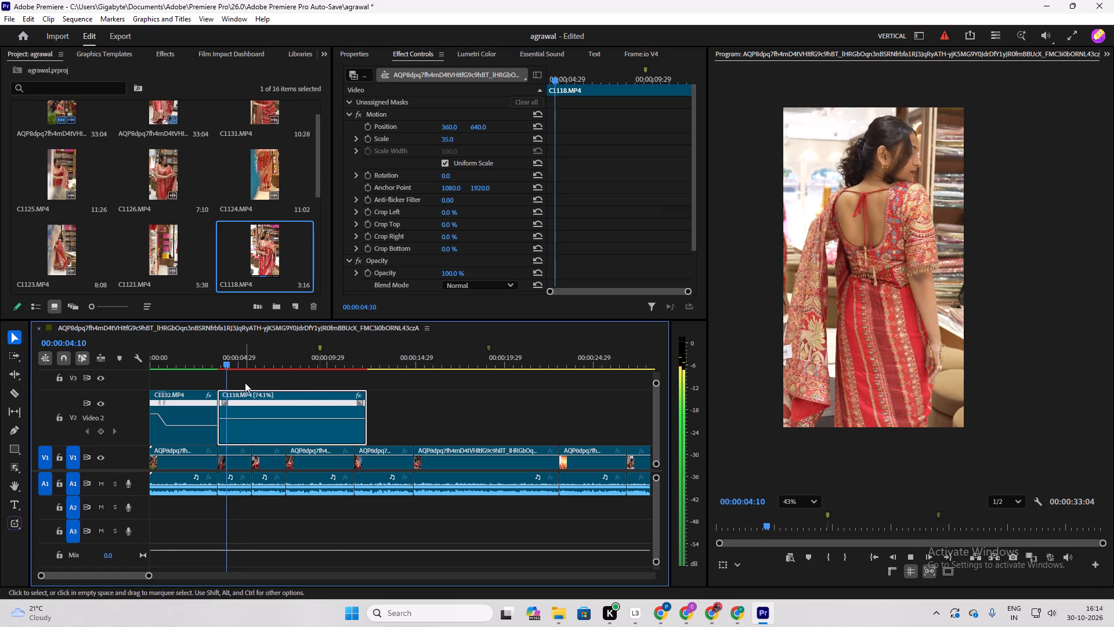
pyautogui.press('space')
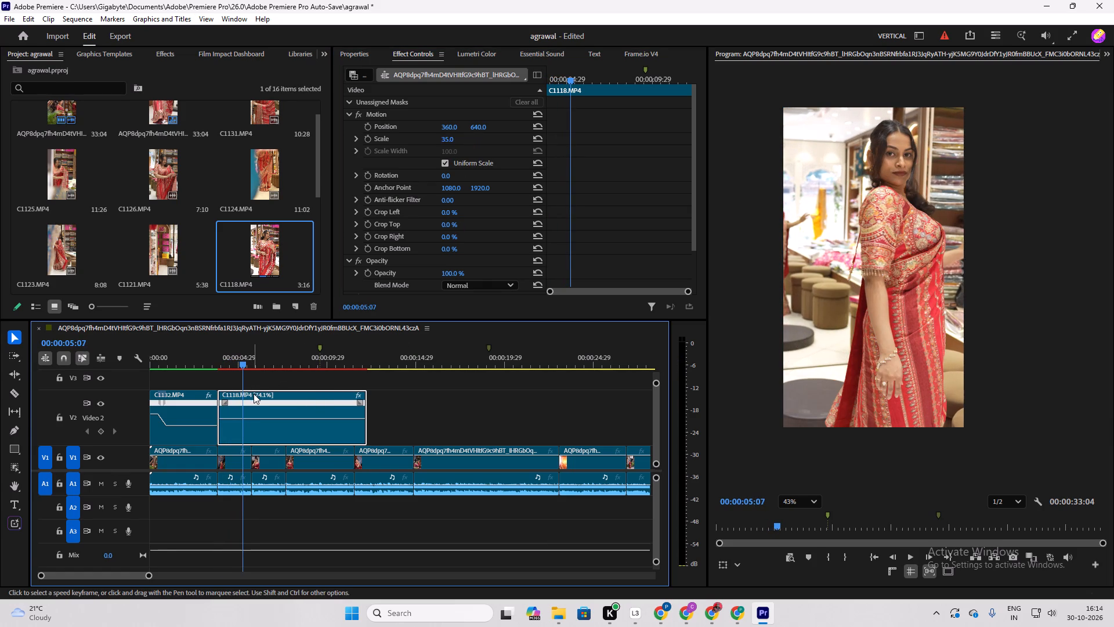
pyautogui.press('space')
pyautogui.press('space')
pyautogui.moveTo(222, 431); pyautogui.dragTo(222, 430)
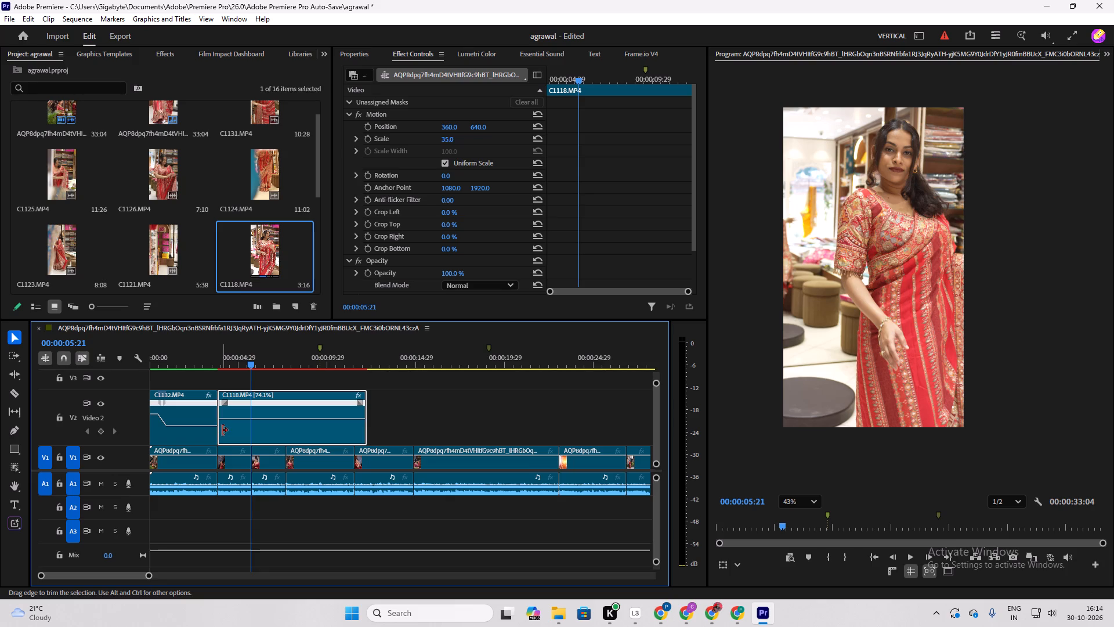
pyautogui.moveTo(222, 430); pyautogui.dragTo(234, 433)
pyautogui.moveTo(273, 436); pyautogui.dragTo(265, 435)
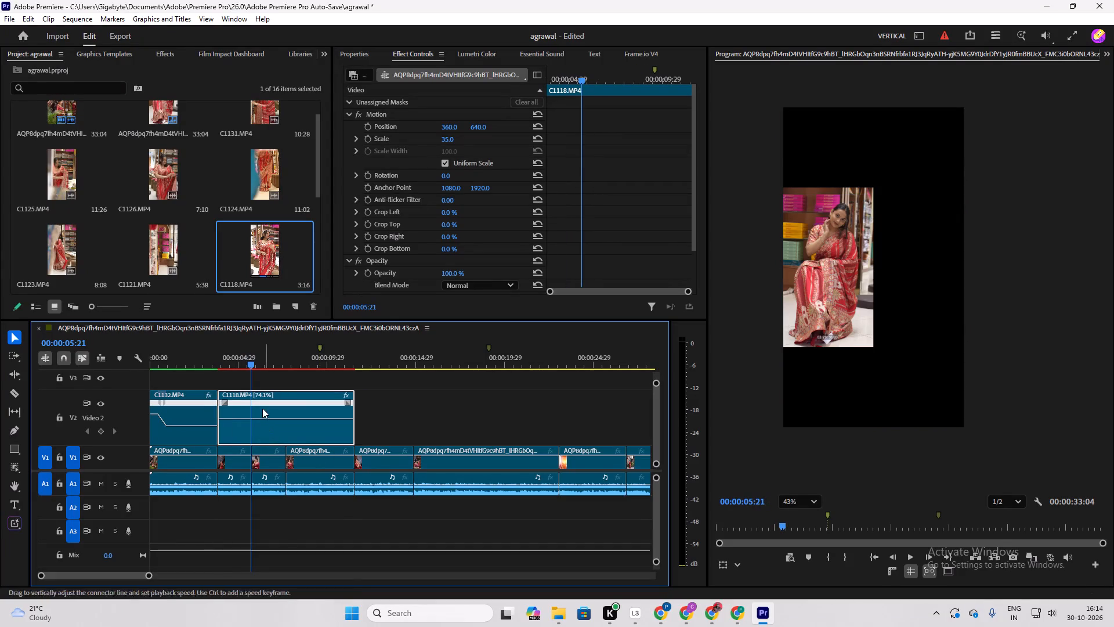
# Play back the join and trim C1118's end back to the reference video's next cut.
pyautogui.moveTo(248, 363); pyautogui.dragTo(214, 391)
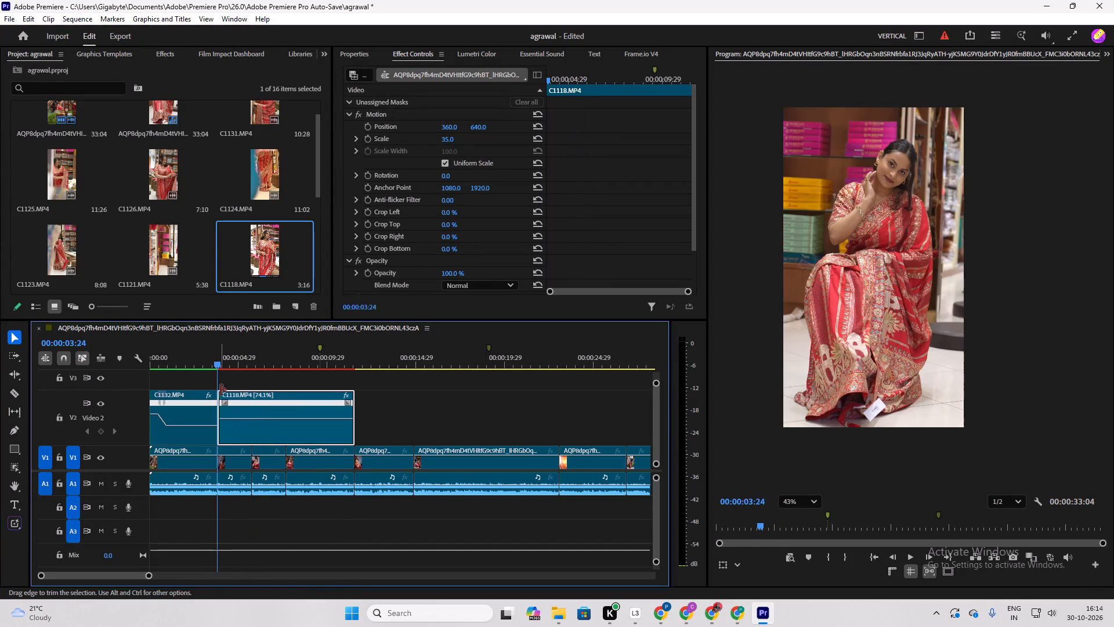
pyautogui.press('space')
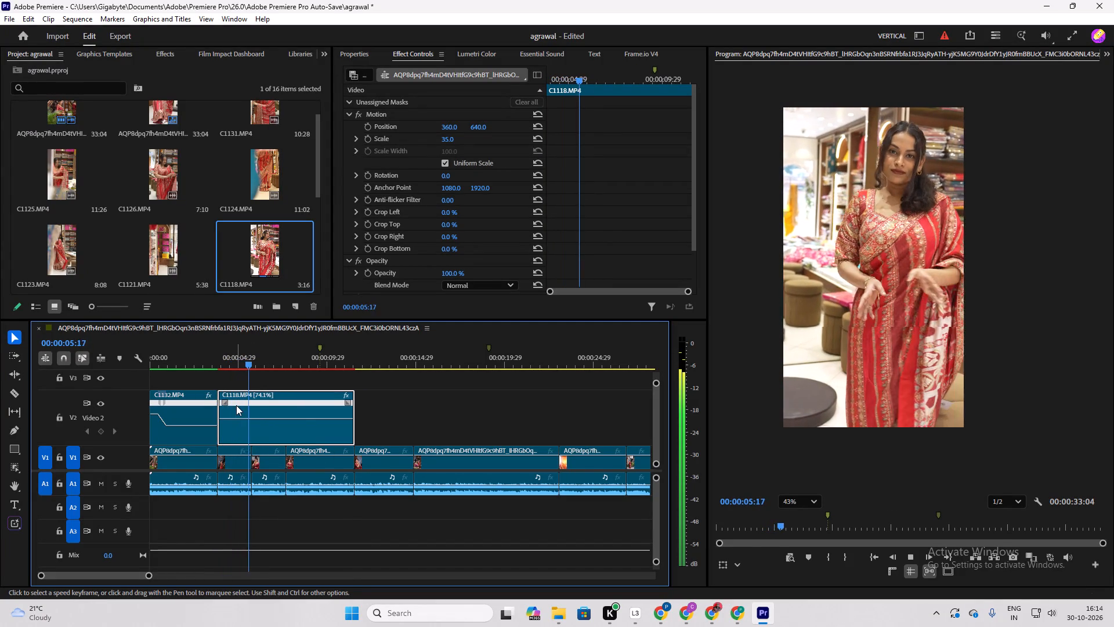
pyautogui.press('space')
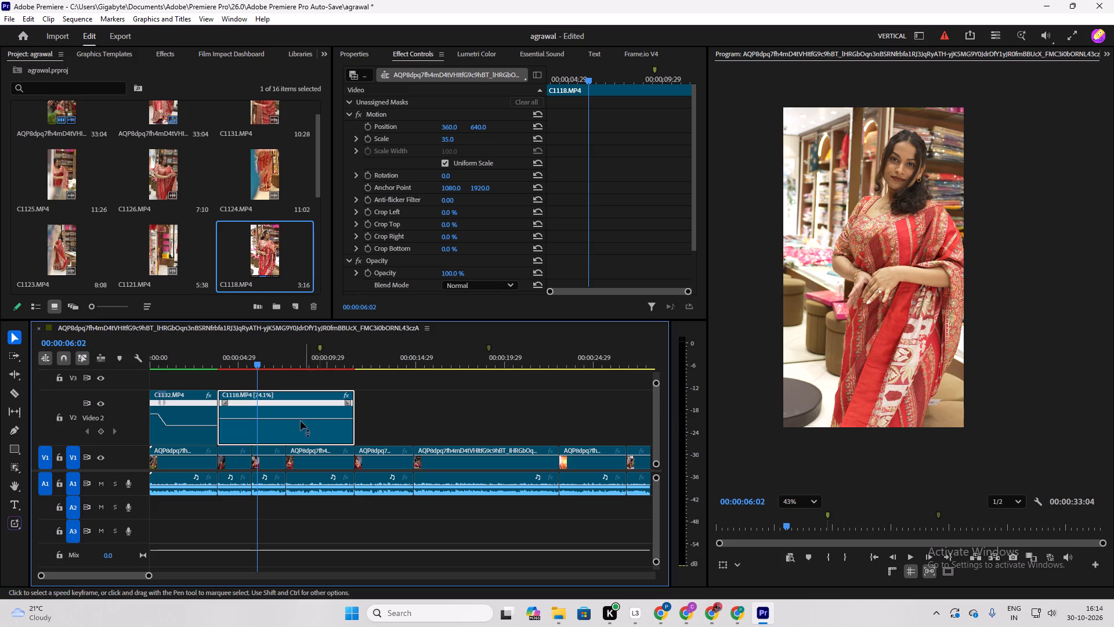
pyautogui.moveTo(352, 428); pyautogui.dragTo(248, 436)
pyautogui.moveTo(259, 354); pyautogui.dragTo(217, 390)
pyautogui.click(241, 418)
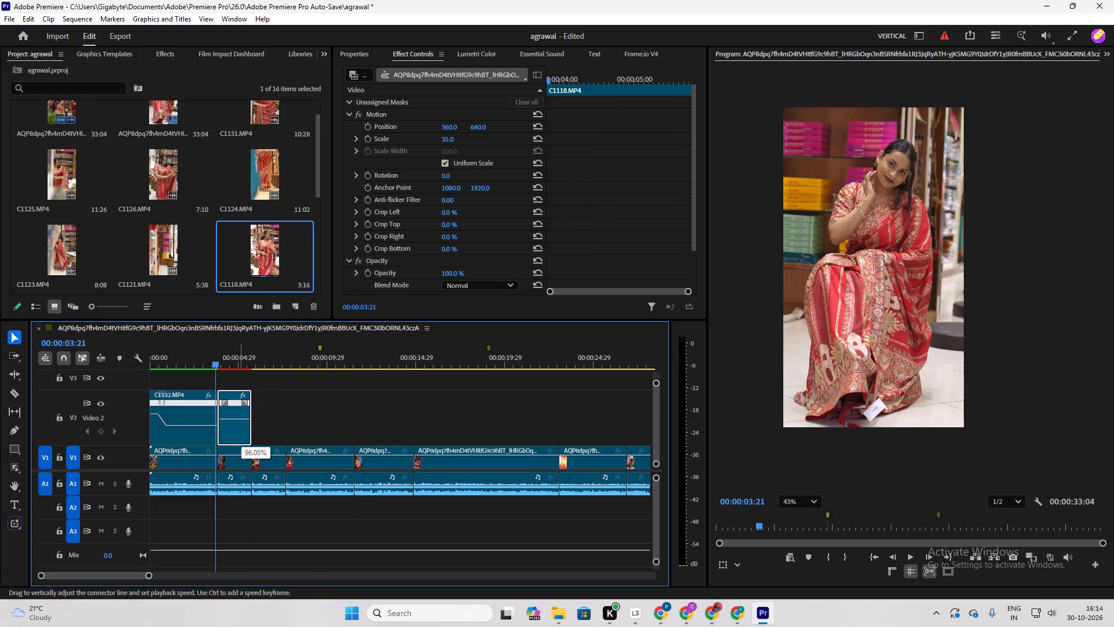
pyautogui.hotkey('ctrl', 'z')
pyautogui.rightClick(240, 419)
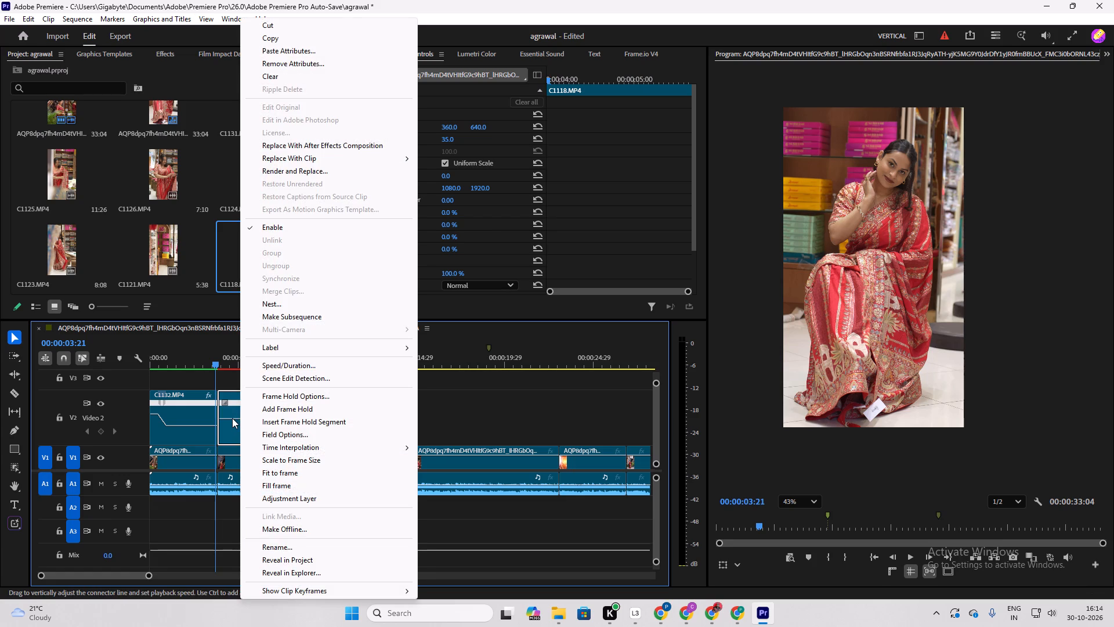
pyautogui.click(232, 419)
# Play back the cut from C1132 through the shortened C1118 into the reference footage.
pyautogui.moveTo(214, 363); pyautogui.dragTo(202, 374)
pyautogui.press('space')
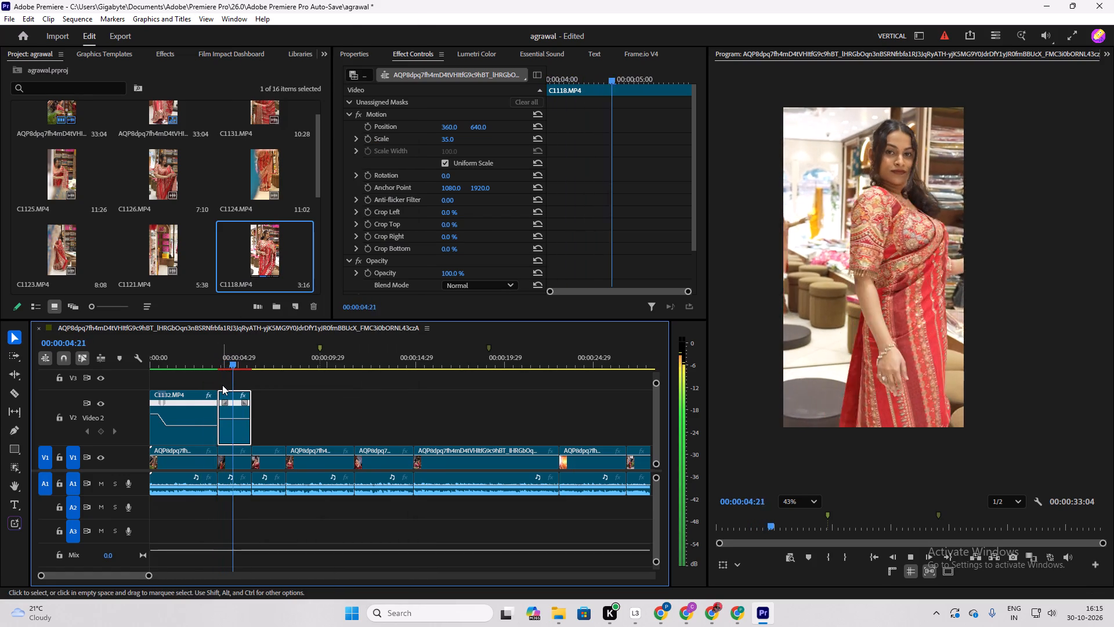
pyautogui.press('space')
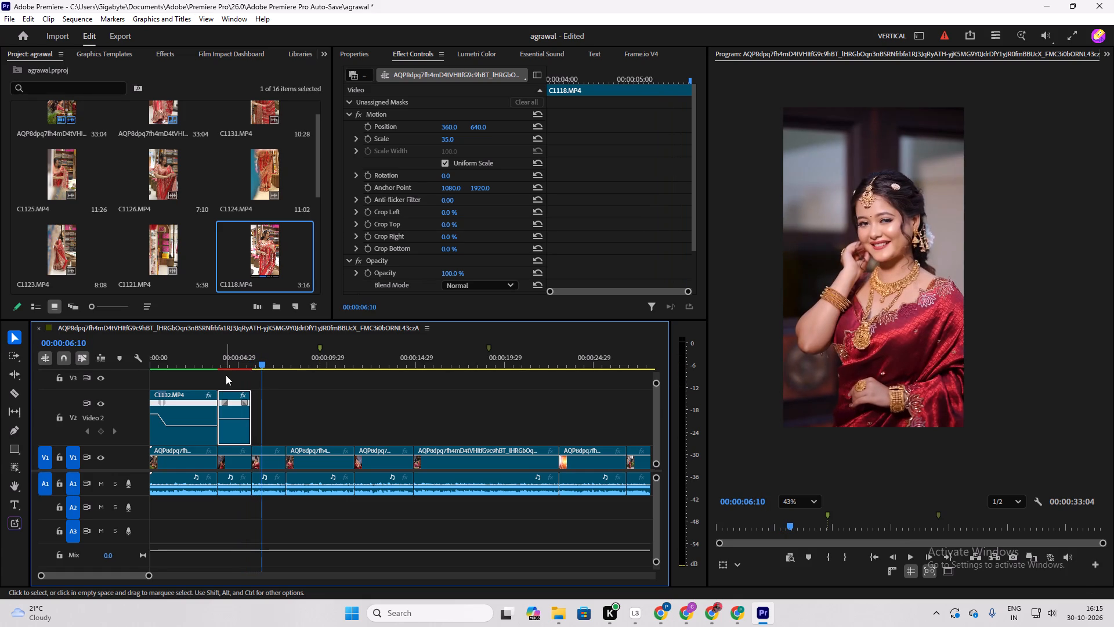
pyautogui.moveTo(261, 370); pyautogui.dragTo(229, 381)
pyautogui.click(245, 421)
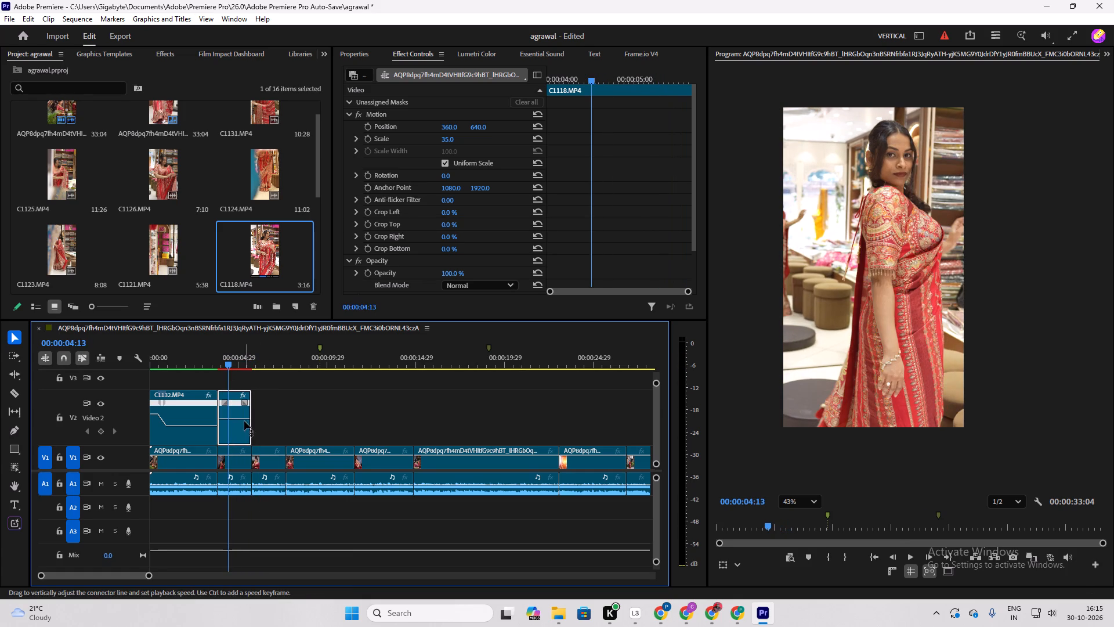
pyautogui.rightClick(244, 420)
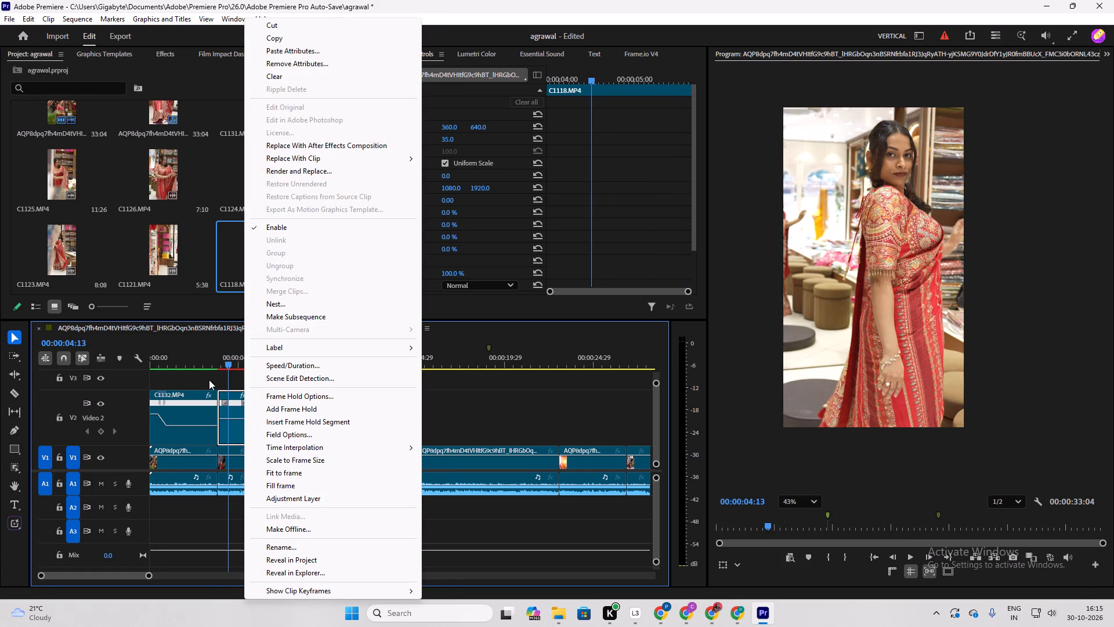
pyautogui.click(209, 380)
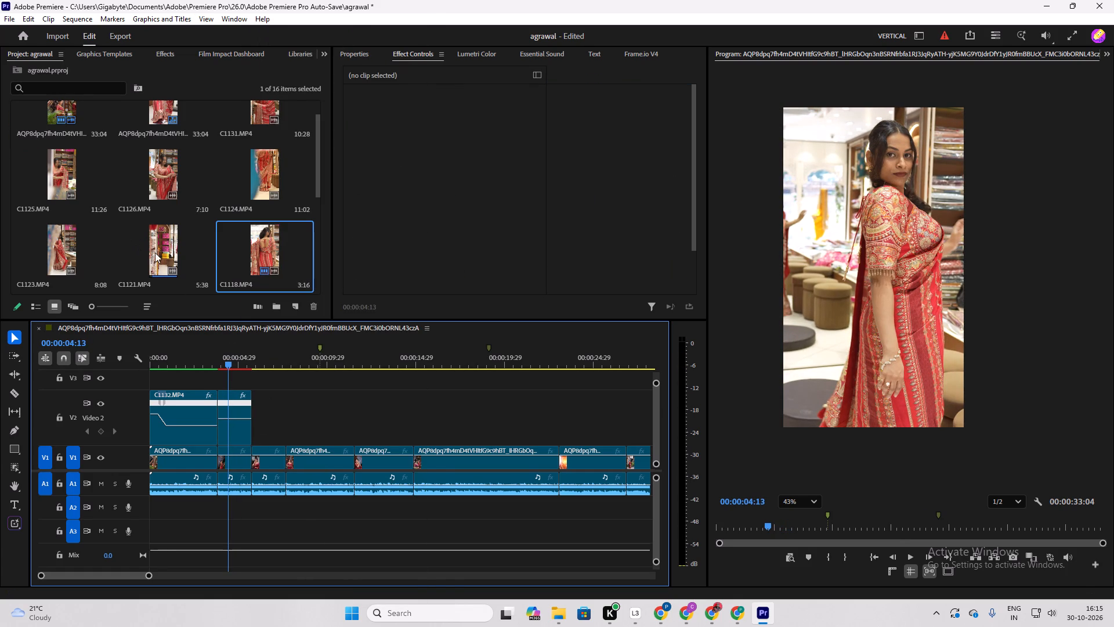
# Open C1123 in the Source monitor, play through it, and mark its In point at 02:27:20:11.
pyautogui.click(164, 249)
pyautogui.click(66, 250)
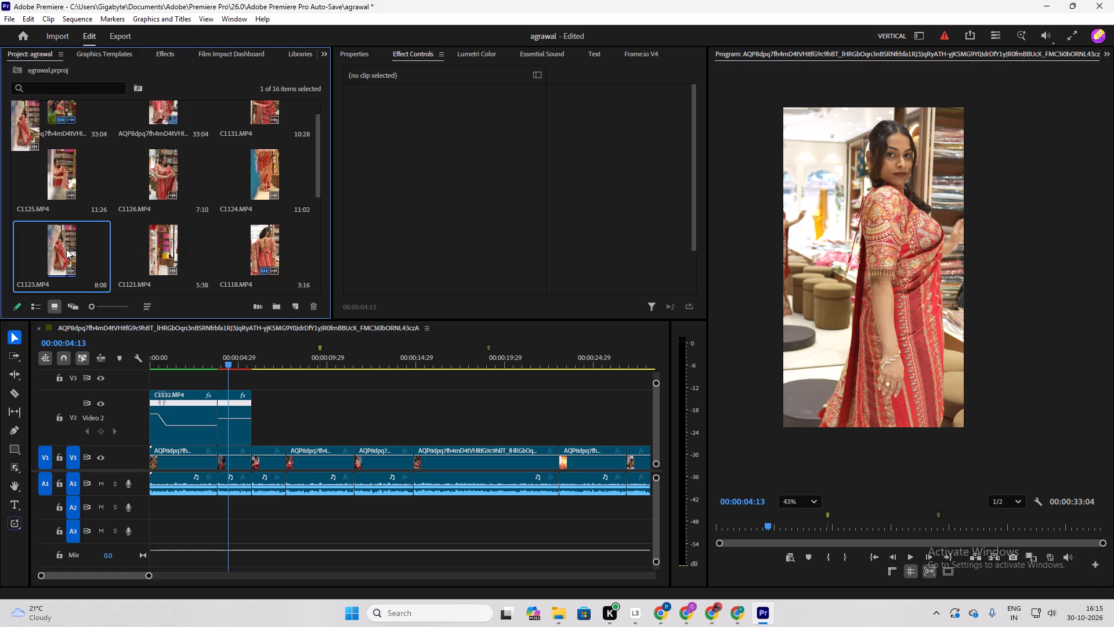
pyautogui.moveTo(56, 233); pyautogui.dragTo(264, 399)
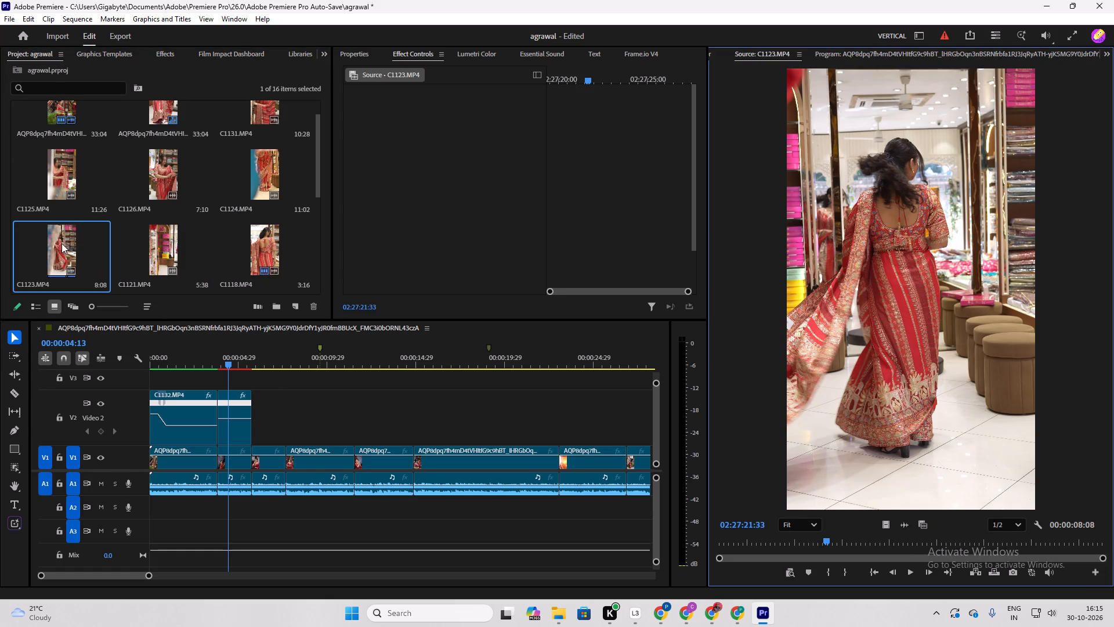
pyautogui.doubleClick(66, 252)
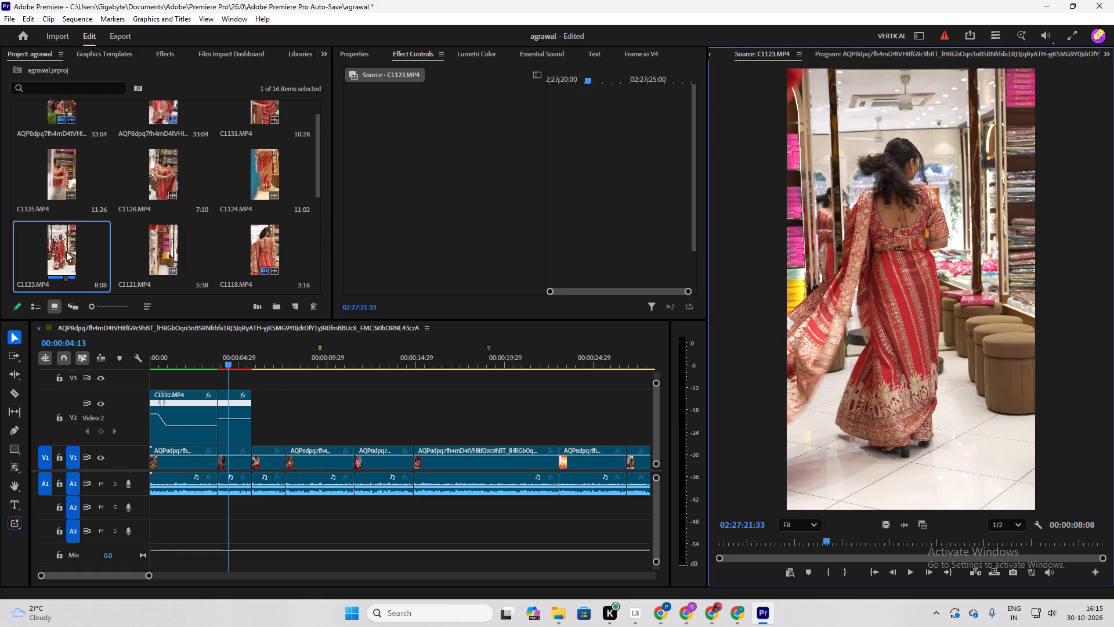
pyautogui.press('space')
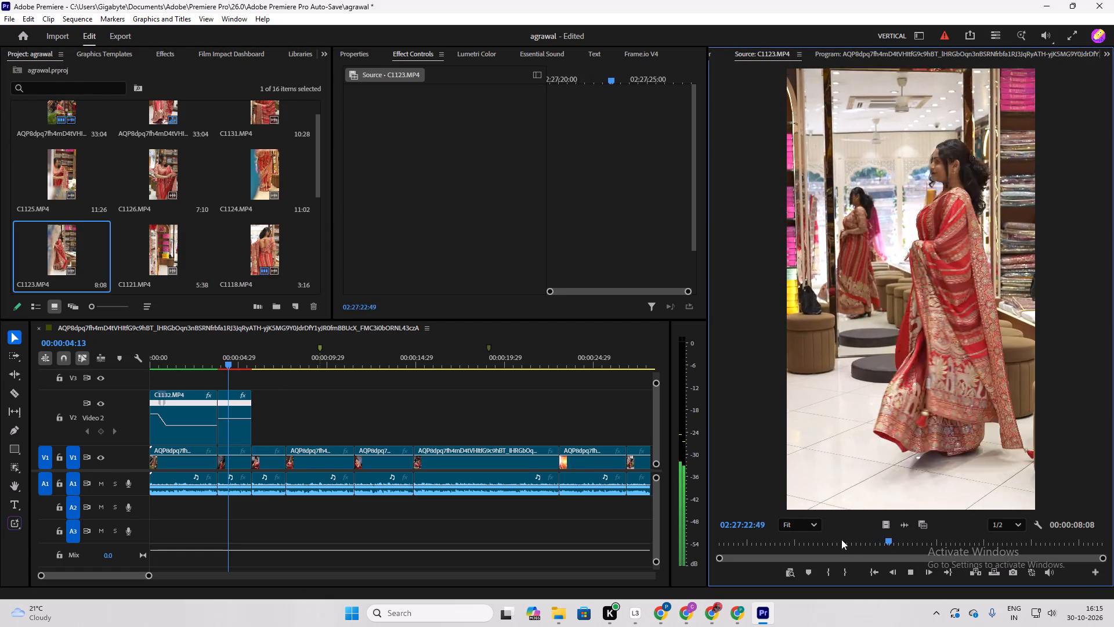
pyautogui.press('space')
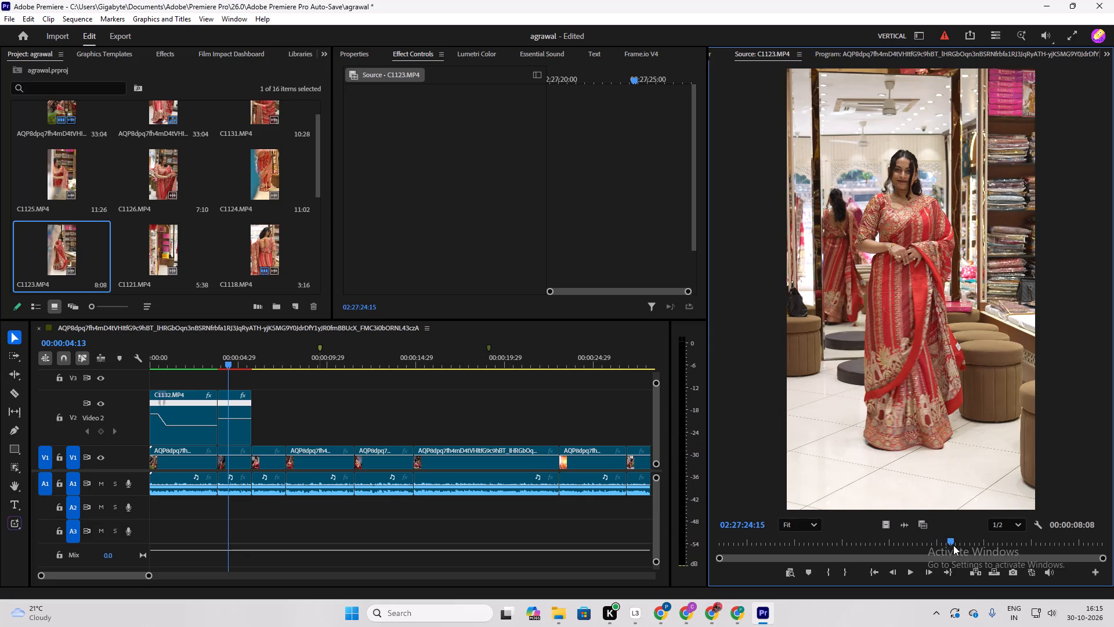
pyautogui.moveTo(945, 538); pyautogui.dragTo(747, 546)
pyautogui.press('space')
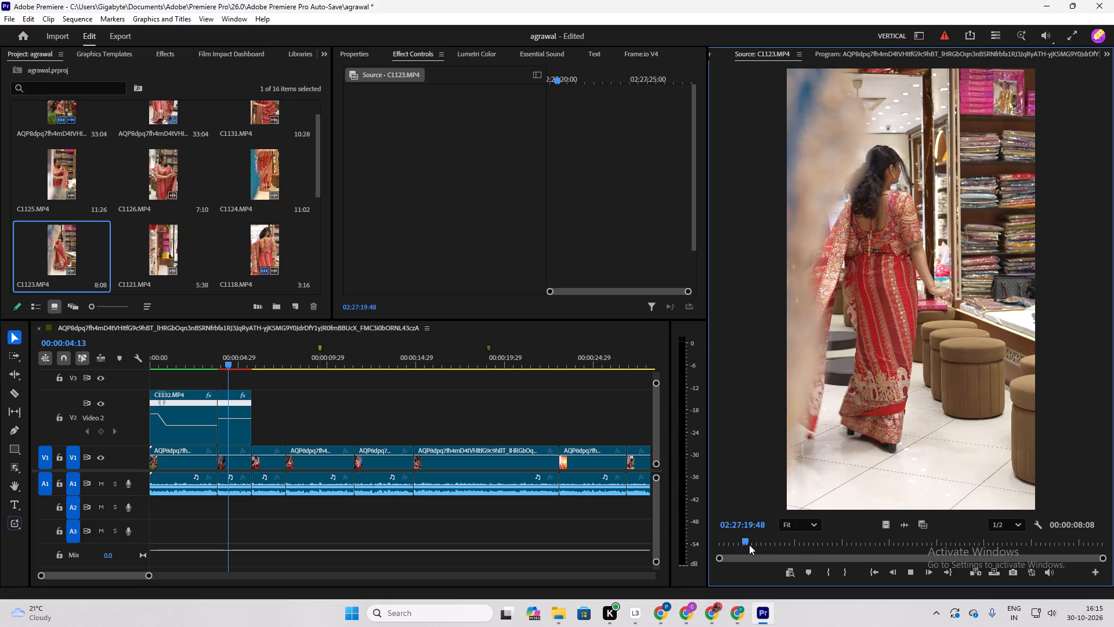
pyautogui.press('space')
pyautogui.press('space')
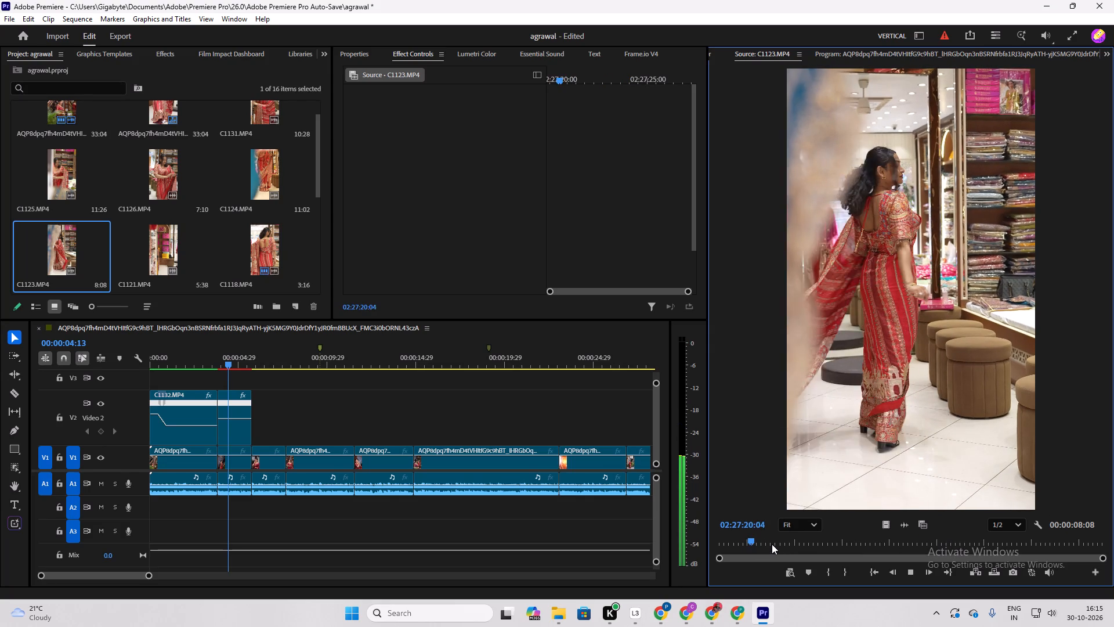
pyautogui.press('space')
pyautogui.moveTo(781, 539); pyautogui.dragTo(764, 540)
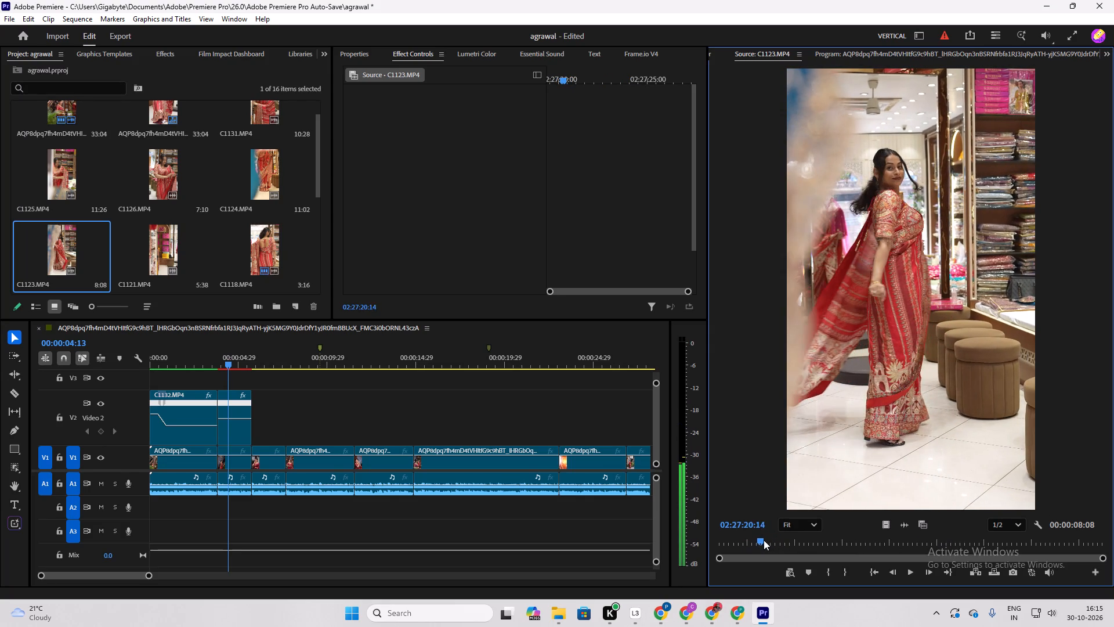
pyautogui.moveTo(764, 540); pyautogui.dragTo(761, 540)
pyautogui.press('i')
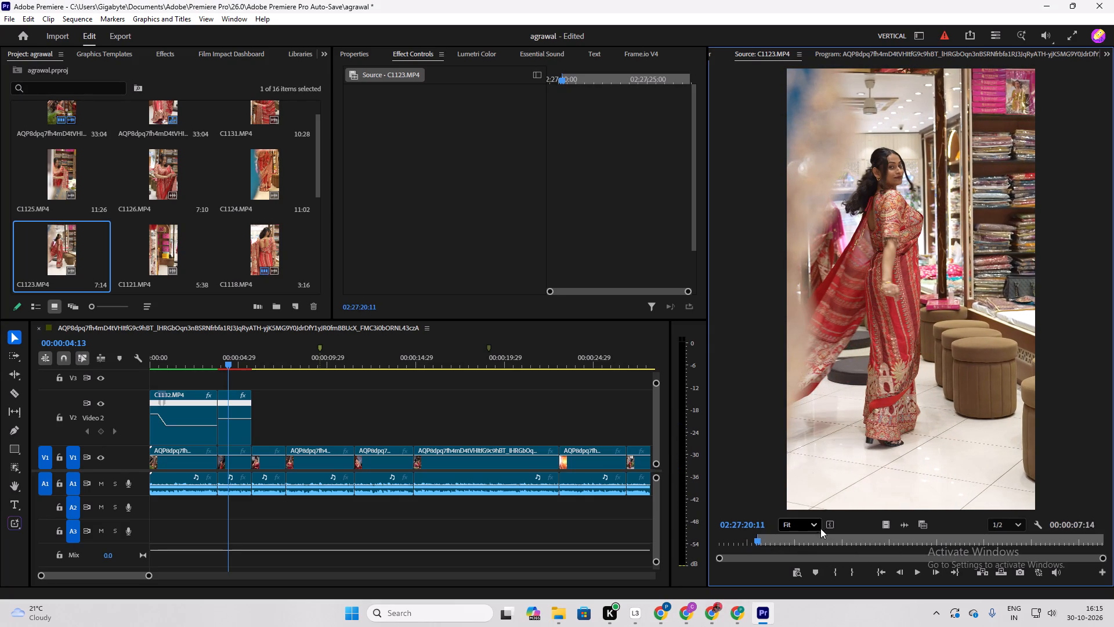
# Play C1123 on from the In point and mark its Out point at 02:27:22:19.
pyautogui.press('space')
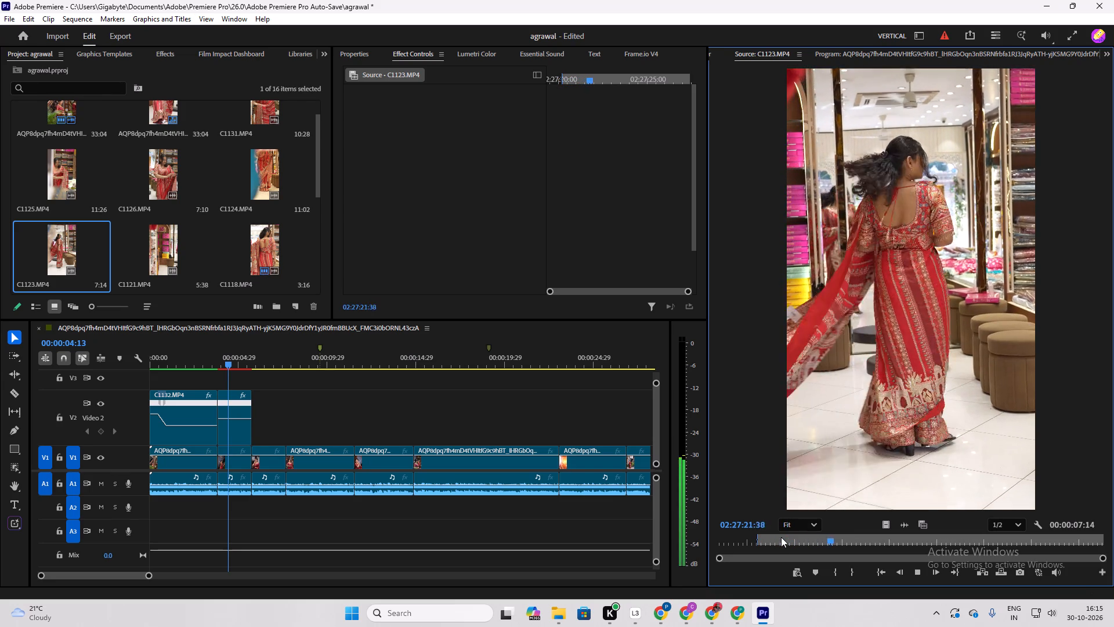
pyautogui.press('space')
pyautogui.press('o')
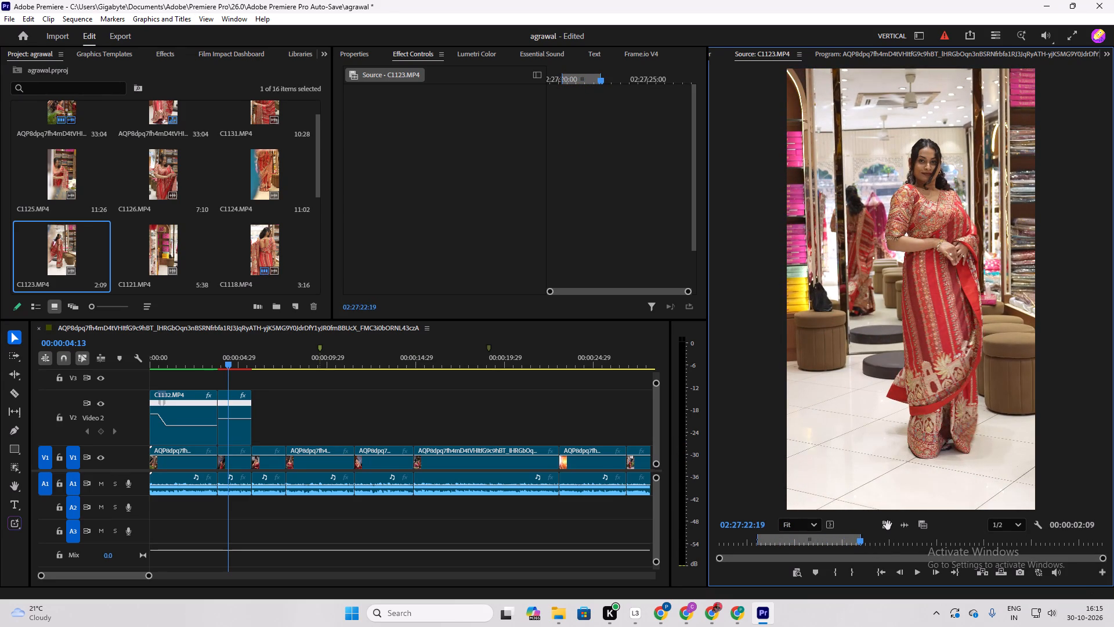
# Place C1123's marked video on Video 2, extend both of its ends, and move it flush against C1118's end.
pyautogui.moveTo(888, 525); pyautogui.dragTo(303, 432)
pyautogui.moveTo(341, 427); pyautogui.dragTo(378, 429)
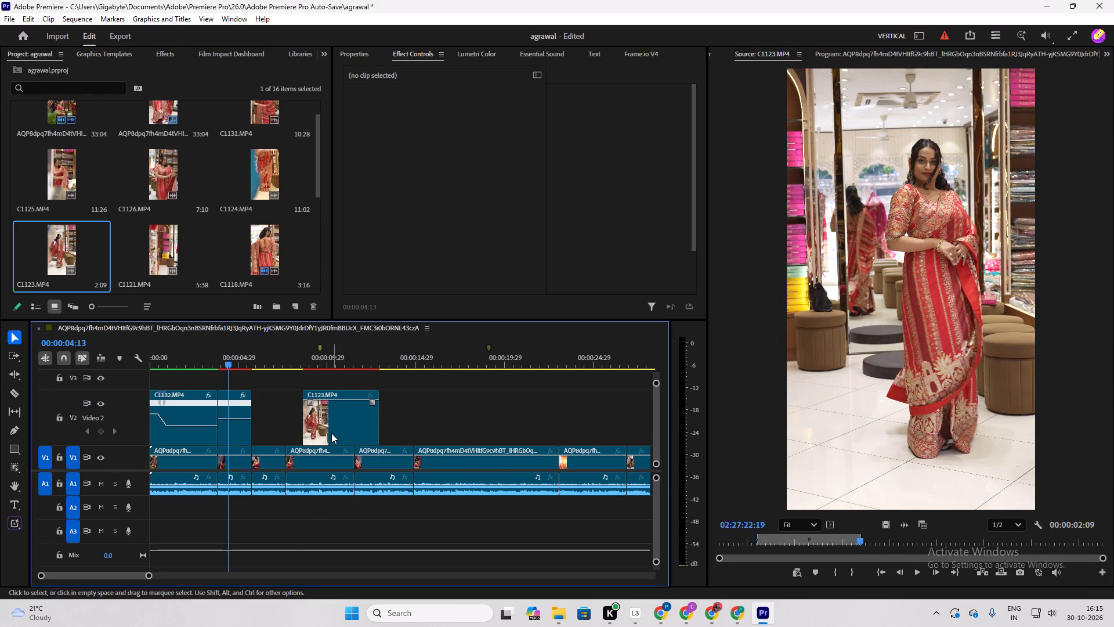
pyautogui.moveTo(300, 431); pyautogui.dragTo(255, 430)
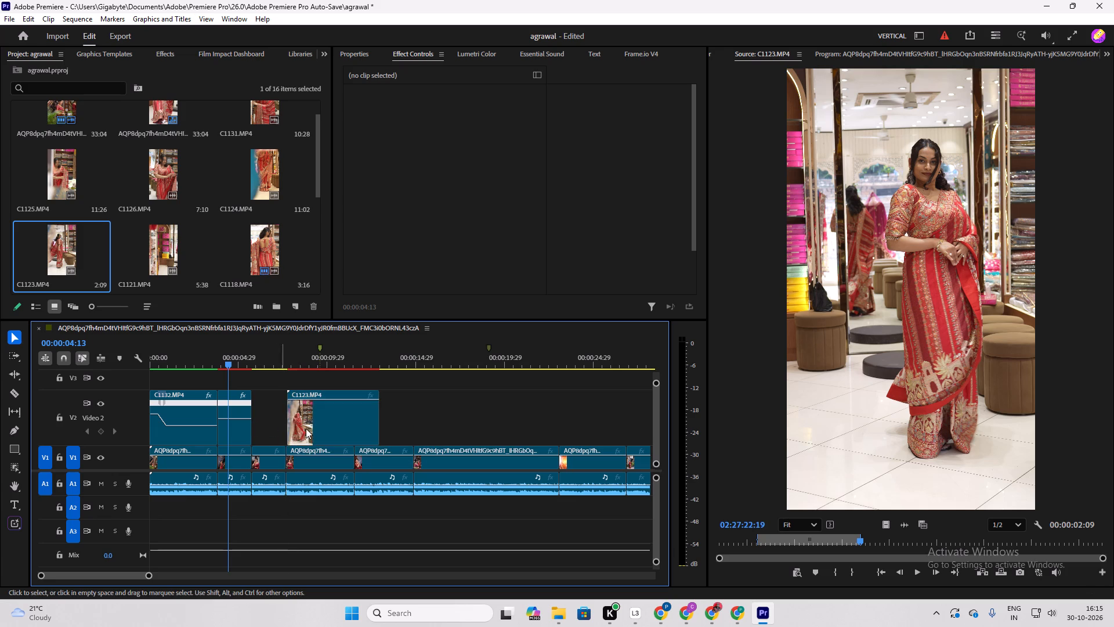
pyautogui.moveTo(310, 427); pyautogui.dragTo(276, 424)
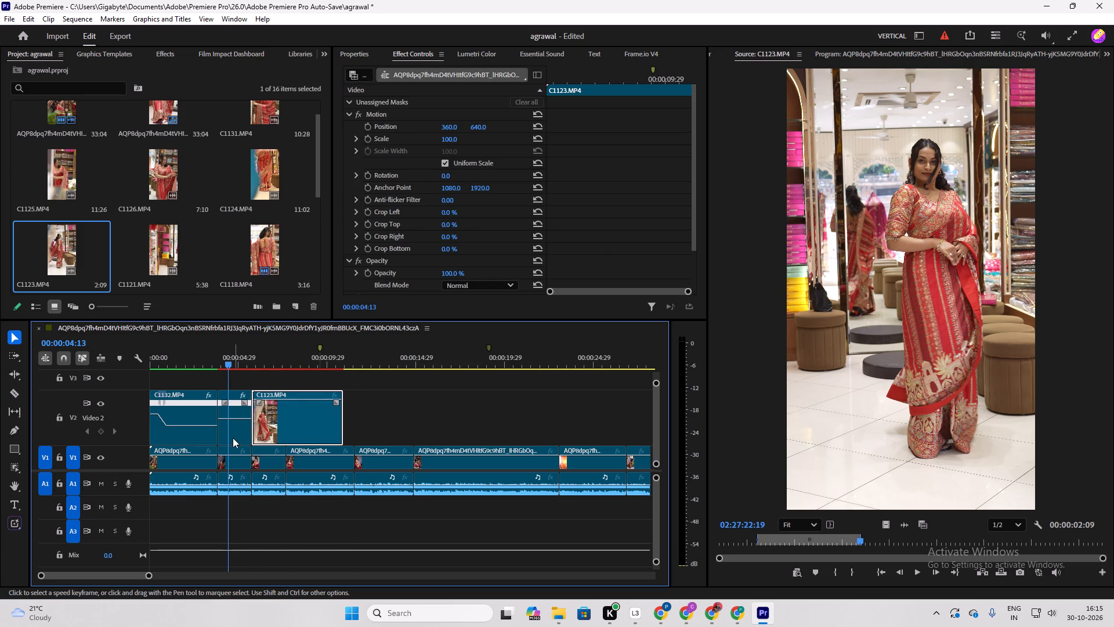
# Check the Speed/Duration settings of C1118 on Video 2.
pyautogui.click(237, 434)
pyautogui.rightClick(239, 432)
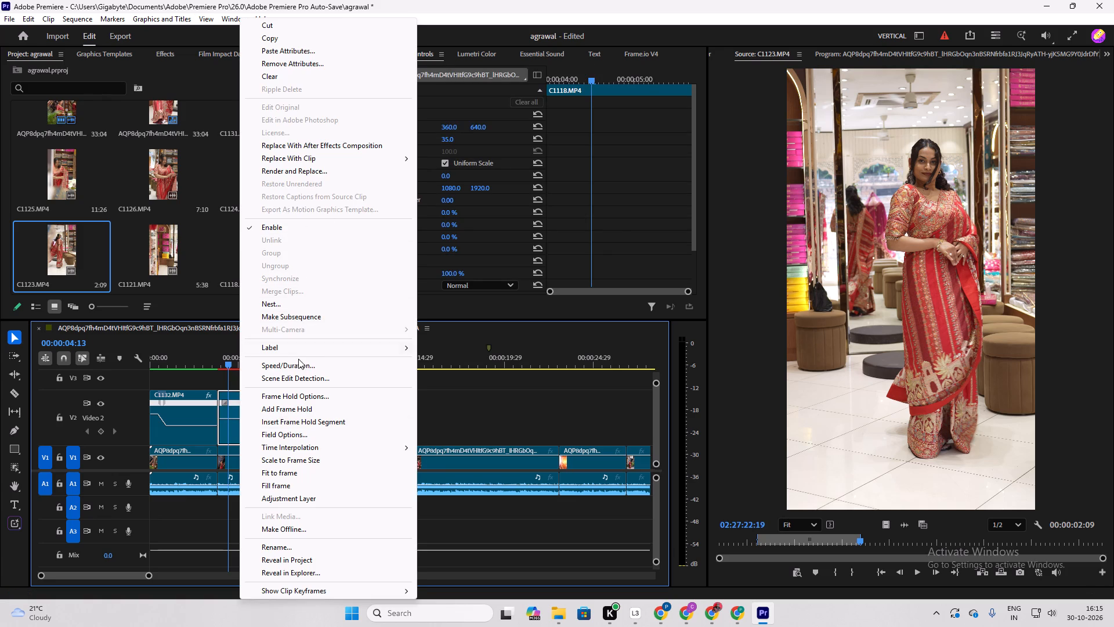
pyautogui.click(299, 365)
pyautogui.click(585, 287)
pyautogui.moveTo(520, 251); pyautogui.dragTo(451, 261)
pyautogui.click(573, 361)
pyautogui.click(431, 410)
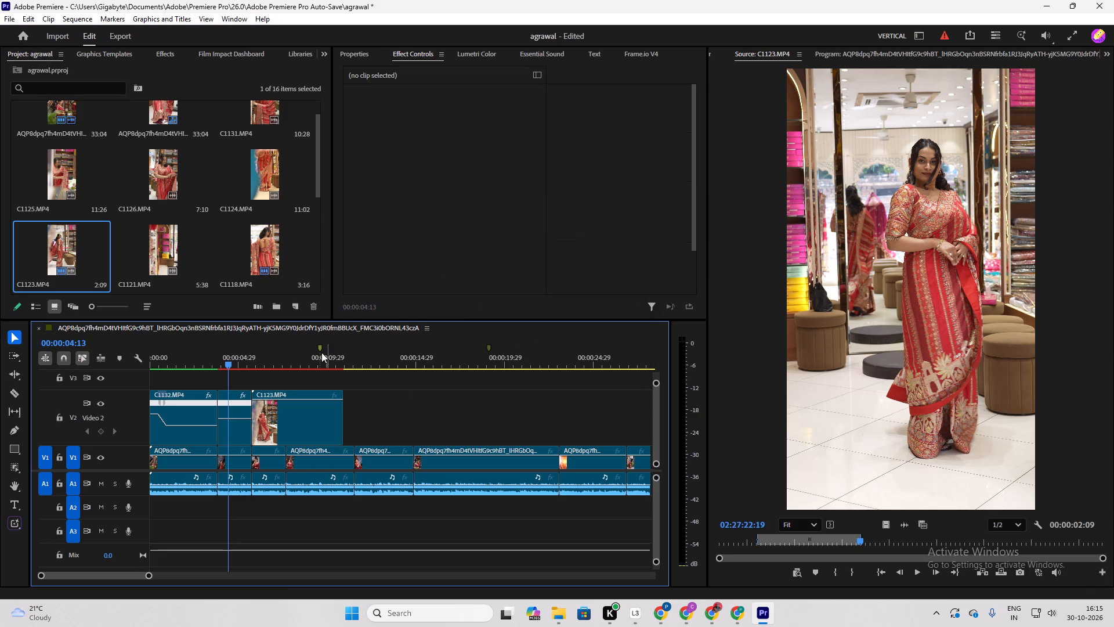
# Play back the edit from the end of C1132 through C1118 into the start of C1123.
pyautogui.moveTo(234, 352); pyautogui.dragTo(208, 364)
pyautogui.press('space')
pyautogui.click(265, 372)
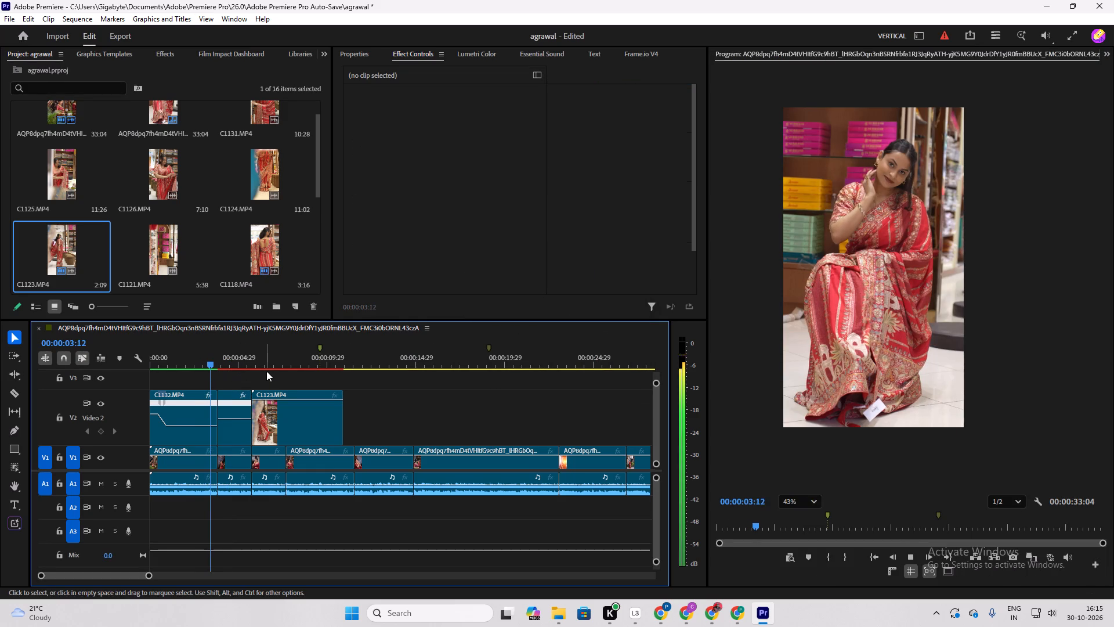
pyautogui.press('space')
pyautogui.press('space')
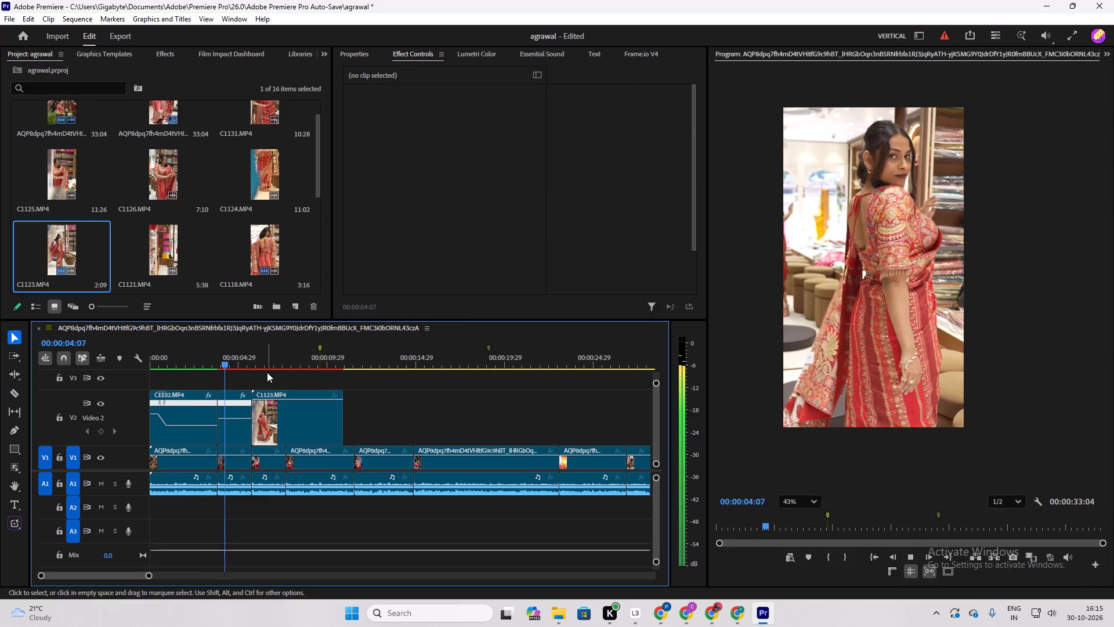
pyautogui.press('space')
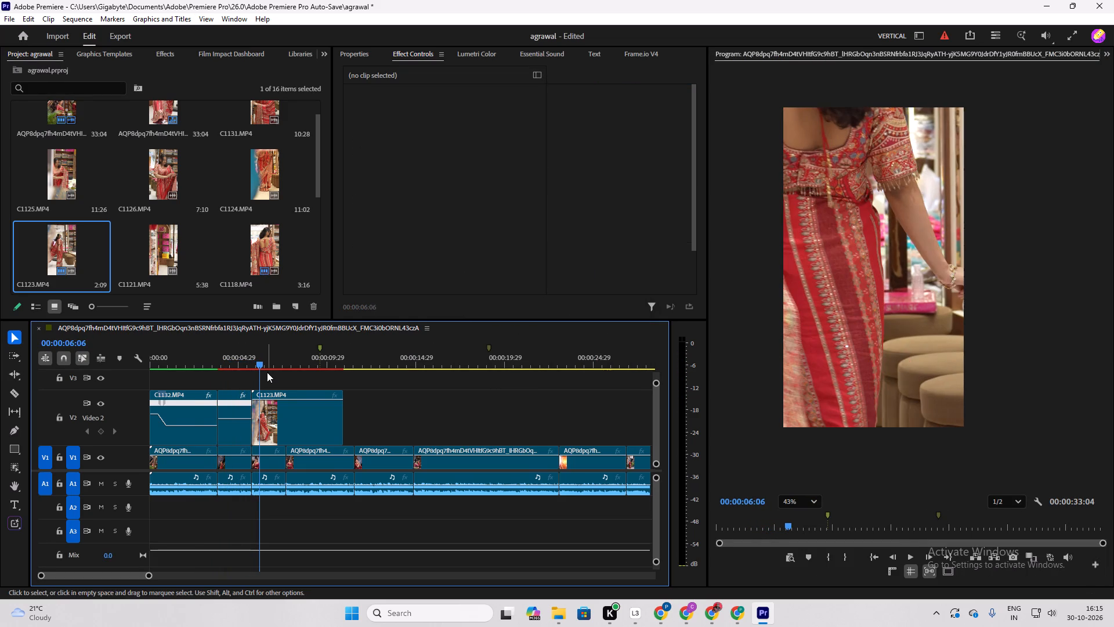
# Set the scale of C1123 on Video 2 to 35 and preview the reframed clip.
pyautogui.click(276, 405)
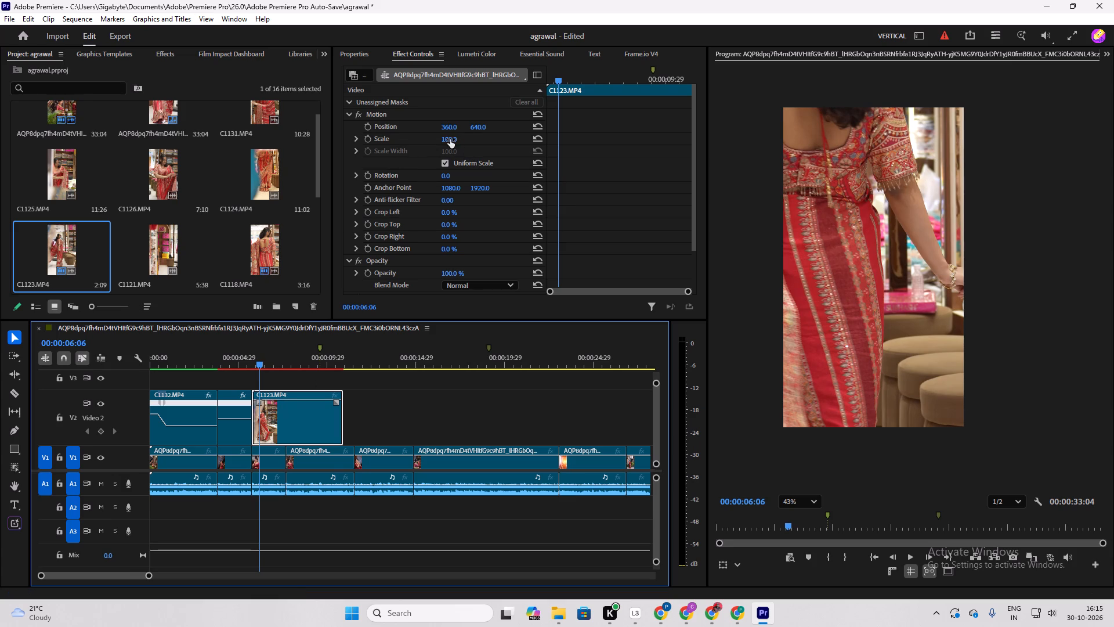
pyautogui.click(450, 139)
pyautogui.press('BackSpace')
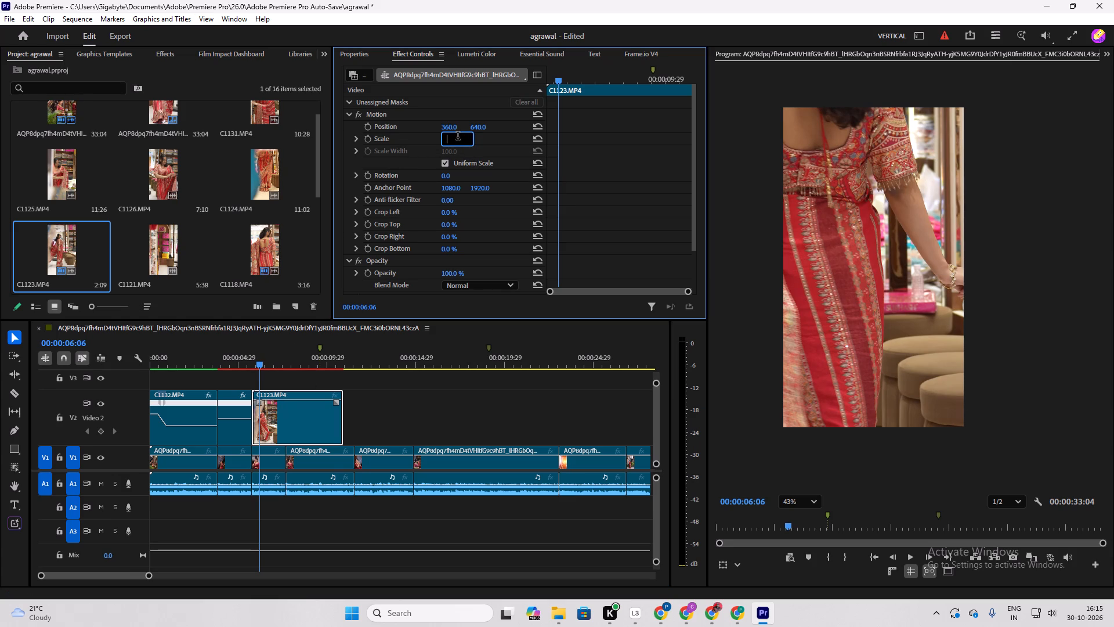
pyautogui.write('35')
pyautogui.press('Return')
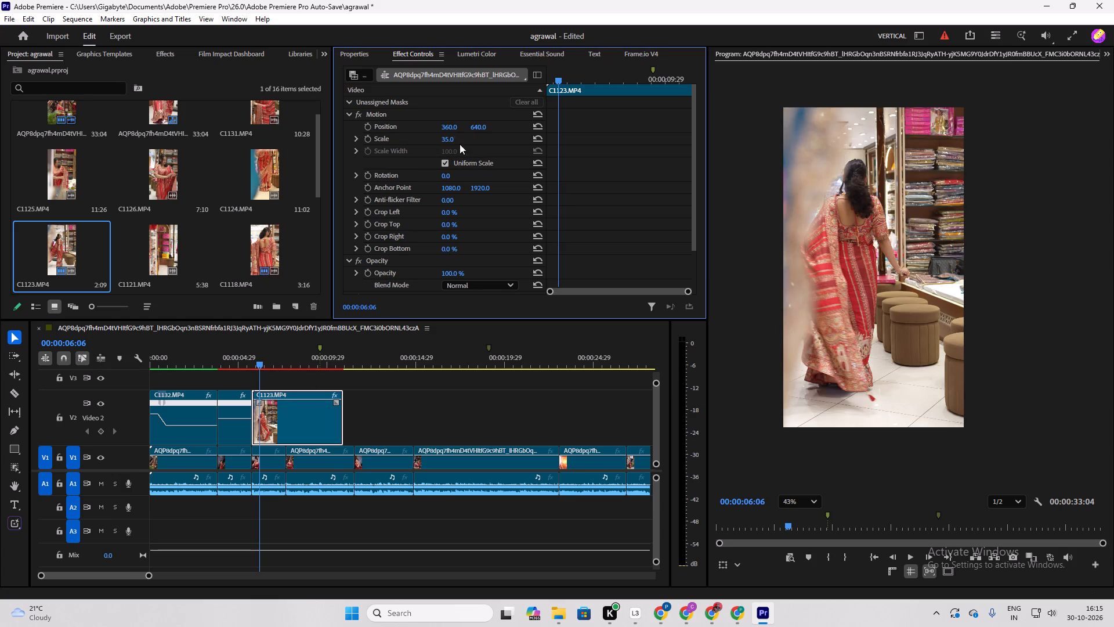
pyautogui.press('space')
pyautogui.press('space')
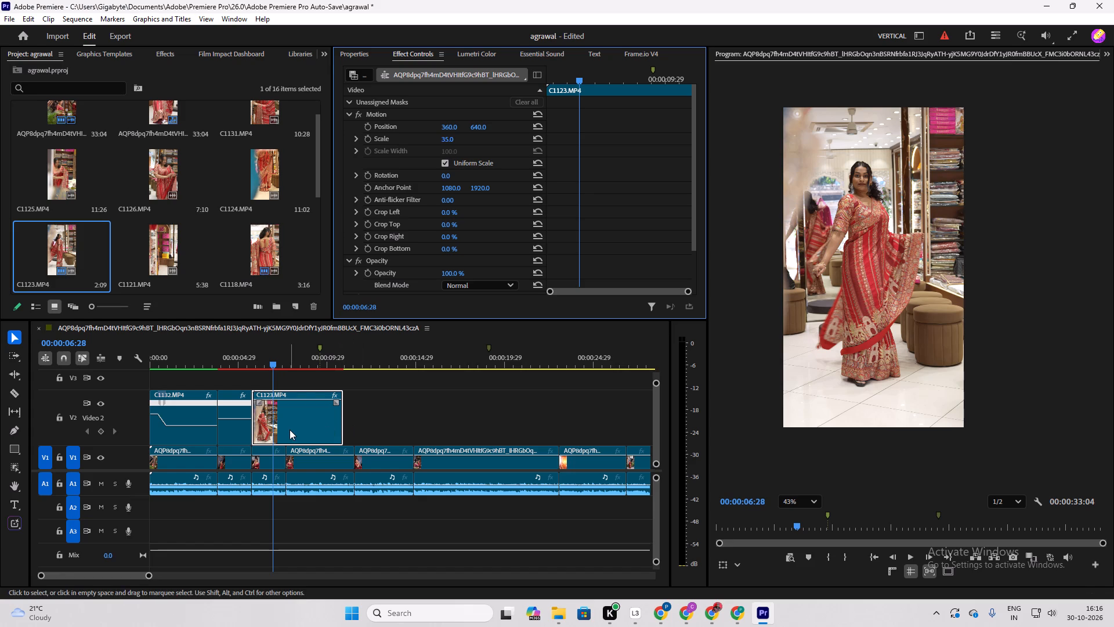
# Slow C1123 on Video 2 to 56% speed with Optical flow time interpolation.
pyautogui.click(290, 430)
pyautogui.rightClick(290, 426)
pyautogui.click(341, 363)
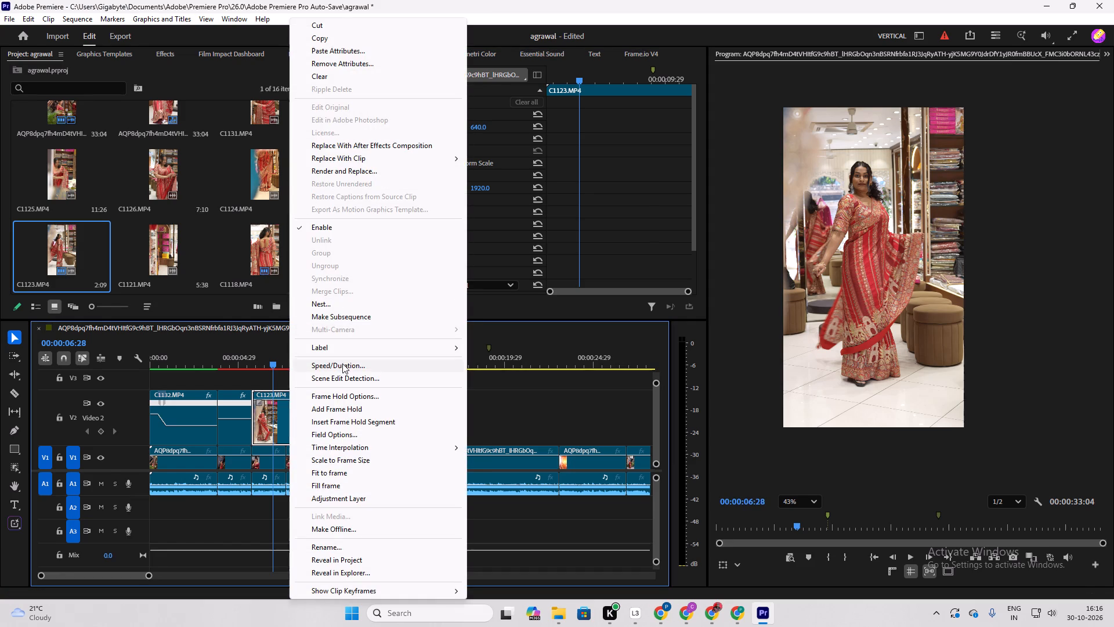
pyautogui.moveTo(587, 307); pyautogui.dragTo(580, 301)
pyautogui.moveTo(520, 249); pyautogui.dragTo(337, 282)
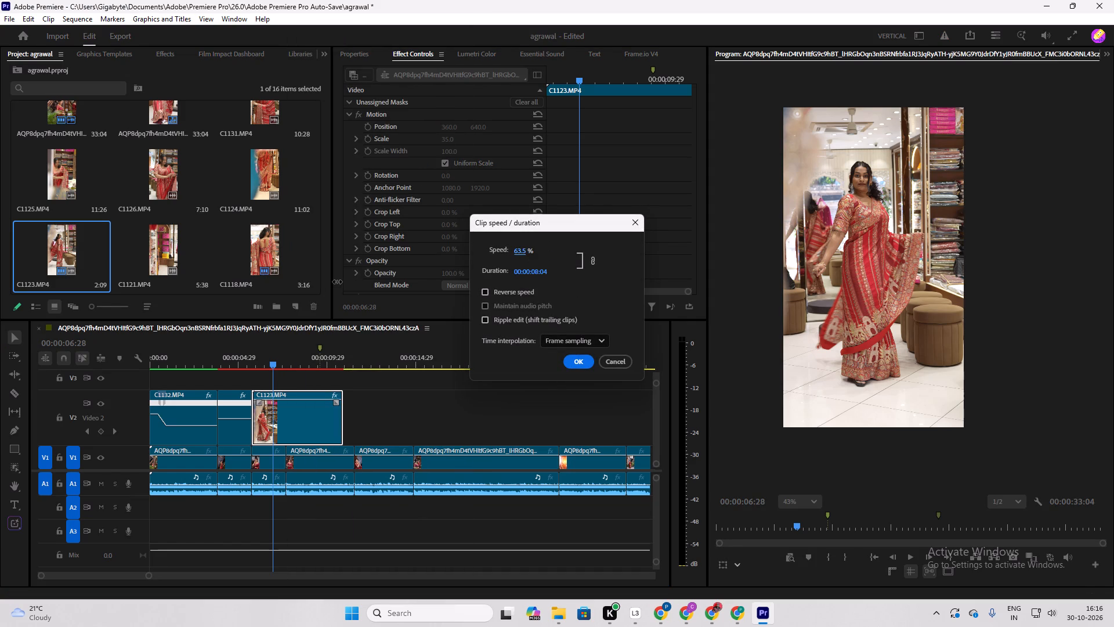
pyautogui.moveTo(337, 282); pyautogui.dragTo(318, 284)
pyautogui.click(318, 284)
pyautogui.moveTo(522, 251); pyautogui.dragTo(503, 254)
pyautogui.click(564, 340)
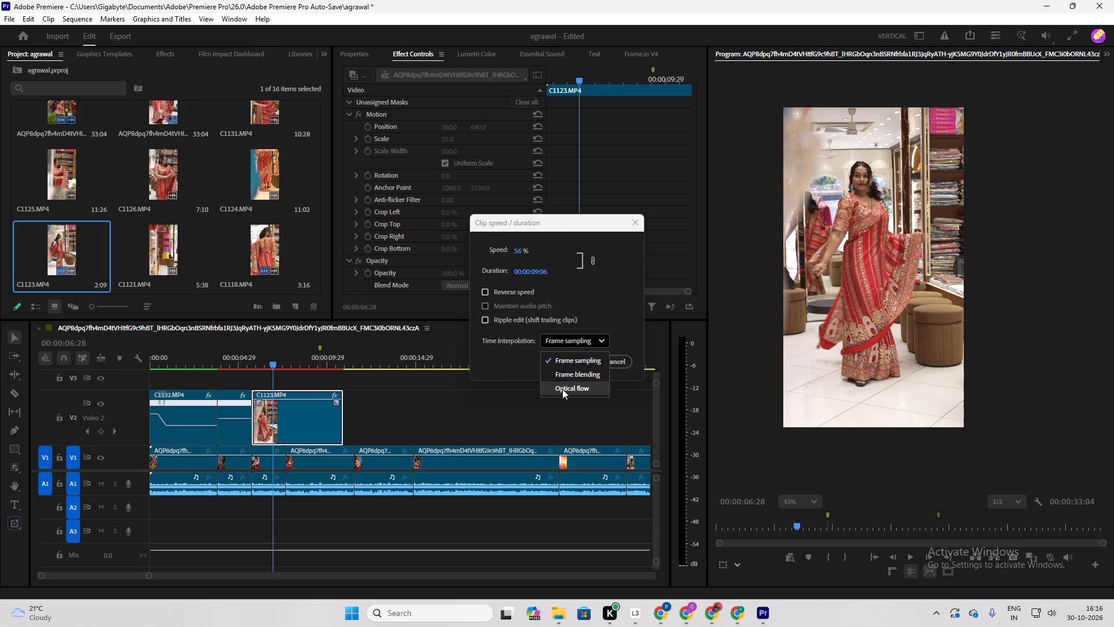
pyautogui.click(562, 389)
pyautogui.click(571, 361)
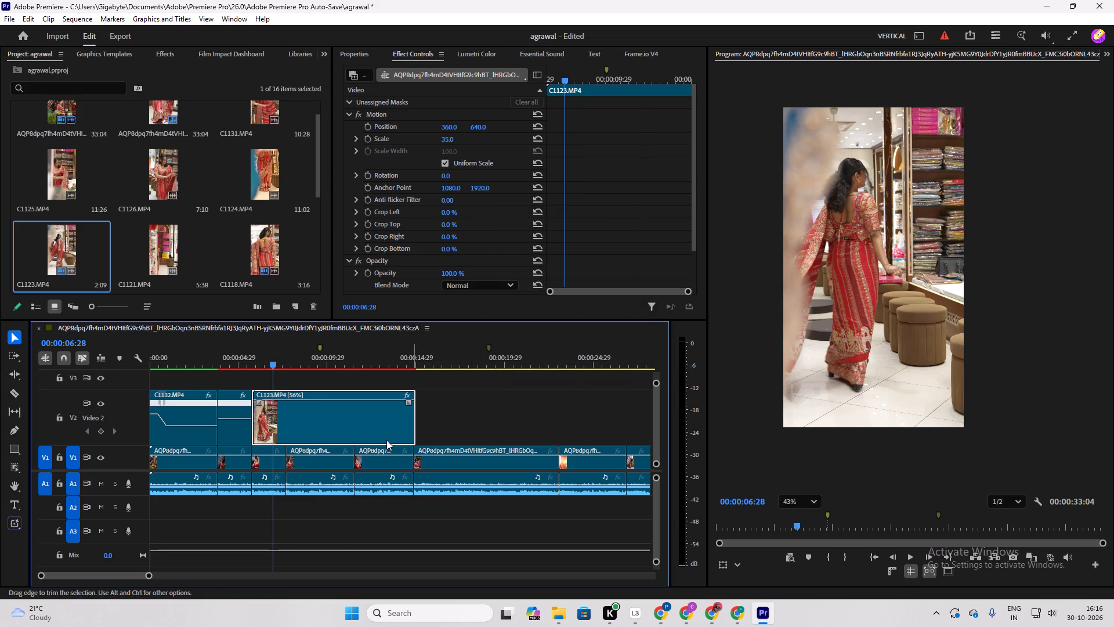
# Trim the beginning off C1123 on Video 2 and move it flush against C1118's end.
pyautogui.moveTo(256, 440); pyautogui.dragTo(281, 442)
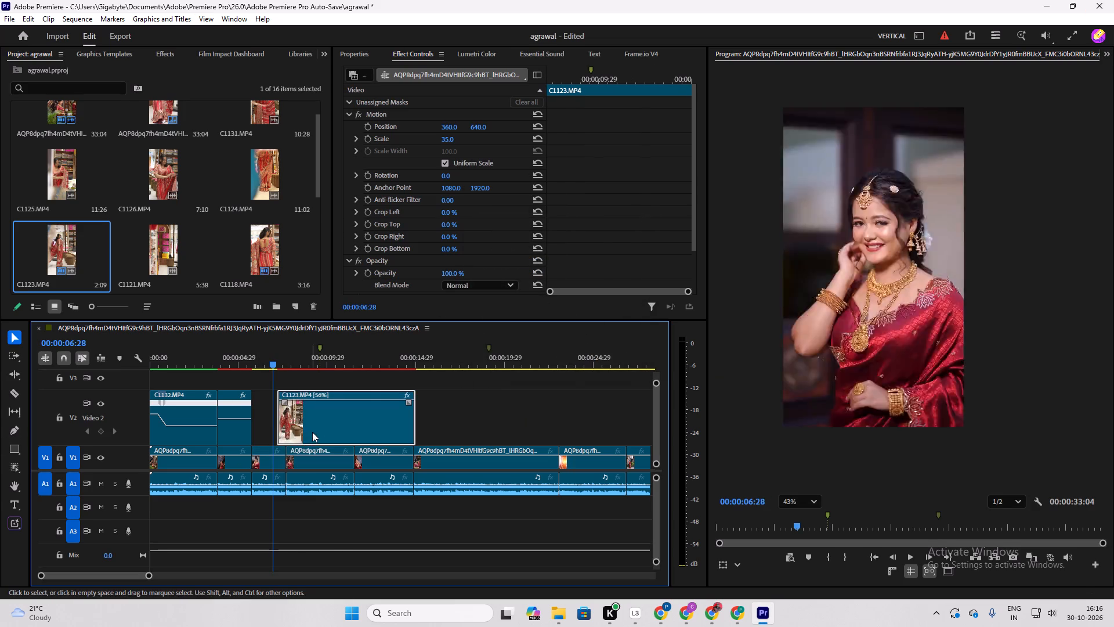
pyautogui.moveTo(312, 432); pyautogui.dragTo(277, 437)
pyautogui.click(277, 436)
pyautogui.hotkey('ctrl', 'z')
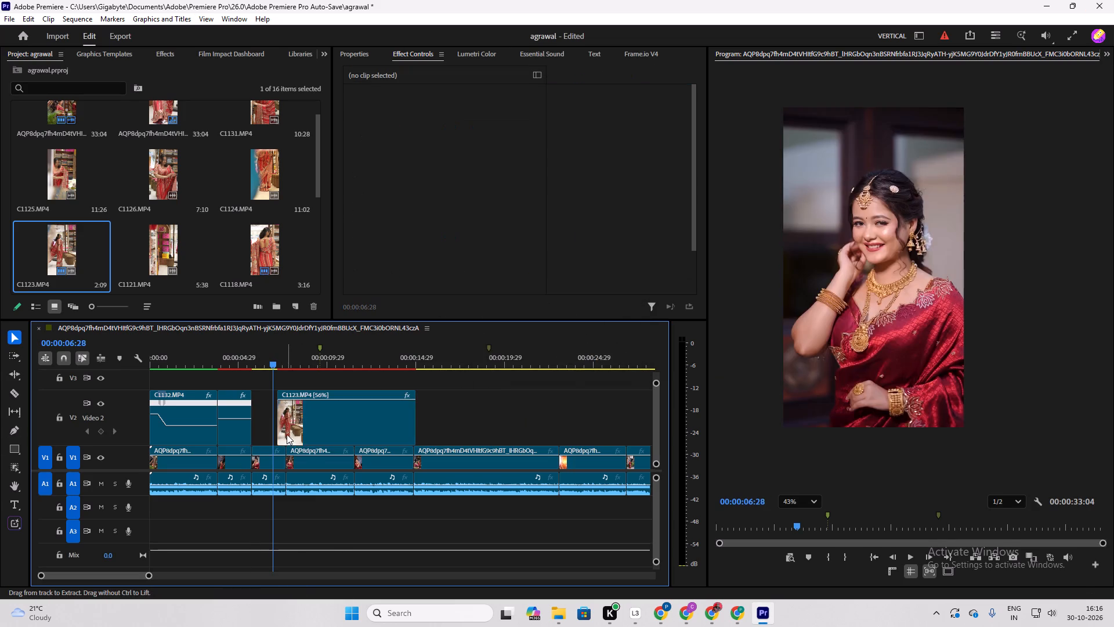
pyautogui.moveTo(305, 434); pyautogui.dragTo(284, 438)
# Play C1123 from its start and trim its end to the reference video's cut at 00:00:07:19.
pyautogui.moveTo(277, 363); pyautogui.dragTo(268, 366)
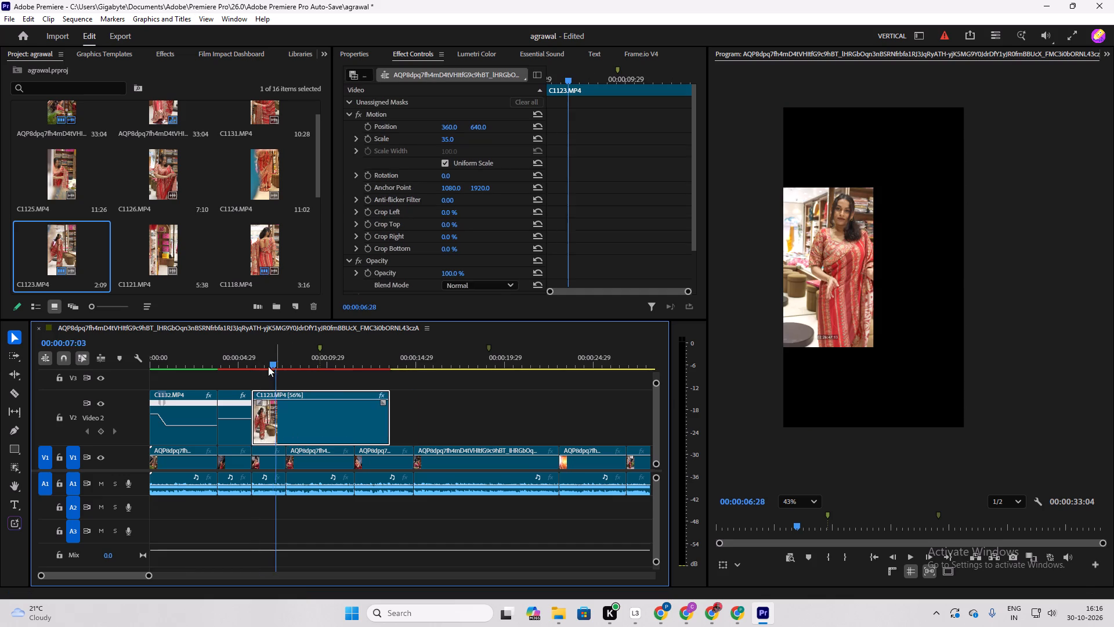
pyautogui.moveTo(268, 366); pyautogui.dragTo(254, 381)
pyautogui.press('space')
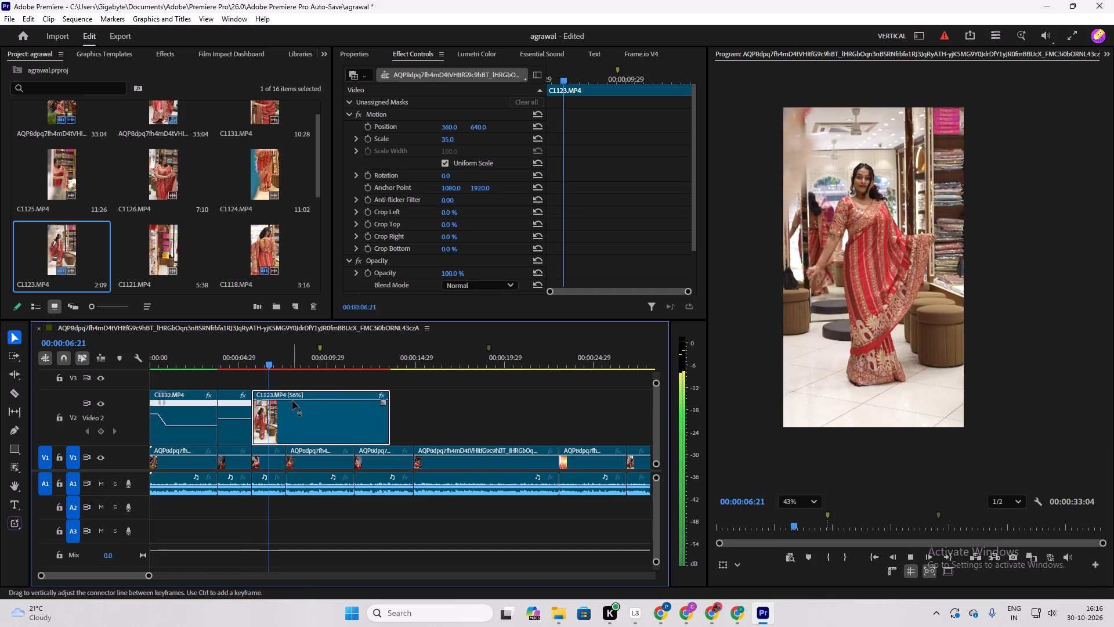
pyautogui.press('space')
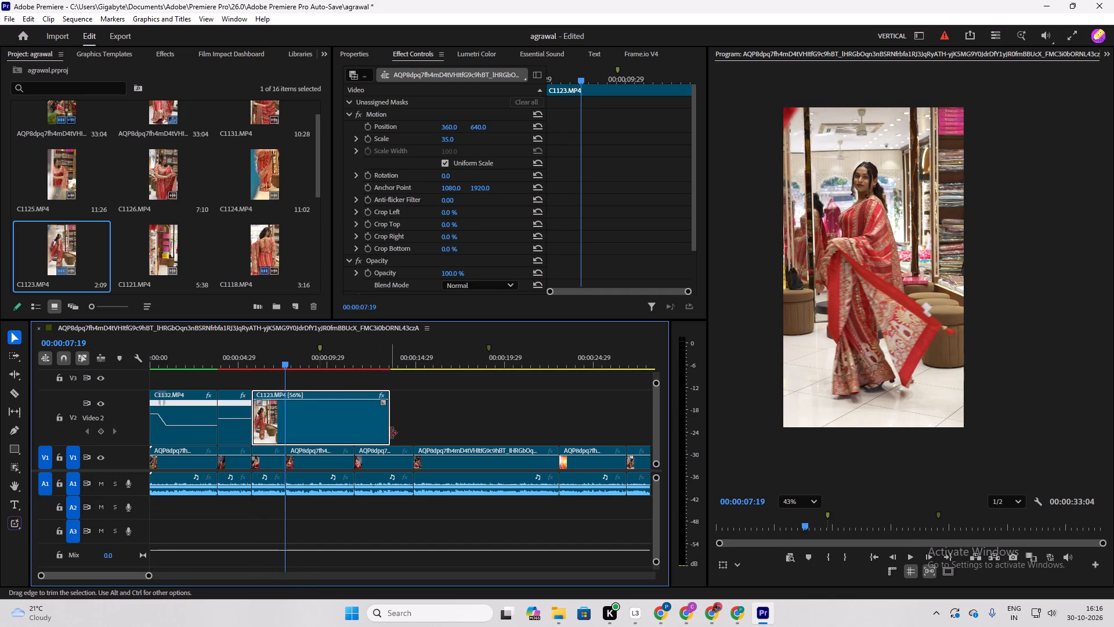
pyautogui.moveTo(389, 433); pyautogui.dragTo(285, 448)
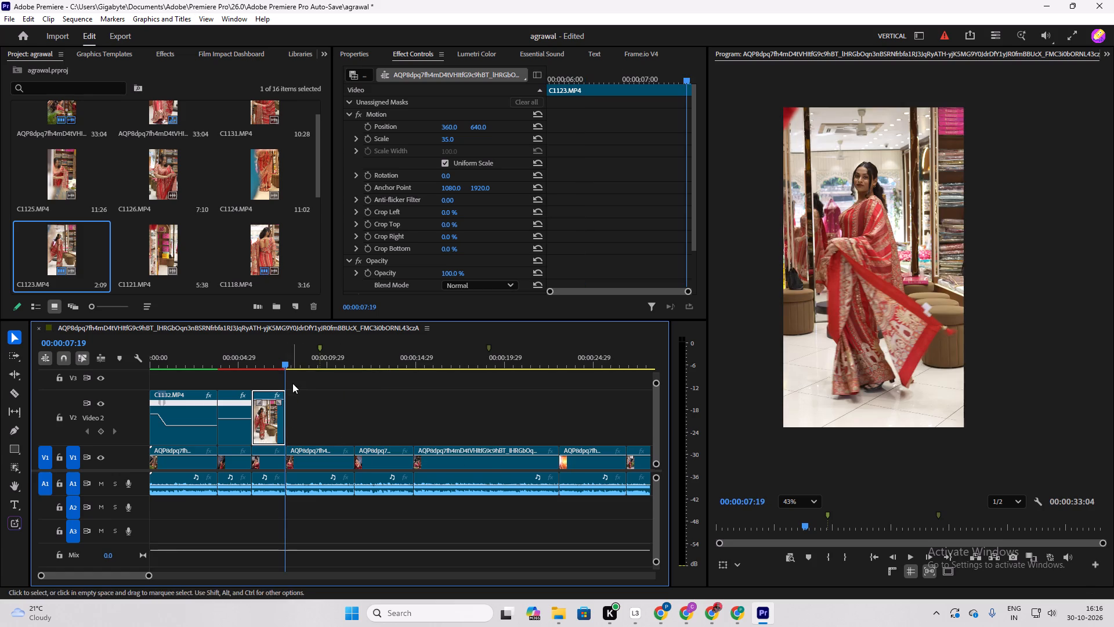
# Play back the edit from the end of C1132 and render its preview to review C1118 and C1123.
pyautogui.moveTo(287, 365); pyautogui.dragTo(214, 389)
pyautogui.press('space')
pyautogui.press('Return')
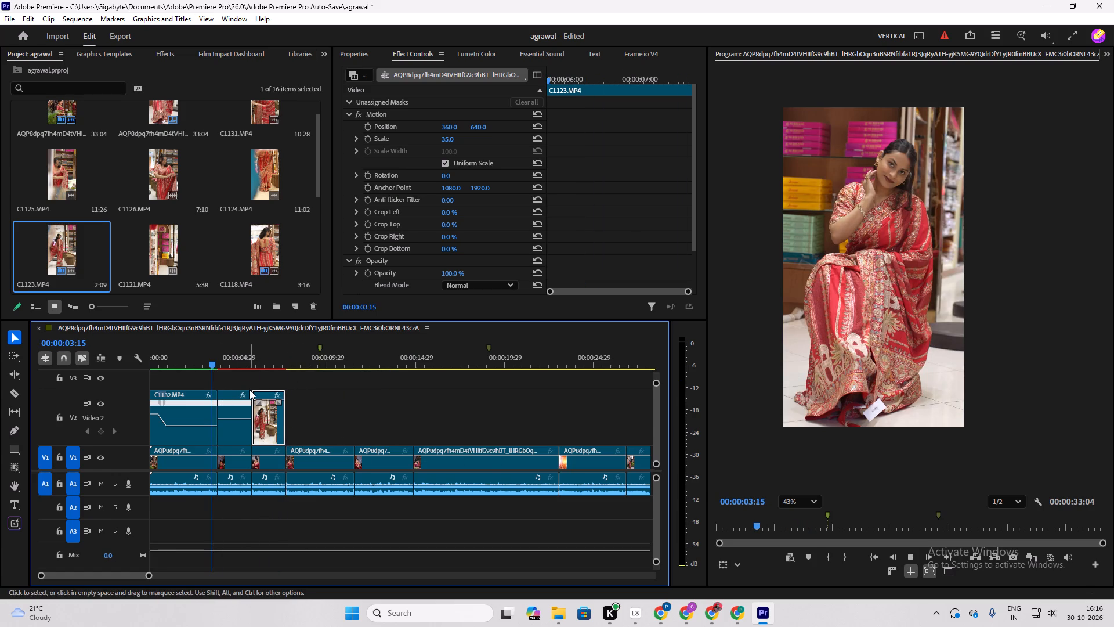
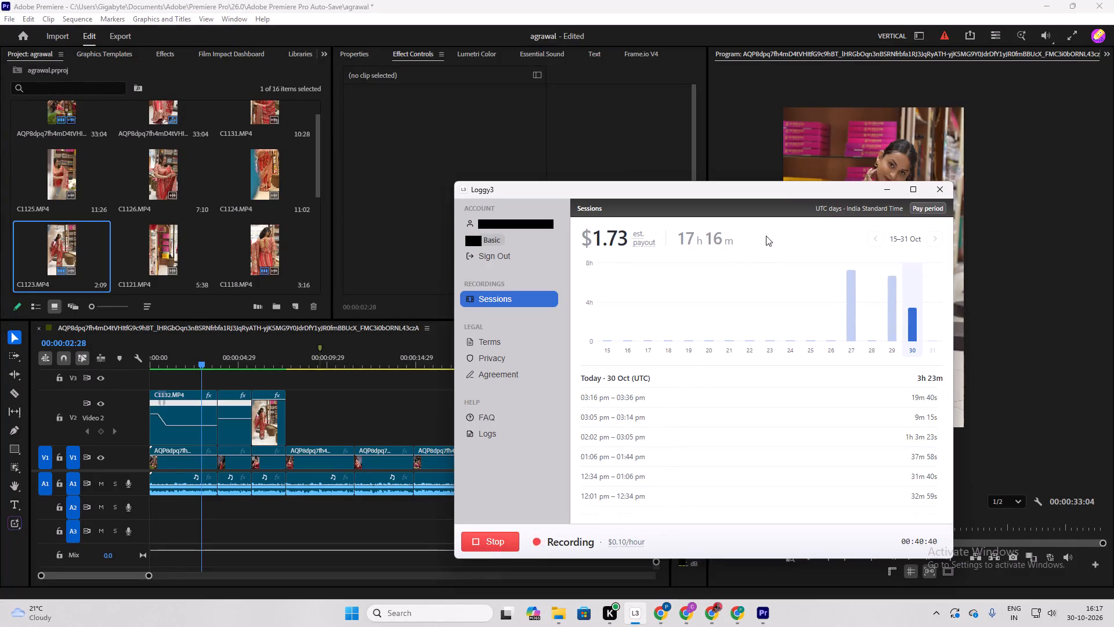
# In Loggy3, stop the running recording session, start a new one and return to Premiere.
pyautogui.click(482, 546)
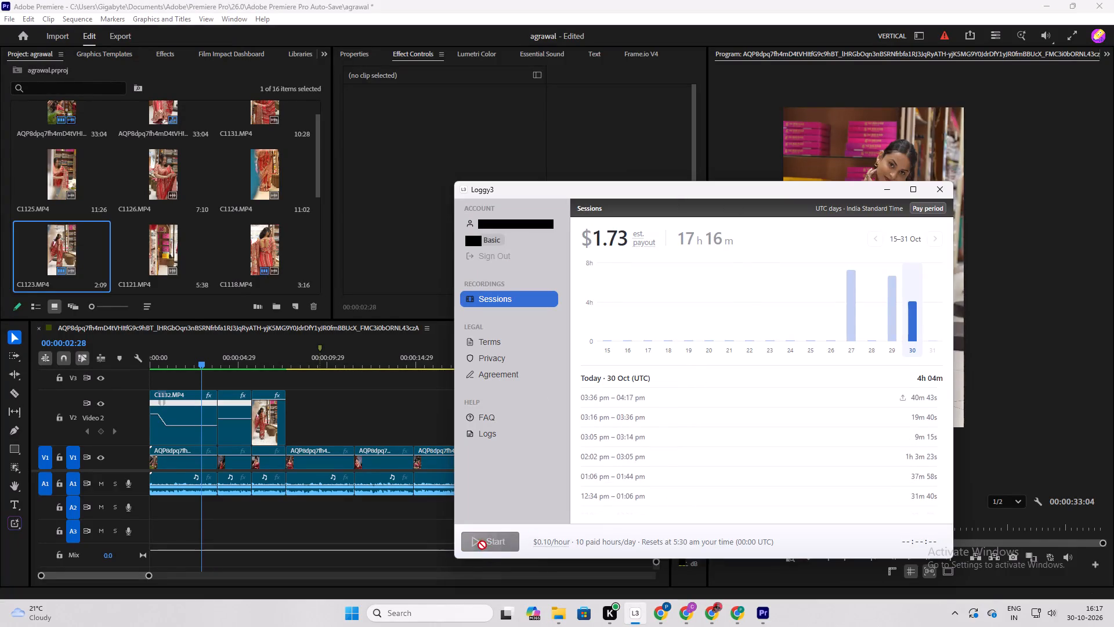
pyautogui.scroll(-6, 529, 442)
pyautogui.scroll(-3, 493, 477)
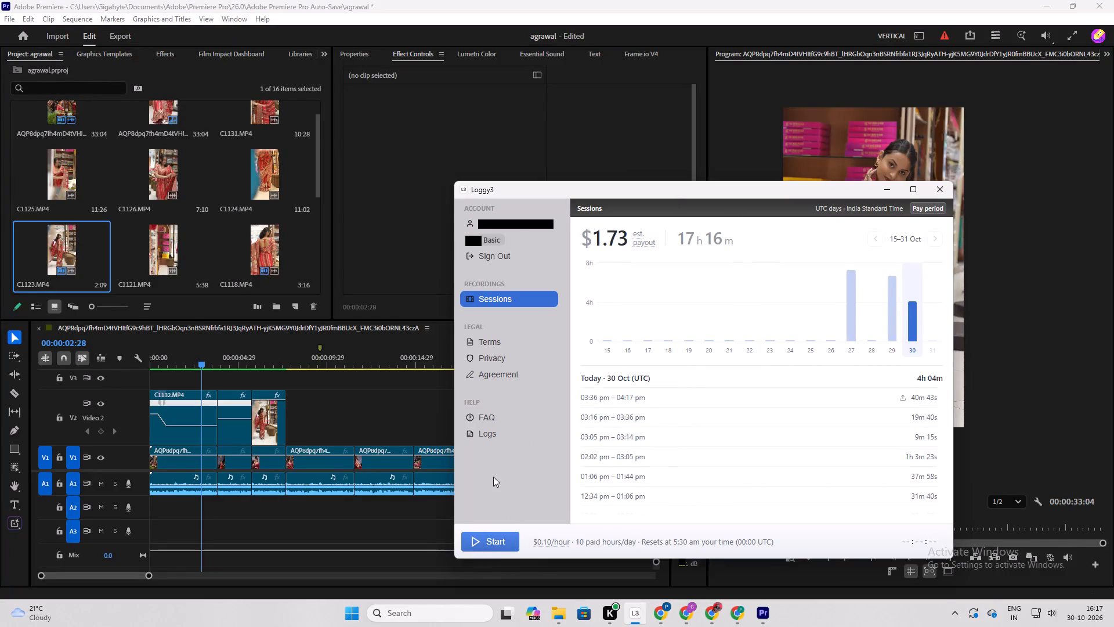
pyautogui.scroll(-1, 493, 477)
pyautogui.click(495, 547)
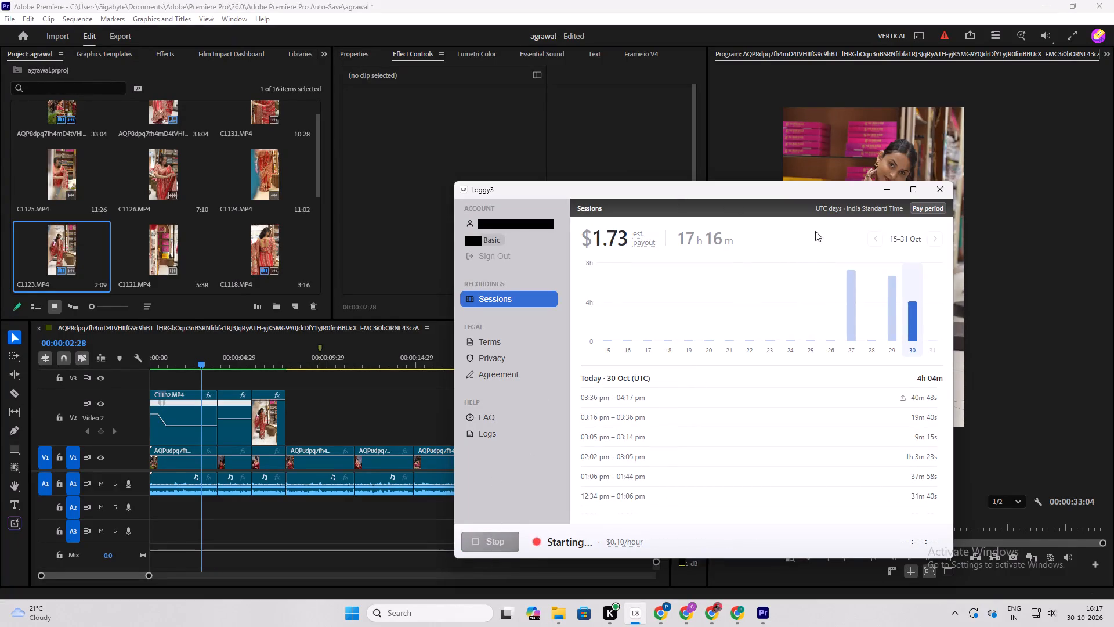
pyautogui.click(891, 188)
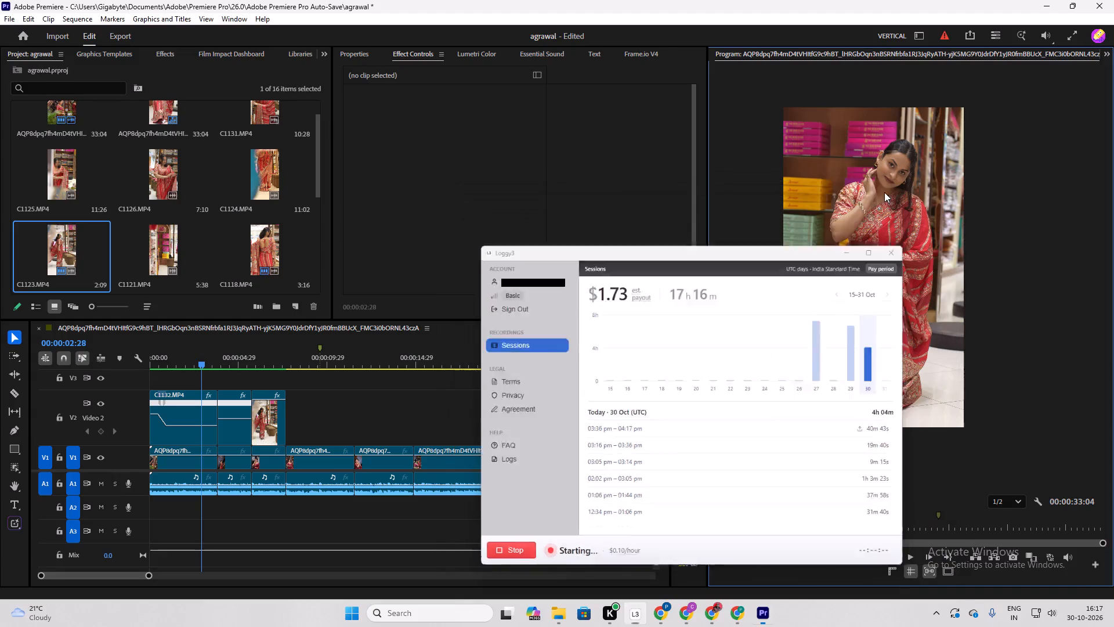
# Play back the Video 2 clips from C1132 into C1123 to review their pacing.
pyautogui.press('space')
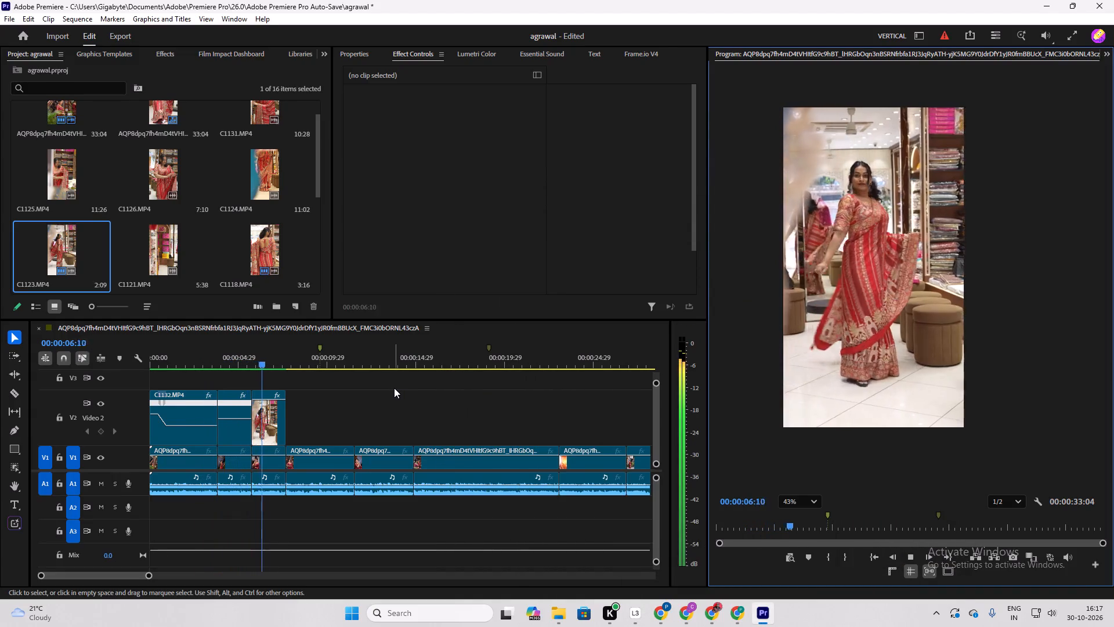
pyautogui.press('space')
pyautogui.moveTo(270, 363); pyautogui.dragTo(202, 384)
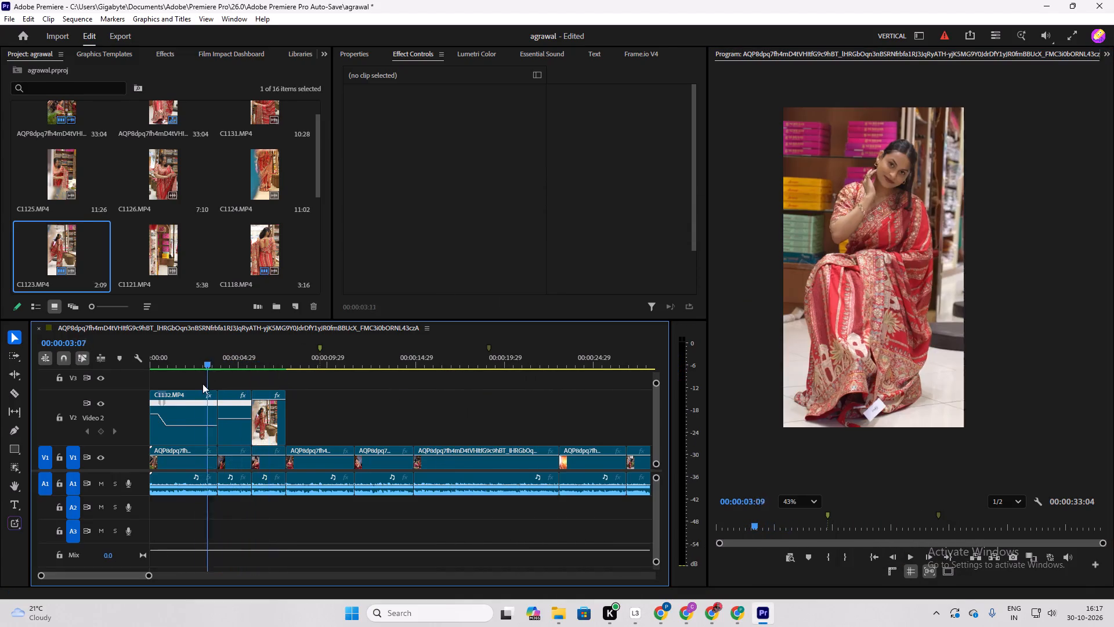
pyautogui.moveTo(202, 384); pyautogui.dragTo(188, 390)
pyautogui.press('space')
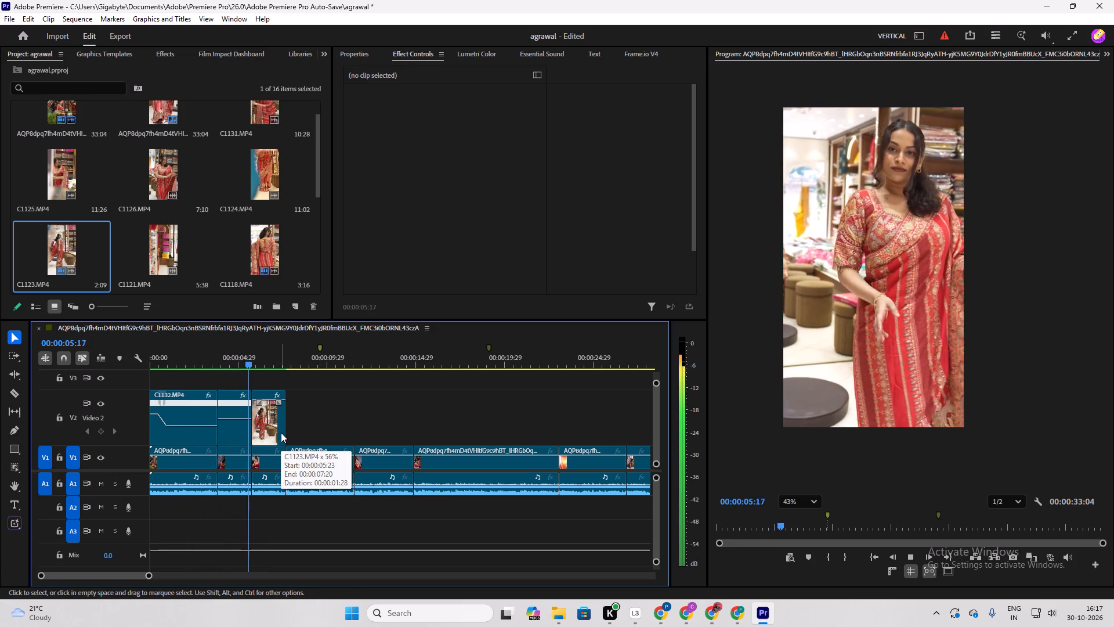
pyautogui.press('space')
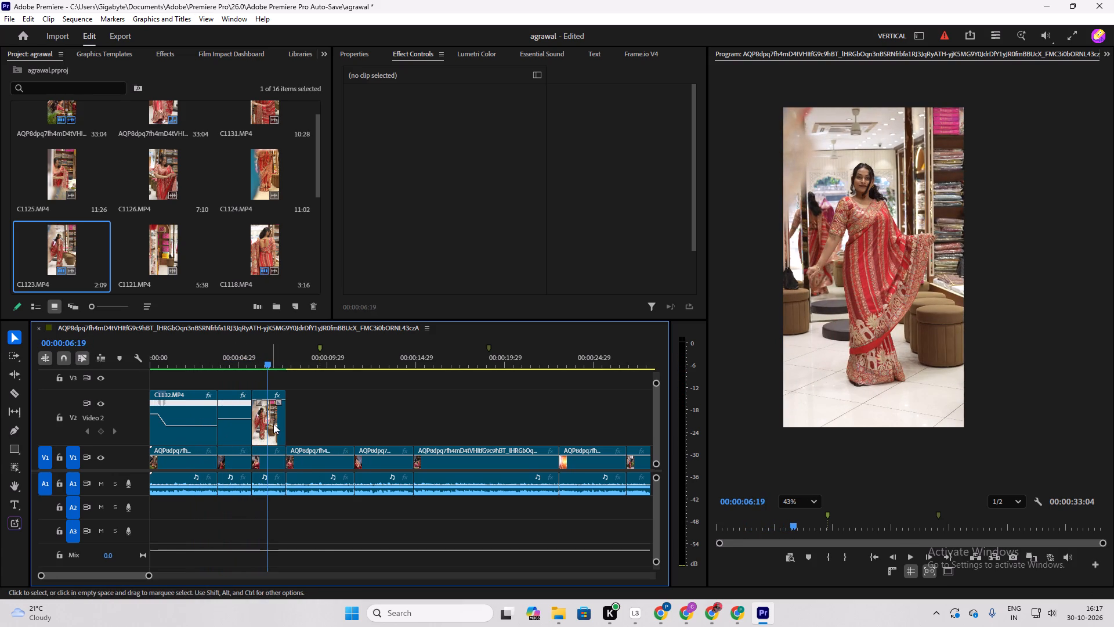
# Show the Time Remapping speed line on C1123 on Video 2 and lower it to slow the clip.
pyautogui.click(273, 424)
pyautogui.rightClick(274, 424)
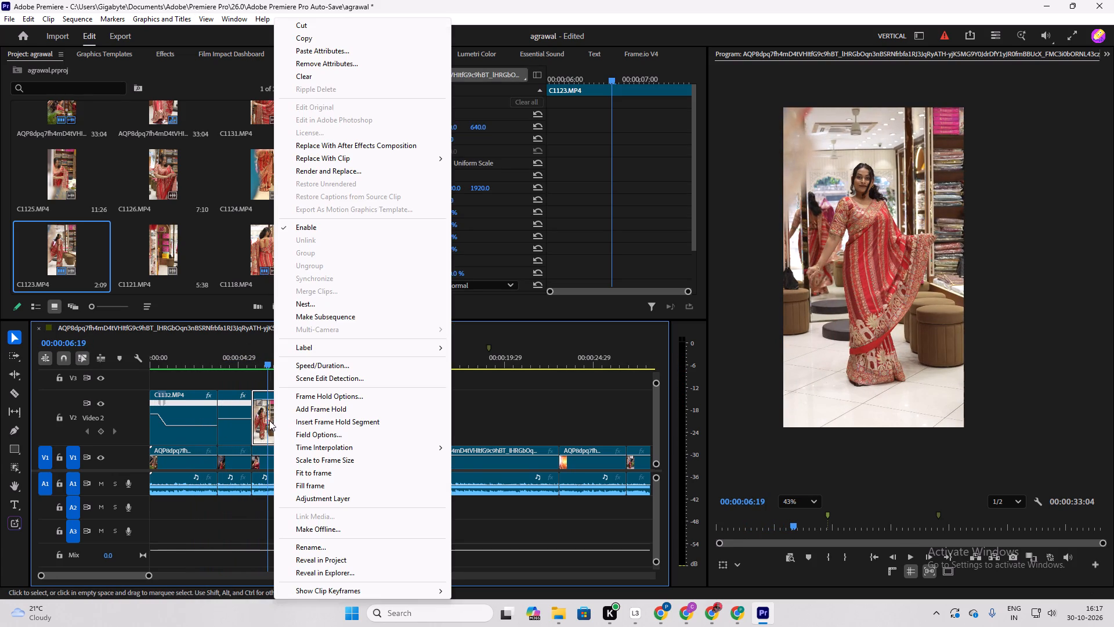
pyautogui.click(330, 589)
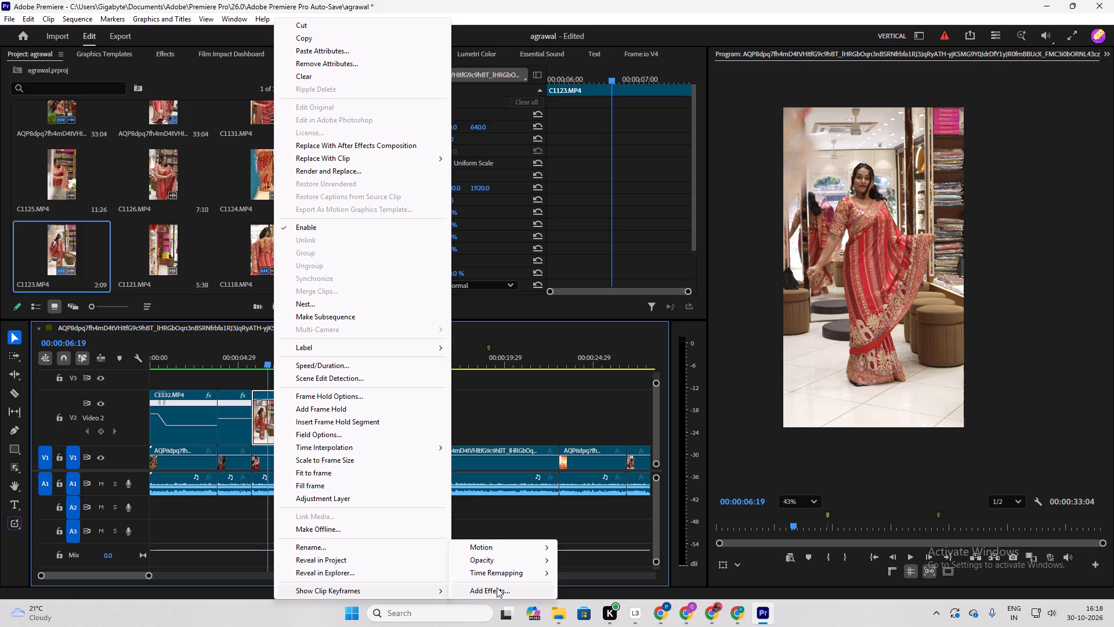
pyautogui.click(504, 575)
pyautogui.click(585, 572)
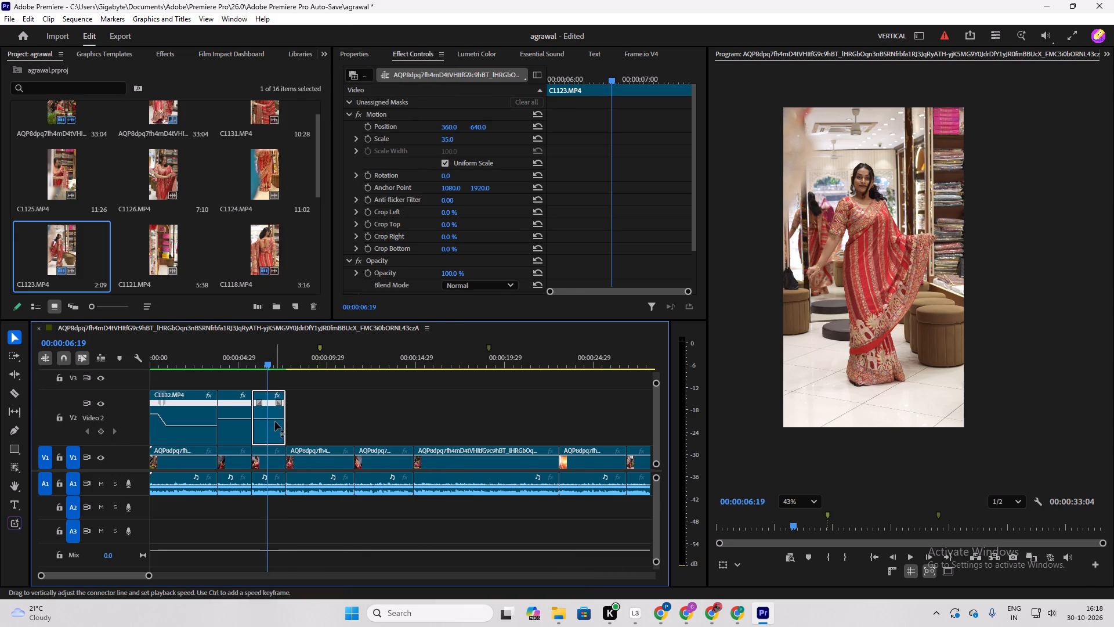
pyautogui.moveTo(271, 419); pyautogui.dragTo(272, 431)
pyautogui.moveTo(272, 431); pyautogui.dragTo(272, 444)
# Play the slowed C1123 from just before its start and set its time interpolation to Optical Flow.
pyautogui.moveTo(268, 365); pyautogui.dragTo(251, 383)
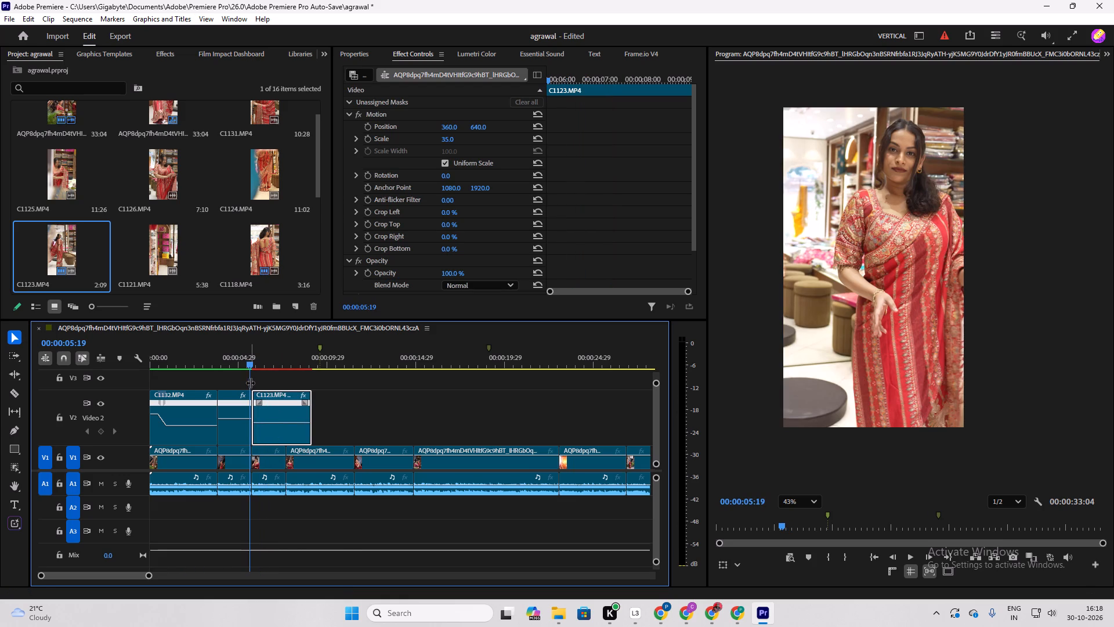
pyautogui.press('space')
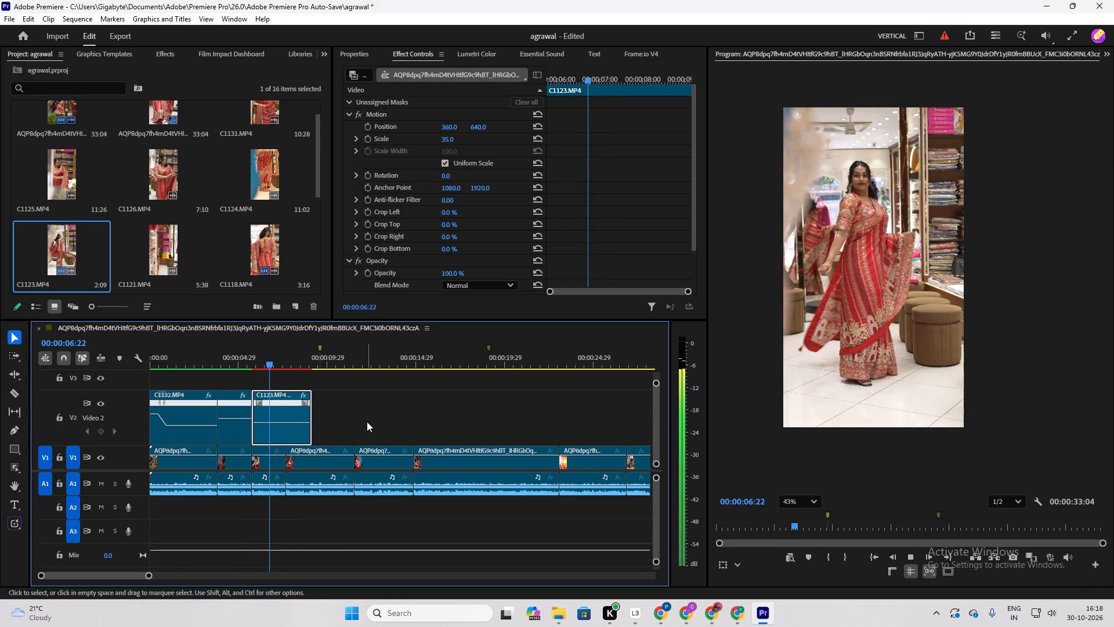
pyautogui.press('space')
pyautogui.rightClick(295, 424)
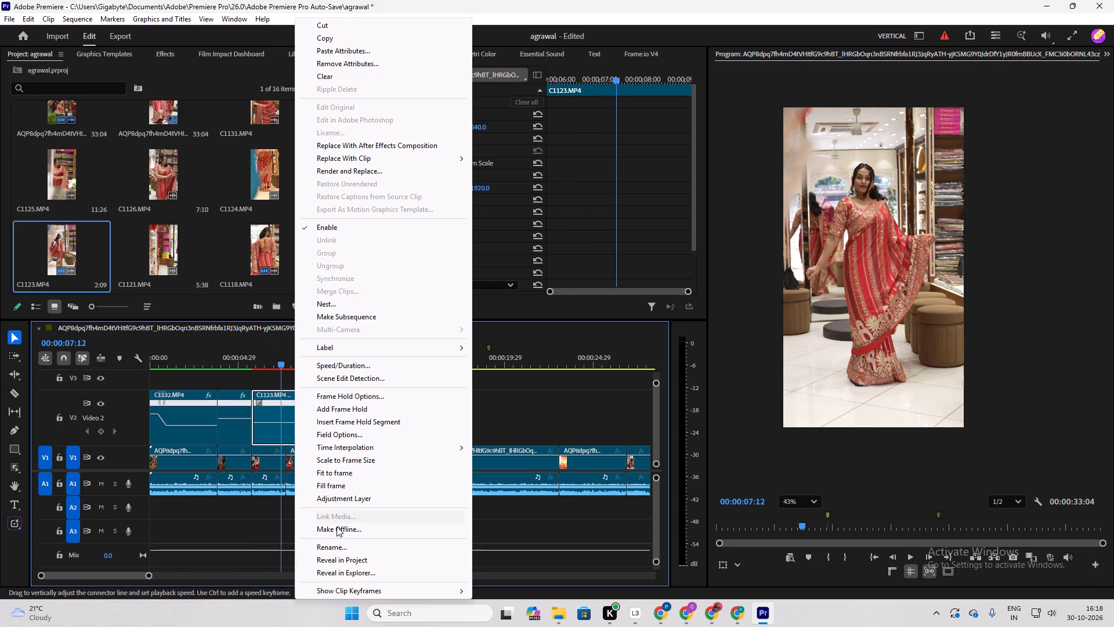
pyautogui.click(377, 442)
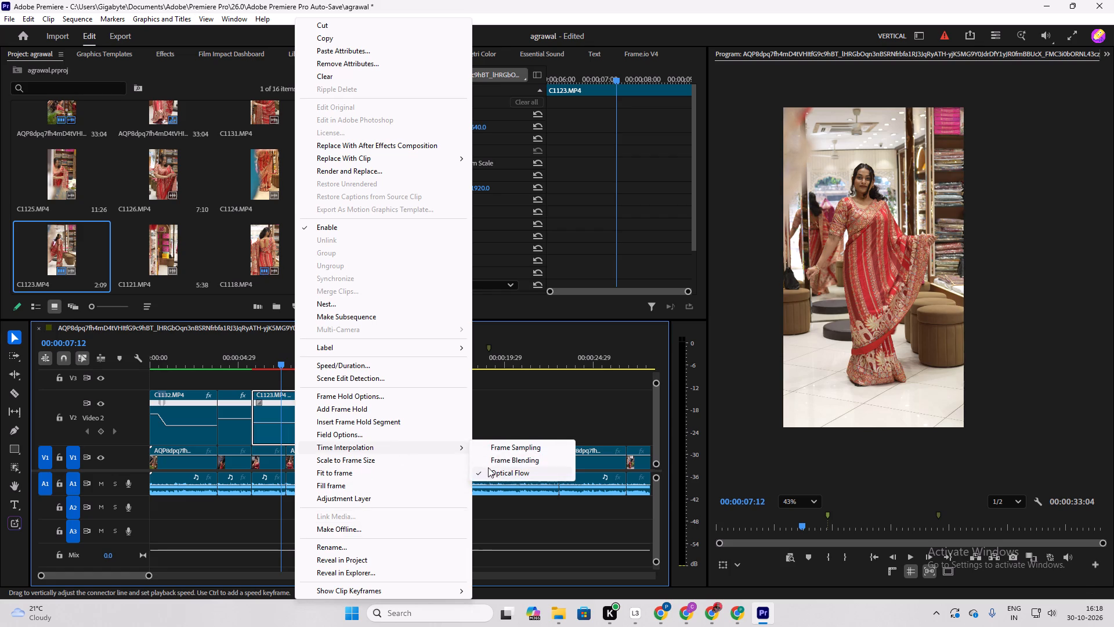
pyautogui.click(488, 469)
pyautogui.click(493, 399)
# Trim the end of C1123 back to the reference video's cut, giving a duration of 00:00:01:28.
pyautogui.press('space')
pyautogui.press('space')
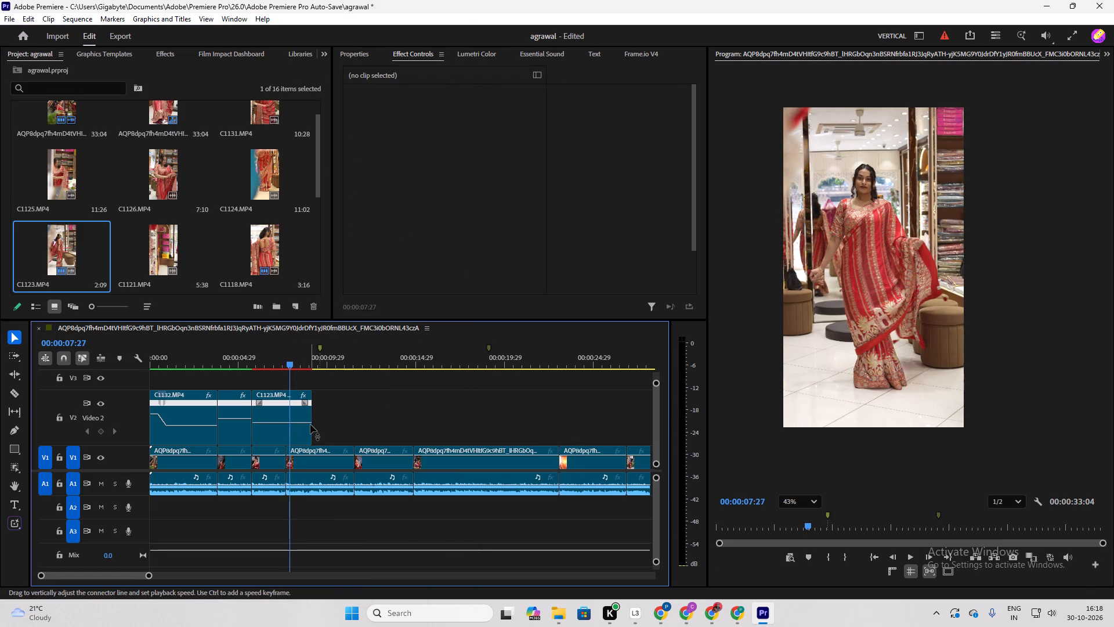
pyautogui.moveTo(312, 433); pyautogui.dragTo(290, 442)
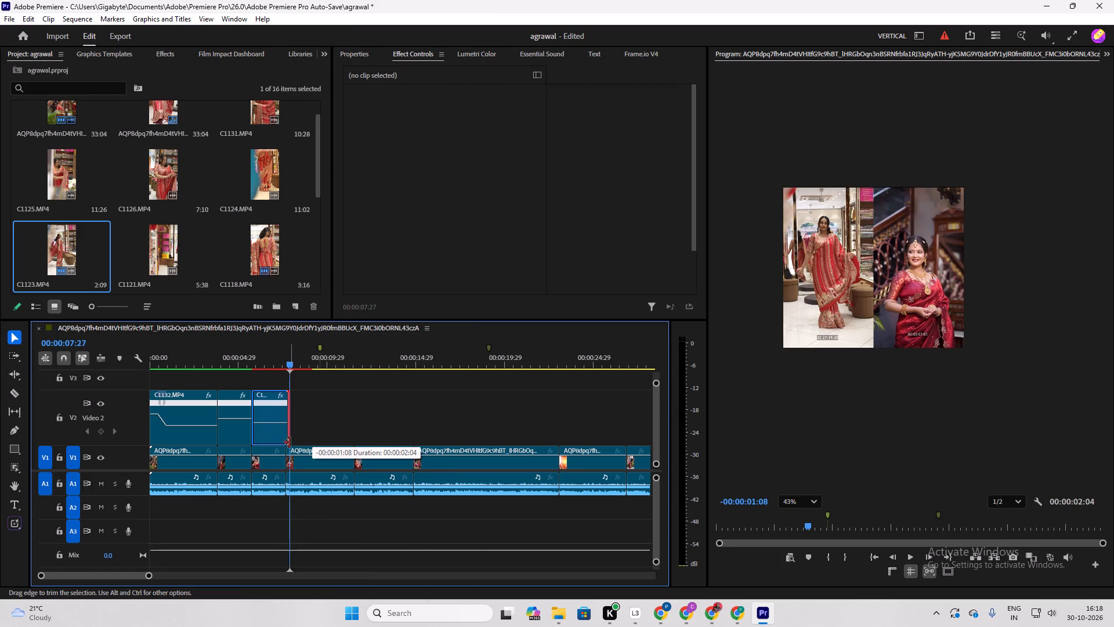
pyautogui.moveTo(290, 442); pyautogui.dragTo(288, 444)
pyautogui.click(290, 437)
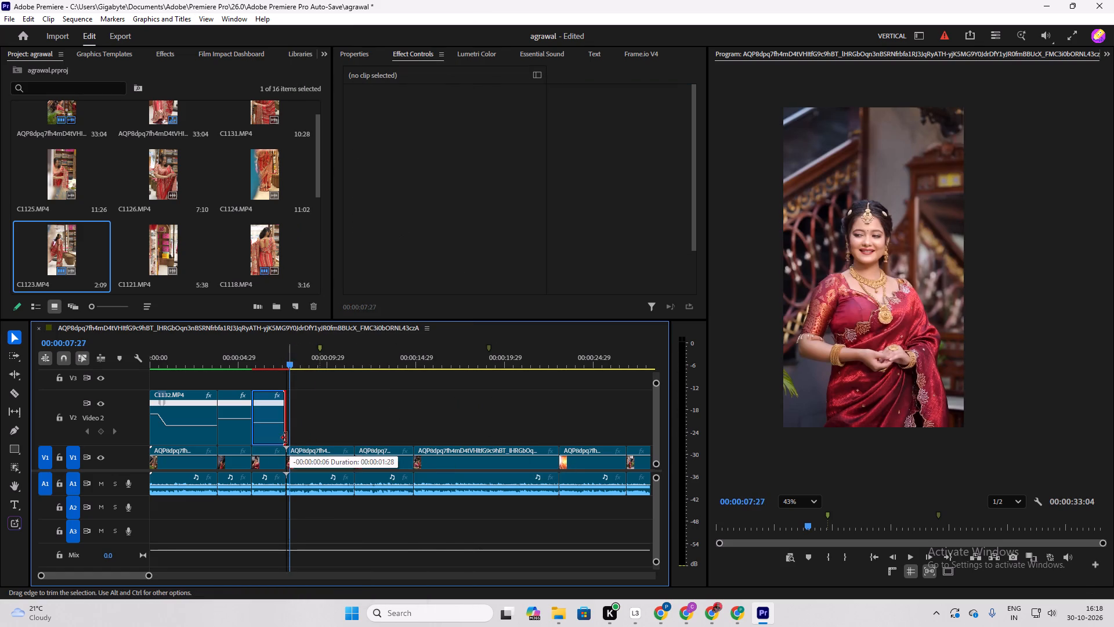
# Lower the Time Remapping speed line of C1118 on Video 2 to slow the clip.
pyautogui.moveTo(292, 359); pyautogui.dragTo(231, 417)
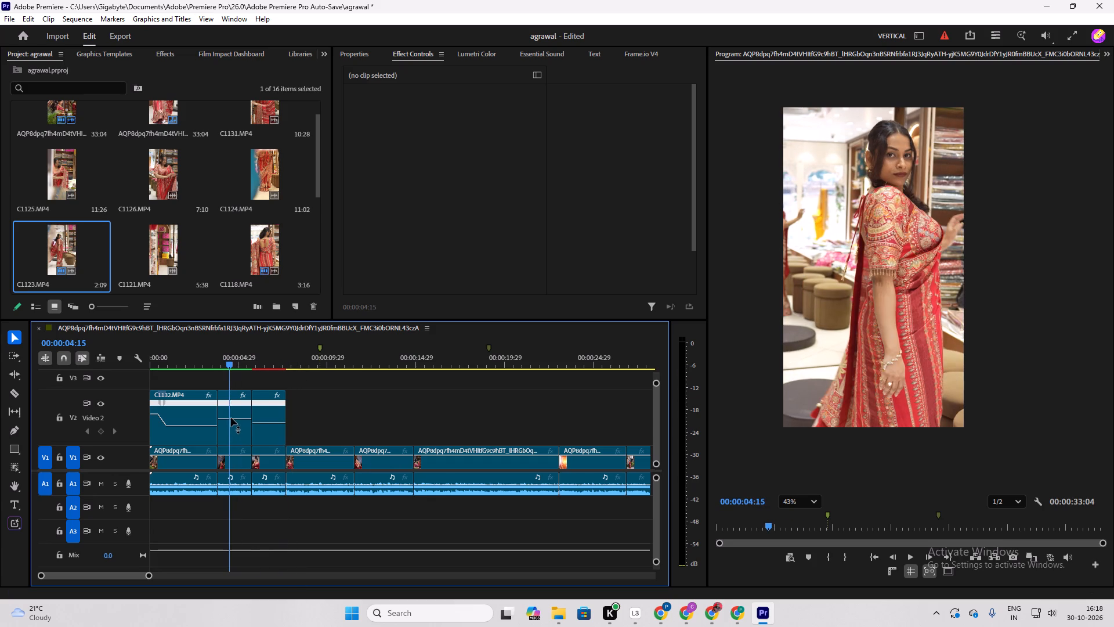
pyautogui.moveTo(234, 419); pyautogui.dragTo(234, 435)
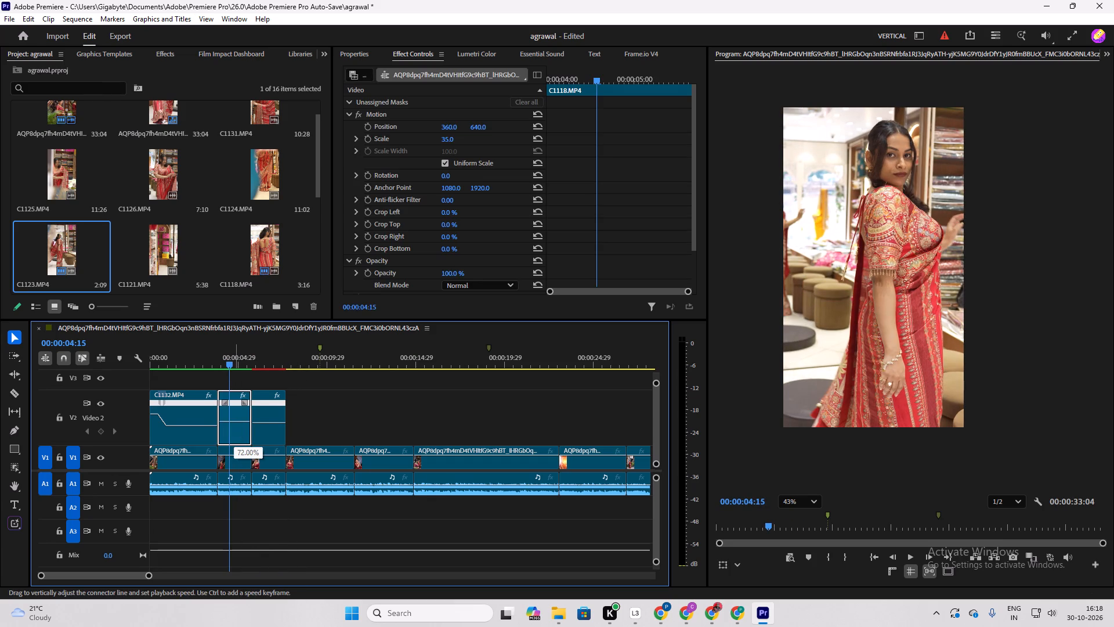
pyautogui.moveTo(234, 435); pyautogui.dragTo(235, 438)
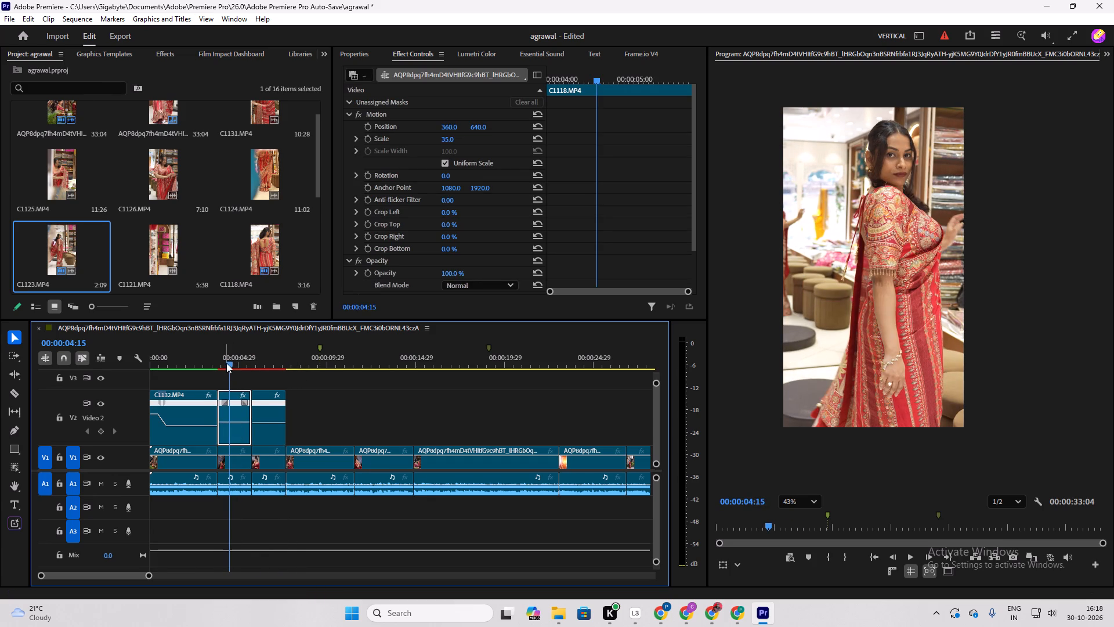
# Play back from the end of C1132 to review the slowed C1118 and C1123.
pyautogui.moveTo(226, 362); pyautogui.dragTo(209, 379)
pyautogui.press('space')
pyautogui.click(243, 378)
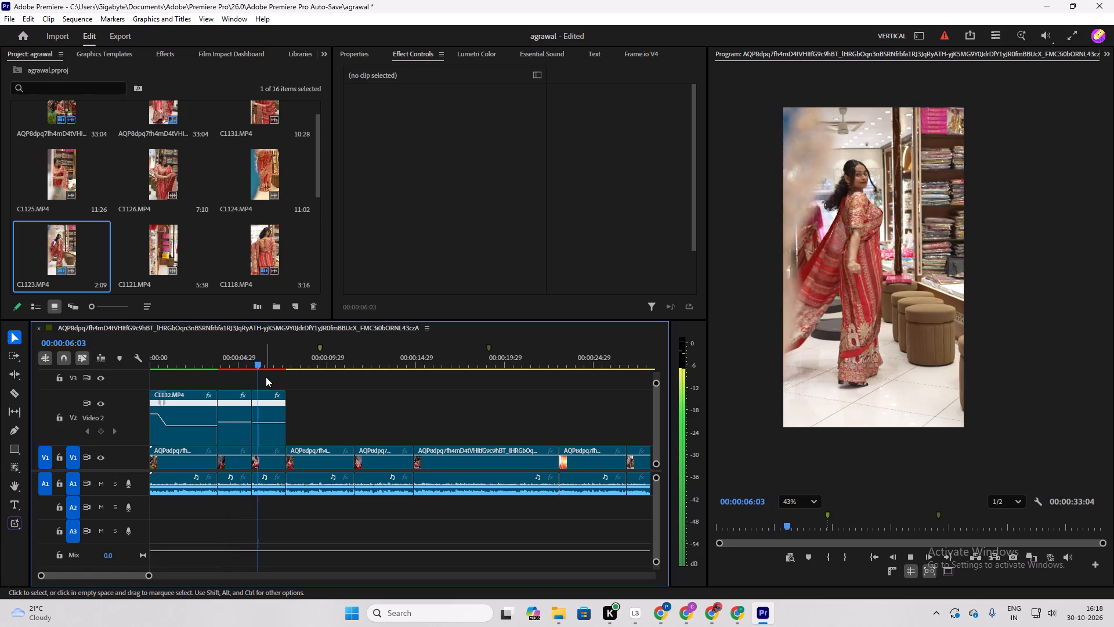
pyautogui.press('space')
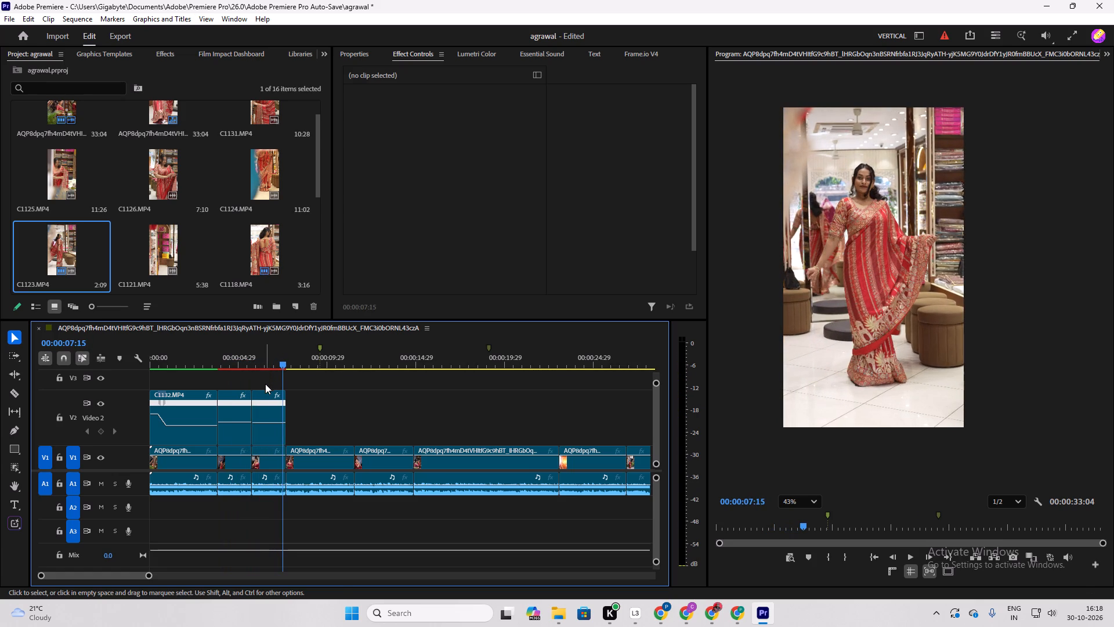
# Keyframe C1123's Scale from 35 at 00:00:05:24 to 92 at 00:00:06:05.
pyautogui.moveTo(282, 361); pyautogui.dragTo(261, 379)
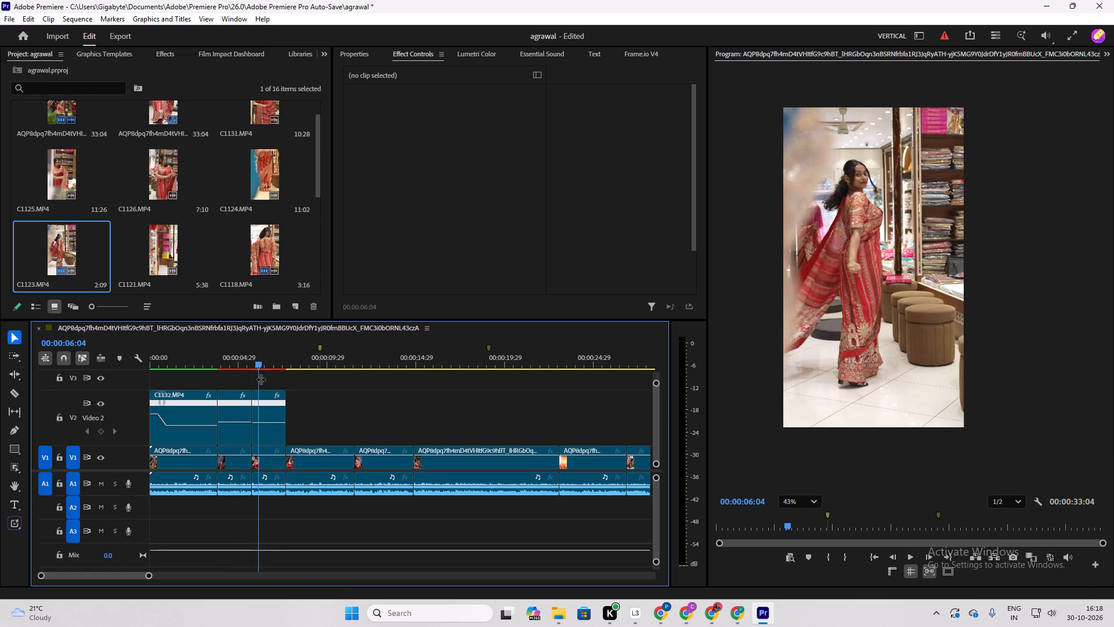
pyautogui.moveTo(261, 379); pyautogui.dragTo(261, 378)
pyautogui.click(270, 415)
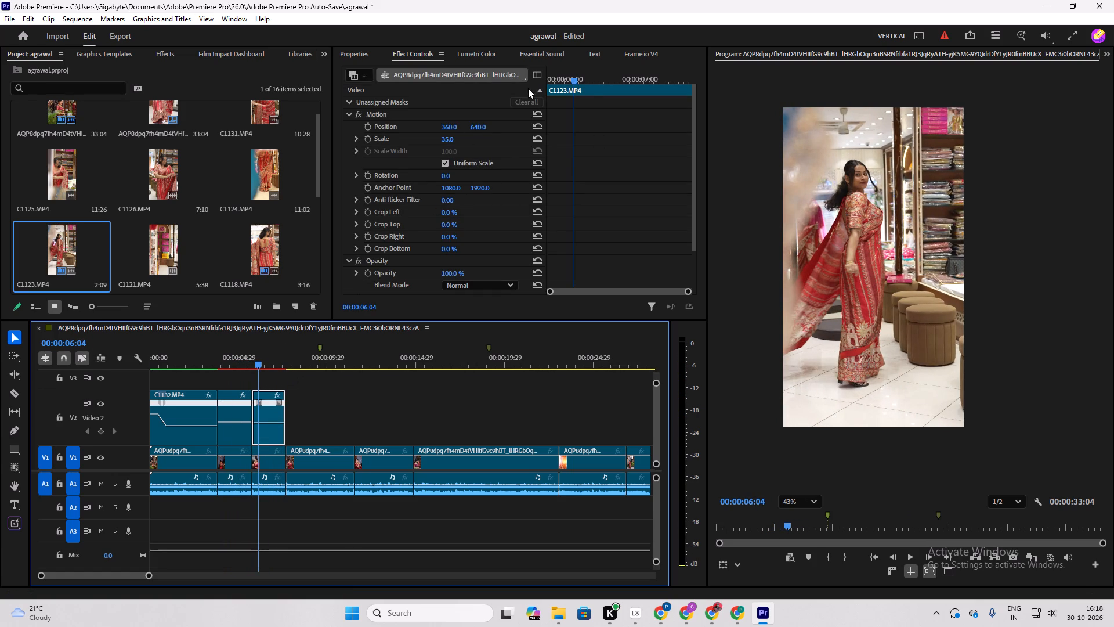
pyautogui.moveTo(574, 79); pyautogui.dragTo(549, 109)
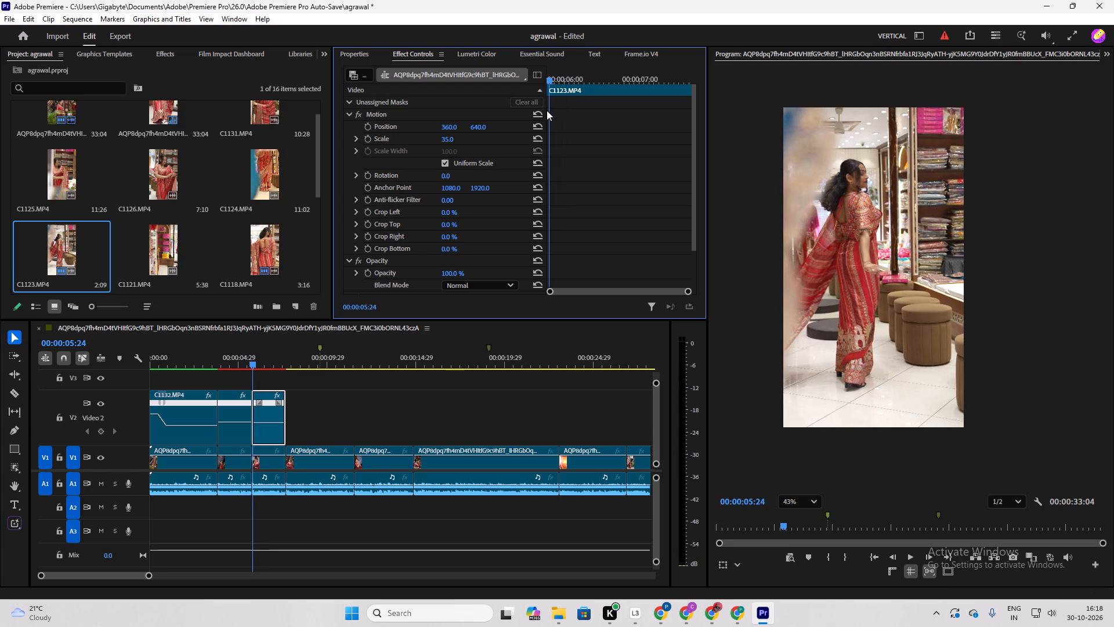
pyautogui.click(367, 139)
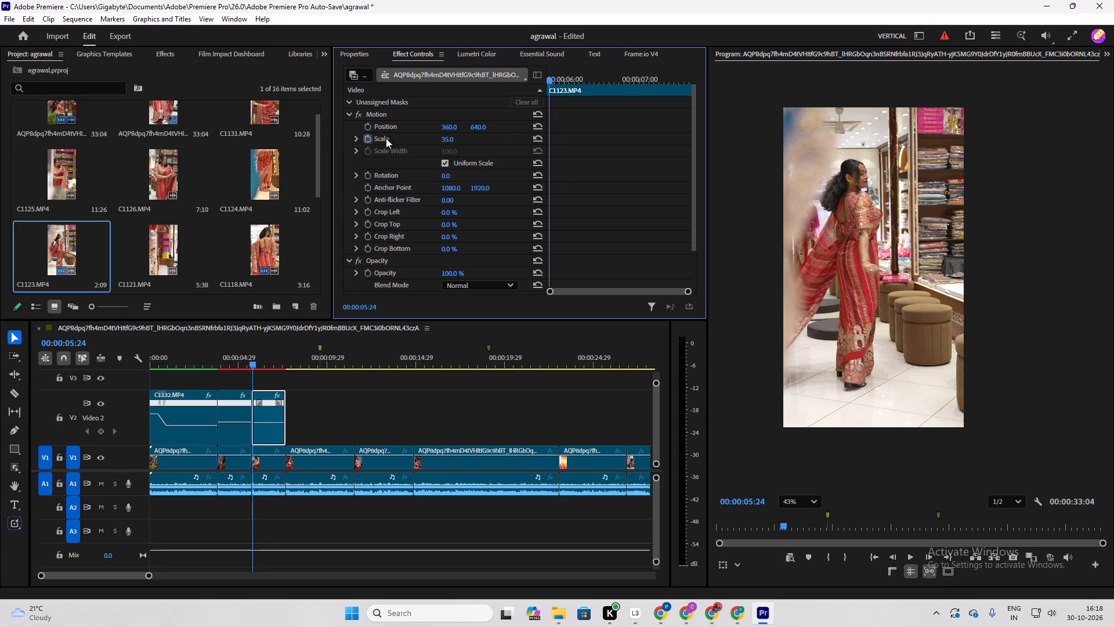
pyautogui.moveTo(552, 77); pyautogui.dragTo(580, 89)
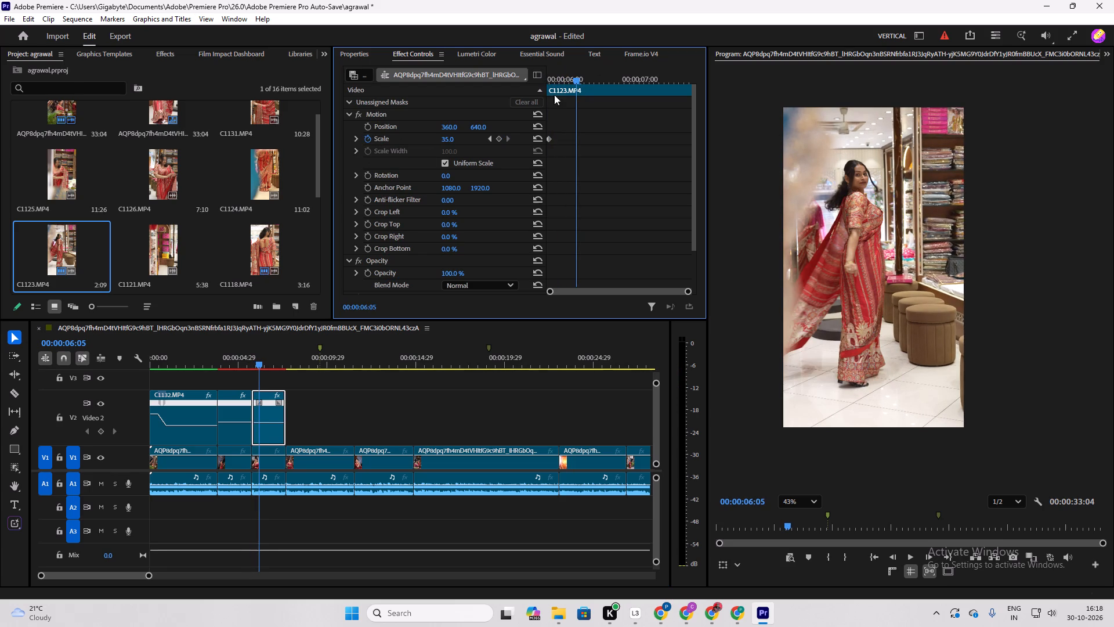
pyautogui.moveTo(447, 137); pyautogui.dragTo(473, 139)
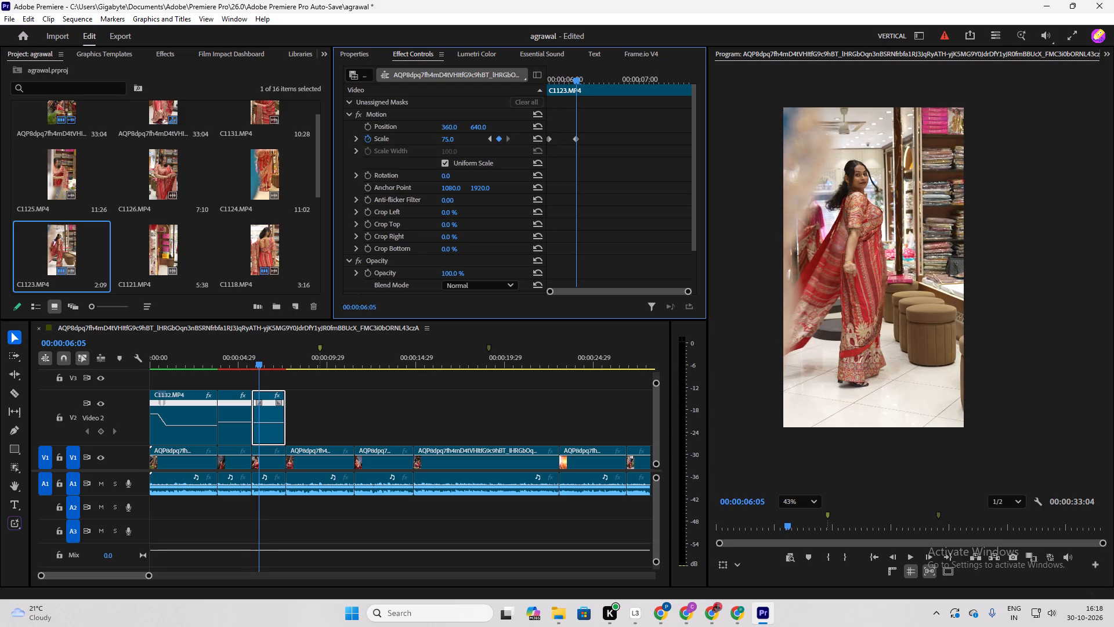
pyautogui.moveTo(473, 139); pyautogui.dragTo(483, 139)
pyautogui.moveTo(483, 139); pyautogui.dragTo(483, 139)
pyautogui.click(274, 417)
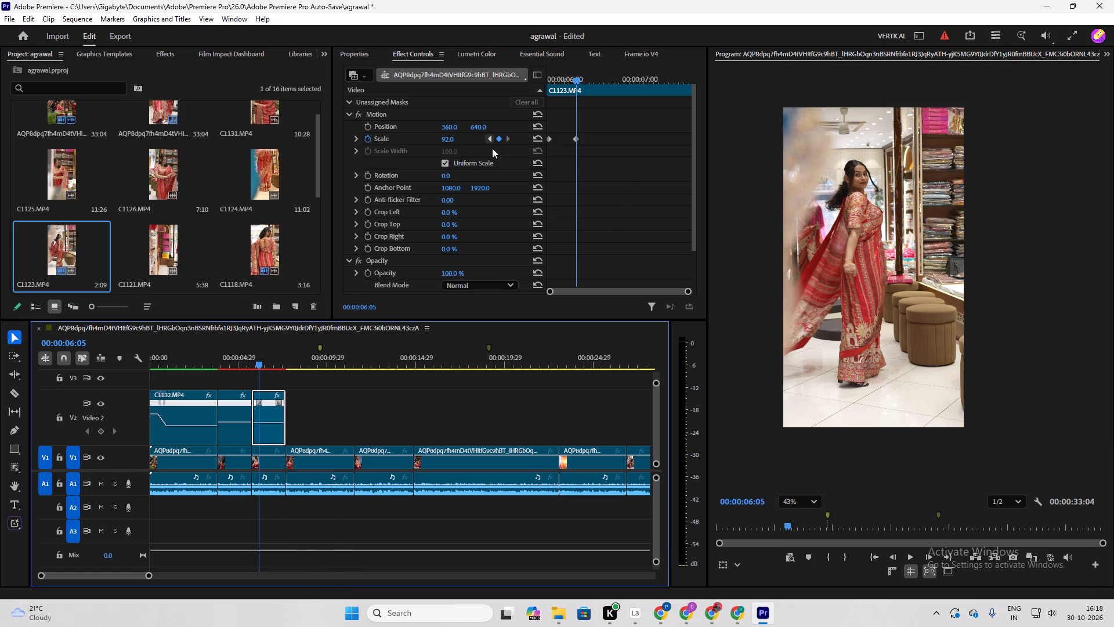
# Play C1123 from its start to check the scale animation, and set the Program Monitor zoom to Fit.
pyautogui.moveTo(577, 78); pyautogui.dragTo(532, 111)
pyautogui.press('space')
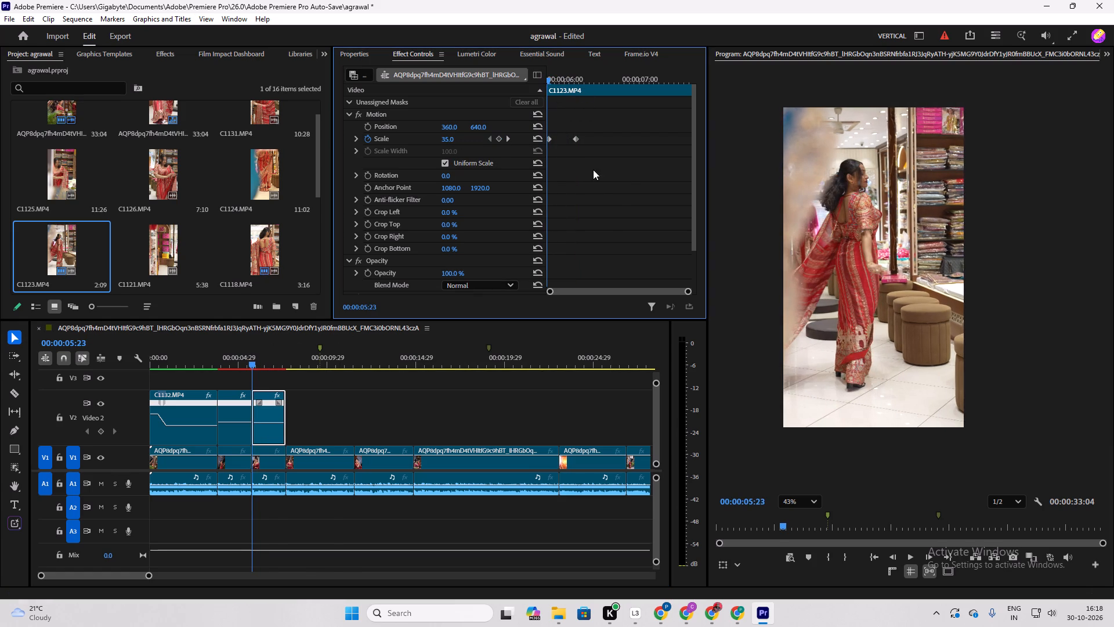
pyautogui.press('space')
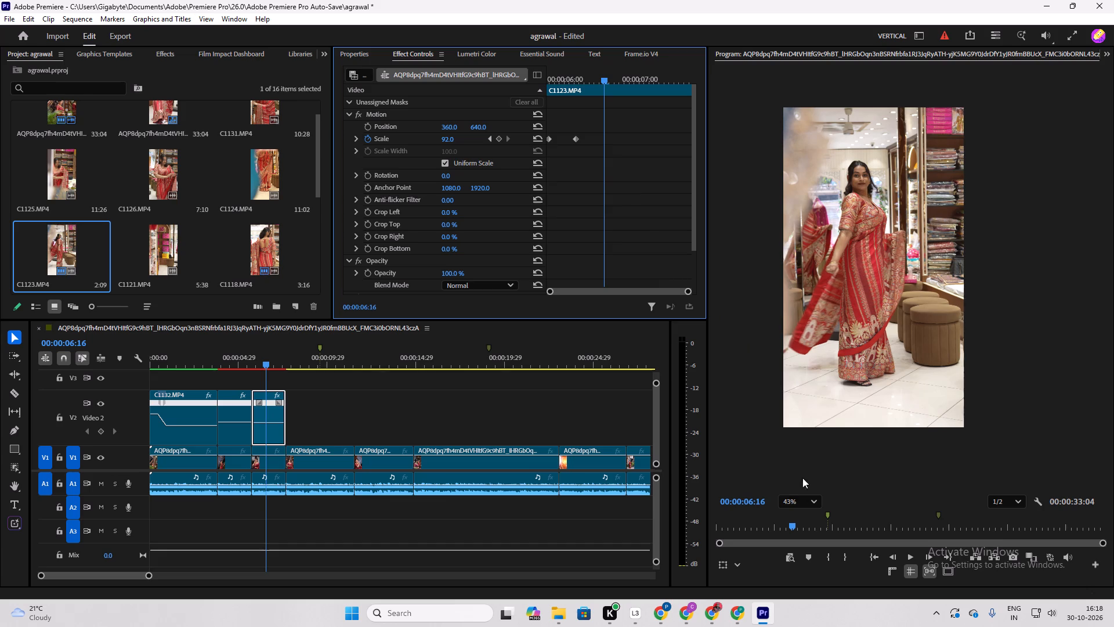
pyautogui.click(800, 497)
pyautogui.click(800, 336)
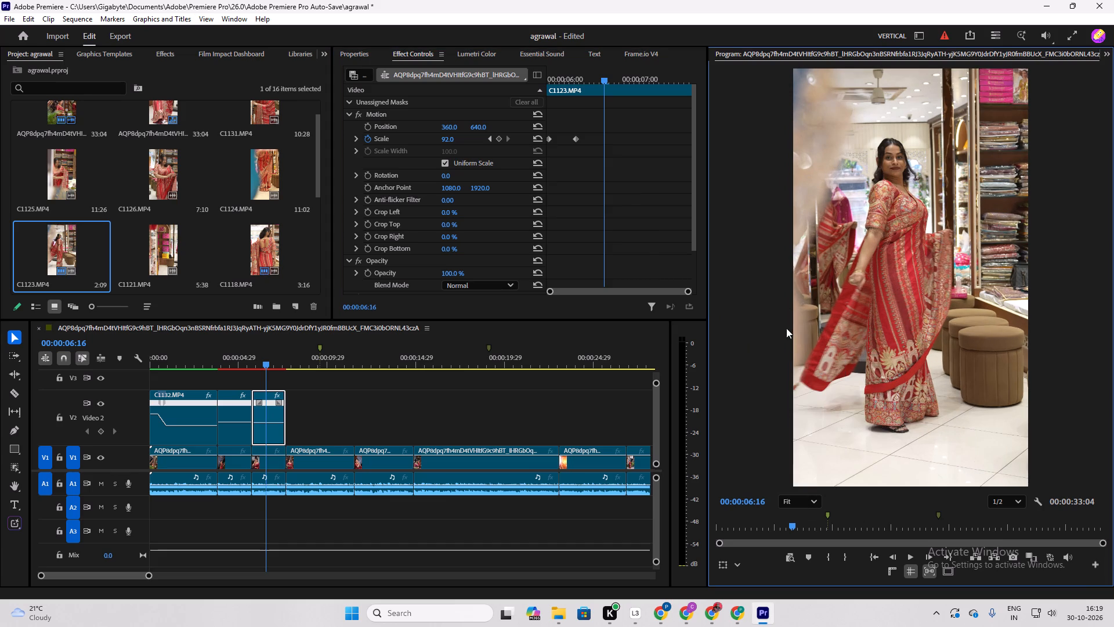
# Play C1123 from its start again to check the scale animation.
pyautogui.moveTo(604, 80); pyautogui.dragTo(531, 158)
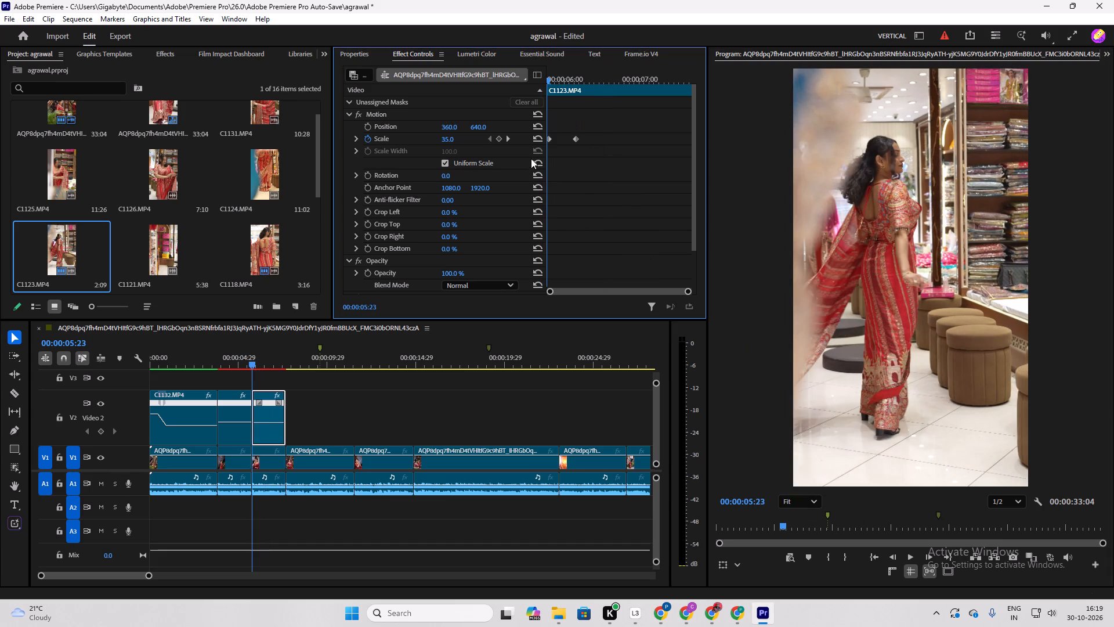
pyautogui.moveTo(531, 158); pyautogui.dragTo(527, 164)
pyautogui.press('space')
pyautogui.press('space')
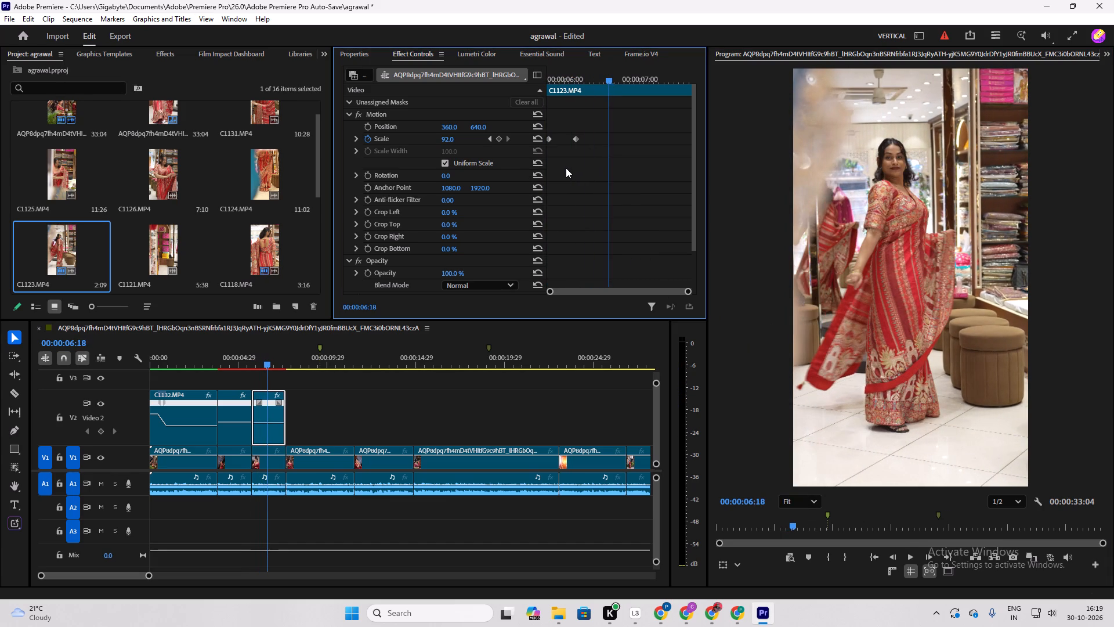
# Undo the Scale keyframes on C1123.
pyautogui.hotkey('ctrl', 'z')
pyautogui.hotkey('ctrl', 'z')
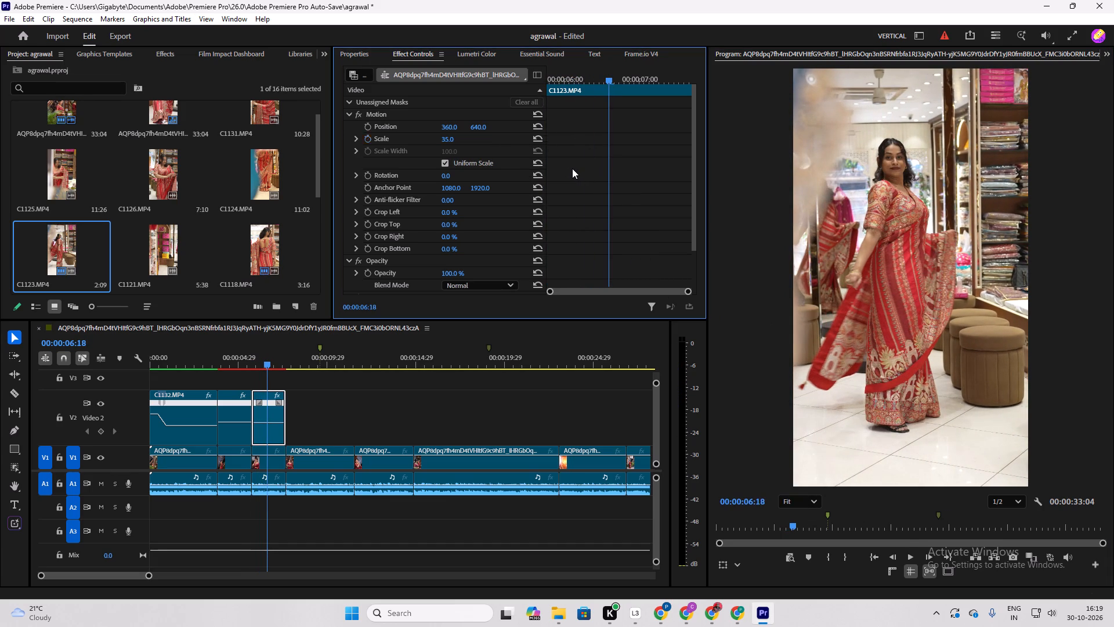
# Render the sequence previews and play back C1123 from its start.
pyautogui.press('Return')
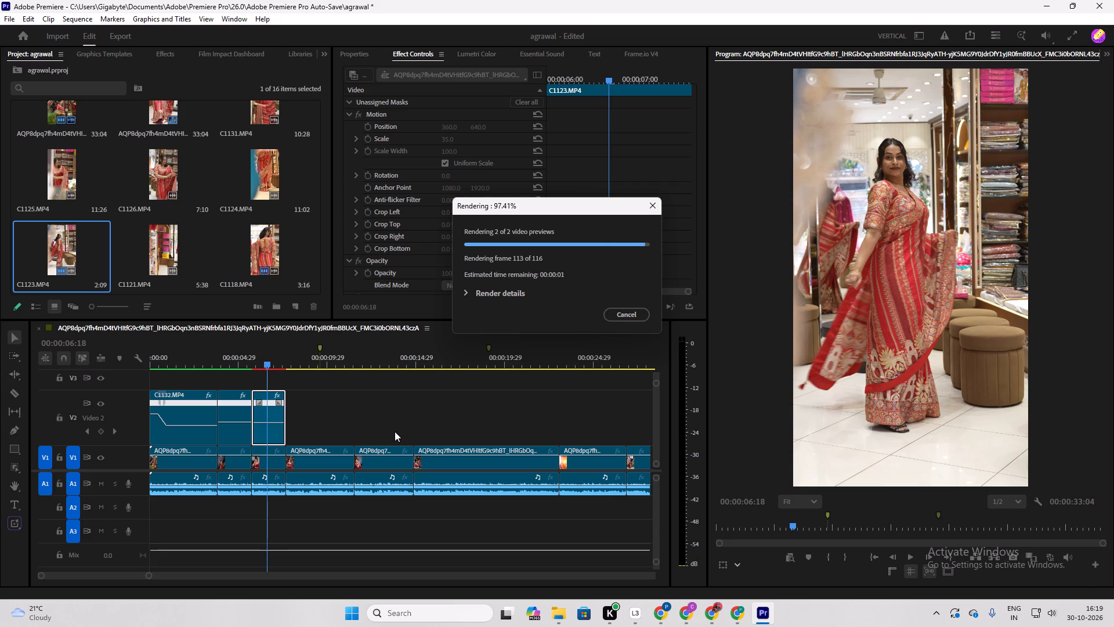
pyautogui.press('space')
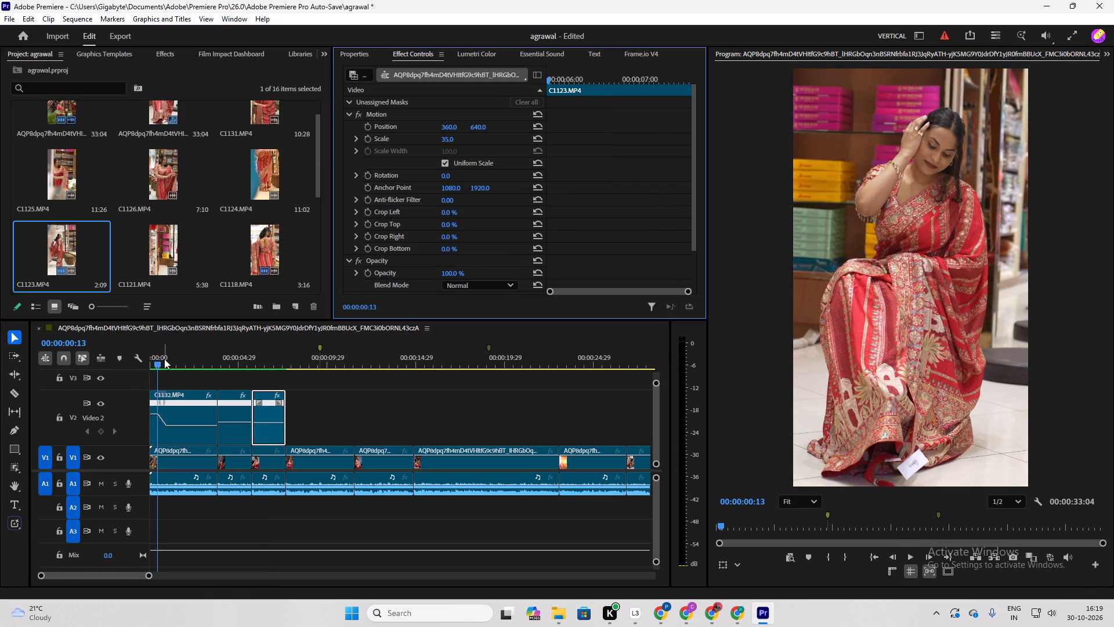
pyautogui.moveTo(162, 362); pyautogui.dragTo(251, 385)
pyautogui.press('space')
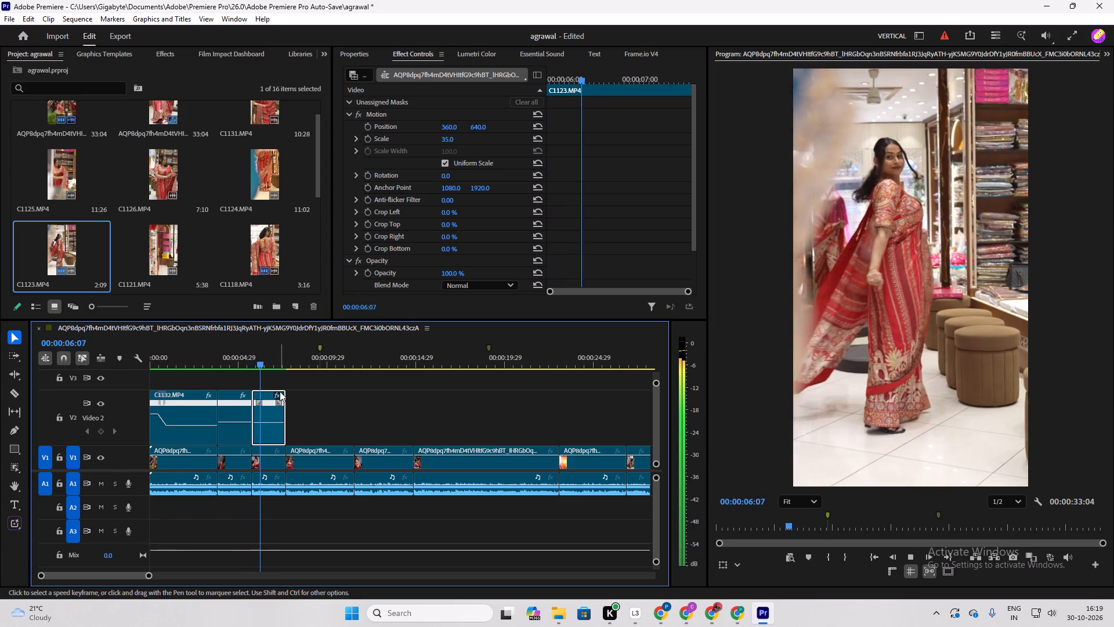
pyautogui.press('space')
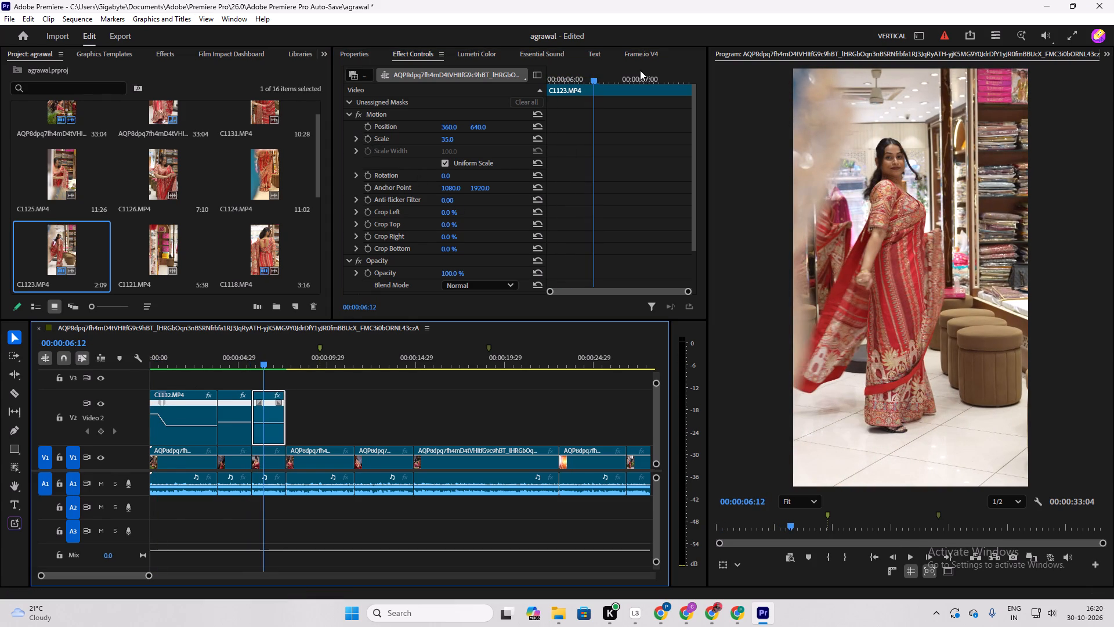
# Add a Scale keyframe of 35 to C1123 at 00:00:05:27 and move the playhead to 00:00:06:18.
pyautogui.moveTo(604, 74); pyautogui.dragTo(556, 114)
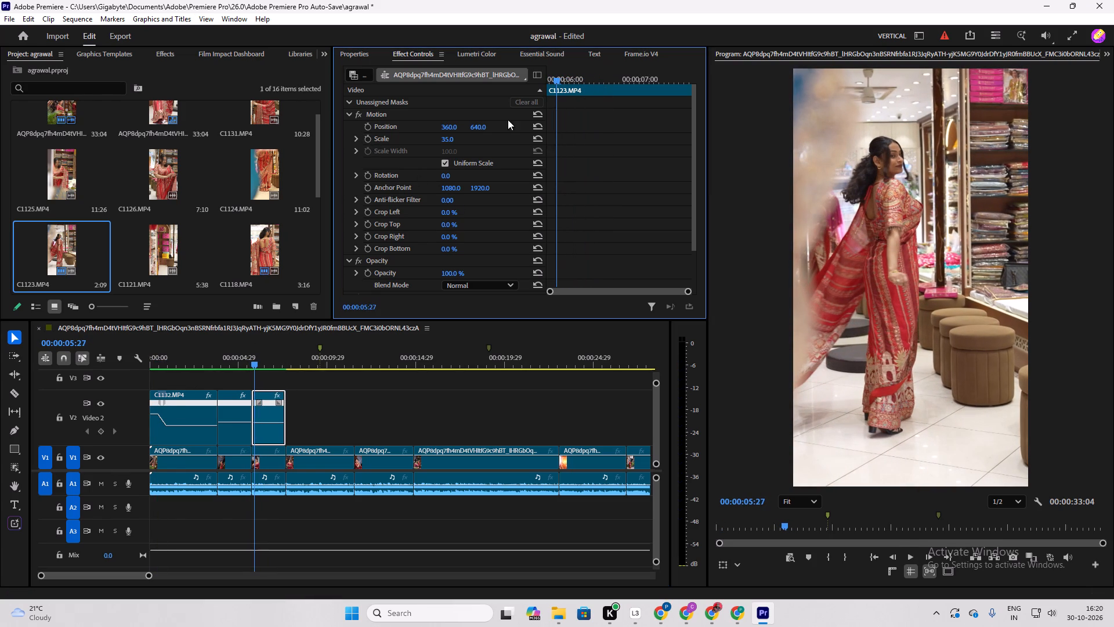
pyautogui.click(372, 139)
pyautogui.moveTo(557, 81); pyautogui.dragTo(561, 86)
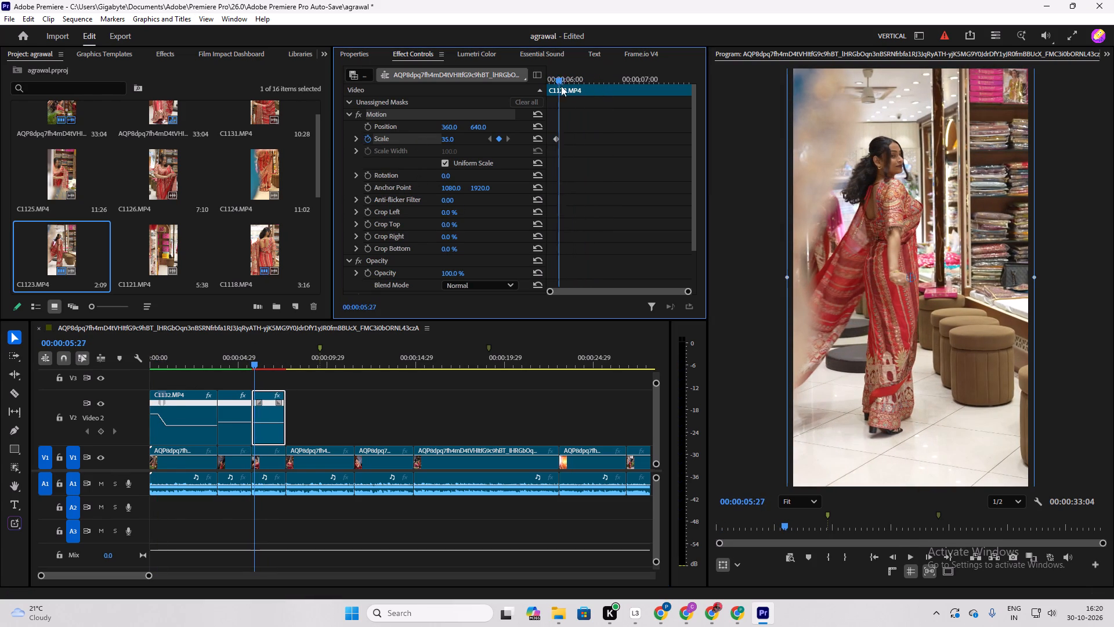
pyautogui.moveTo(561, 86); pyautogui.dragTo(609, 113)
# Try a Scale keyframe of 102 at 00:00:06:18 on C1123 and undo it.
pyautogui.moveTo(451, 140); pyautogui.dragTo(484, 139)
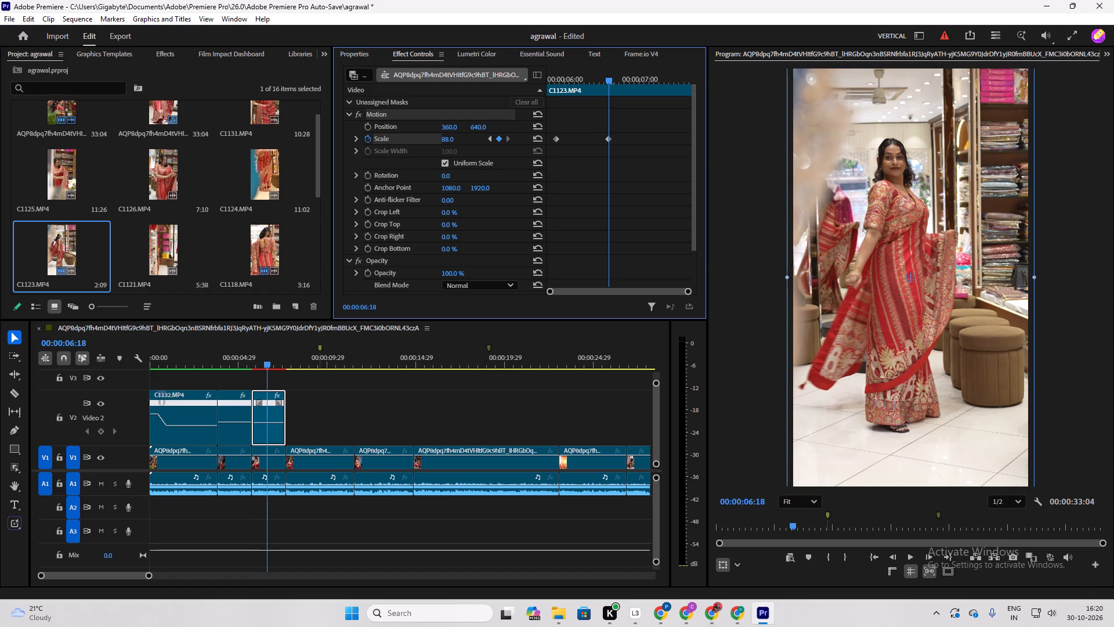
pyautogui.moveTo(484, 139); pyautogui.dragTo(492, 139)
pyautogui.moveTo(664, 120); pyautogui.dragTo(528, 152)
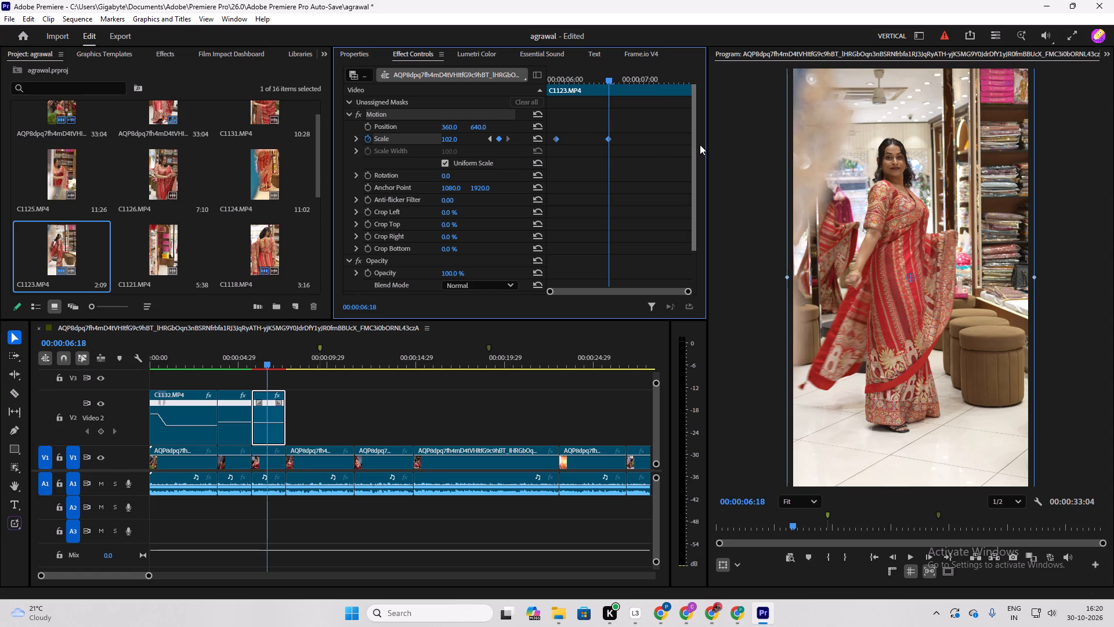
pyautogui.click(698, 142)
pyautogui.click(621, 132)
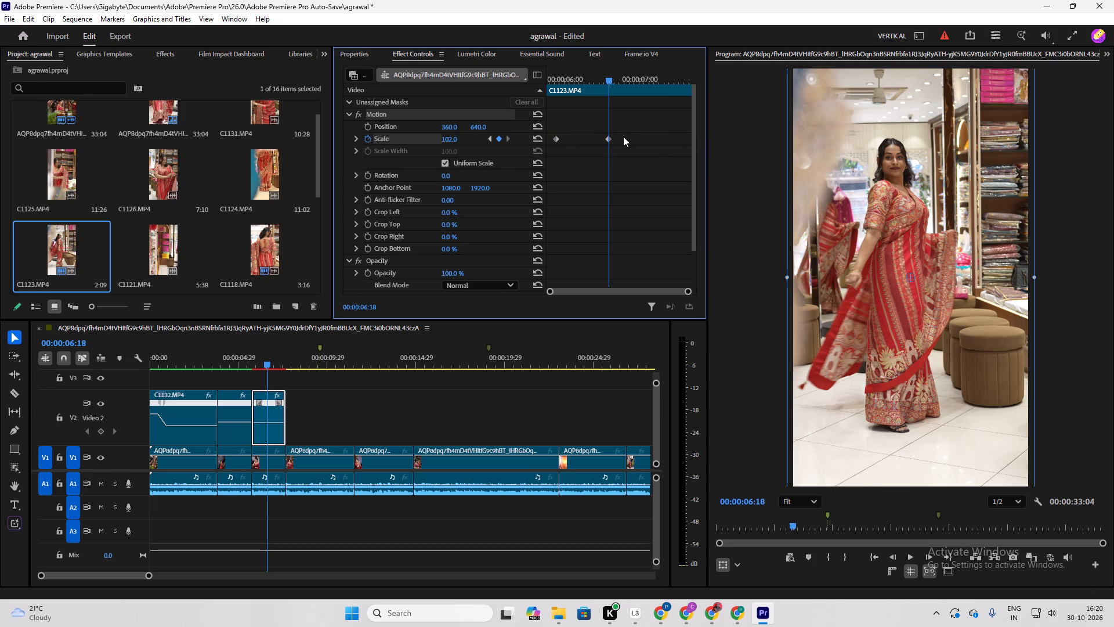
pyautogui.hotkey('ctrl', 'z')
# Set C1123's Scale to 63 at 00:00:06:18 to keyframe the zoom-in.
pyautogui.moveTo(452, 136); pyautogui.dragTo(469, 136)
pyautogui.click(620, 135)
# Copy C1123's first Scale keyframe to 00:00:07:15 so the clip zooms back out to 35.
pyautogui.moveTo(609, 80); pyautogui.dragTo(654, 111)
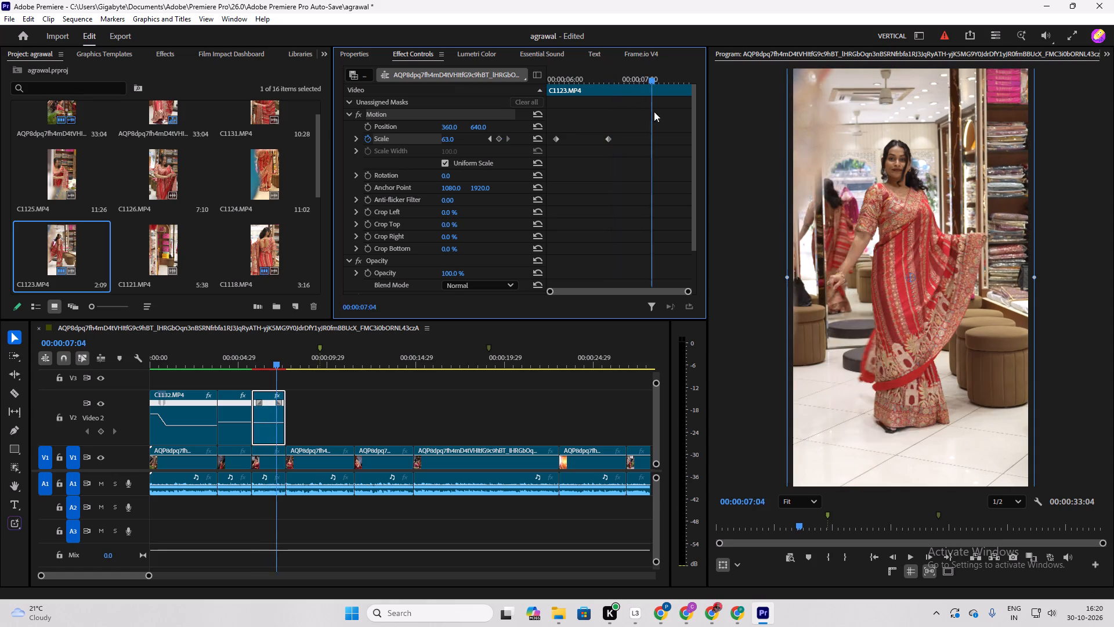
pyautogui.moveTo(654, 111); pyautogui.dragTo(678, 138)
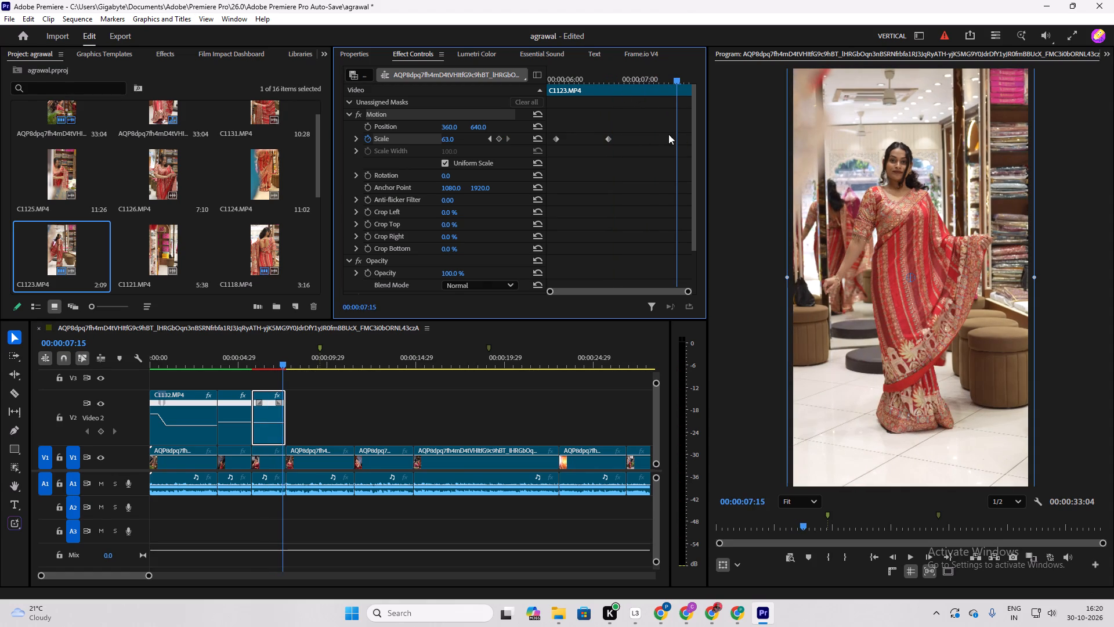
pyautogui.moveTo(559, 124); pyautogui.dragTo(554, 166)
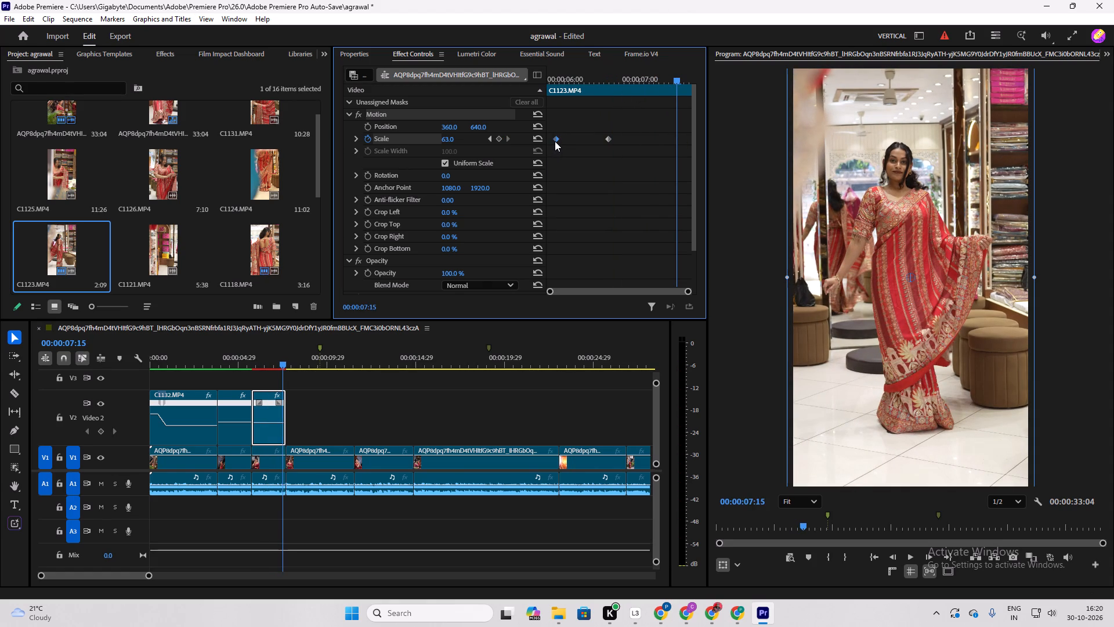
pyautogui.hotkey('ctrl', 'c')
pyautogui.hotkey('ctrl', 'v')
# Play C1123 from its start to check the zoom in and out.
pyautogui.moveTo(675, 80); pyautogui.dragTo(530, 167)
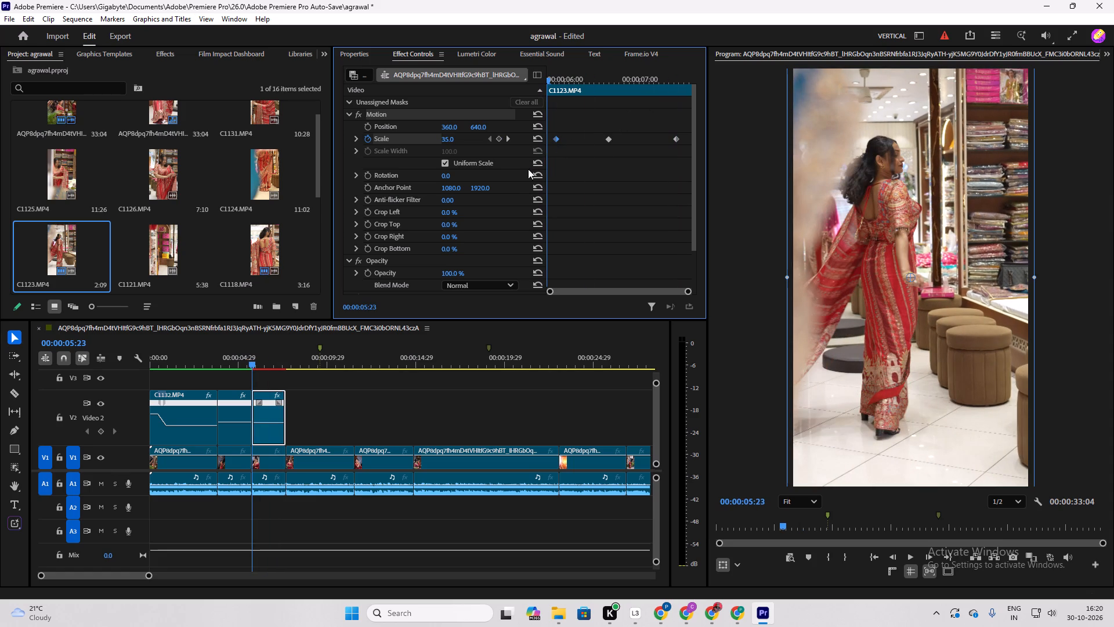
pyautogui.press('space')
pyautogui.click(373, 390)
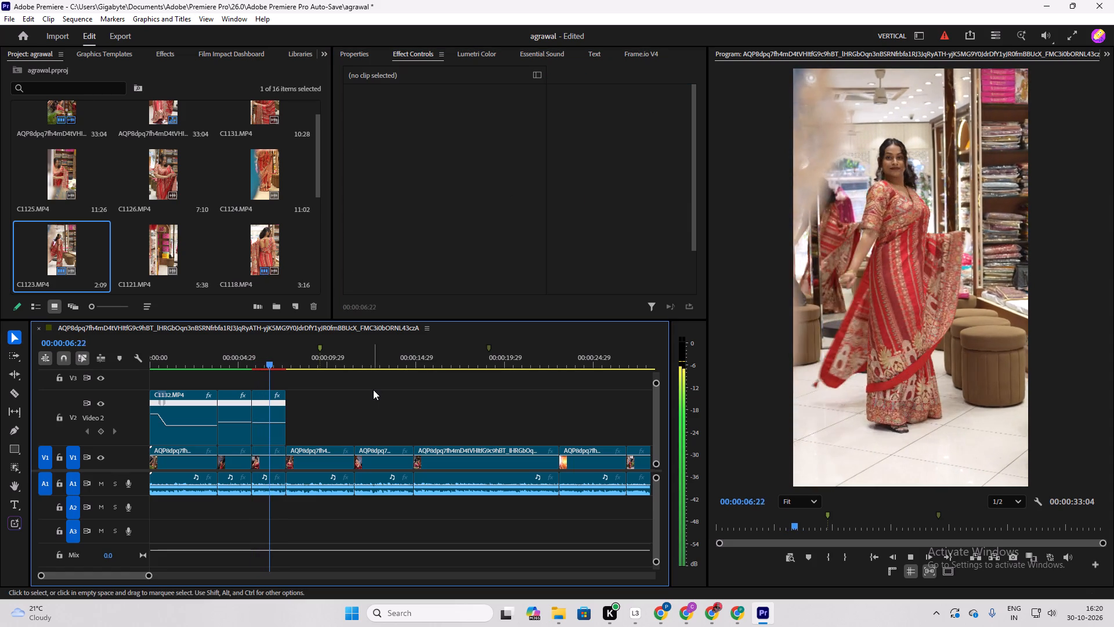
pyautogui.press('space')
# Apply Ease Out to all three Scale keyframes of C1123.
pyautogui.click(267, 409)
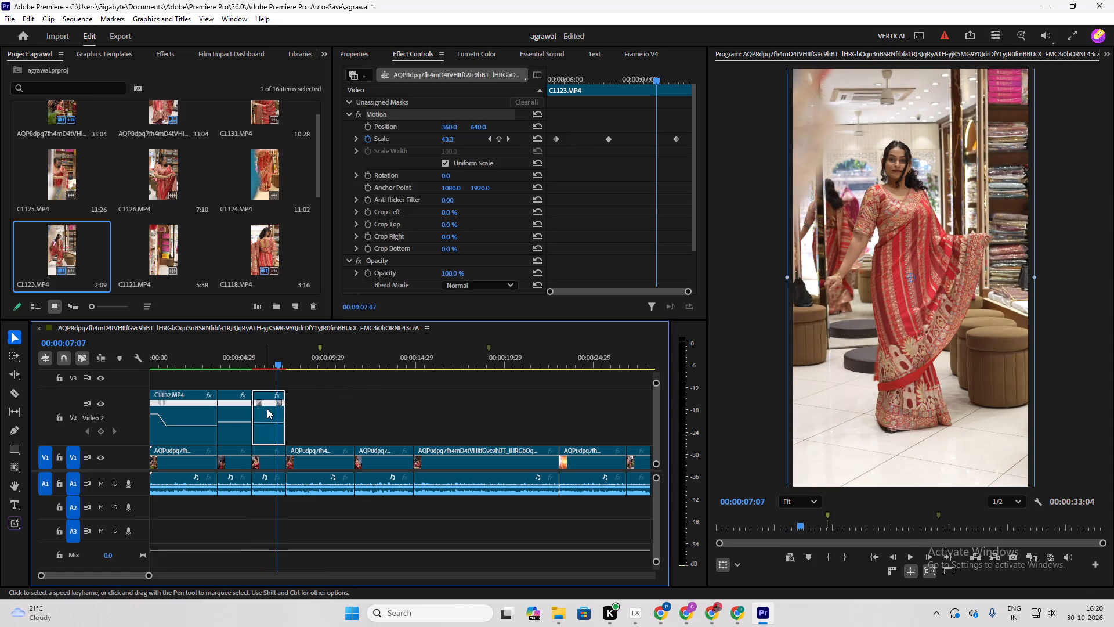
pyautogui.moveTo(677, 152); pyautogui.dragTo(541, 124)
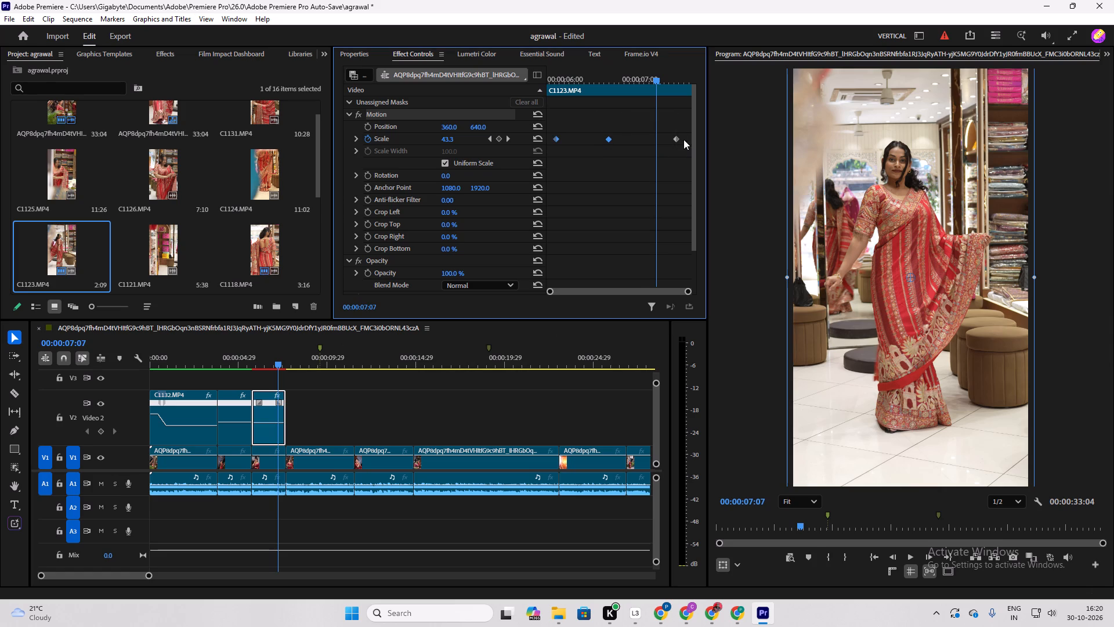
pyautogui.moveTo(685, 133); pyautogui.dragTo(555, 142)
pyautogui.rightClick(556, 139)
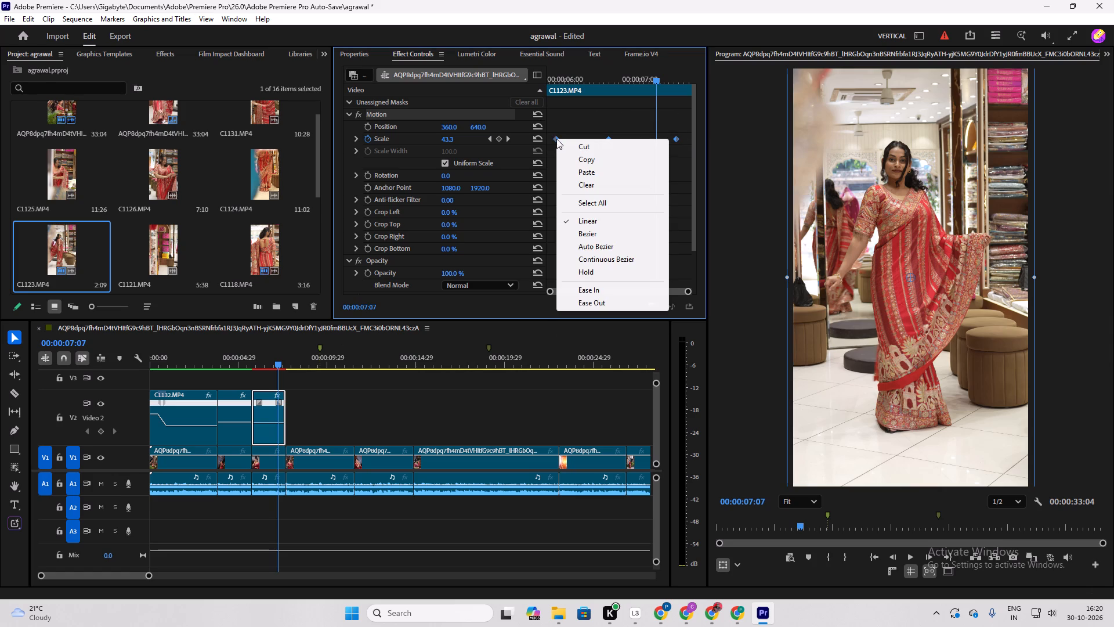
pyautogui.click(589, 300)
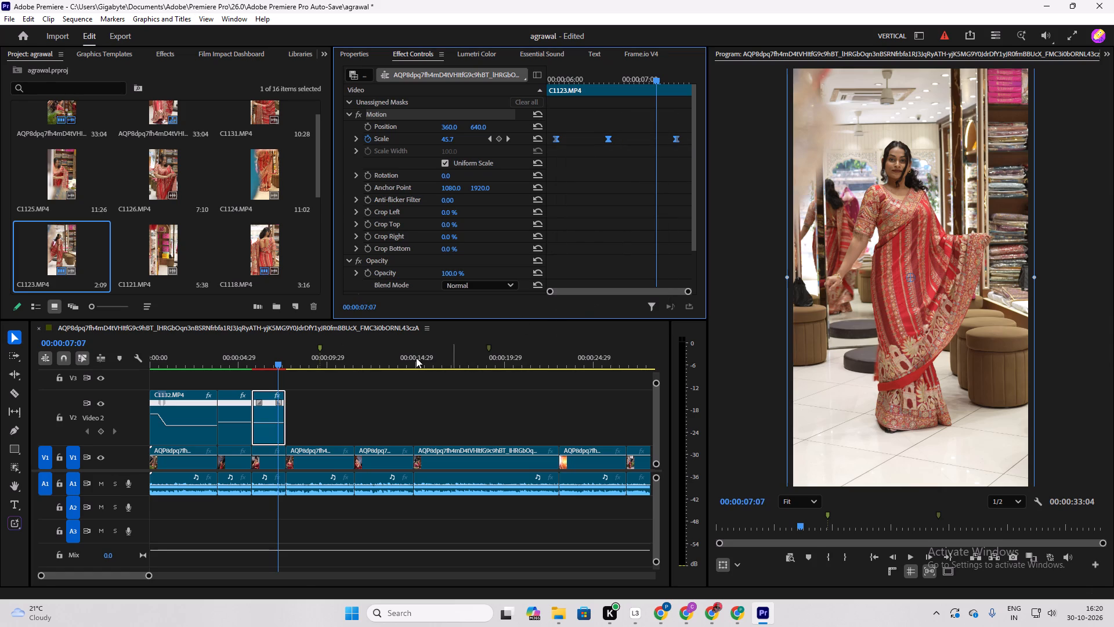
# Render the sequence previews and review the eased zoom on C1123.
pyautogui.press('Return')
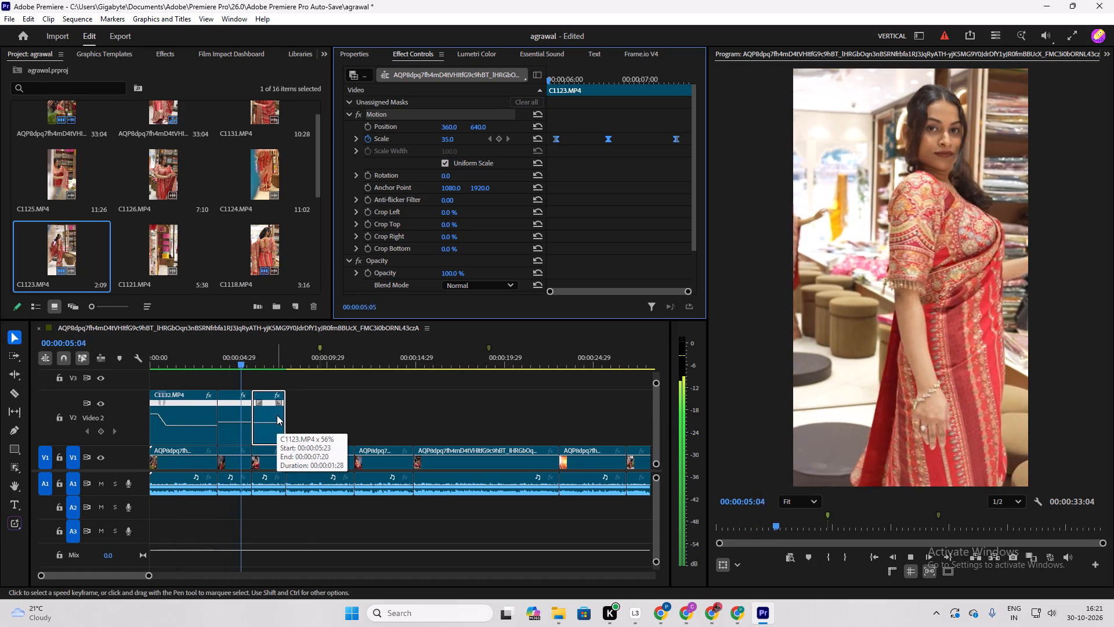
pyautogui.press('space')
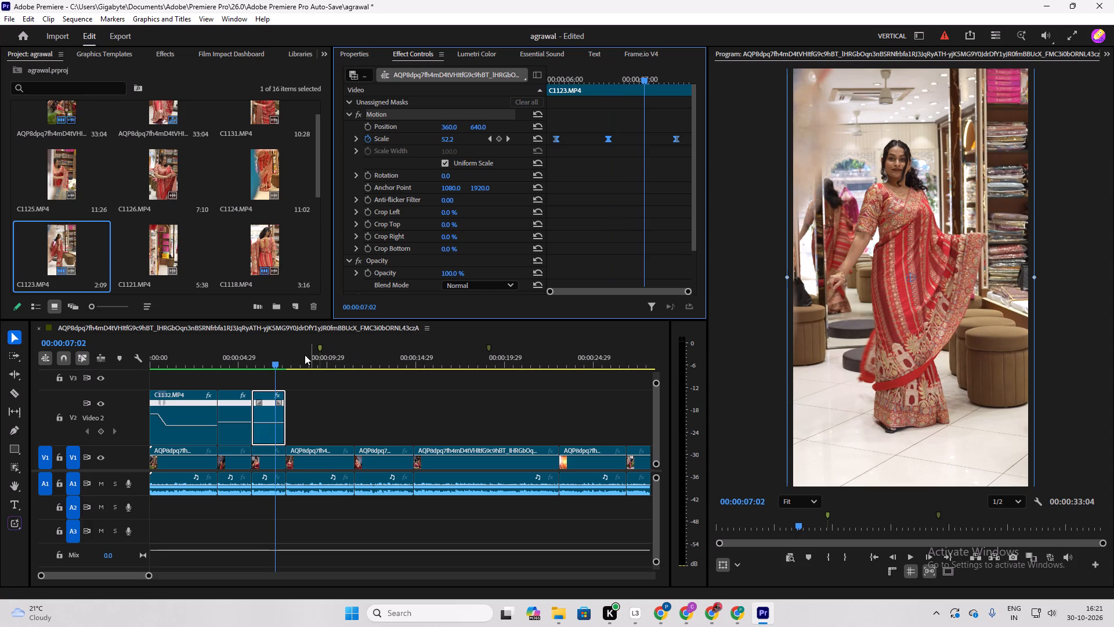
pyautogui.moveTo(276, 362); pyautogui.dragTo(271, 370)
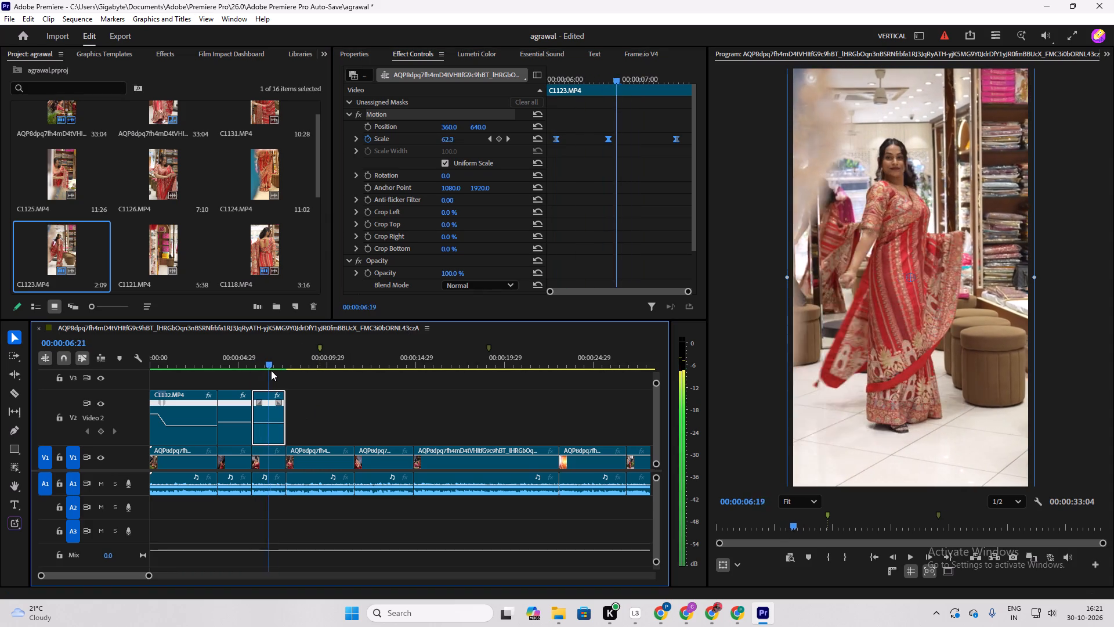
pyautogui.moveTo(271, 370); pyautogui.dragTo(284, 369)
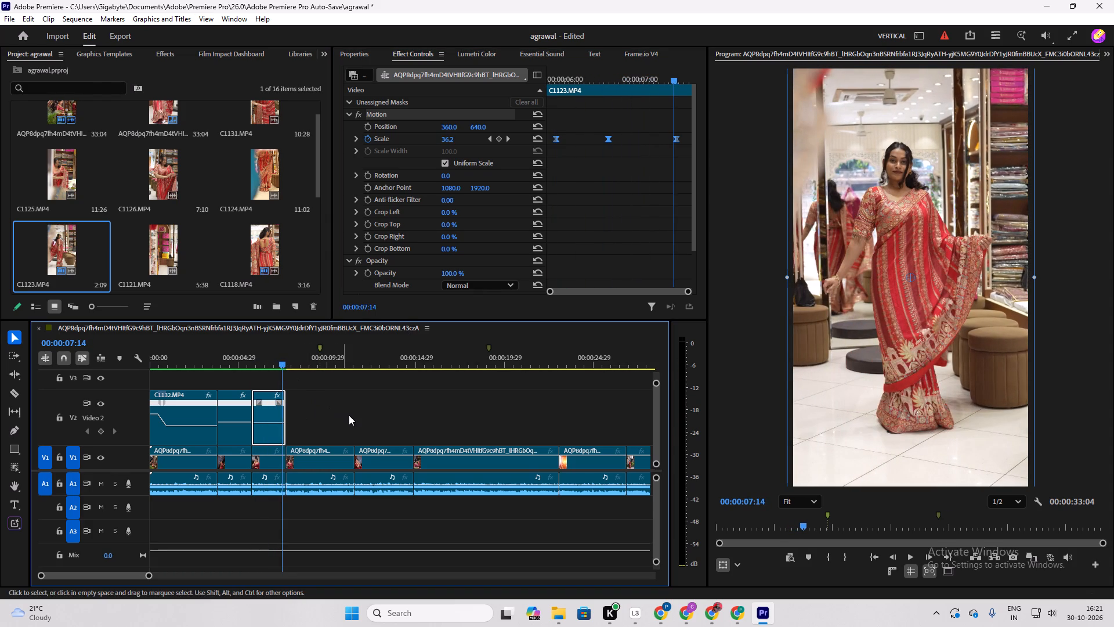
# Place C1126 from the project on Video 2 directly after C1123.
pyautogui.click(158, 183)
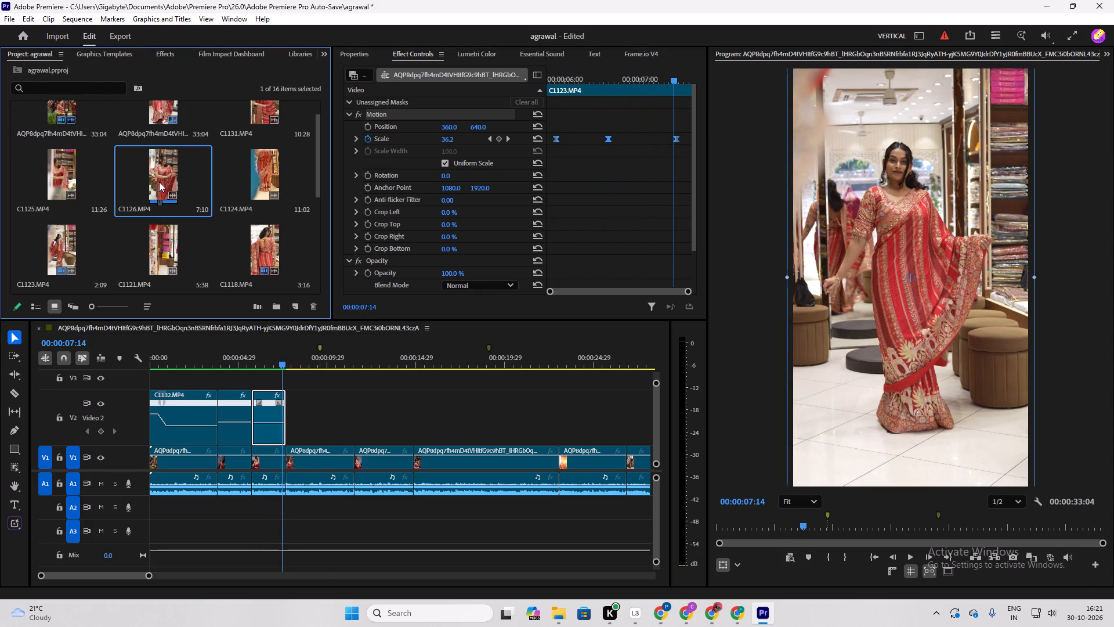
pyautogui.moveTo(159, 173); pyautogui.dragTo(265, 397)
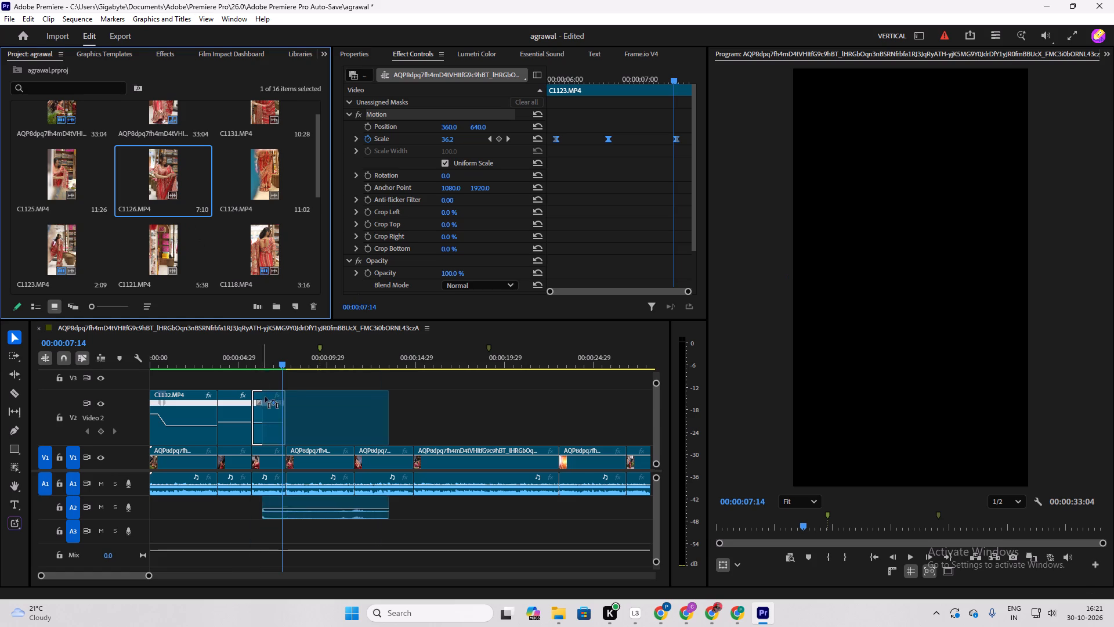
pyautogui.moveTo(265, 397); pyautogui.dragTo(290, 395)
# Unlink C1126's audio from its video and cut the audio from A2.
pyautogui.click(327, 507)
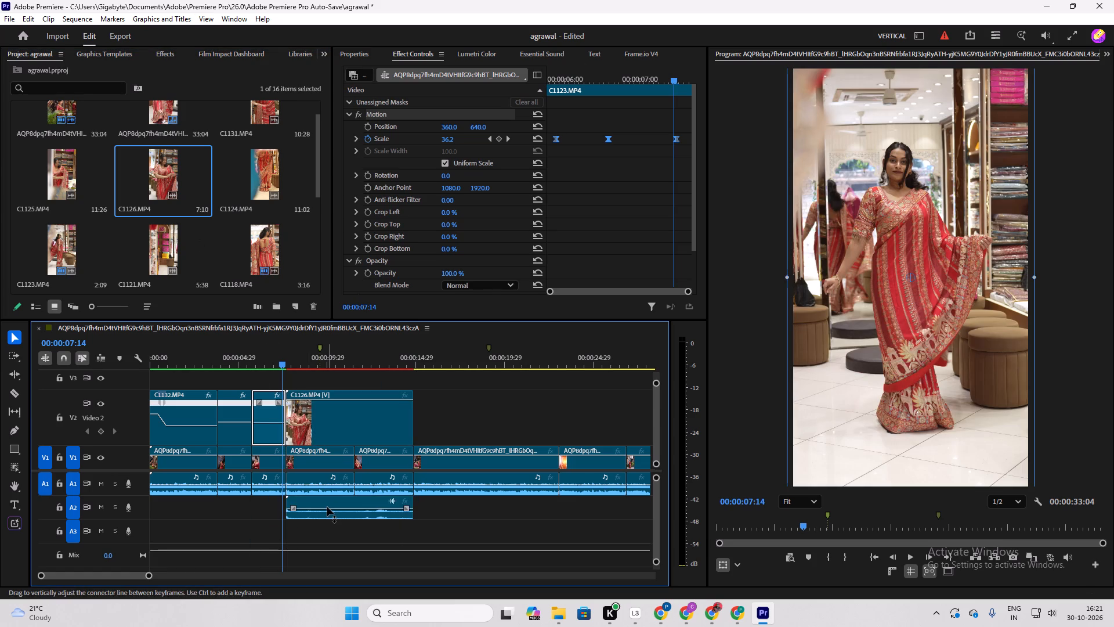
pyautogui.rightClick(325, 507)
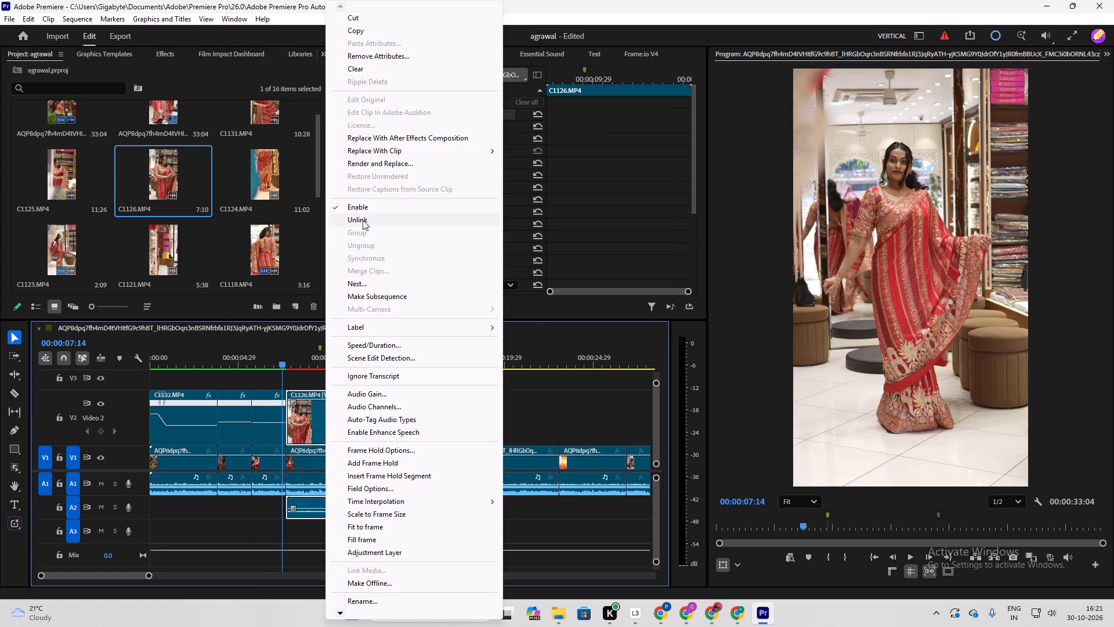
pyautogui.click(363, 220)
pyautogui.click(345, 504)
pyautogui.hotkey('ctrl', 'x')
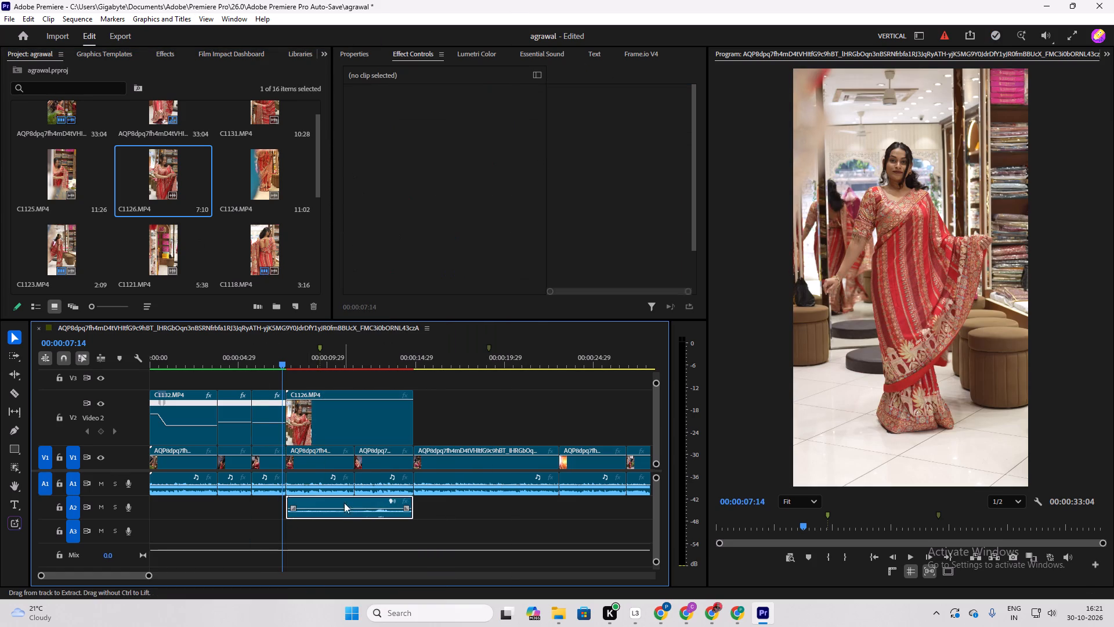
# Scale C1126 to 40 and reposition it to 335.1, 768.0 so the woman is framed in the vertical picture.
pyautogui.click(325, 436)
pyautogui.press('space')
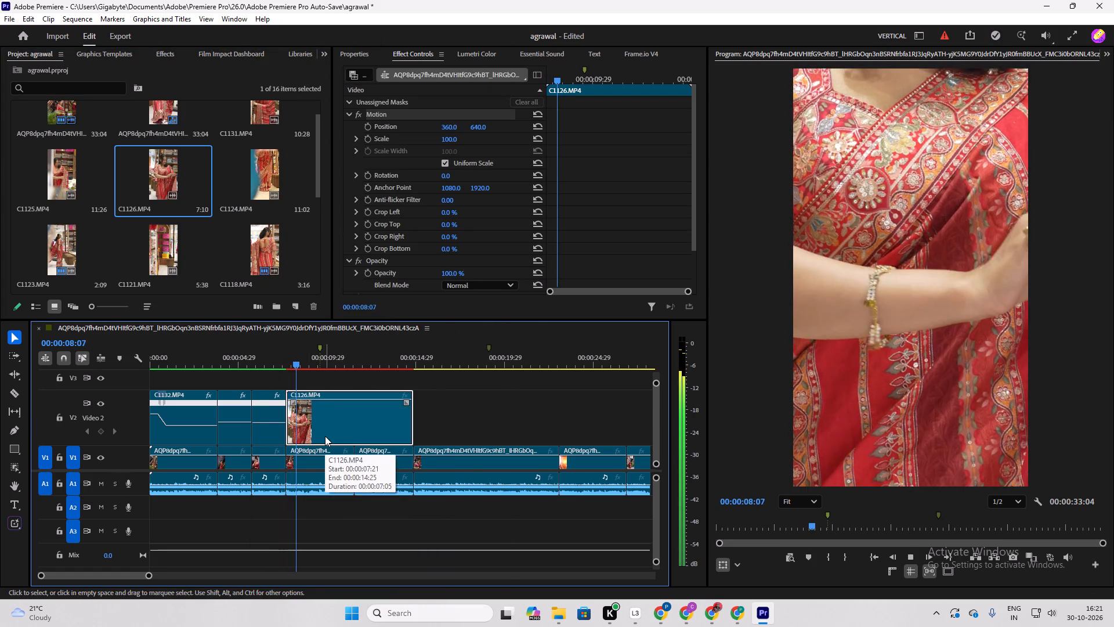
pyautogui.press('space')
pyautogui.click(332, 430)
pyautogui.moveTo(449, 140); pyautogui.dragTo(431, 145)
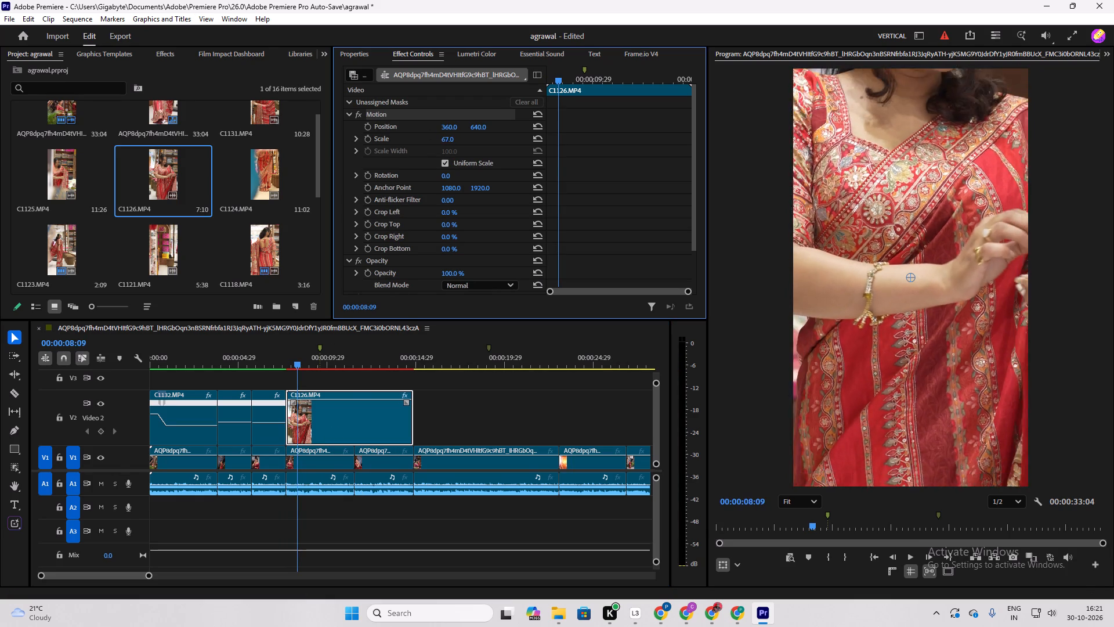
pyautogui.moveTo(431, 145); pyautogui.dragTo(415, 146)
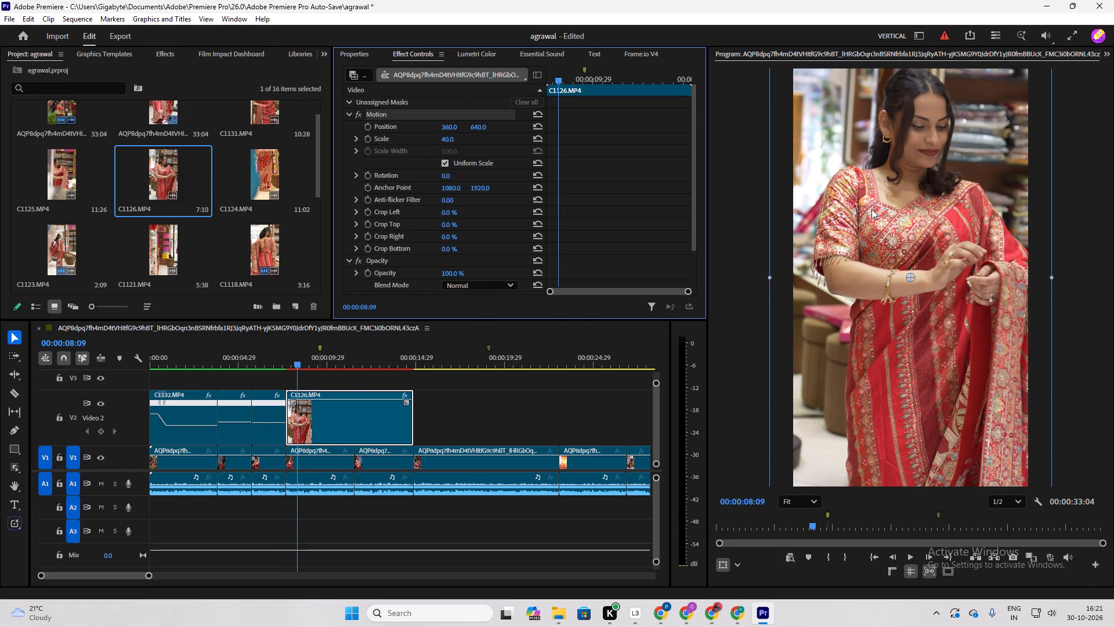
pyautogui.moveTo(869, 210); pyautogui.dragTo(861, 254)
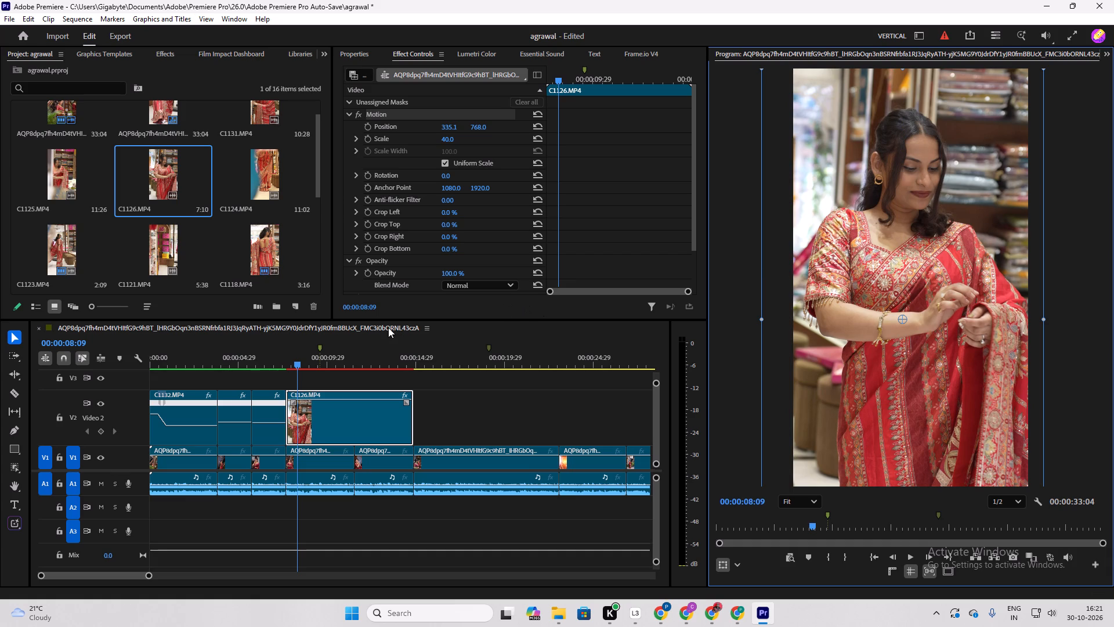
# Play through C1126 to find a better starting moment and trim about 19 frames off its beginning.
pyautogui.moveTo(294, 361); pyautogui.dragTo(282, 371)
pyautogui.press('space')
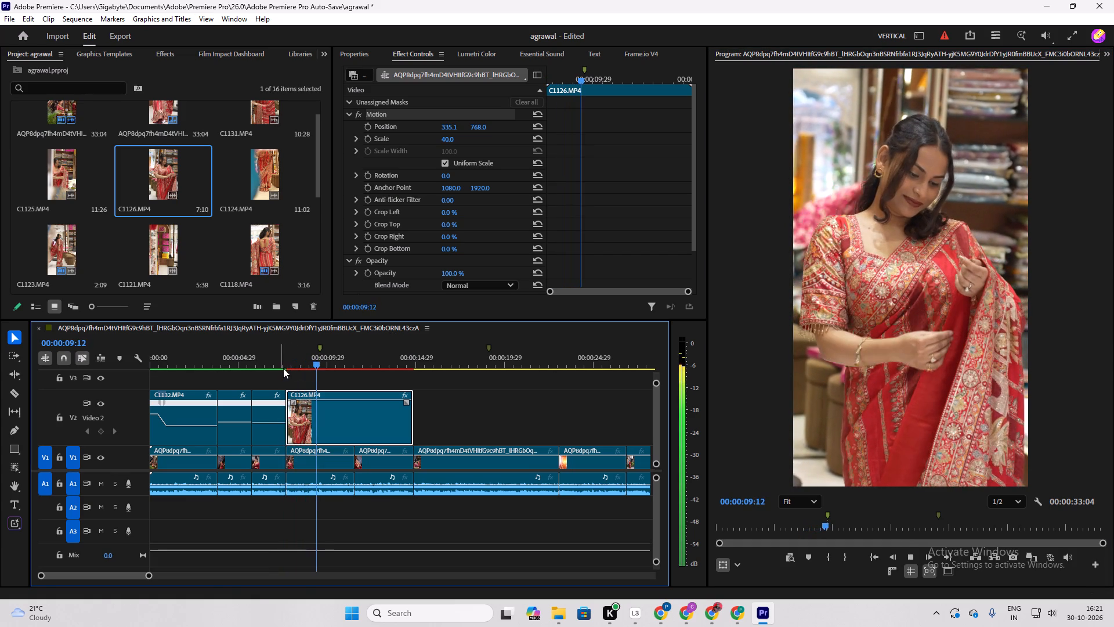
pyautogui.press('space')
pyautogui.click(342, 430)
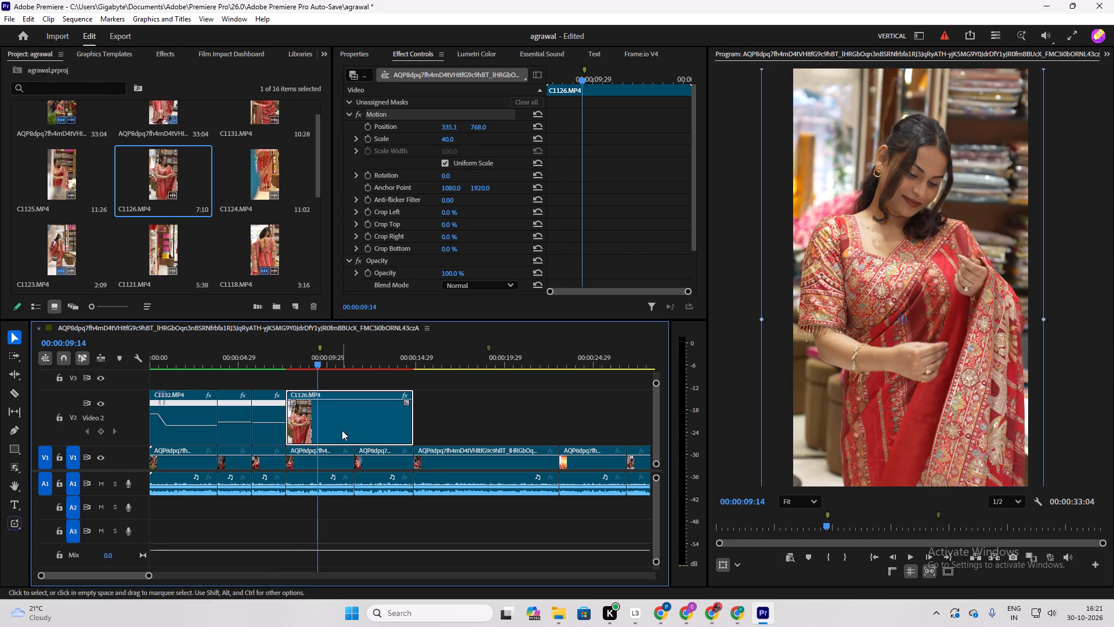
pyautogui.press('space')
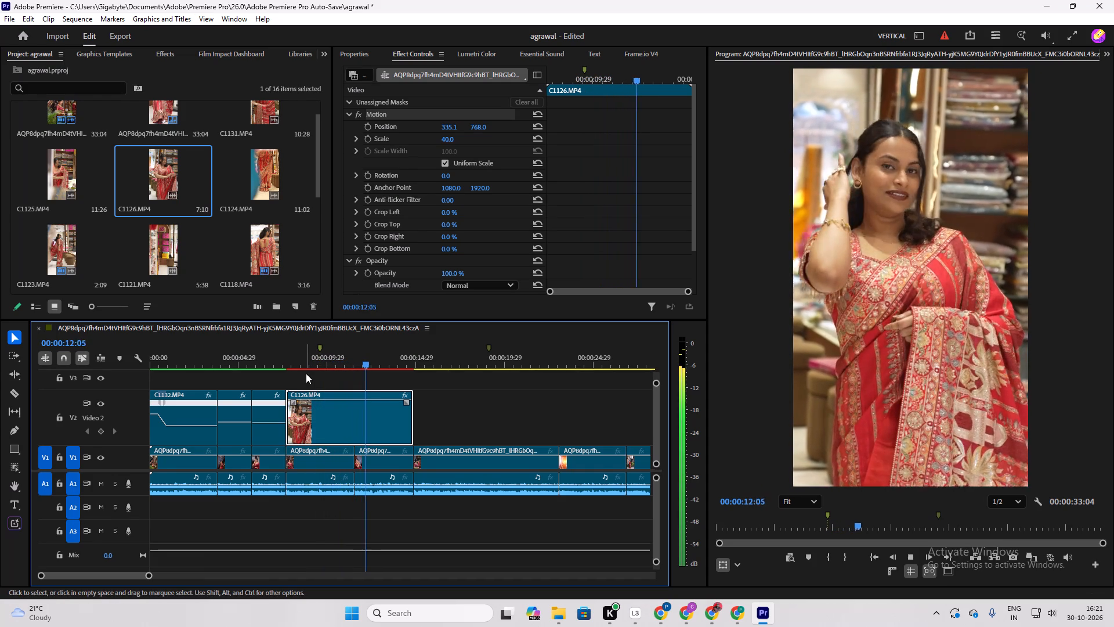
pyautogui.press('space')
pyautogui.moveTo(381, 361); pyautogui.dragTo(343, 370)
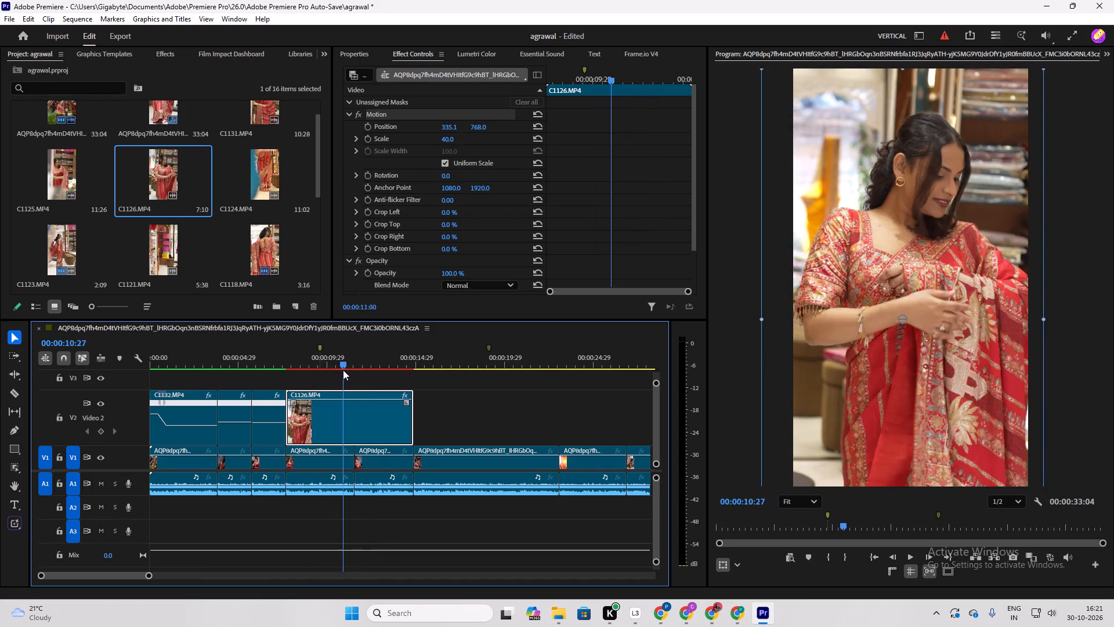
pyautogui.moveTo(343, 370); pyautogui.dragTo(305, 383)
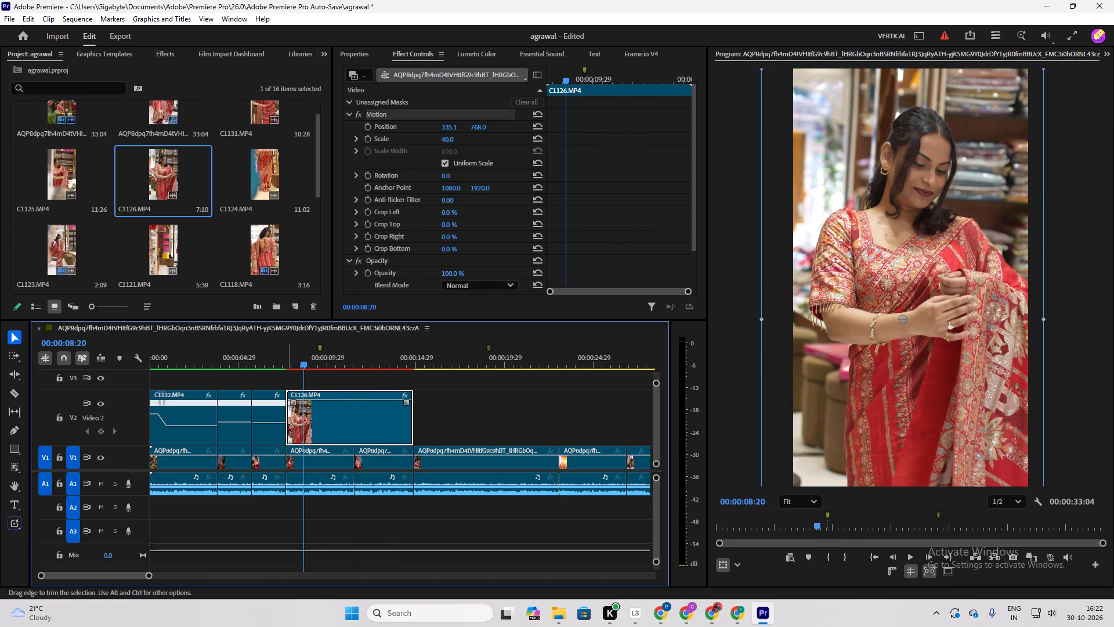
pyautogui.moveTo(290, 430); pyautogui.dragTo(301, 428)
# Add speed keyframes to C1126 at 00:00:08:20 and 00:00:11:01 and slow the section between them to about half speed.
pyautogui.click(331, 427)
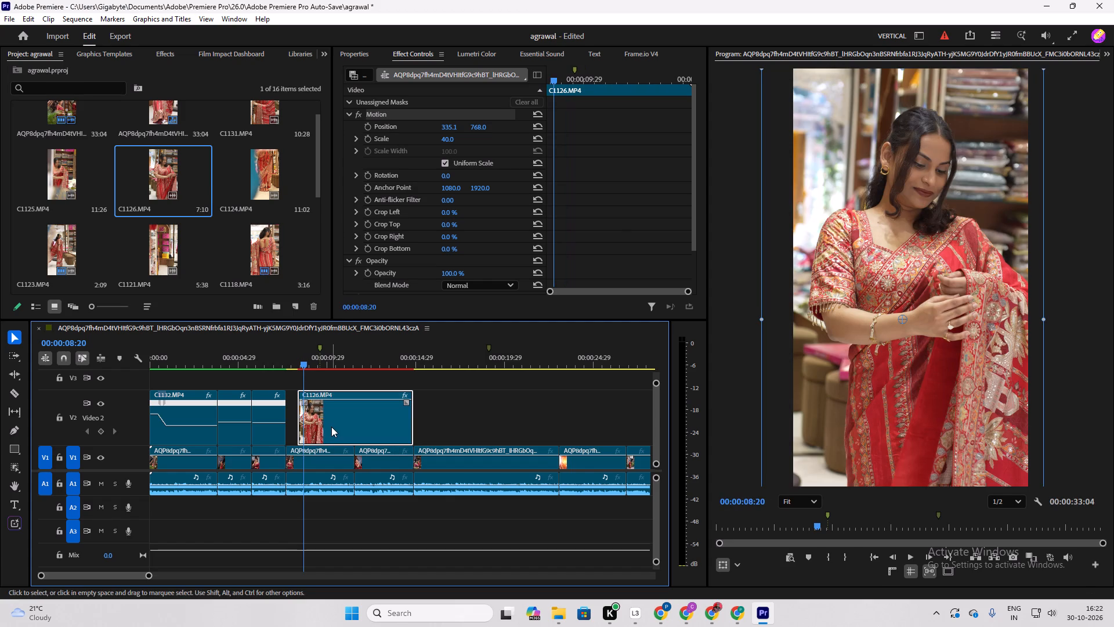
pyautogui.rightClick(321, 421)
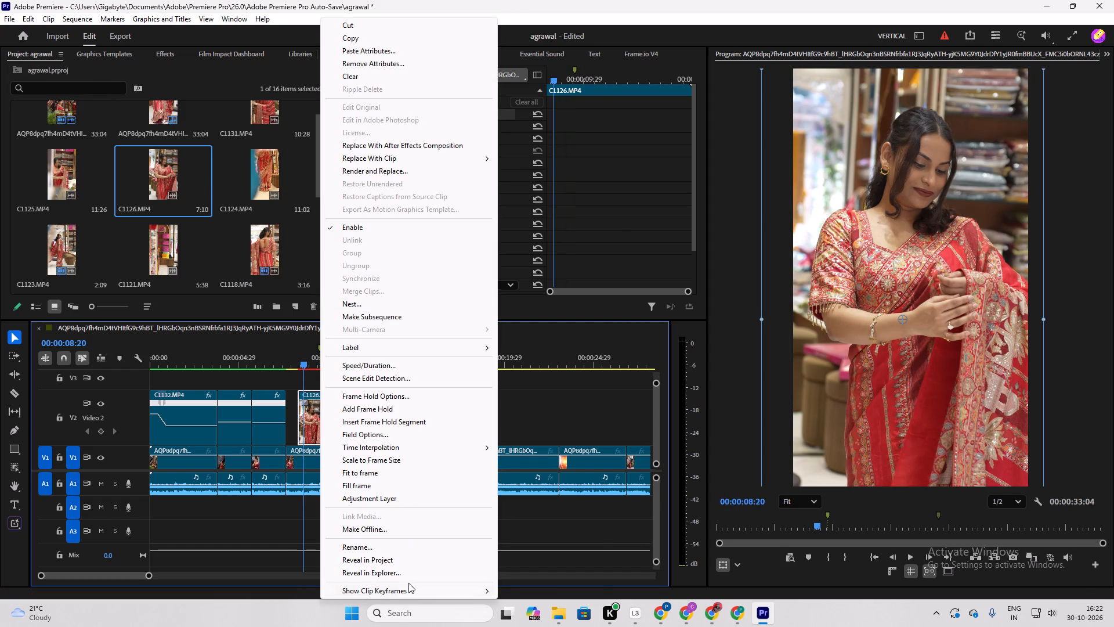
pyautogui.click(408, 587)
pyautogui.click(528, 572)
pyautogui.click(628, 572)
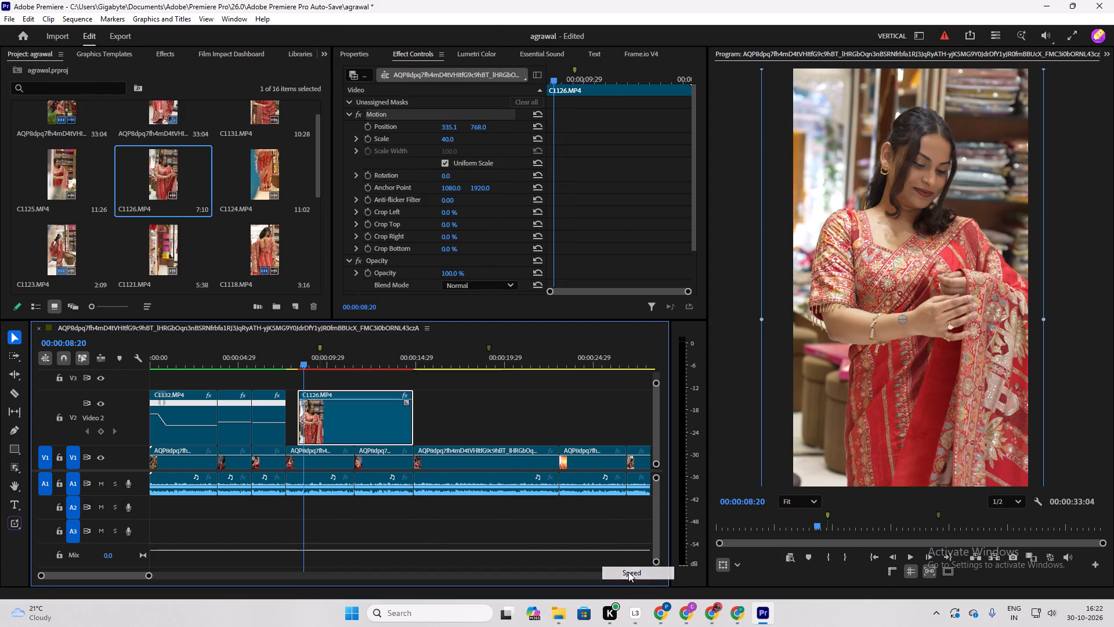
pyautogui.click(102, 434)
pyautogui.moveTo(303, 360); pyautogui.dragTo(357, 391)
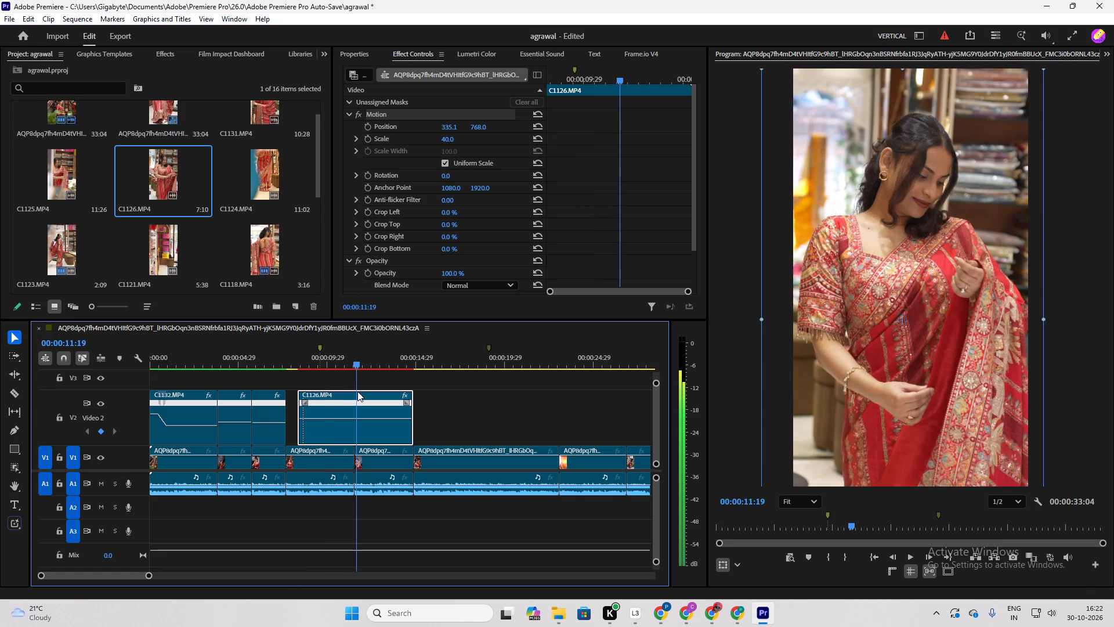
pyautogui.moveTo(357, 391); pyautogui.dragTo(347, 398)
pyautogui.click(103, 433)
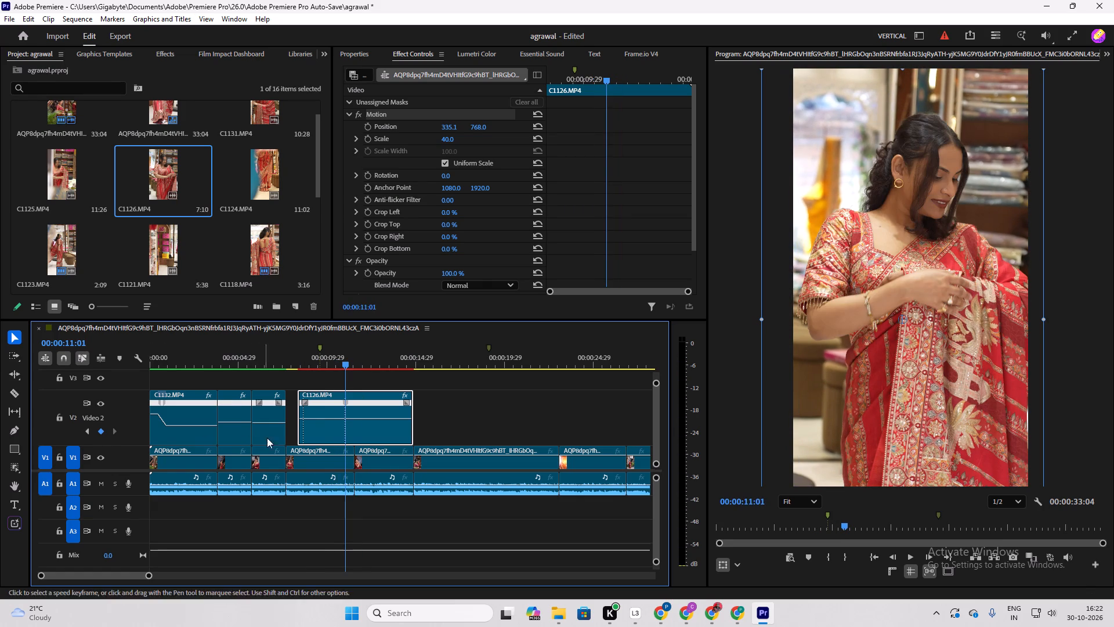
pyautogui.moveTo(320, 417); pyautogui.dragTo(316, 445)
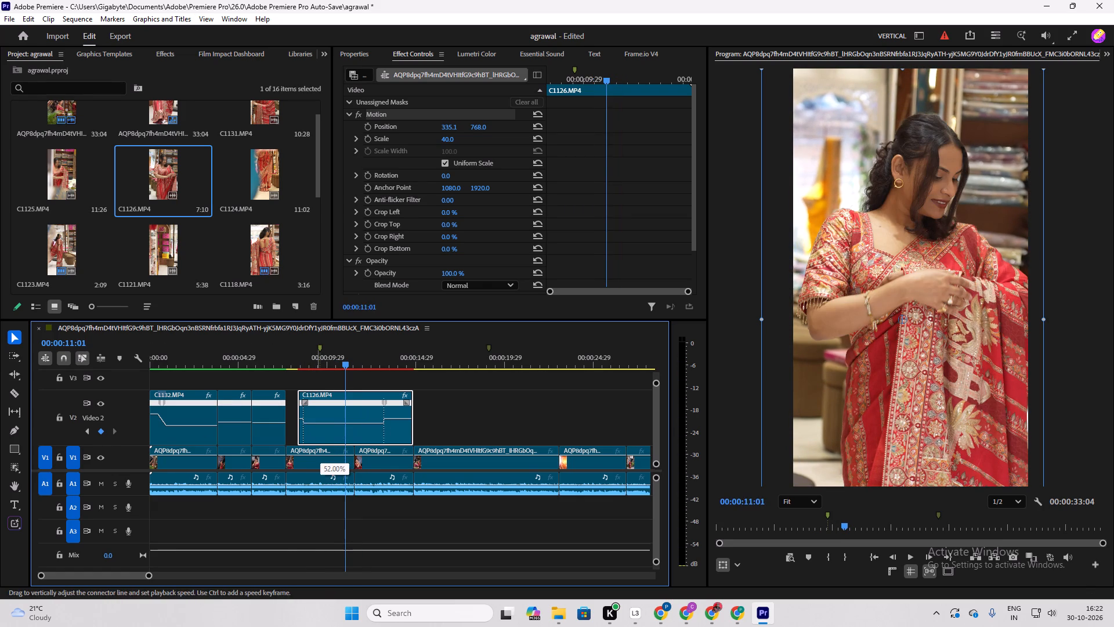
pyautogui.moveTo(316, 445); pyautogui.dragTo(316, 450)
# Set C1126's time interpolation to Optical Flow.
pyautogui.rightClick(390, 423)
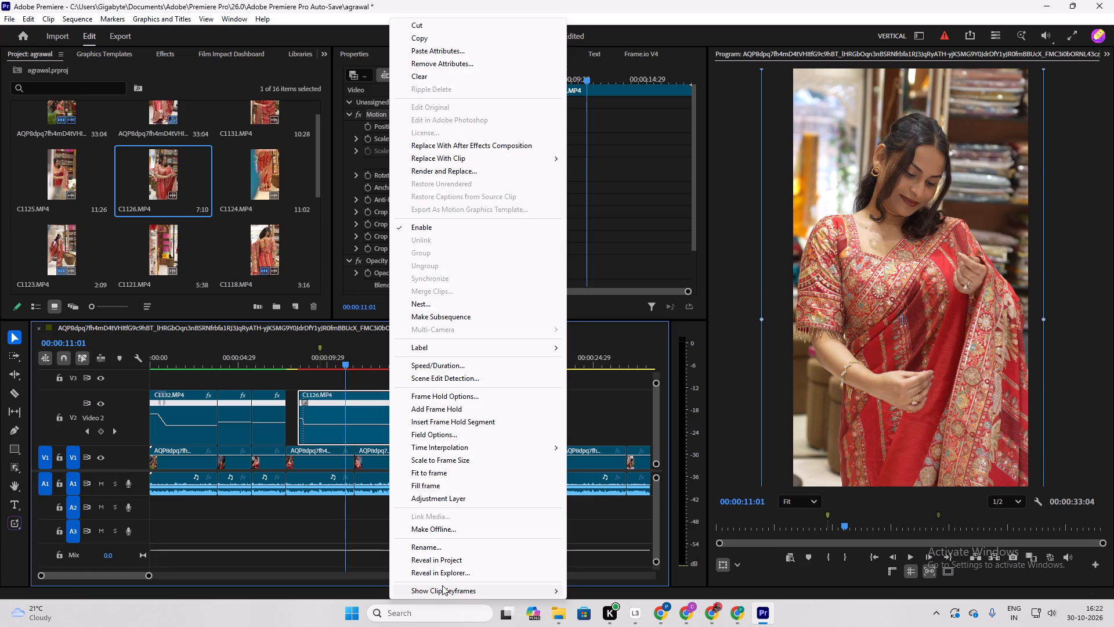
pyautogui.click(454, 451)
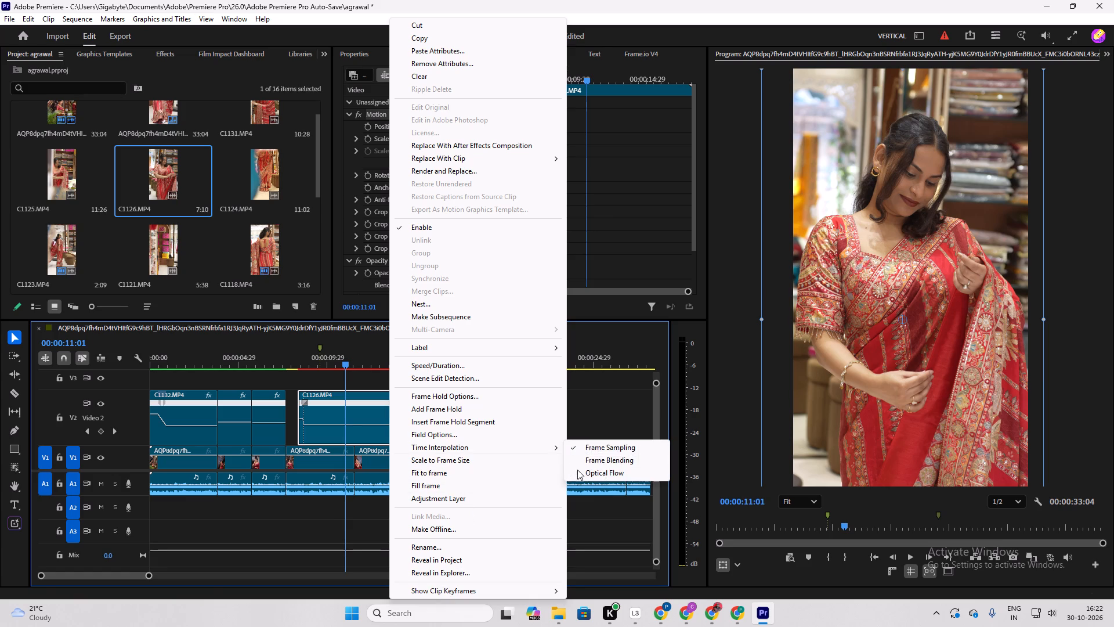
pyautogui.click(577, 470)
pyautogui.click(505, 401)
# Move C1126 back on Video 2 so it starts directly at the end of C1123.
pyautogui.moveTo(374, 424); pyautogui.dragTo(366, 422)
pyautogui.hotkey('ctrl', 'z')
pyautogui.moveTo(427, 433); pyautogui.dragTo(419, 430)
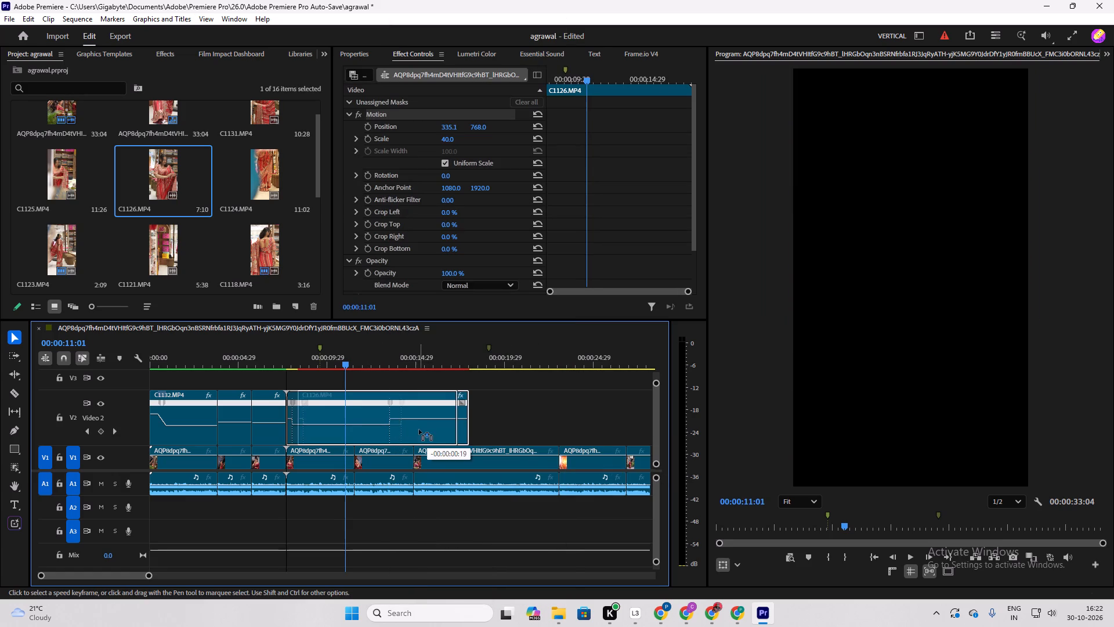
pyautogui.moveTo(419, 430); pyautogui.dragTo(415, 430)
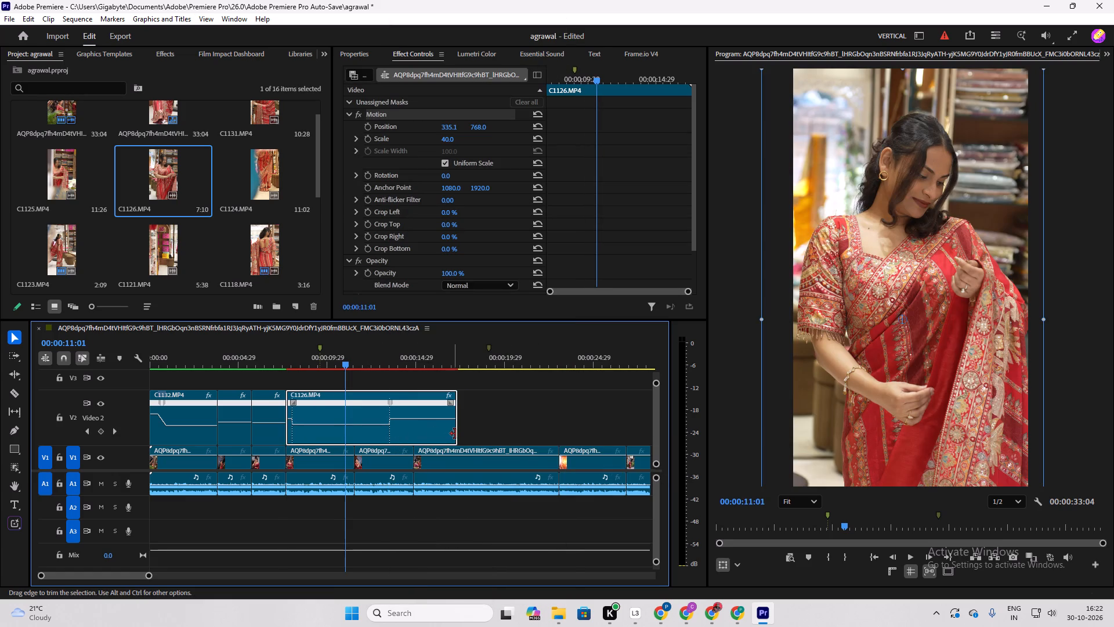
# Trim the end of C1126 to the nearby sequence marker, for a duration of 00:00:01:26.
pyautogui.moveTo(455, 431); pyautogui.dragTo(342, 419)
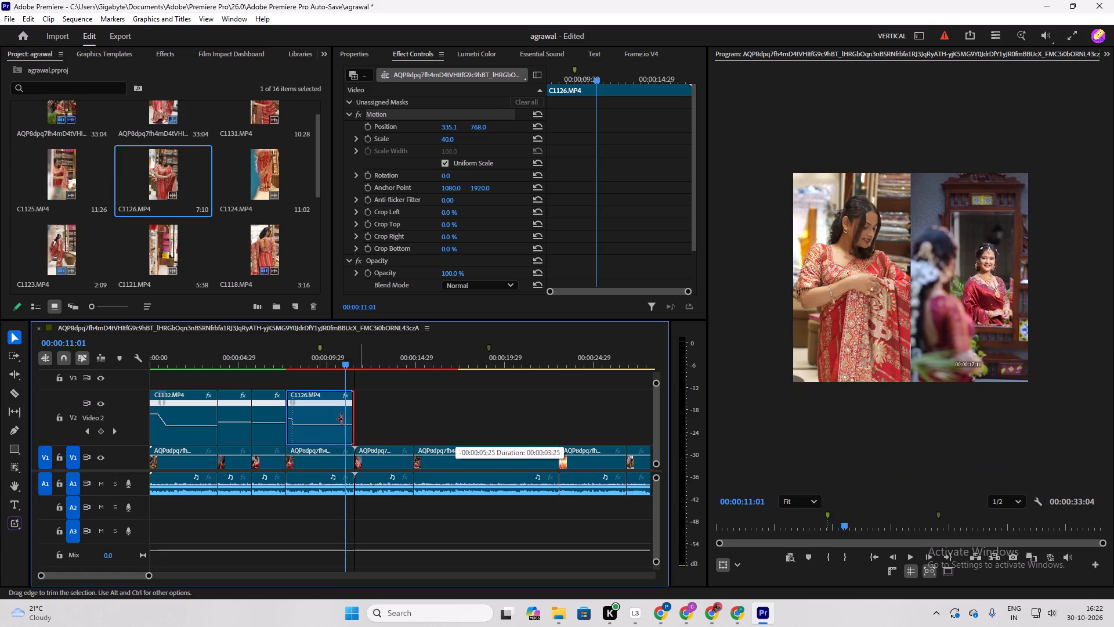
pyautogui.moveTo(342, 419); pyautogui.dragTo(319, 419)
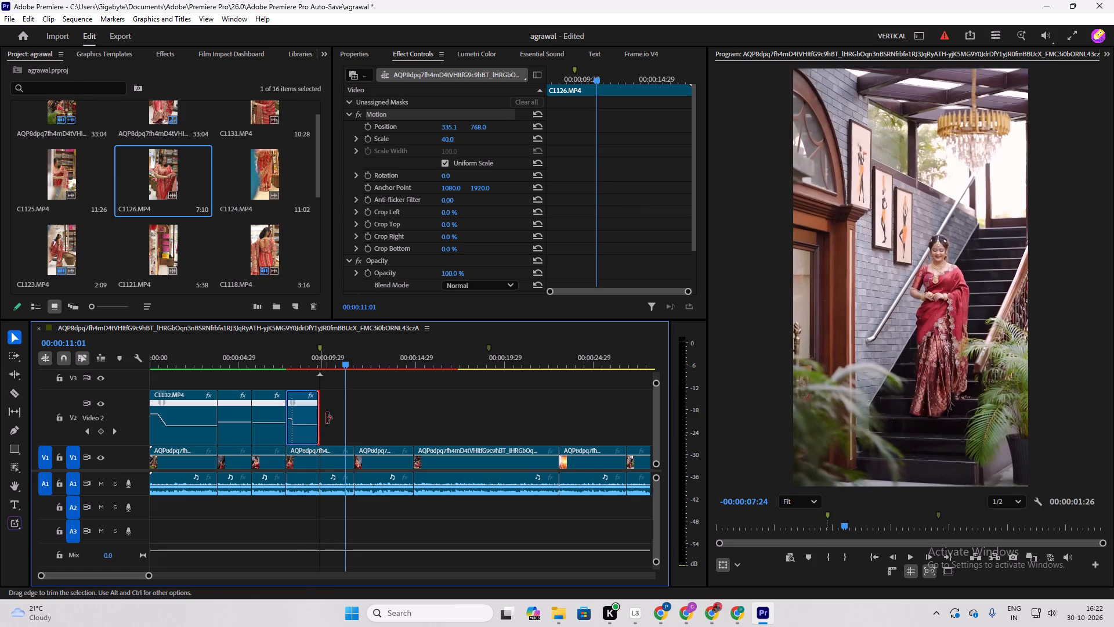
# Play back the transition from C1123 into the slowed, trimmed C1126 to check its timing and ending.
pyautogui.moveTo(342, 360); pyautogui.dragTo(287, 388)
pyautogui.press('space')
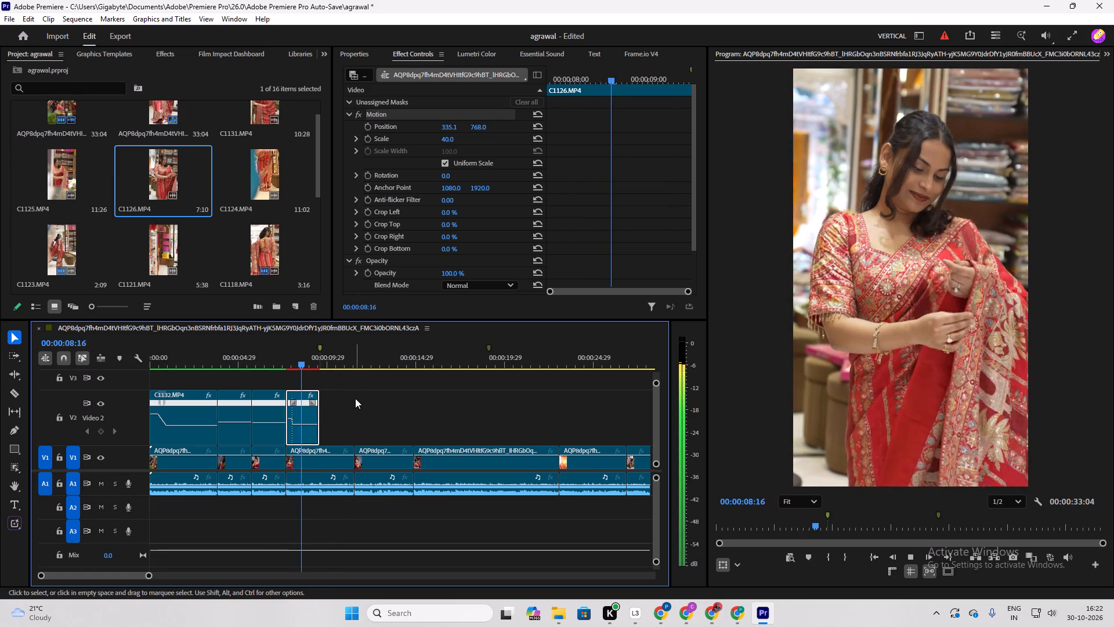
pyautogui.press('space')
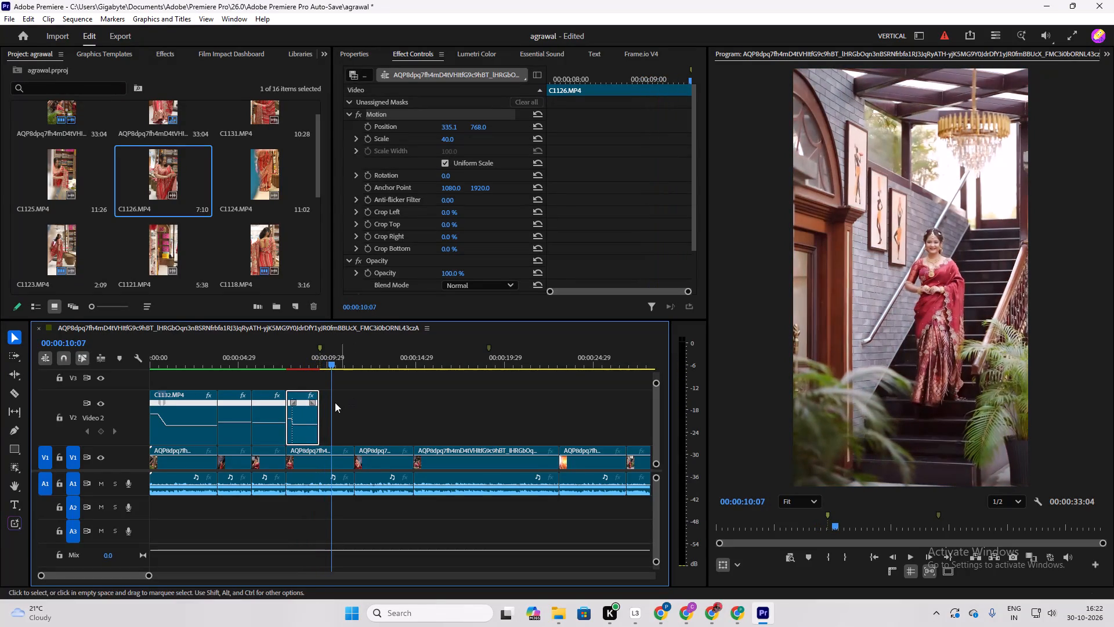
pyautogui.moveTo(331, 362); pyautogui.dragTo(257, 395)
pyautogui.press('space')
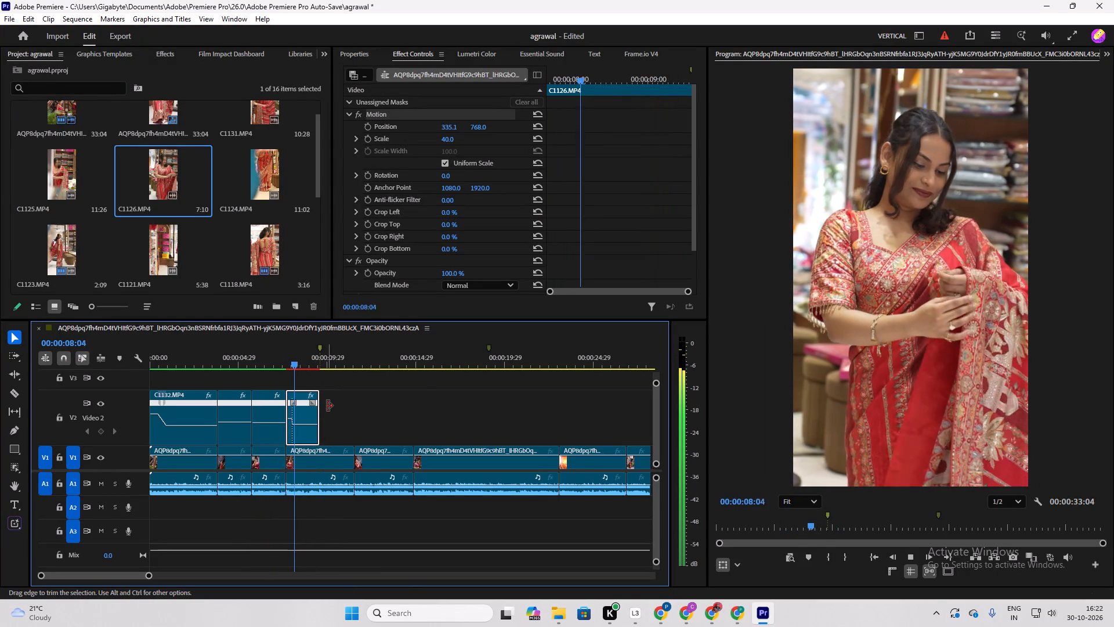
pyautogui.press('space')
pyautogui.press('space')
pyautogui.press('space')
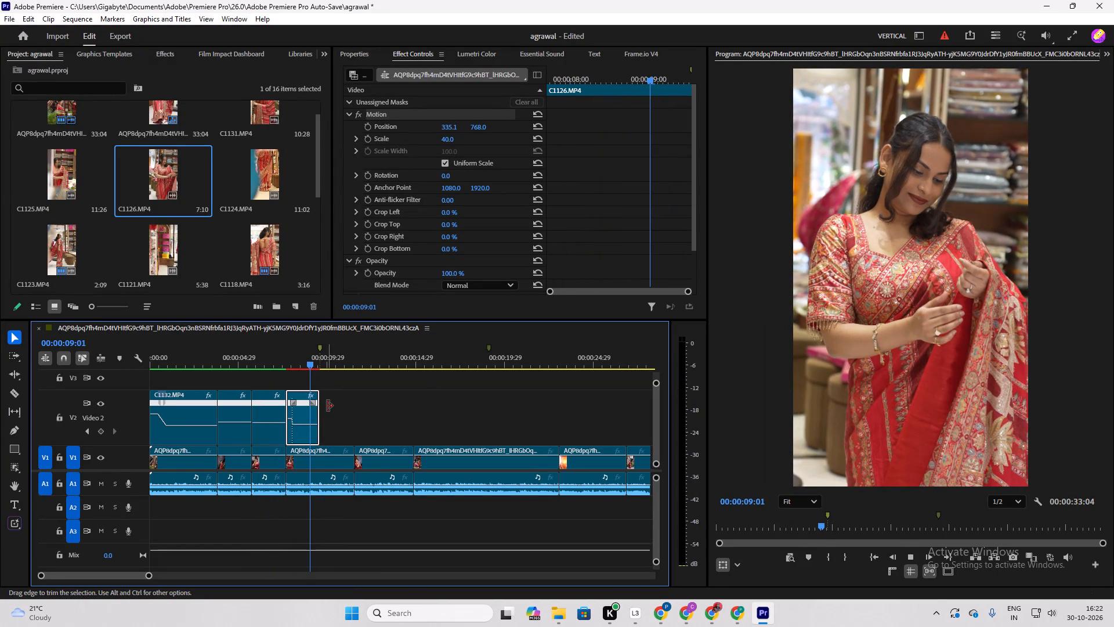
pyautogui.press('space')
pyautogui.press('space')
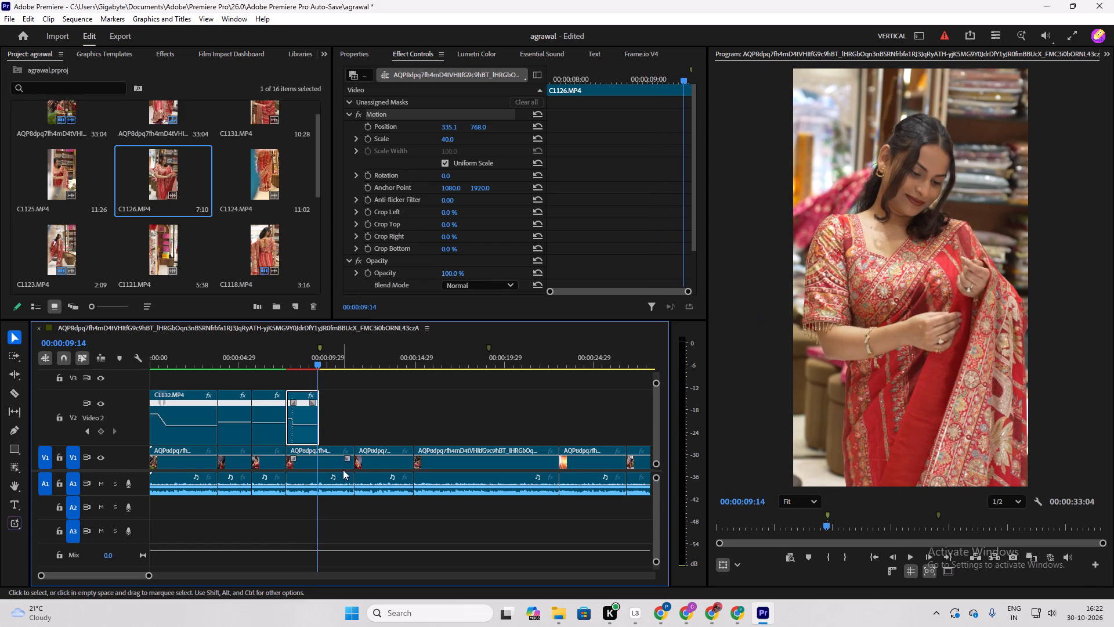
# Place C1125 from the project on Video 2 after C1126, starting at about 00:00:11:00.
pyautogui.click(60, 174)
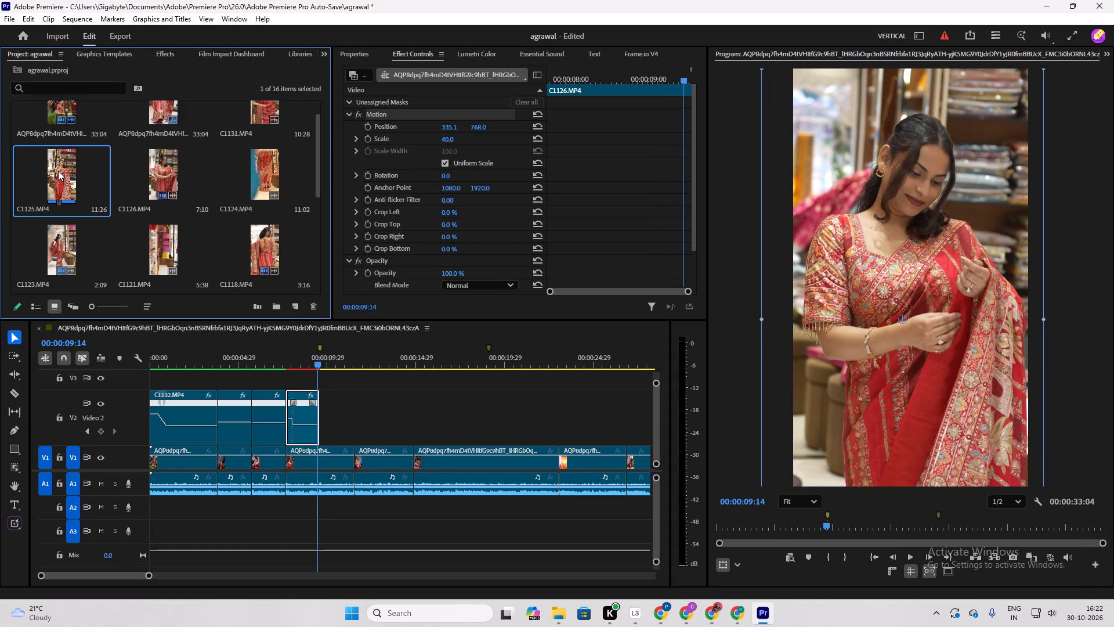
pyautogui.moveTo(57, 169); pyautogui.dragTo(346, 398)
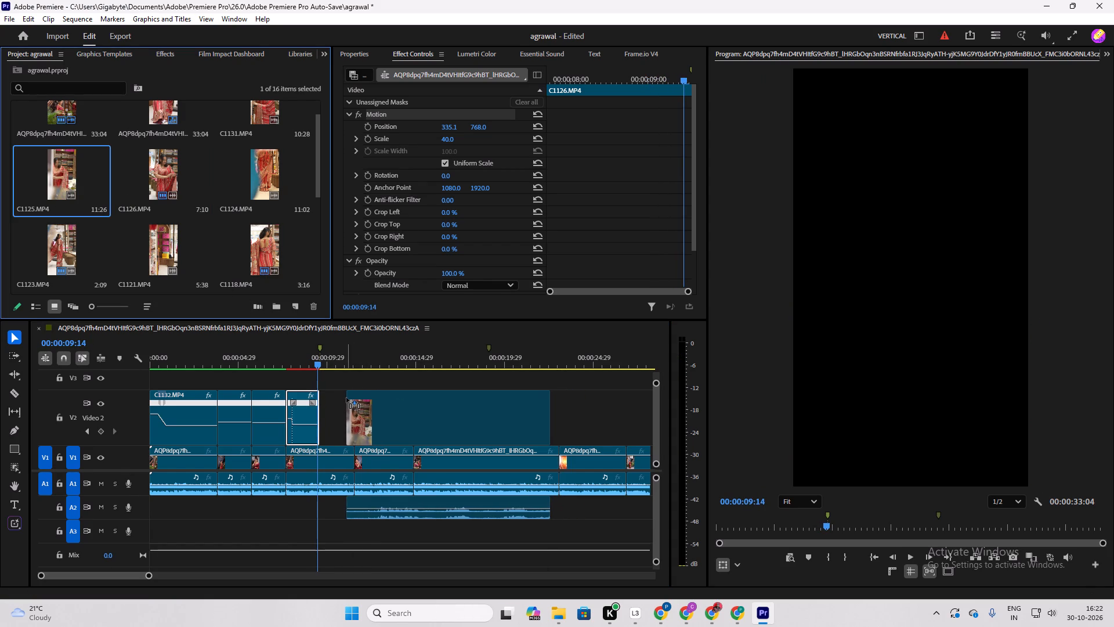
pyautogui.moveTo(346, 398); pyautogui.dragTo(345, 398)
pyautogui.click(404, 419)
# Unlink C1125's audio from its video and cut the audio from A2.
pyautogui.rightClick(418, 511)
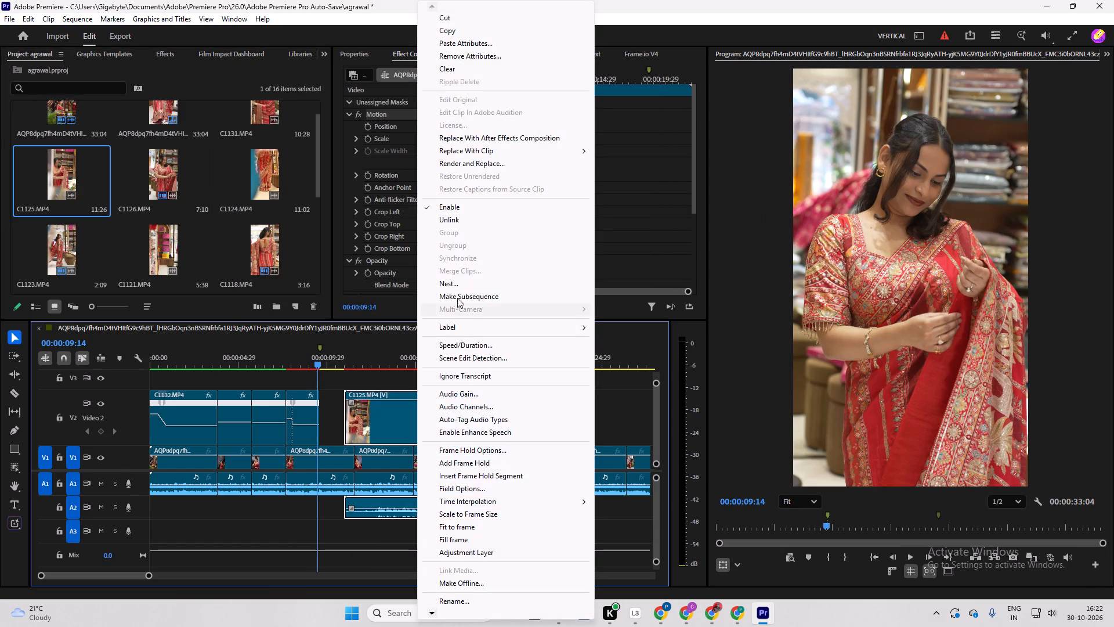
pyautogui.click(446, 219)
pyautogui.click(413, 511)
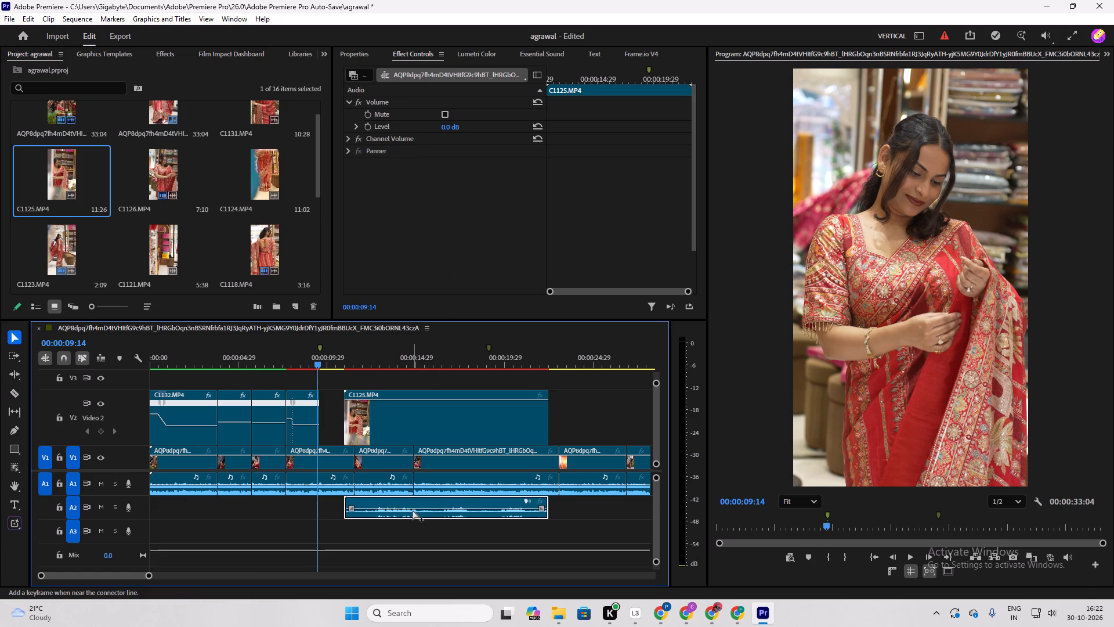
pyautogui.hotkey('ctrl', 'x')
# Shift C1125 about 23 frames earlier on Video 2, closer to the end of C1126.
pyautogui.moveTo(402, 424); pyautogui.dragTo(388, 423)
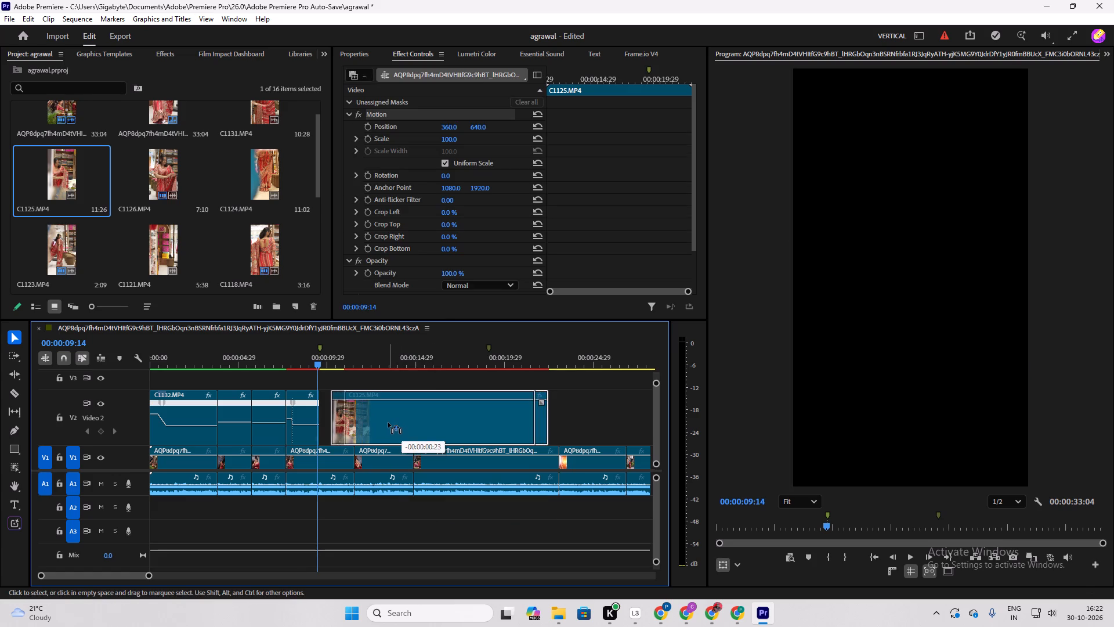
pyautogui.moveTo(388, 423); pyautogui.dragTo(388, 423)
# Preview the beginning of C1125 and set its Scale to 42.
pyautogui.press('space')
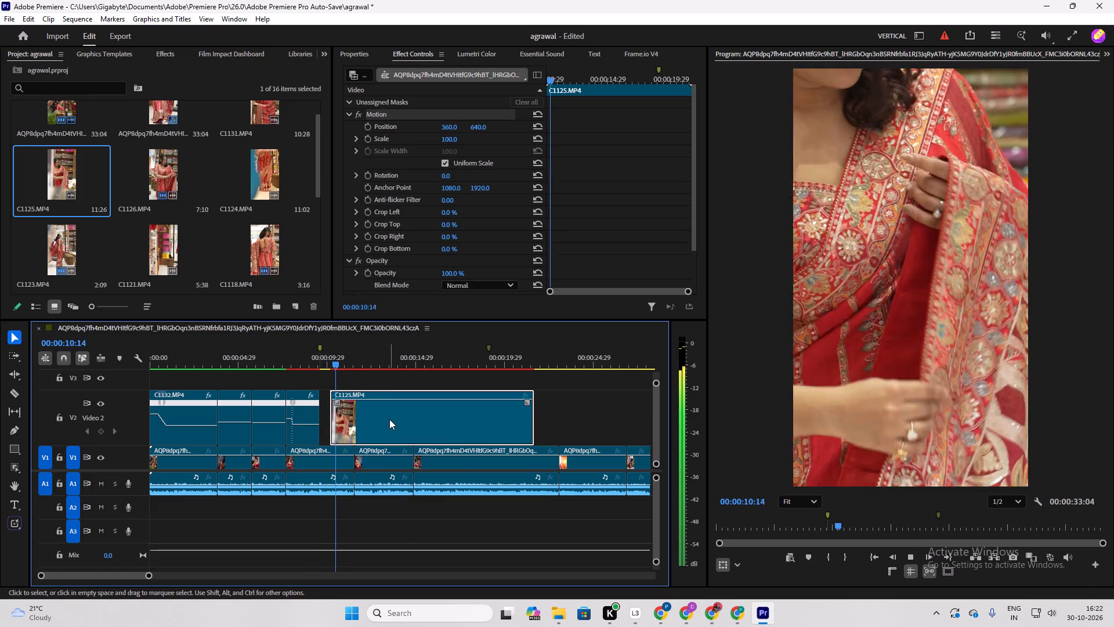
pyautogui.press('space')
pyautogui.click(399, 419)
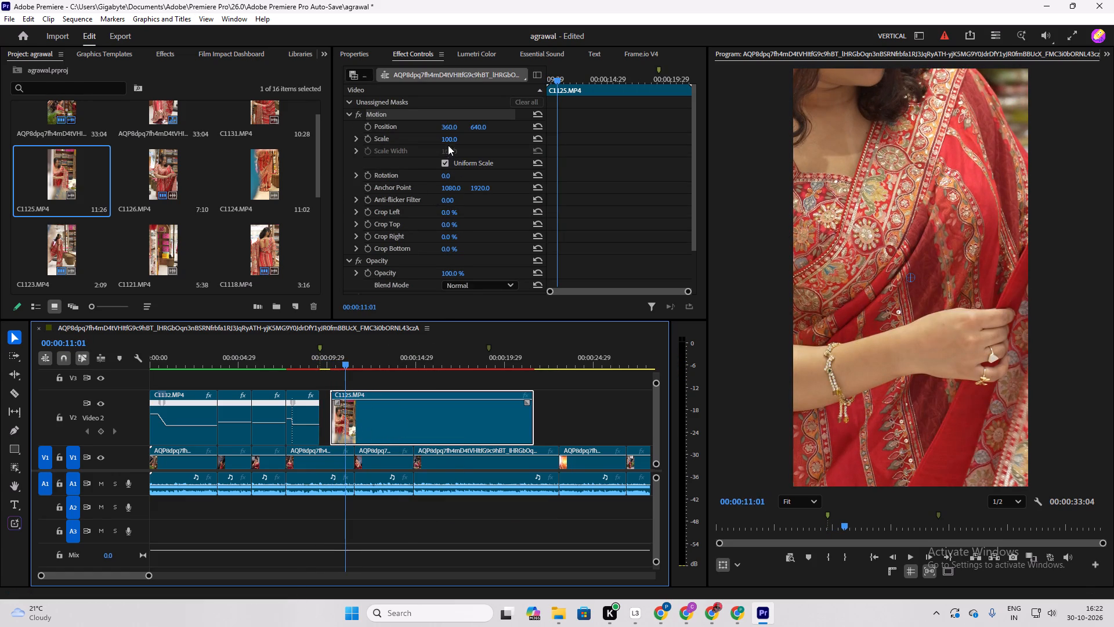
pyautogui.moveTo(449, 140); pyautogui.dragTo(404, 139)
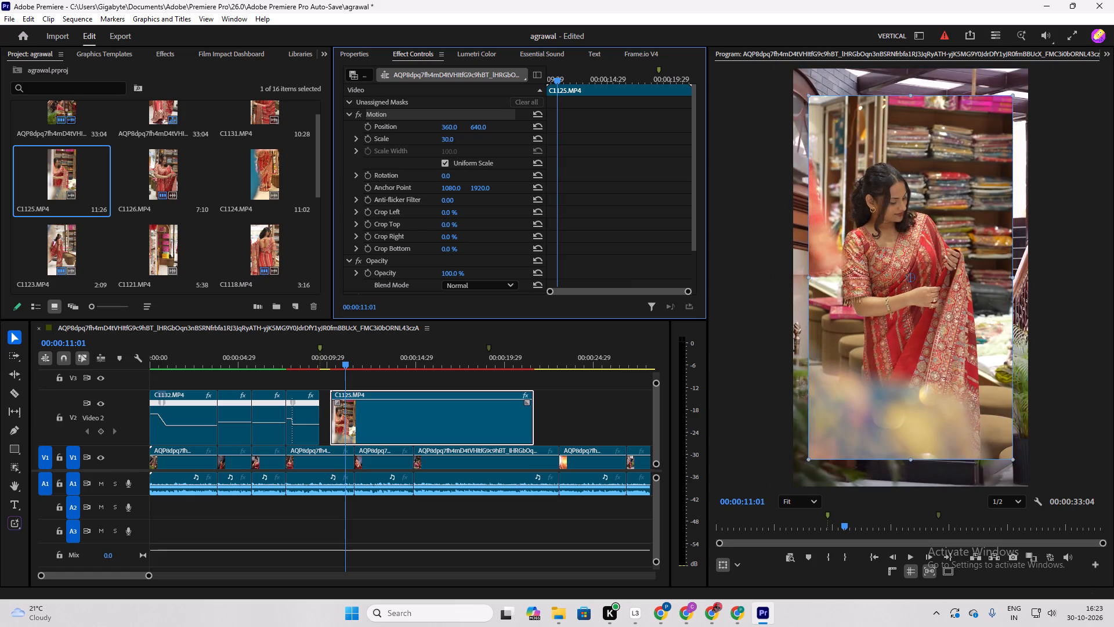
pyautogui.moveTo(404, 139); pyautogui.dragTo(414, 143)
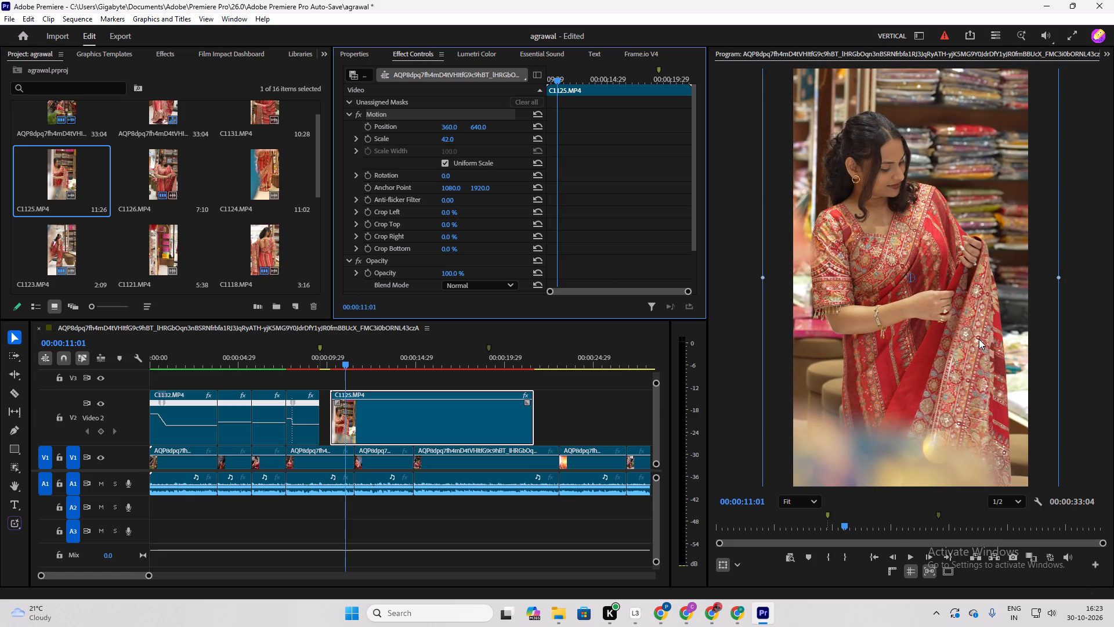
# Shift C1125 down in the frame to a Position of 360.0, 785.1 and set its Scale to 48.
pyautogui.moveTo(978, 340); pyautogui.dragTo(983, 397)
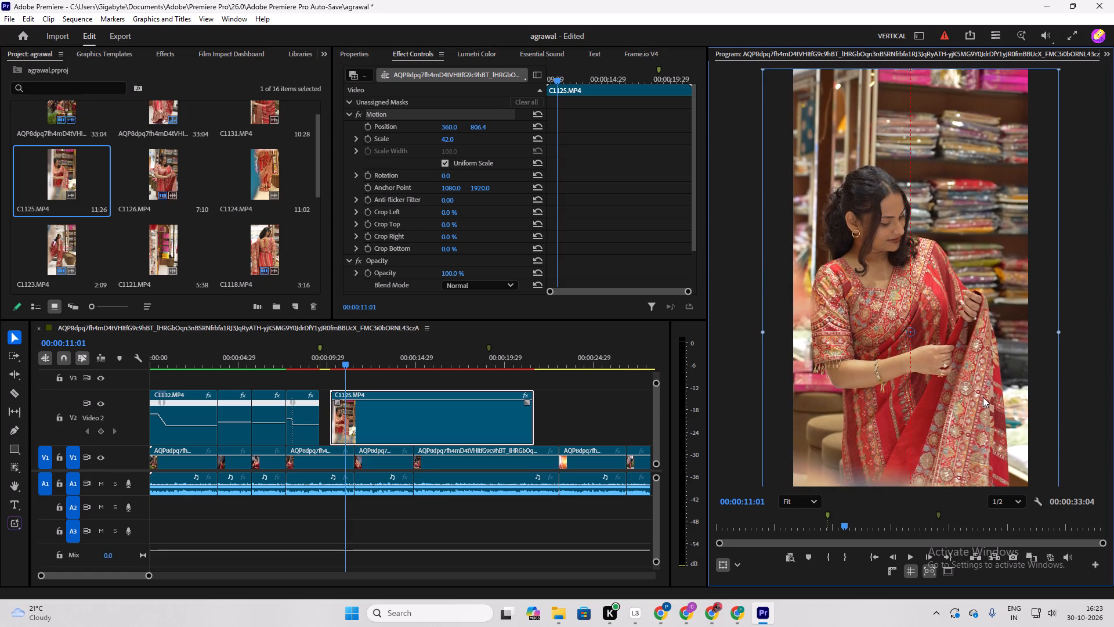
pyautogui.moveTo(983, 397); pyautogui.dragTo(982, 390)
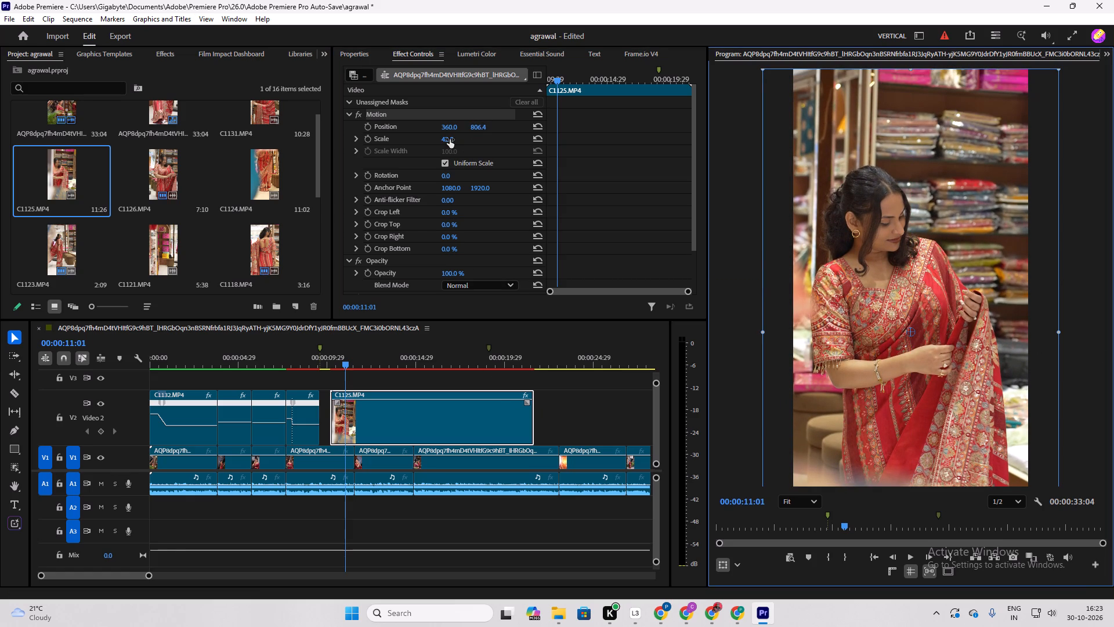
pyautogui.click(450, 139)
pyautogui.moveTo(927, 462); pyautogui.dragTo(926, 455)
# Preview C1125, show its Time Remapping speed line on Video 2, and add a speed keyframe at 00:00:10:22.
pyautogui.moveTo(346, 363); pyautogui.dragTo(341, 362)
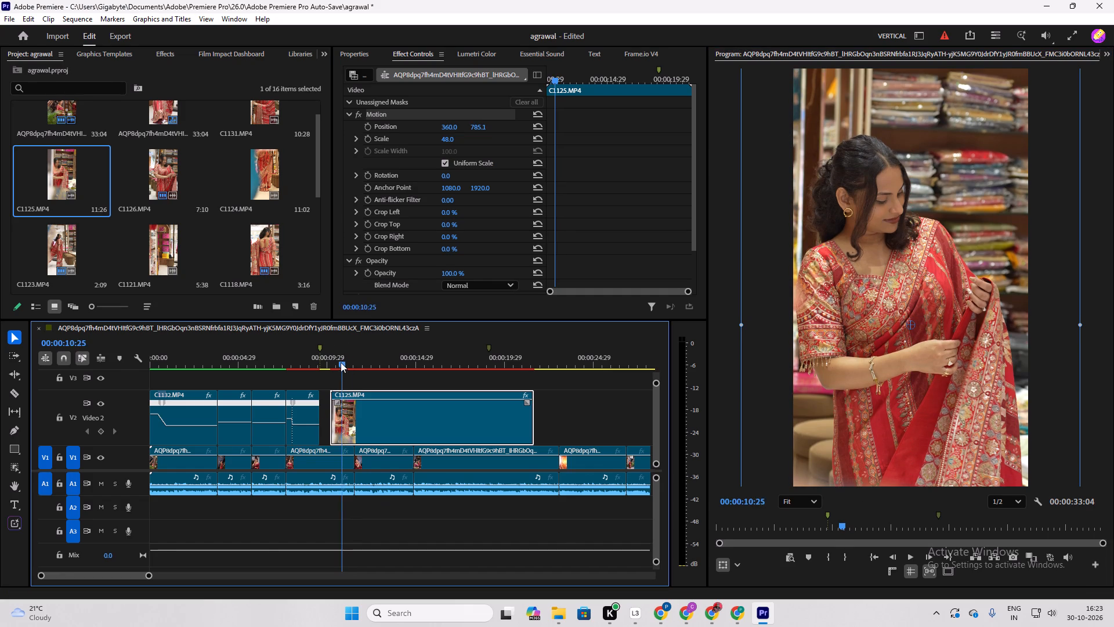
pyautogui.moveTo(341, 362); pyautogui.dragTo(339, 363)
pyautogui.press('space')
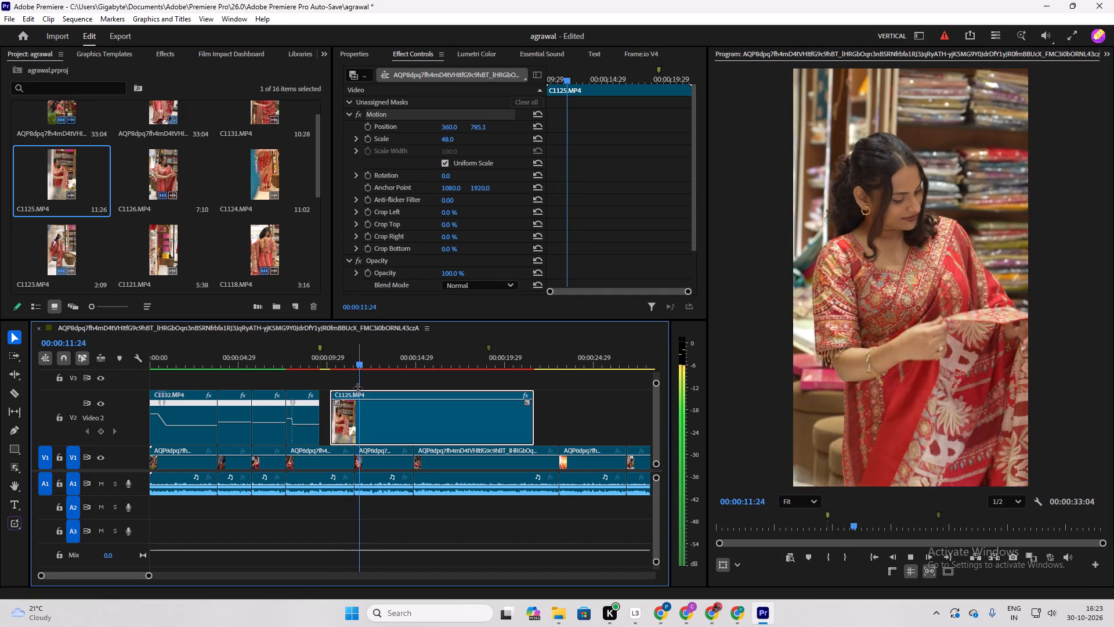
pyautogui.press('space')
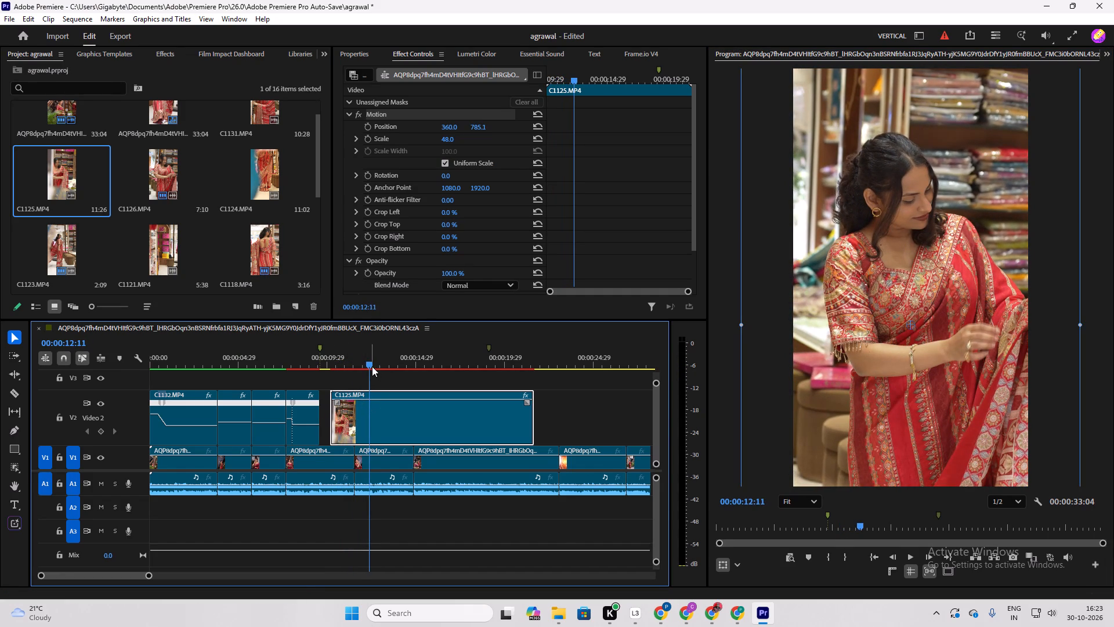
pyautogui.moveTo(371, 365); pyautogui.dragTo(427, 391)
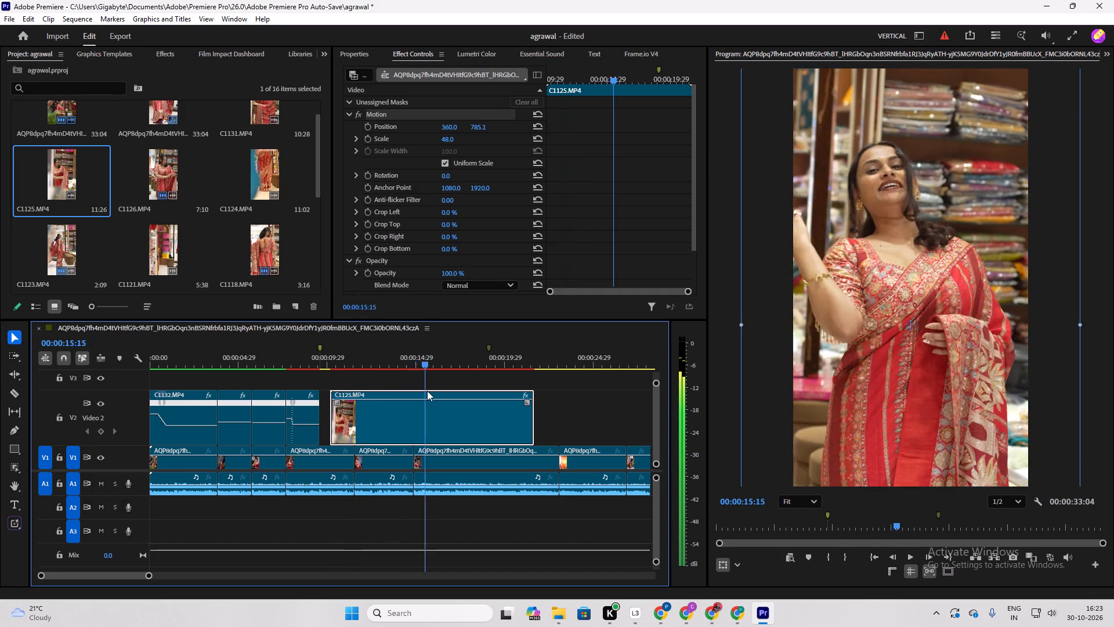
pyautogui.moveTo(427, 391); pyautogui.dragTo(355, 397)
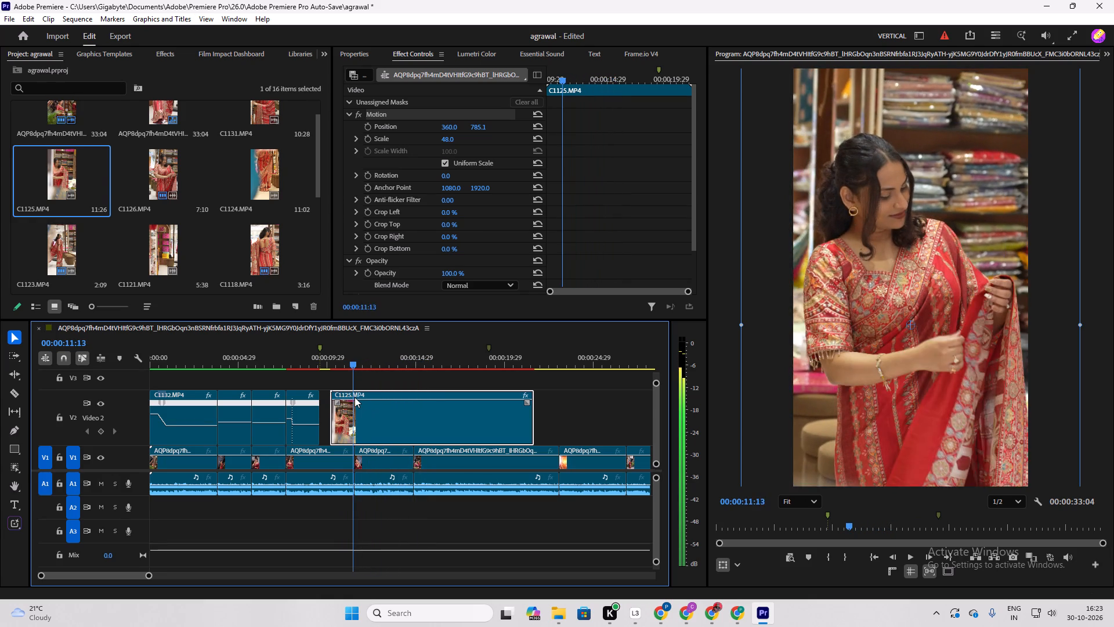
pyautogui.moveTo(355, 397); pyautogui.dragTo(342, 402)
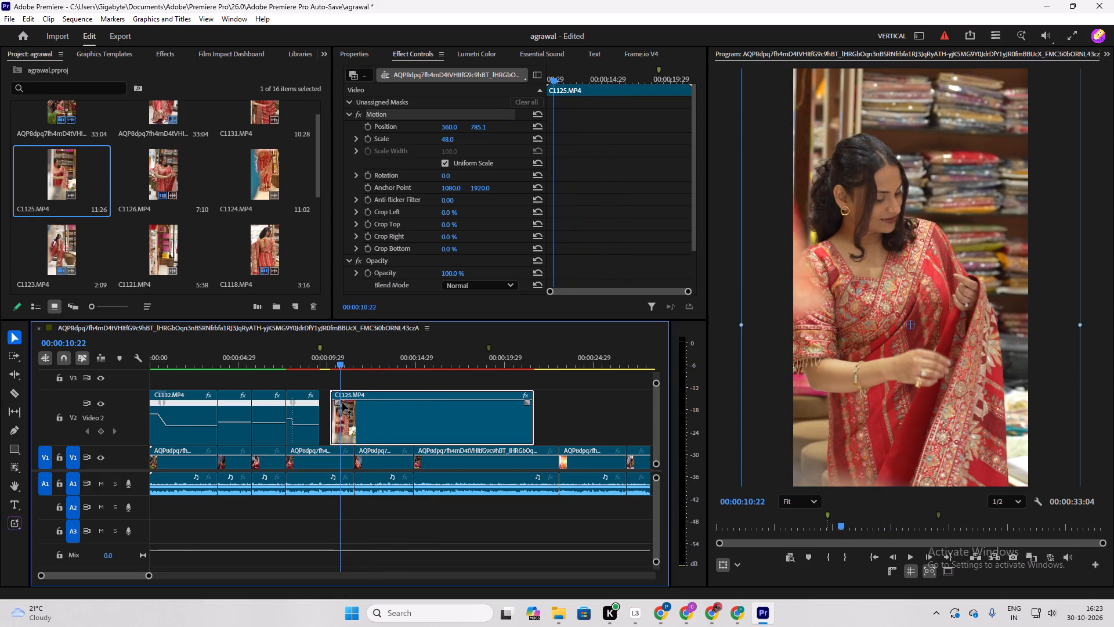
pyautogui.rightClick(369, 420)
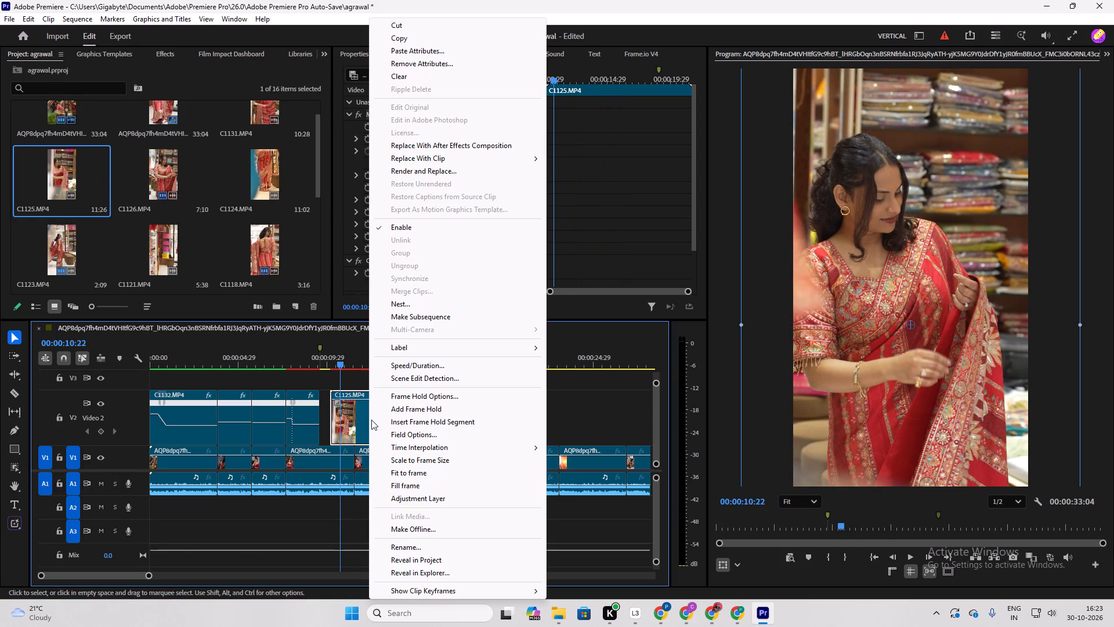
pyautogui.click(417, 592)
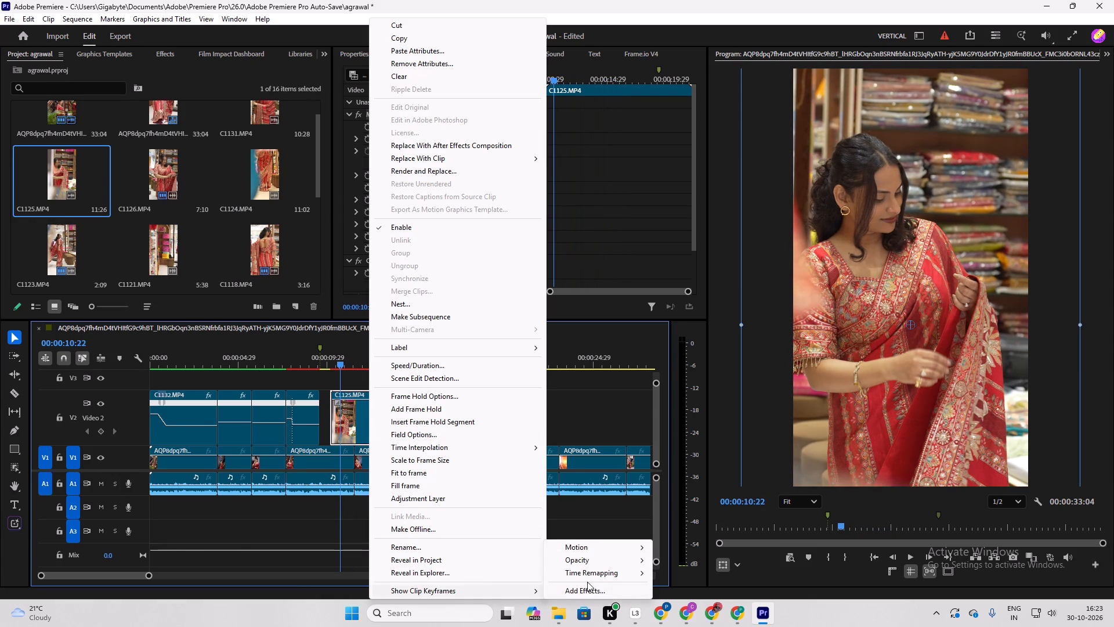
pyautogui.click(589, 576)
pyautogui.click(675, 572)
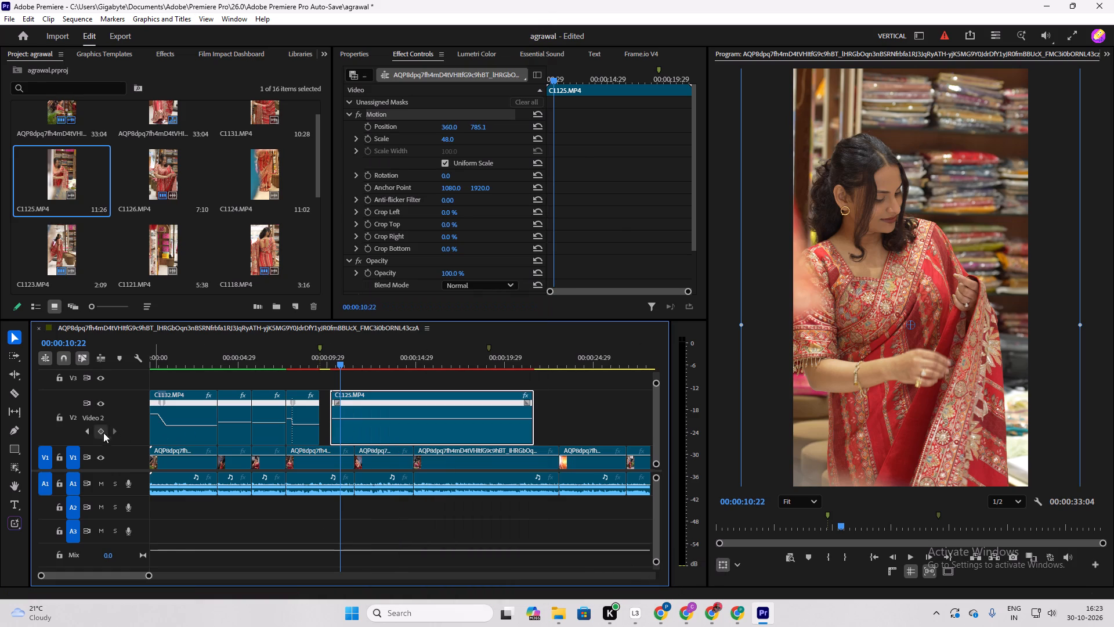
pyautogui.click(96, 431)
# Add a second speed keyframe to C1125 at 00:00:13:01 and slow the section between the keyframes to roughly 50%.
pyautogui.moveTo(344, 358); pyautogui.dragTo(382, 387)
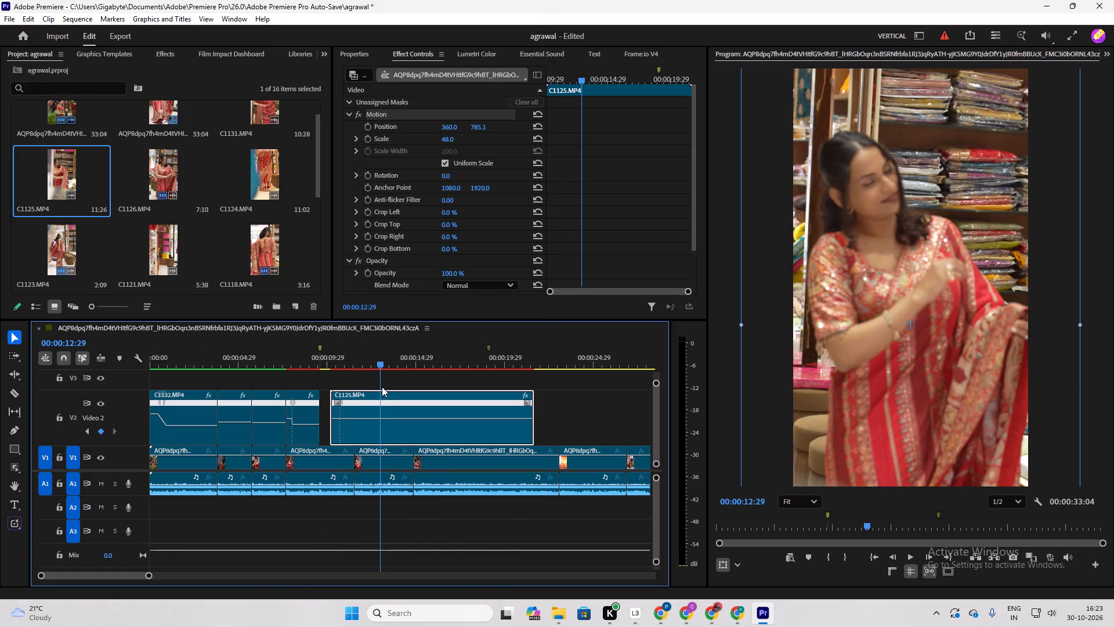
pyautogui.moveTo(382, 387); pyautogui.dragTo(383, 387)
pyautogui.click(102, 431)
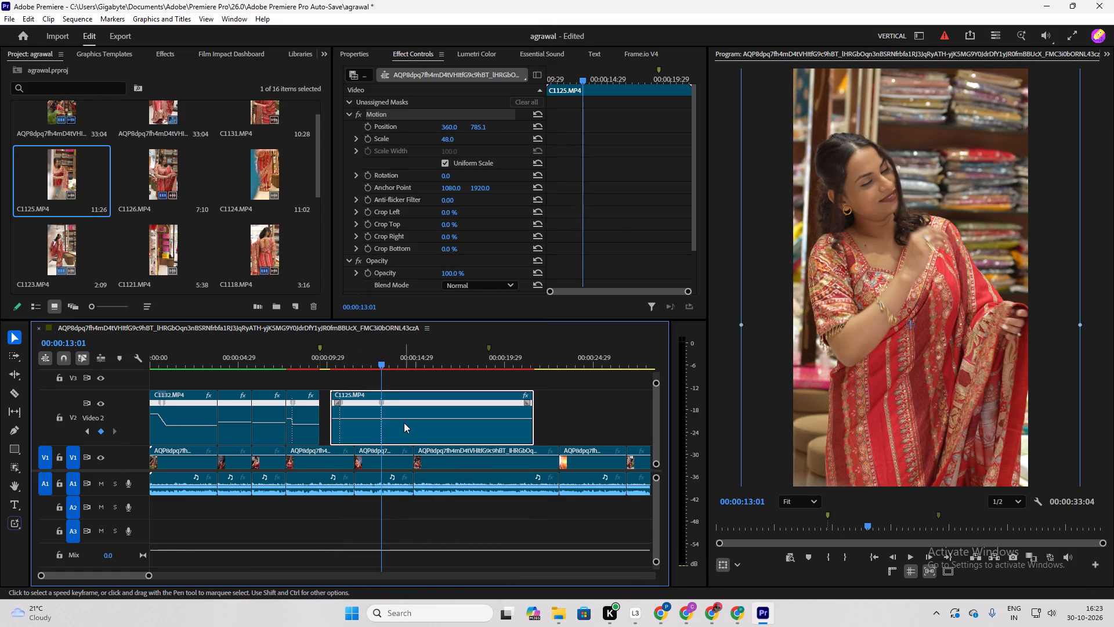
pyautogui.moveTo(381, 360); pyautogui.dragTo(360, 369)
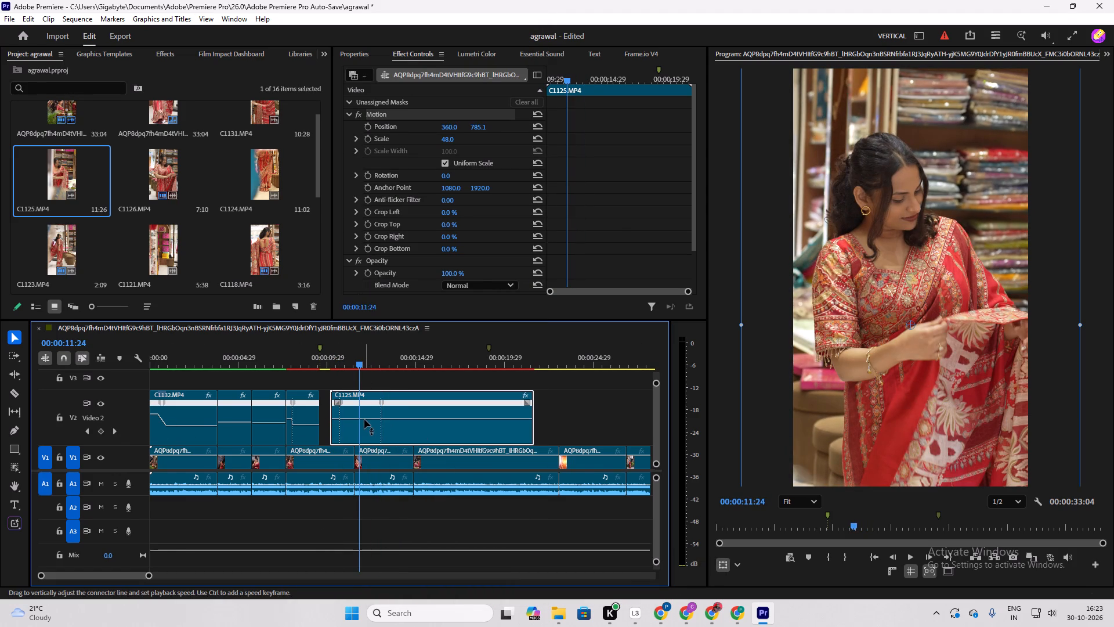
pyautogui.moveTo(364, 418); pyautogui.dragTo(366, 446)
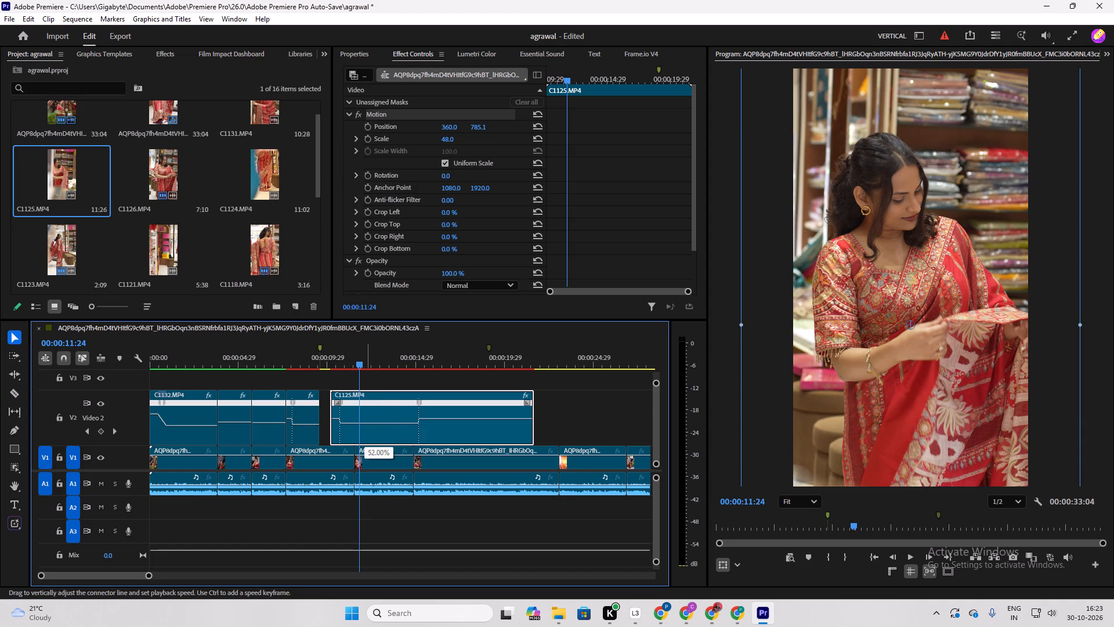
pyautogui.moveTo(366, 446); pyautogui.dragTo(366, 449)
# Set C1125's time interpolation to Optical Flow.
pyautogui.rightClick(394, 424)
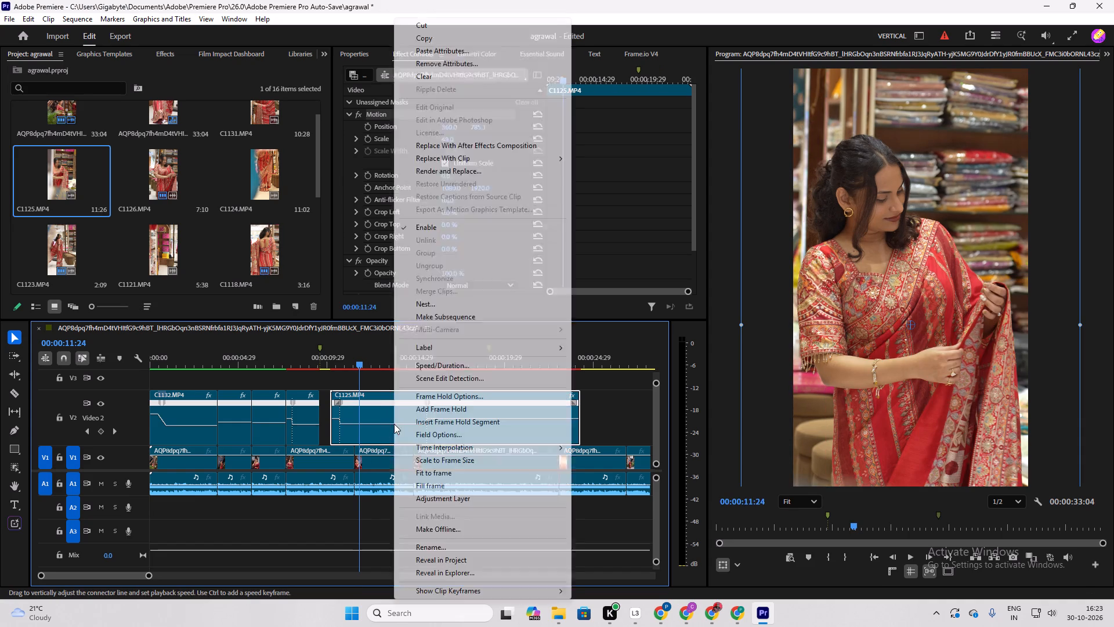
pyautogui.click(458, 450)
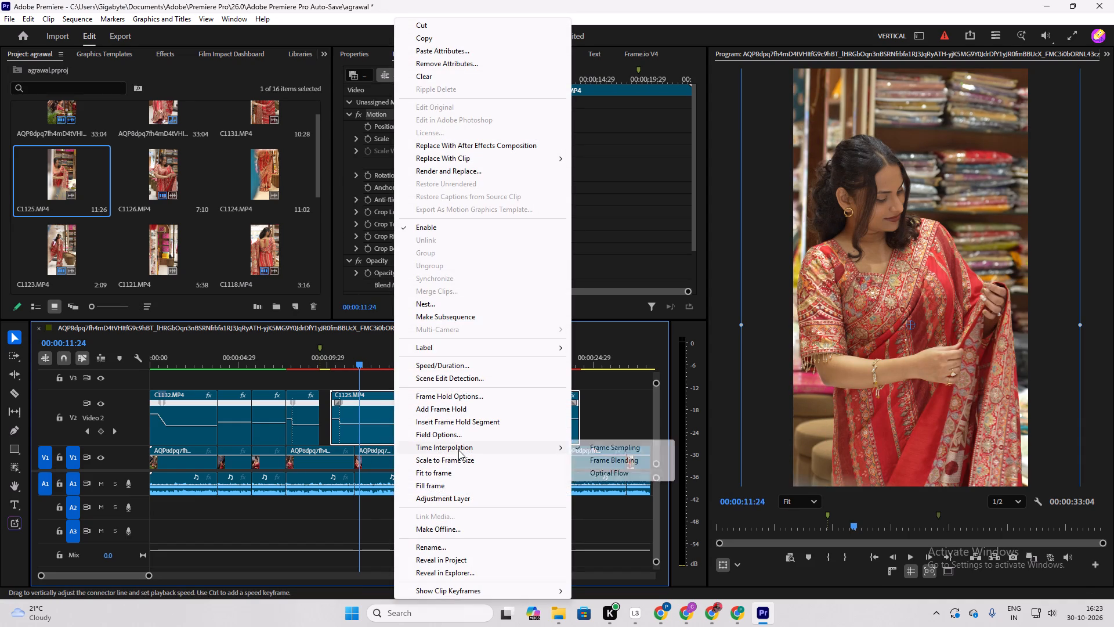
pyautogui.click(596, 473)
pyautogui.click(597, 413)
# Butt C1125 against the end of C1126 and trim both its ends so it finishes at the reference cut near 00:00:11:17.
pyautogui.moveTo(377, 436); pyautogui.dragTo(377, 437)
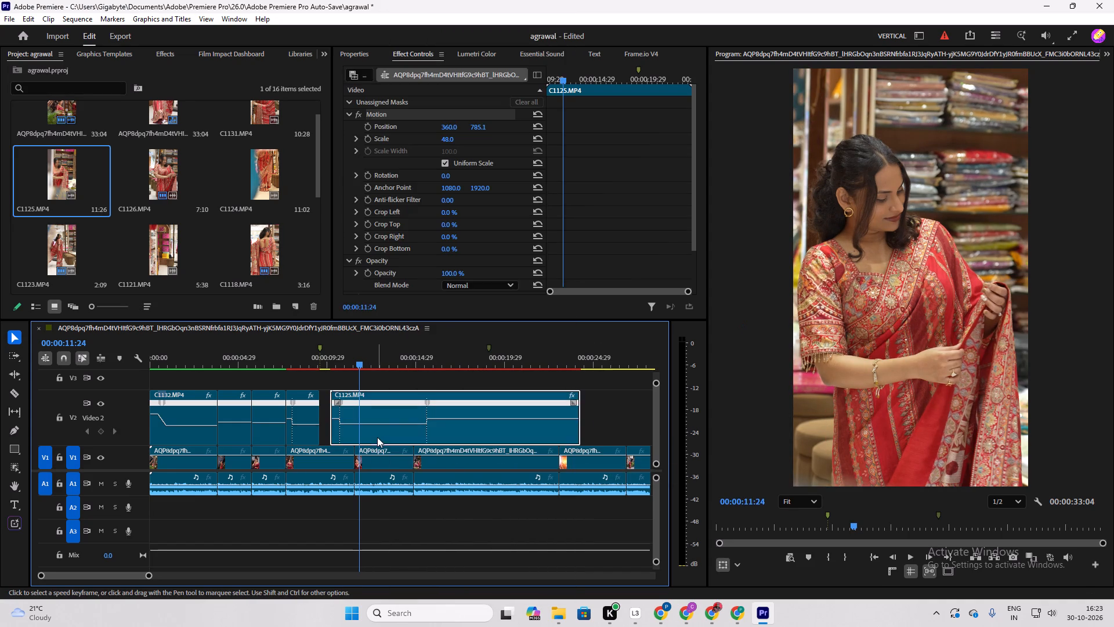
pyautogui.moveTo(377, 437); pyautogui.dragTo(371, 435)
pyautogui.moveTo(324, 427); pyautogui.dragTo(325, 427)
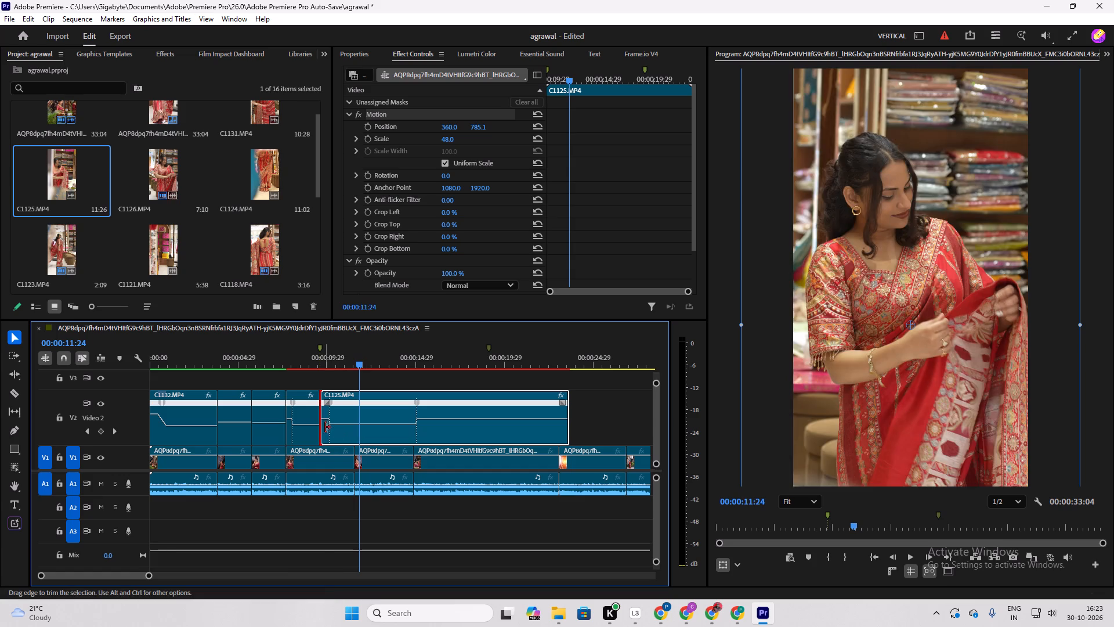
pyautogui.moveTo(325, 427); pyautogui.dragTo(330, 430)
pyautogui.click(355, 440)
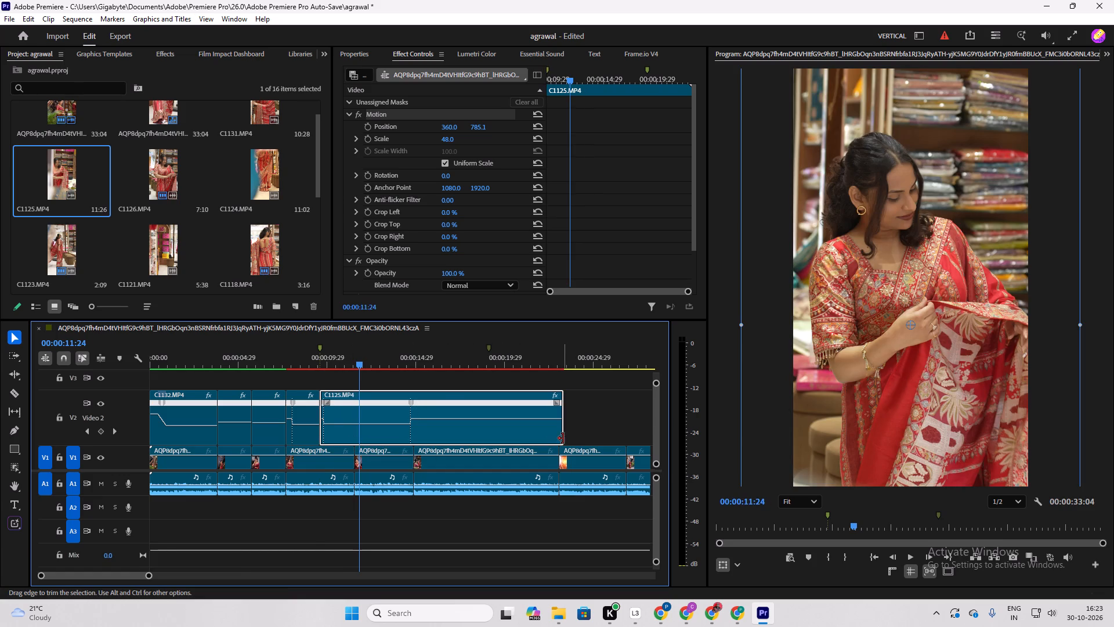
pyautogui.moveTo(562, 438); pyautogui.dragTo(350, 448)
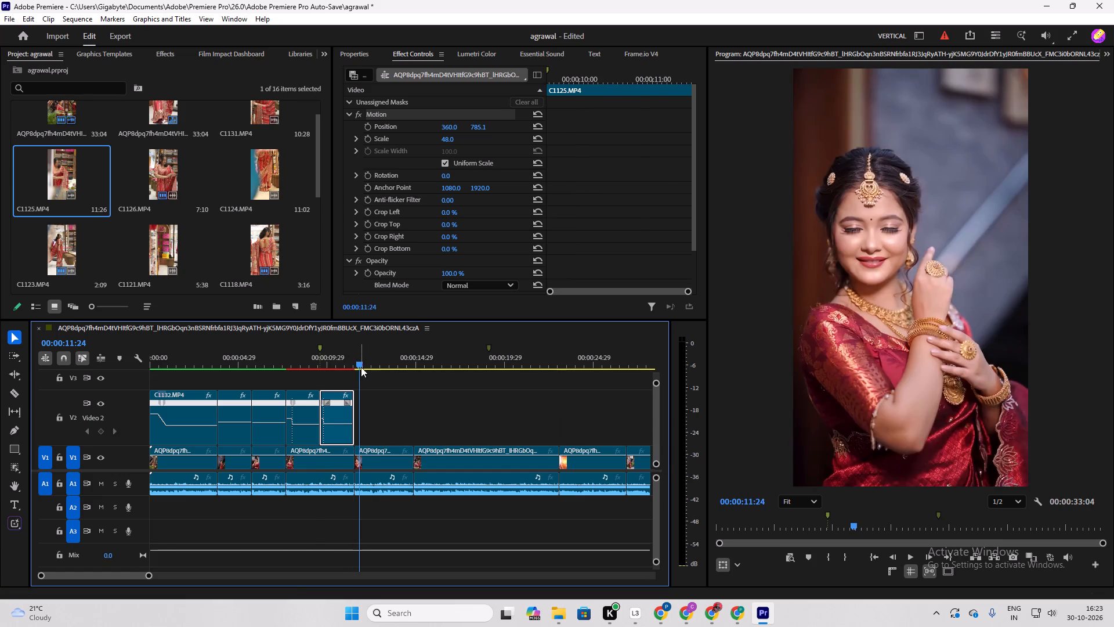
# Play back C1126 and C1125 from about 00:00:07:25 and check the end of C1125 against the reference cut at 00:00:11:17.
pyautogui.moveTo(358, 361); pyautogui.dragTo(290, 400)
pyautogui.press('space')
pyautogui.click(406, 419)
pyautogui.press('space')
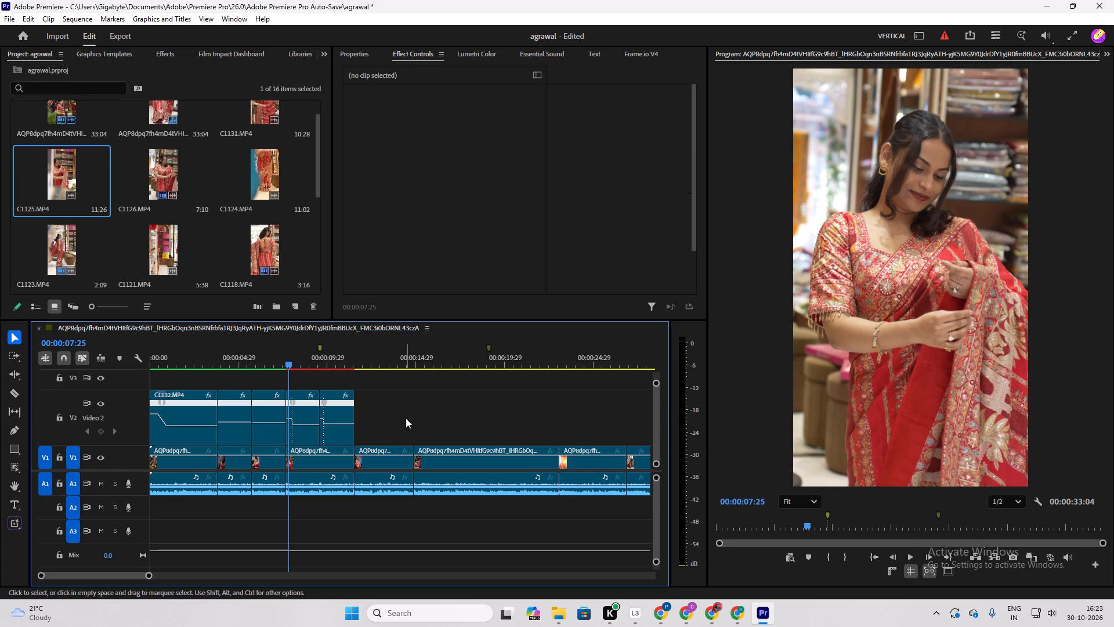
pyautogui.press('space')
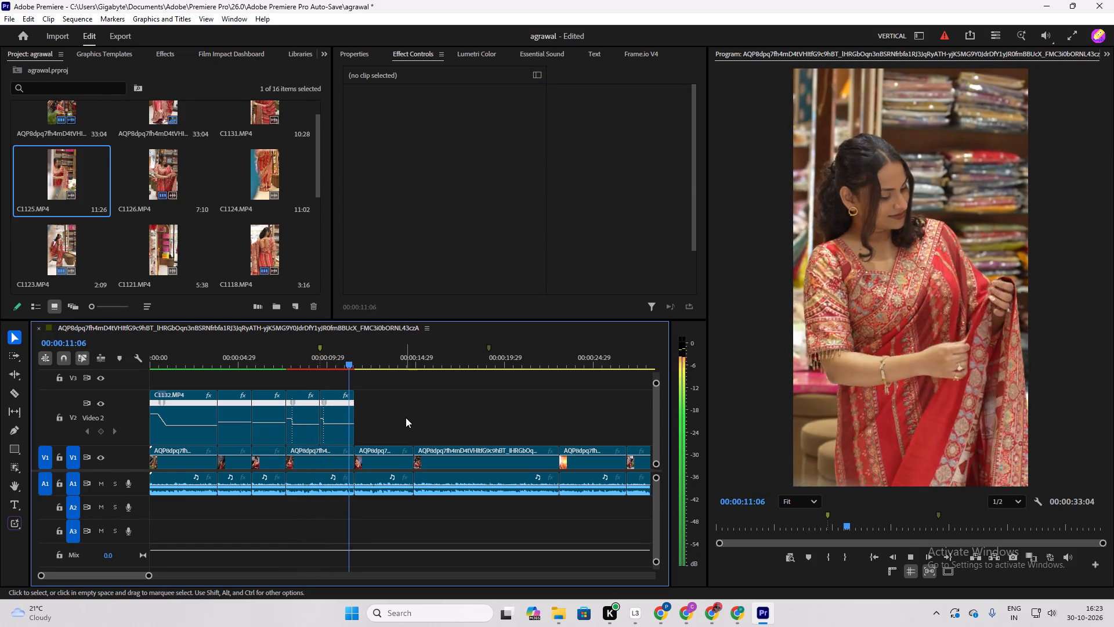
pyautogui.press('space')
pyautogui.moveTo(362, 361); pyautogui.dragTo(359, 374)
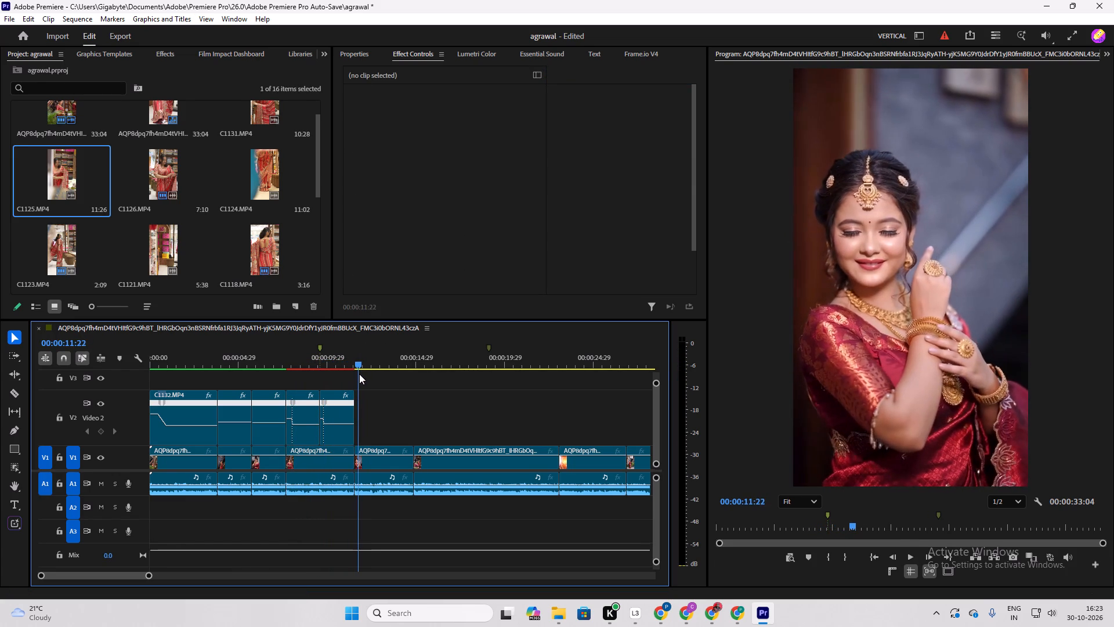
pyautogui.moveTo(359, 374); pyautogui.dragTo(356, 390)
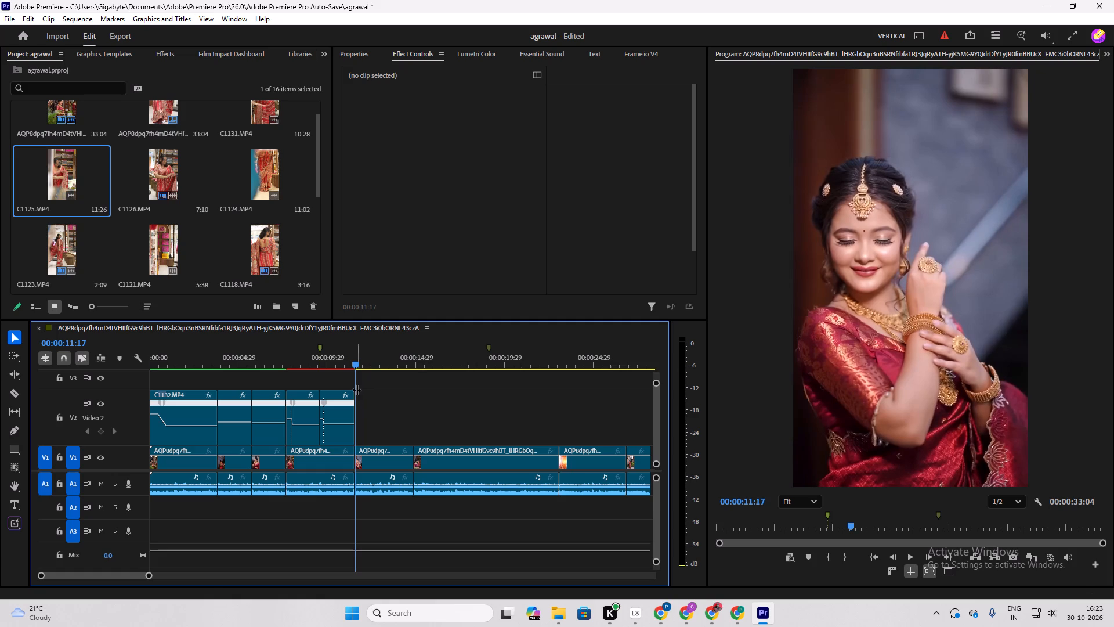
# Open C1124 from the project bin, preview it and mark its In point at about 02:27:28:02.
pyautogui.keyDown('alt'); pyautogui.scroll(-4, 396, 403); pyautogui.keyUp('alt')
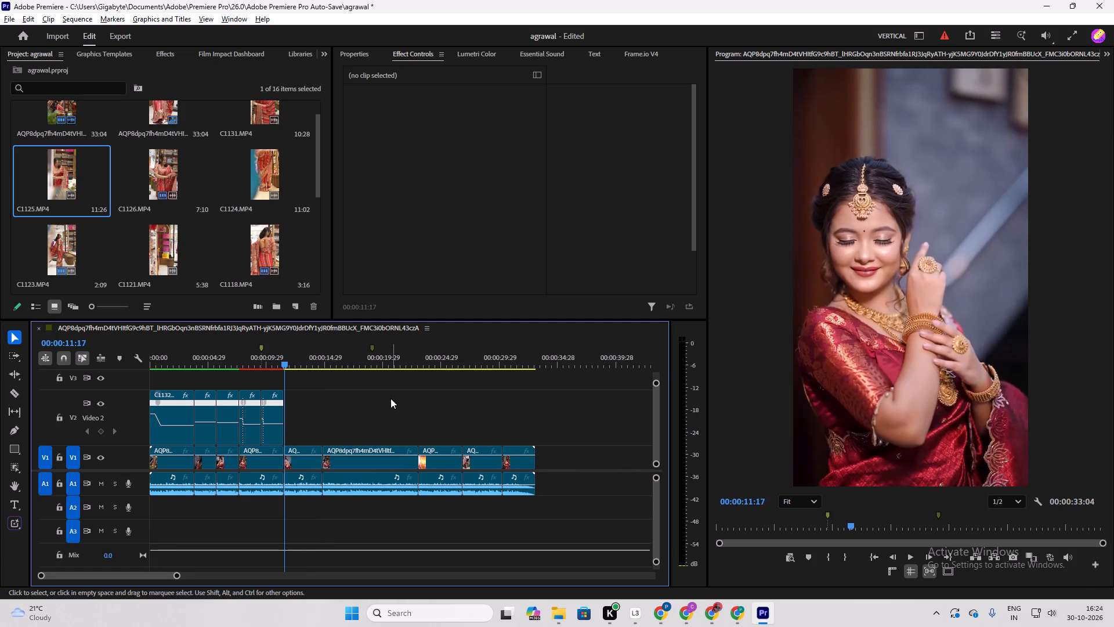
pyautogui.keyDown('alt'); pyautogui.scroll(2, 378, 399); pyautogui.keyUp('alt')
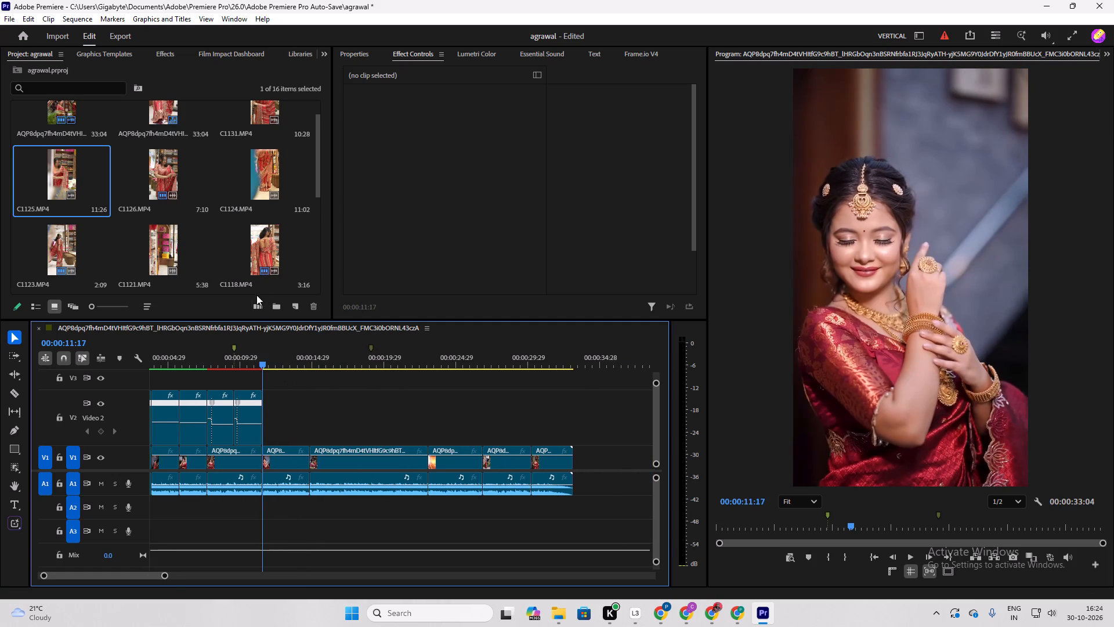
pyautogui.doubleClick(269, 176)
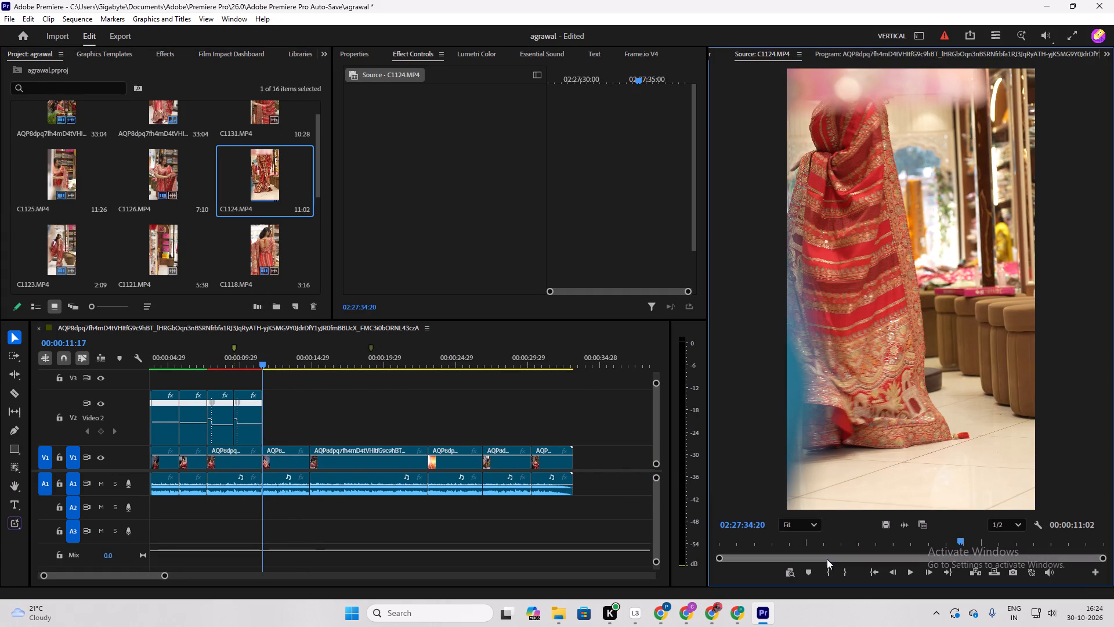
pyautogui.press('space')
pyautogui.moveTo(982, 542); pyautogui.dragTo(737, 547)
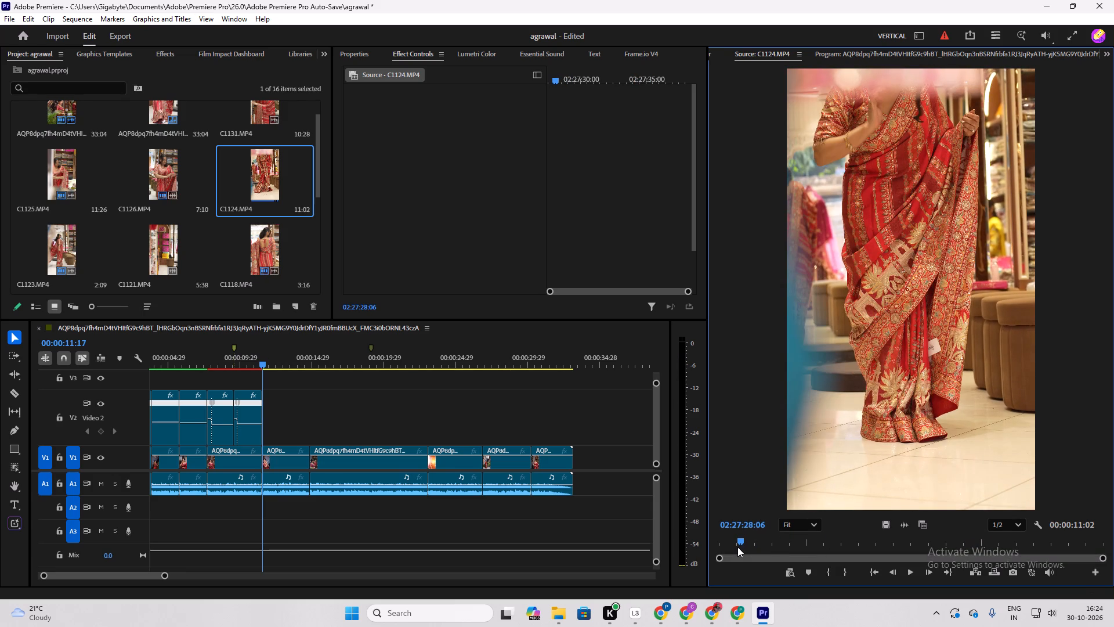
pyautogui.press('space')
pyautogui.press('space')
pyautogui.press('space')
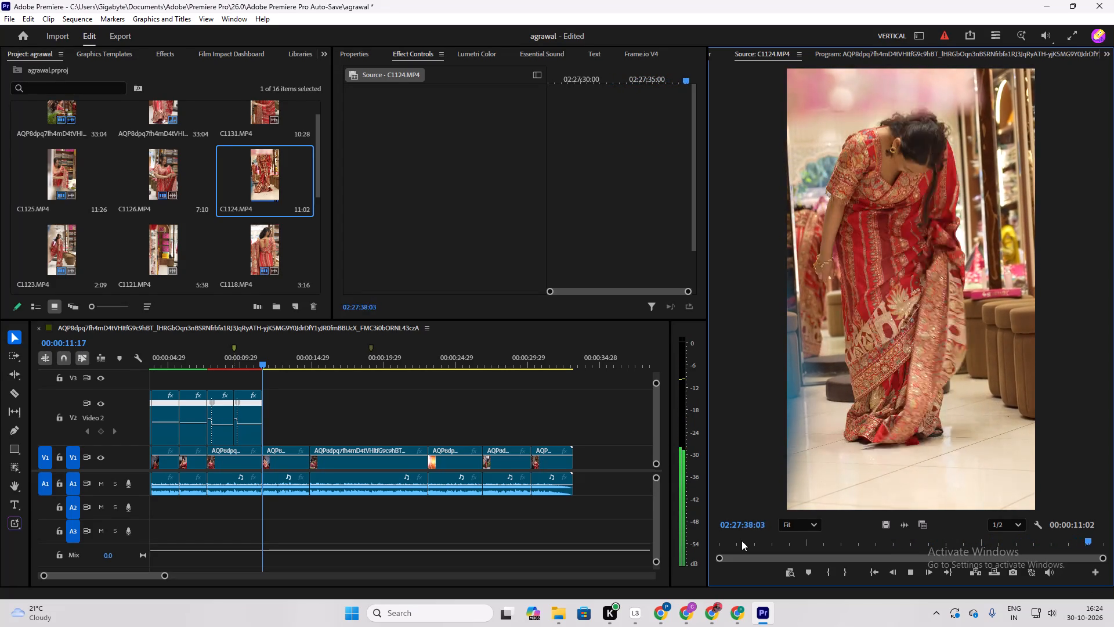
pyautogui.press('space')
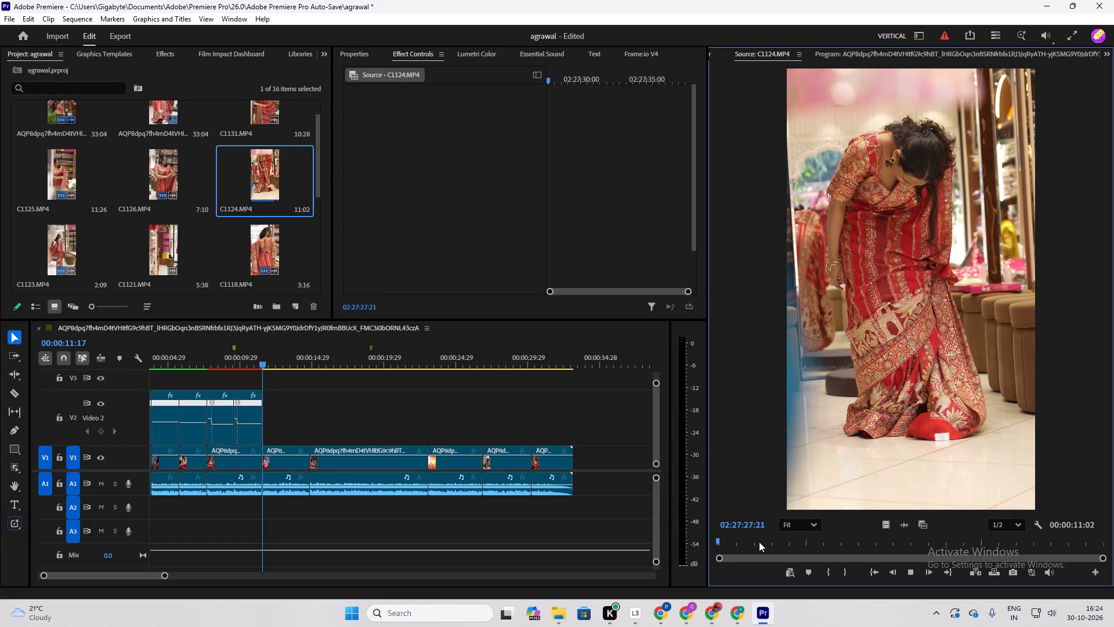
pyautogui.press('space')
pyautogui.press('space')
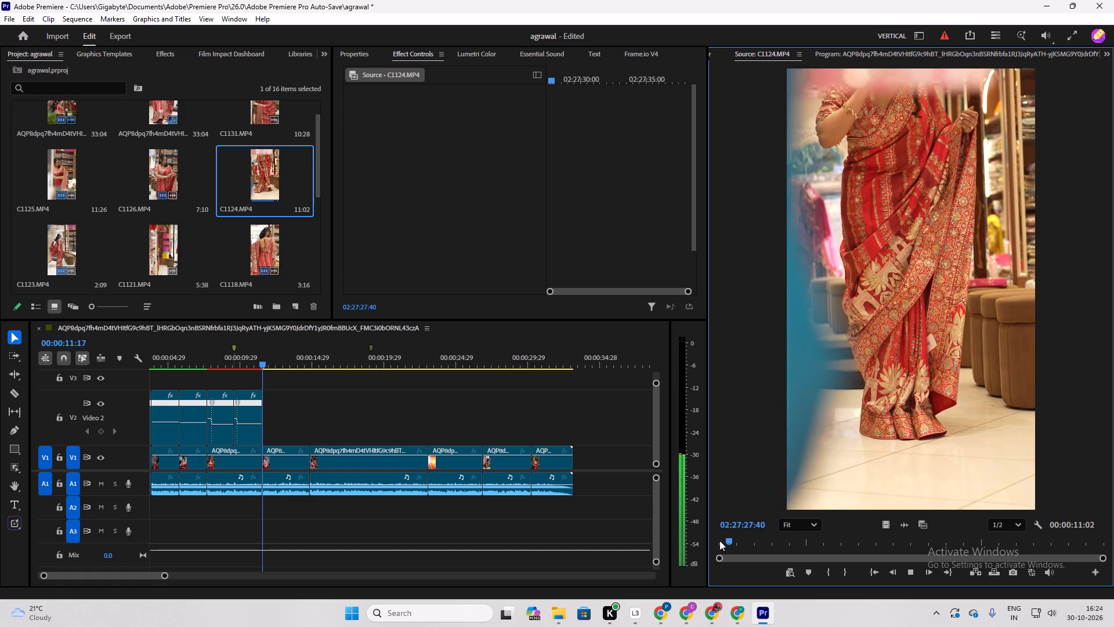
pyautogui.press('space')
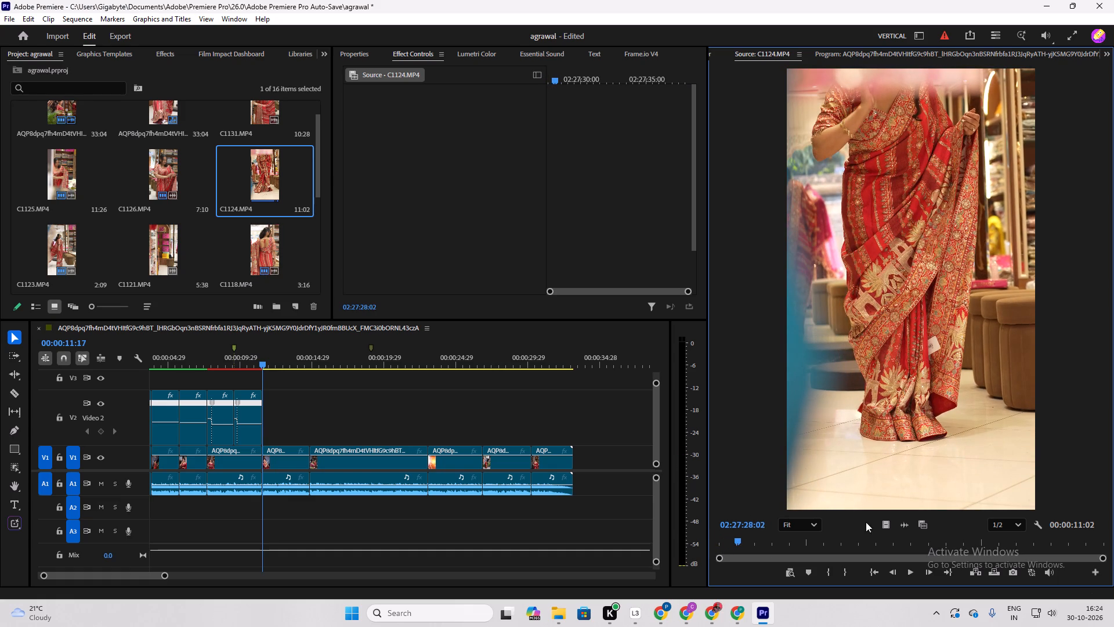
pyautogui.press('i')
# Preview C1124 from its In point and place its video on V2, starting near 00:00:12:20 with a gap after C1125.
pyautogui.press('space')
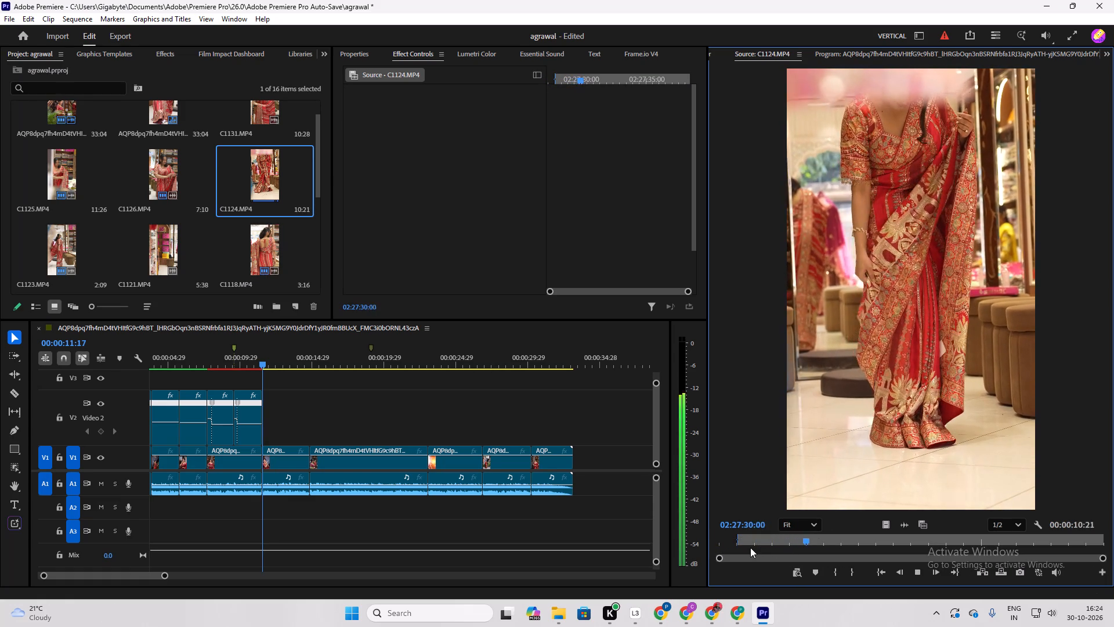
pyautogui.press('space')
pyautogui.press('space')
pyautogui.press('space')
pyautogui.moveTo(887, 528); pyautogui.dragTo(870, 518)
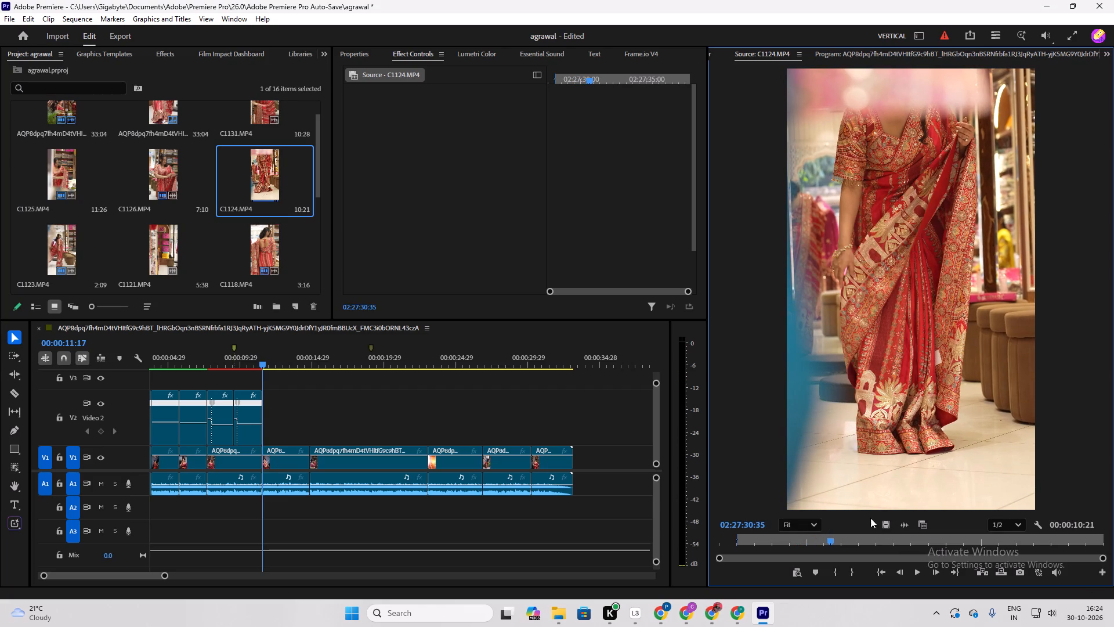
pyautogui.moveTo(870, 518); pyautogui.dragTo(287, 425)
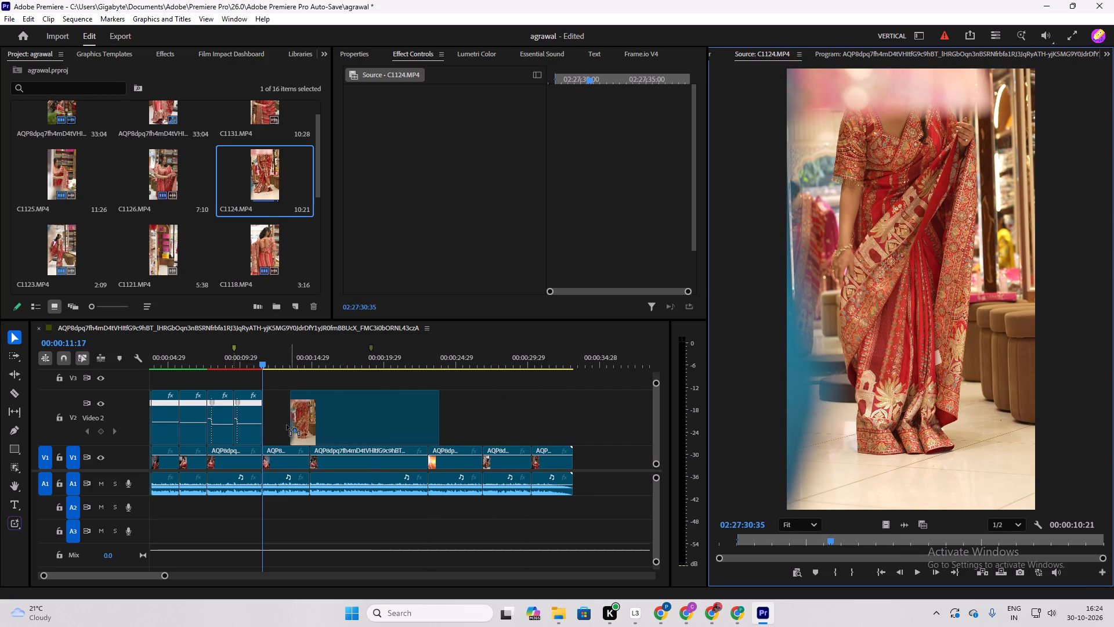
pyautogui.moveTo(287, 425); pyautogui.dragTo(284, 428)
# Scale C1124 down to 39 so the saree shot fits the vertical frame.
pyautogui.click(306, 424)
pyautogui.moveTo(263, 363); pyautogui.dragTo(265, 363)
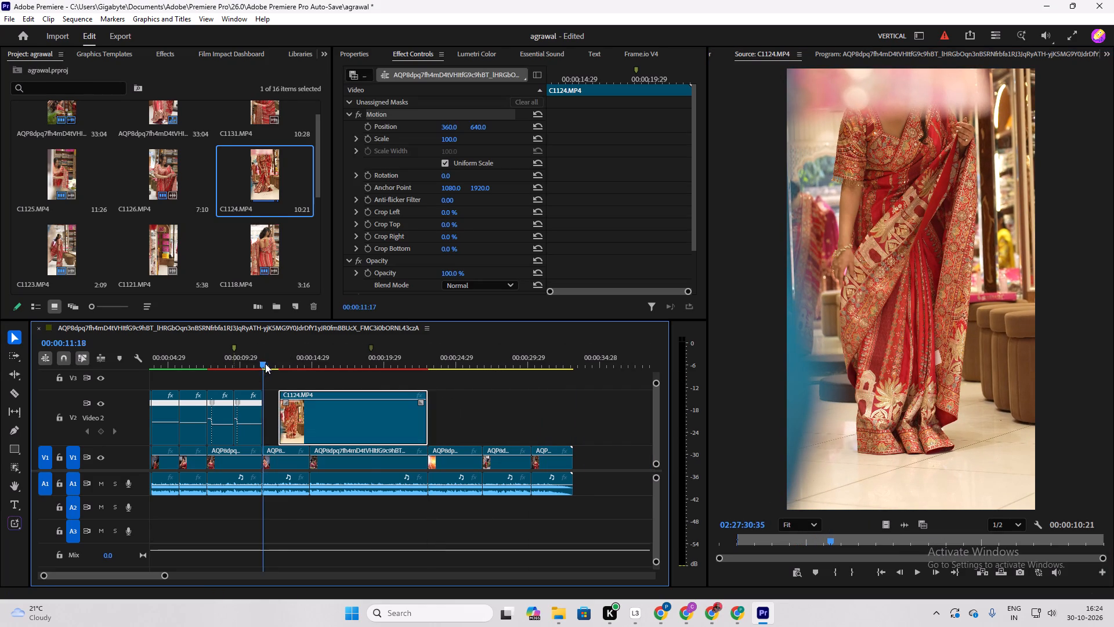
pyautogui.moveTo(265, 363); pyautogui.dragTo(292, 379)
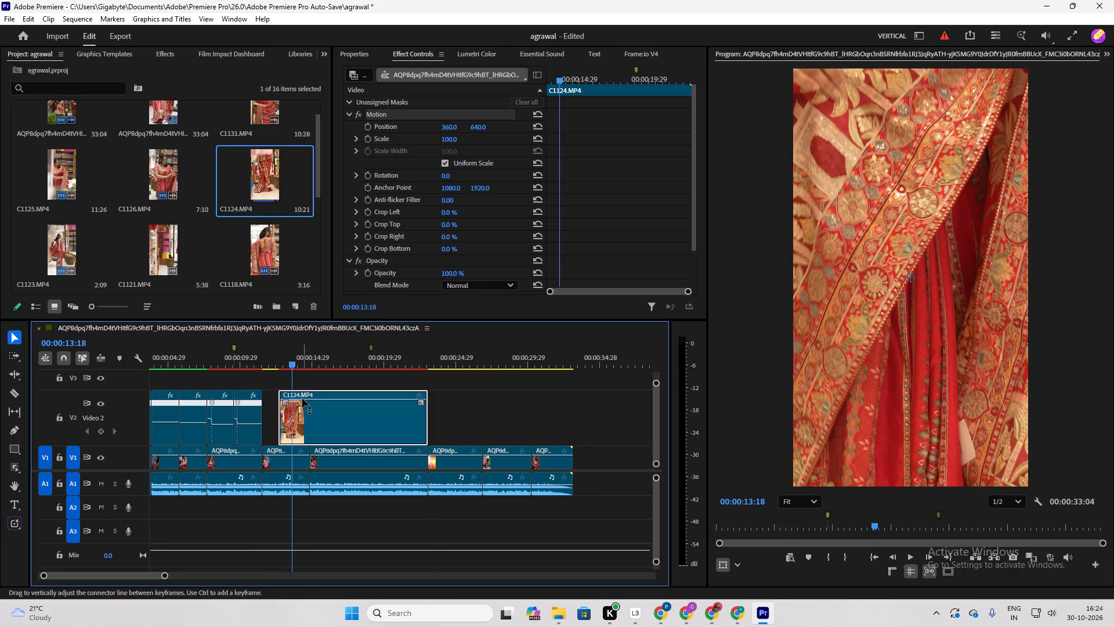
pyautogui.moveTo(450, 140); pyautogui.dragTo(438, 135)
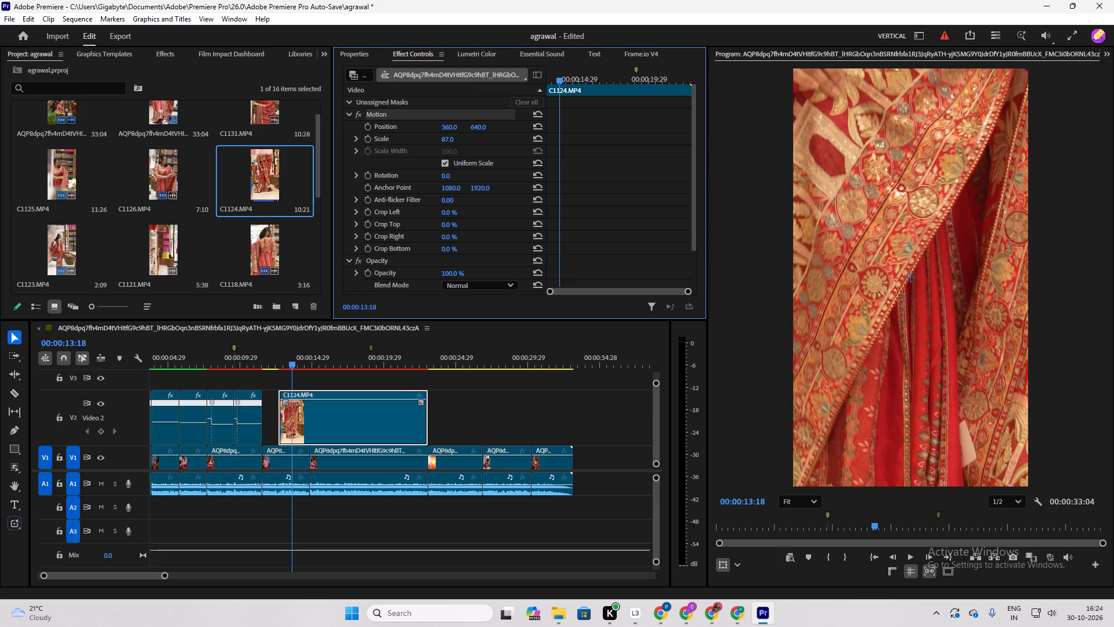
pyautogui.moveTo(438, 135); pyautogui.dragTo(416, 145)
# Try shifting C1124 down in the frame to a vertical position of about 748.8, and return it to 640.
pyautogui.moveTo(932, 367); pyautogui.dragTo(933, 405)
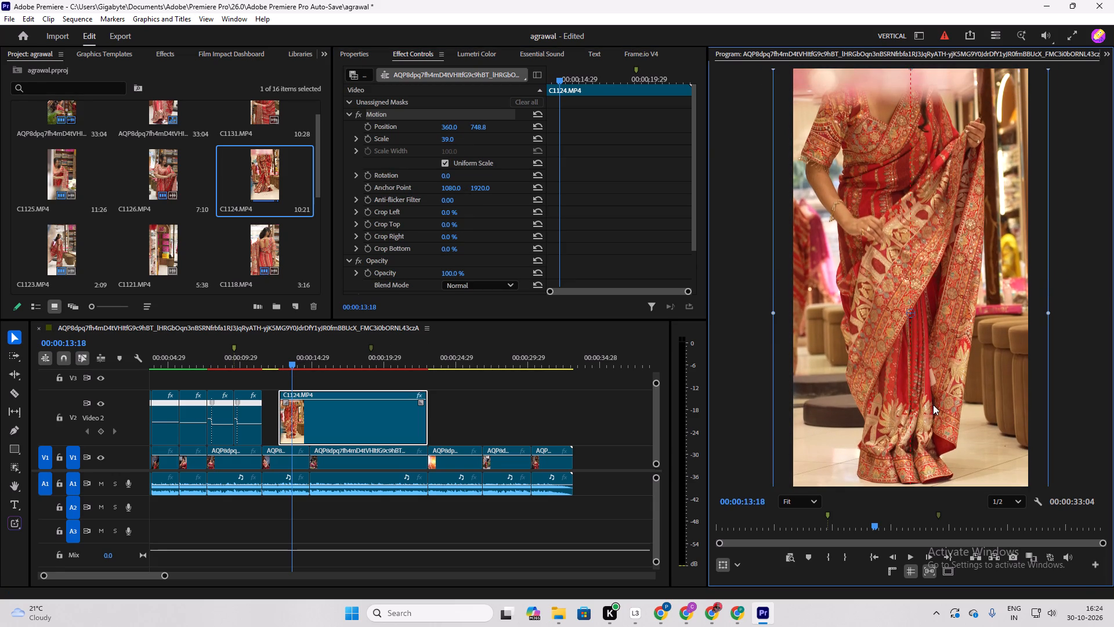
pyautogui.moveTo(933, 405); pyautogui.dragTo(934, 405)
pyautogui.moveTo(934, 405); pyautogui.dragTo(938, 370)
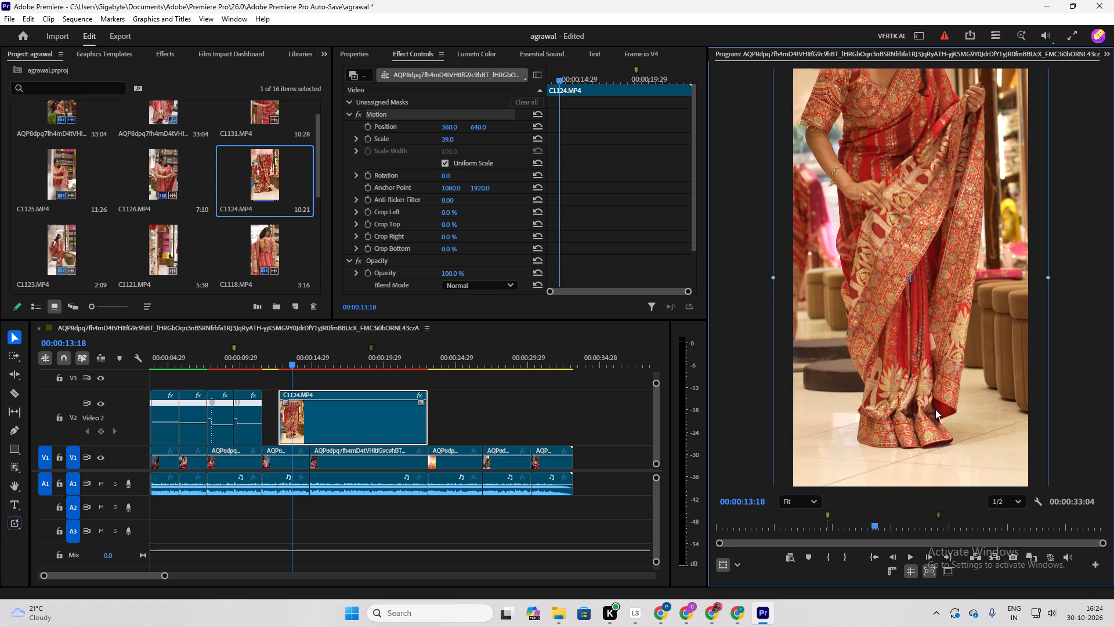
# Display the time-remapping speed line on C1124 and add a speed keyframe at 00:00:13:14.
pyautogui.press('space')
pyautogui.press('space')
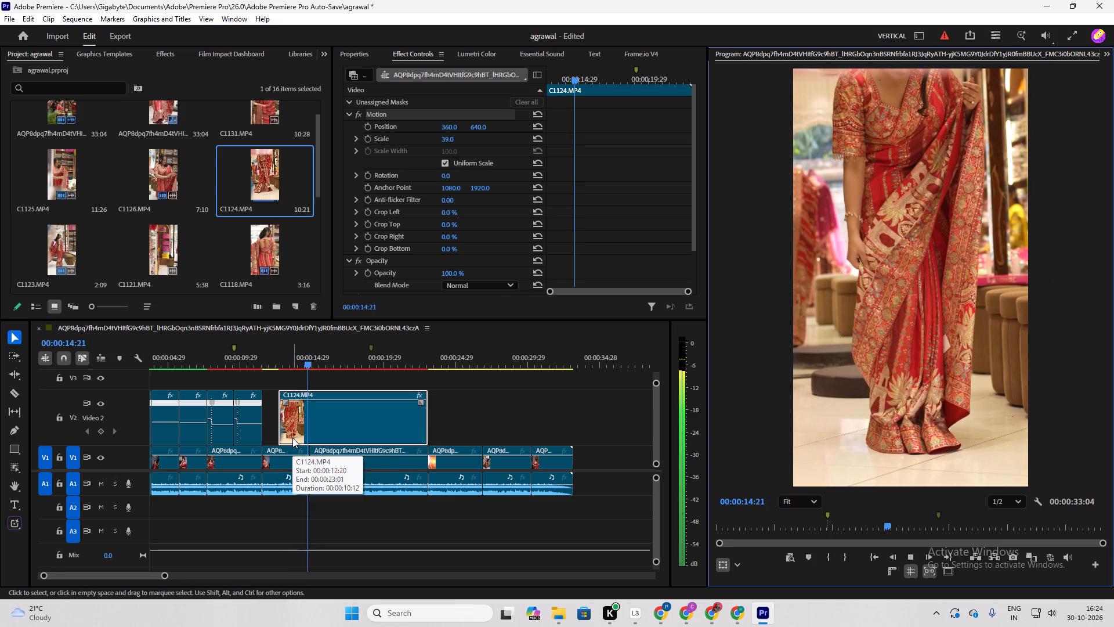
pyautogui.moveTo(305, 363); pyautogui.dragTo(288, 383)
pyautogui.rightClick(307, 428)
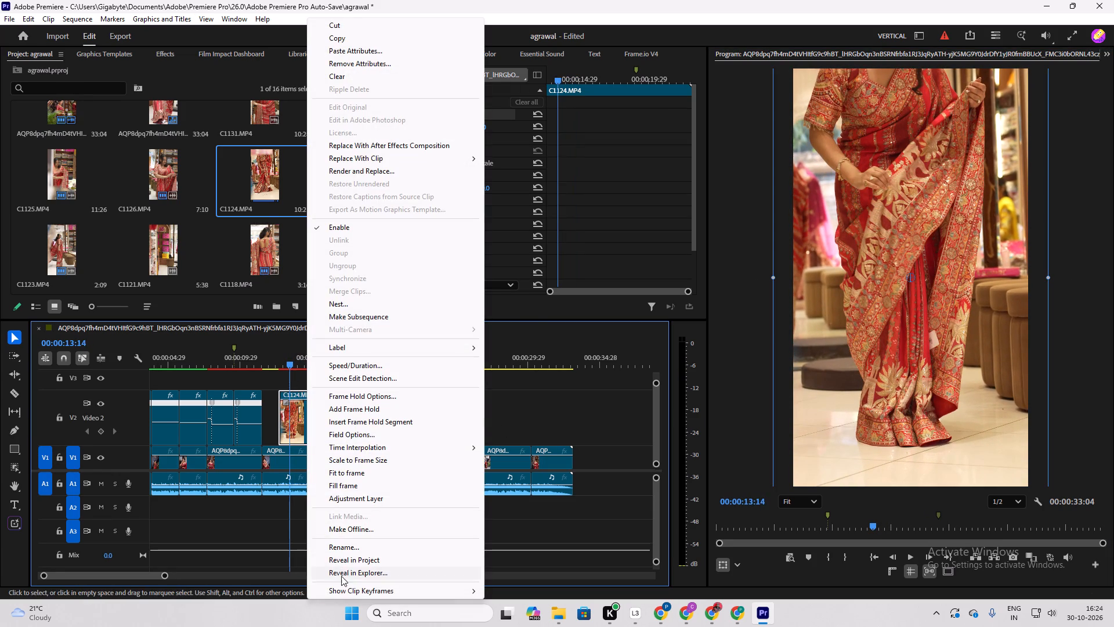
pyautogui.click(342, 588)
pyautogui.click(535, 578)
pyautogui.click(609, 574)
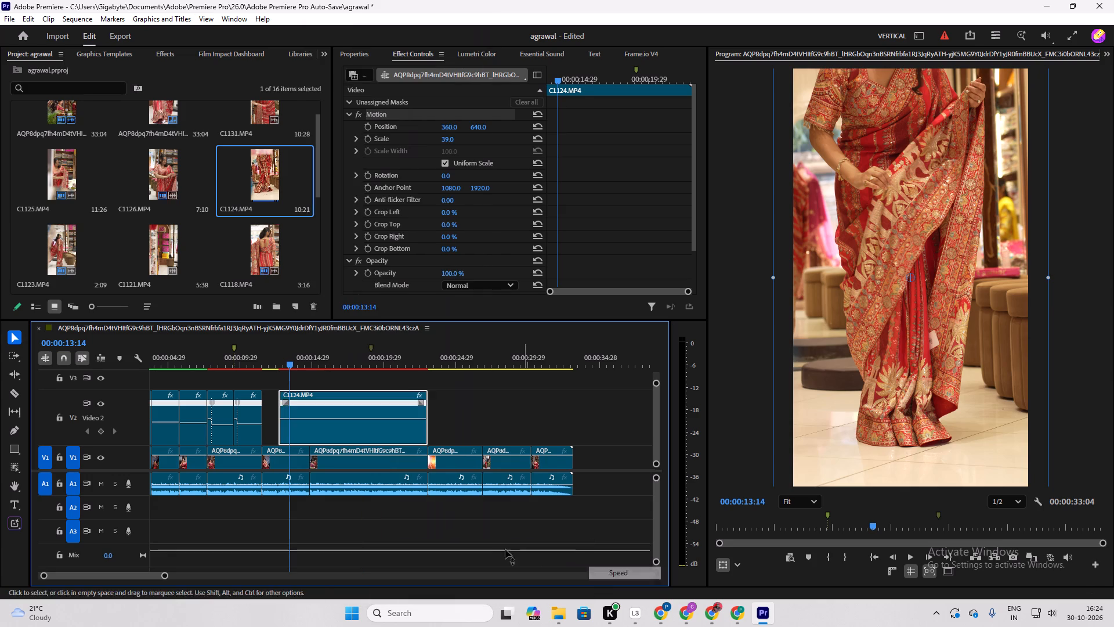
pyautogui.click(103, 428)
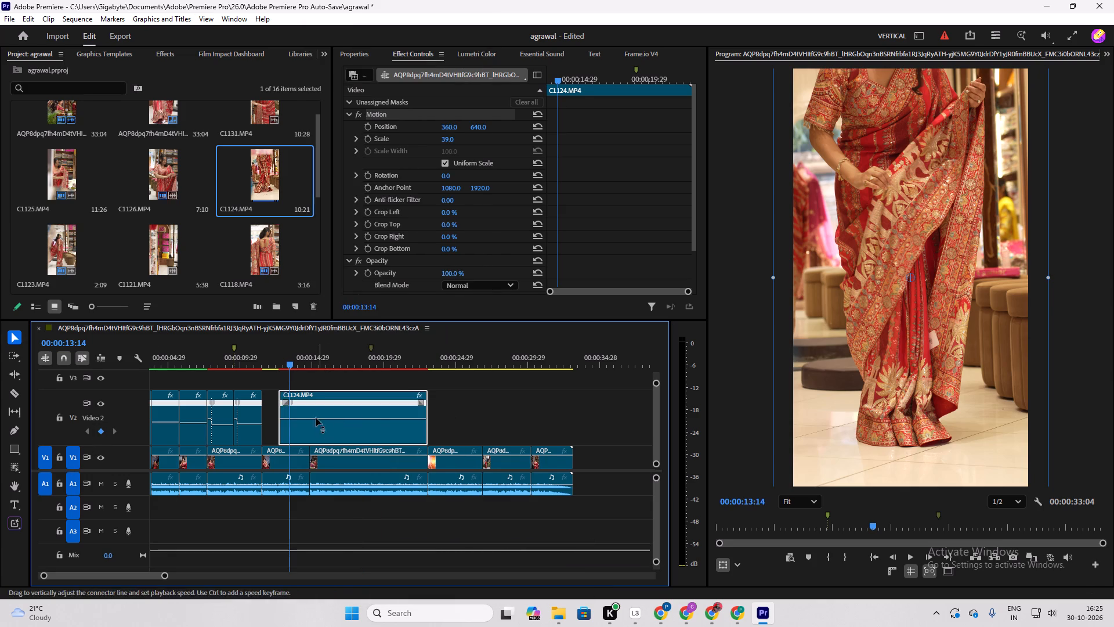
# Add a second speed keyframe to C1124 at 00:00:15:29 and slow the section between the keyframes to roughly 50%.
pyautogui.moveTo(291, 361); pyautogui.dragTo(327, 377)
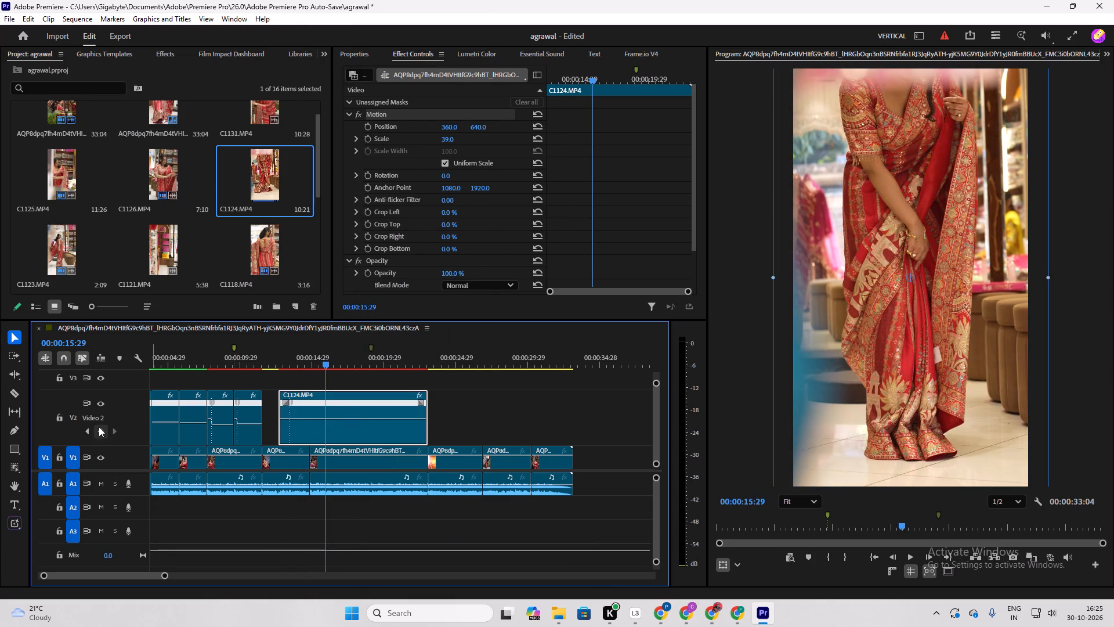
pyautogui.click(100, 433)
pyautogui.moveTo(312, 418); pyautogui.dragTo(311, 441)
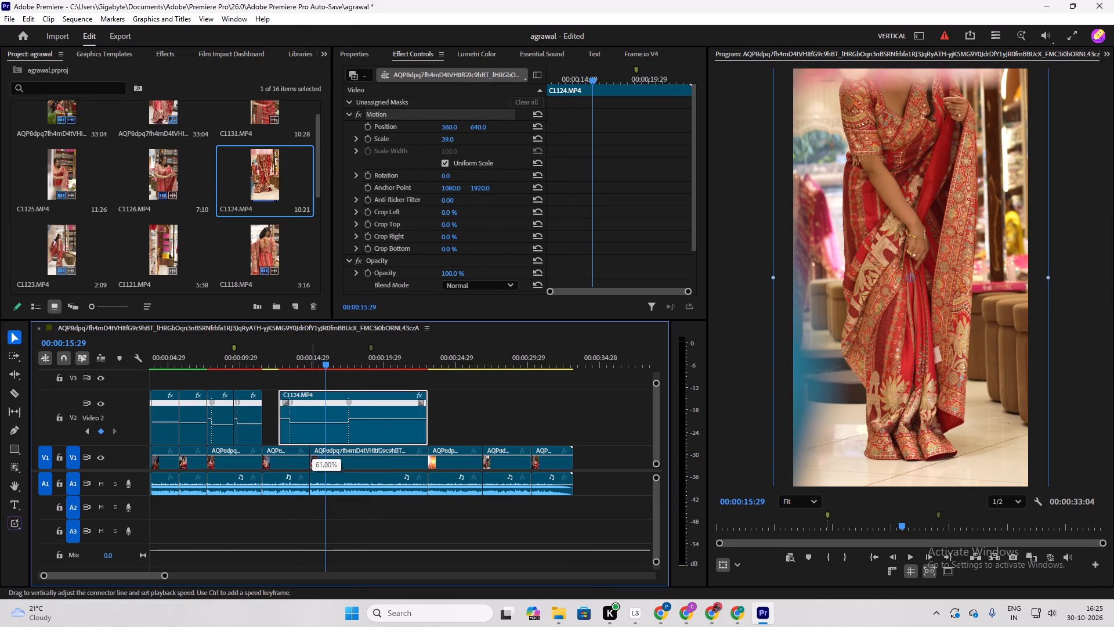
pyautogui.moveTo(311, 441); pyautogui.dragTo(311, 446)
pyautogui.moveTo(311, 446); pyautogui.dragTo(311, 448)
# Set C1124's time interpolation to Optical Flow.
pyautogui.rightClick(407, 419)
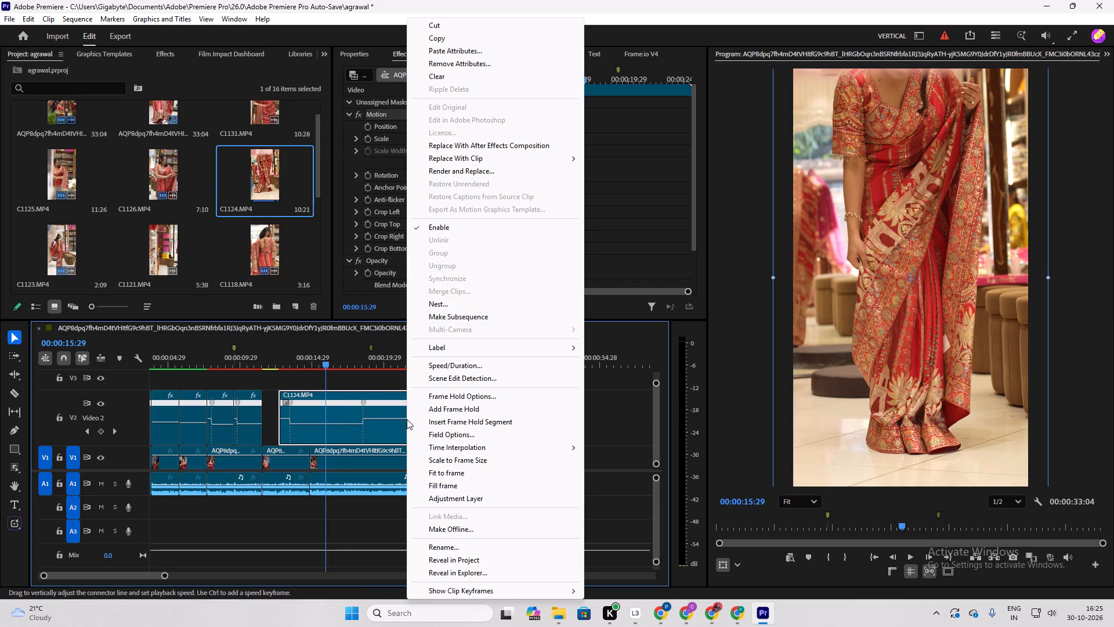
pyautogui.click(462, 445)
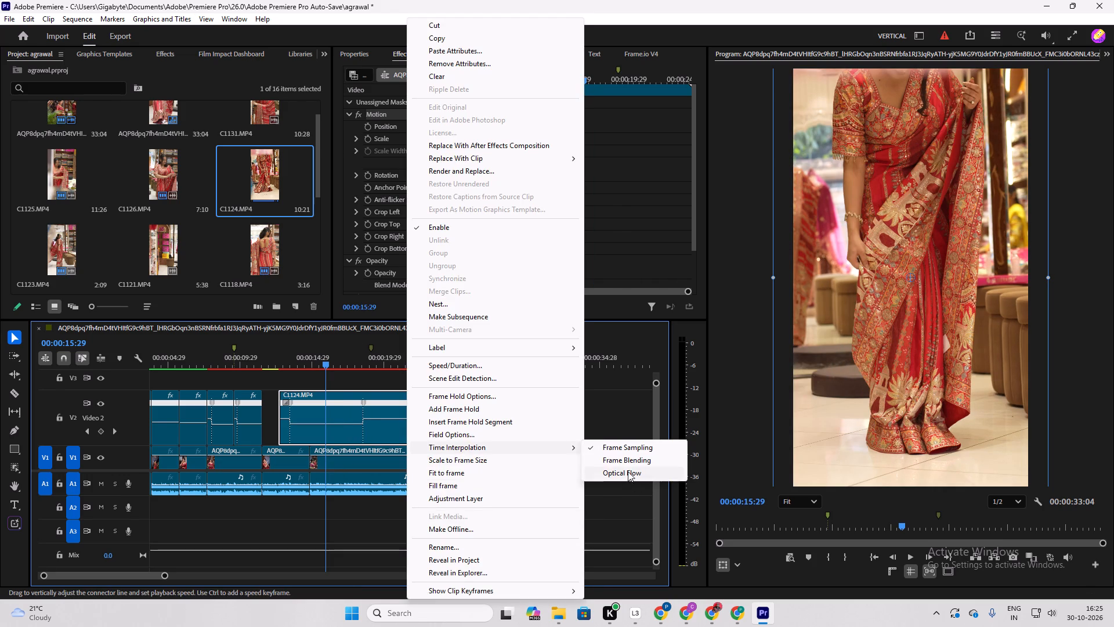
pyautogui.moveTo(628, 471); pyautogui.dragTo(622, 470)
# Split both of C1124's speed keyframes apart to make the speed changes gradual ramps.
pyautogui.moveTo(366, 401); pyautogui.dragTo(371, 404)
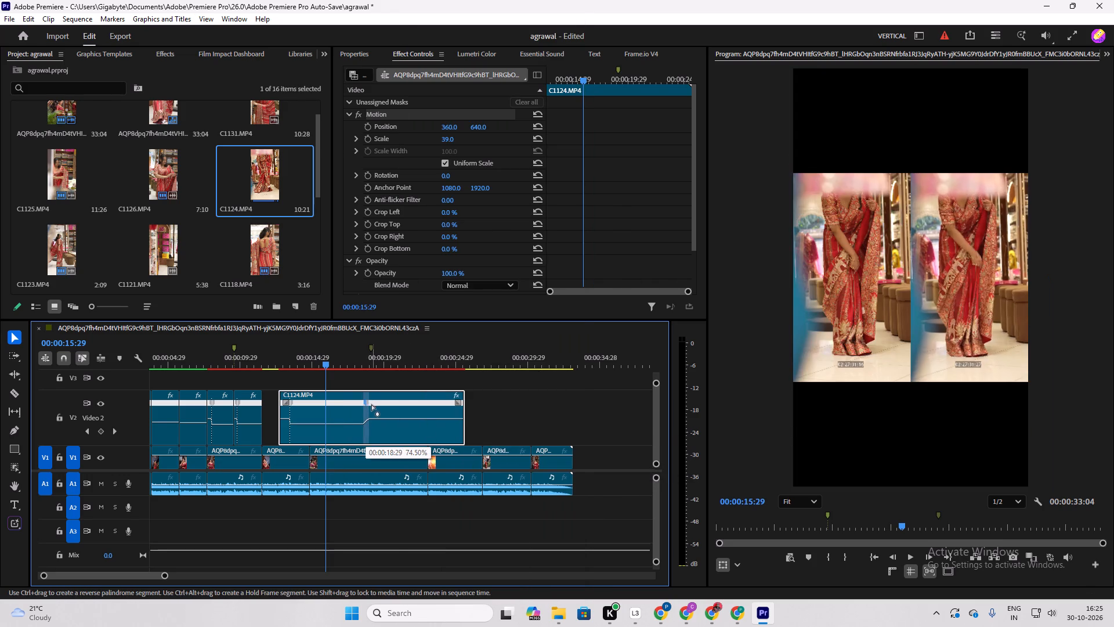
pyautogui.moveTo(371, 404); pyautogui.dragTo(372, 405)
pyautogui.moveTo(290, 402); pyautogui.dragTo(288, 401)
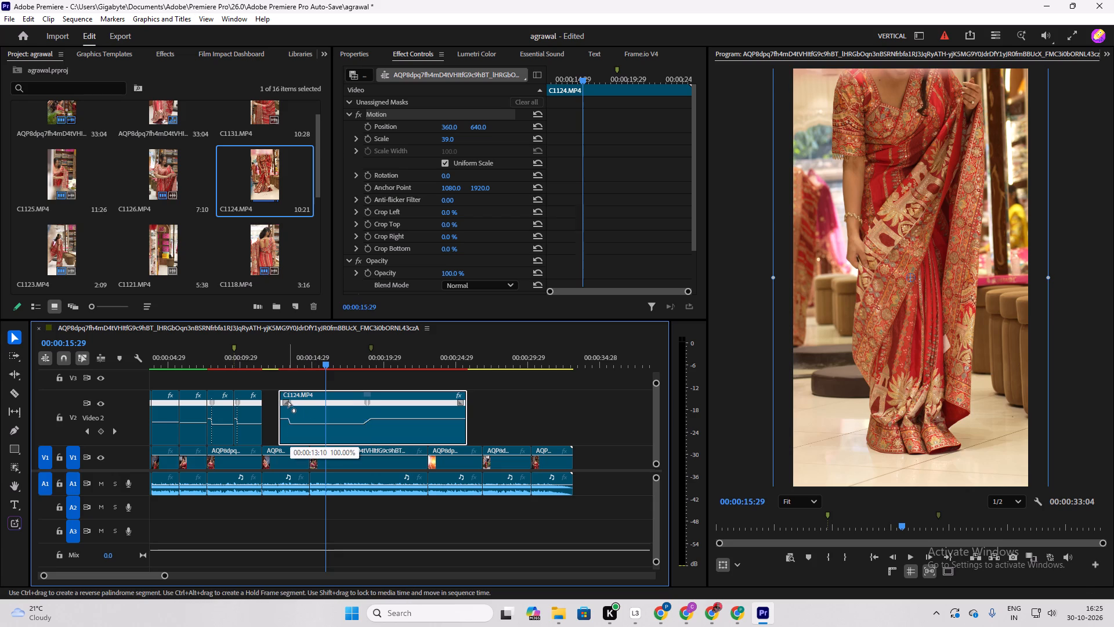
pyautogui.moveTo(288, 401); pyautogui.dragTo(283, 401)
# Trim C1124's start, butt it against the end of C1125 and trim its end to the next reference cut.
pyautogui.moveTo(280, 424); pyautogui.dragTo(291, 428)
pyautogui.moveTo(306, 434); pyautogui.dragTo(285, 426)
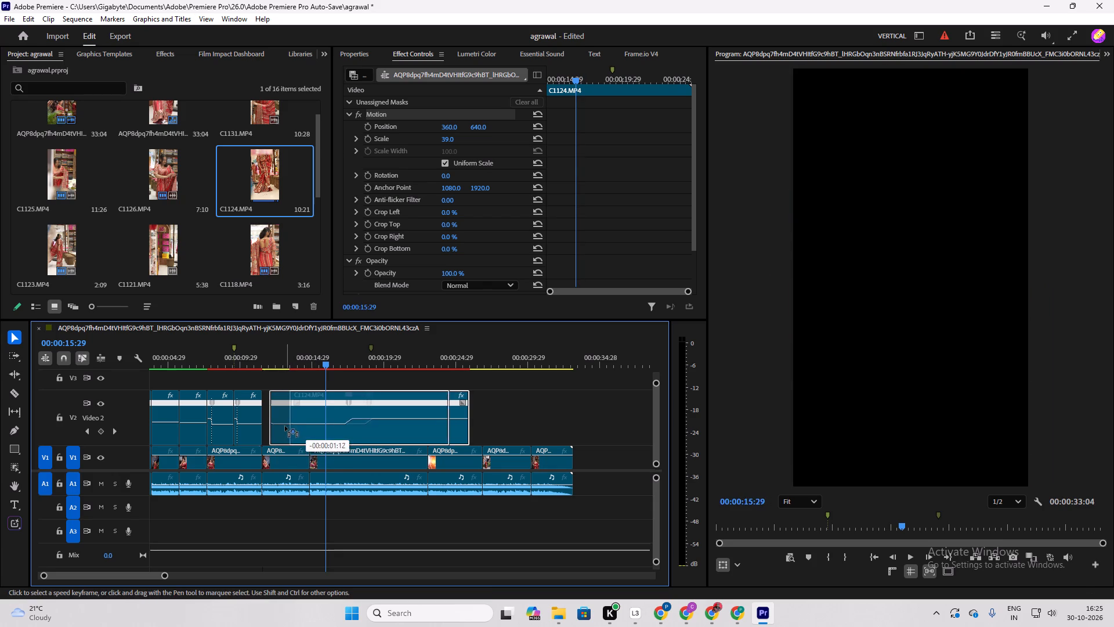
pyautogui.moveTo(285, 426); pyautogui.dragTo(283, 426)
pyautogui.moveTo(444, 436); pyautogui.dragTo(439, 435)
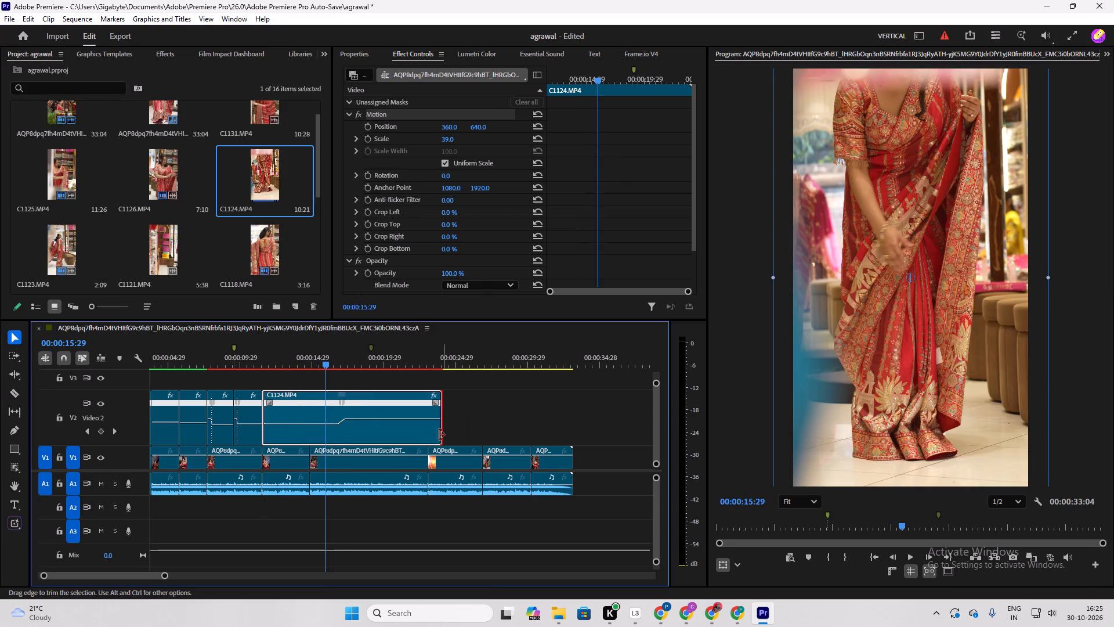
pyautogui.moveTo(439, 435); pyautogui.dragTo(310, 448)
# Play back the transition from C1125 into C1124 from about 00:00:11:03 through C1124's end.
pyautogui.moveTo(321, 358); pyautogui.dragTo(266, 391)
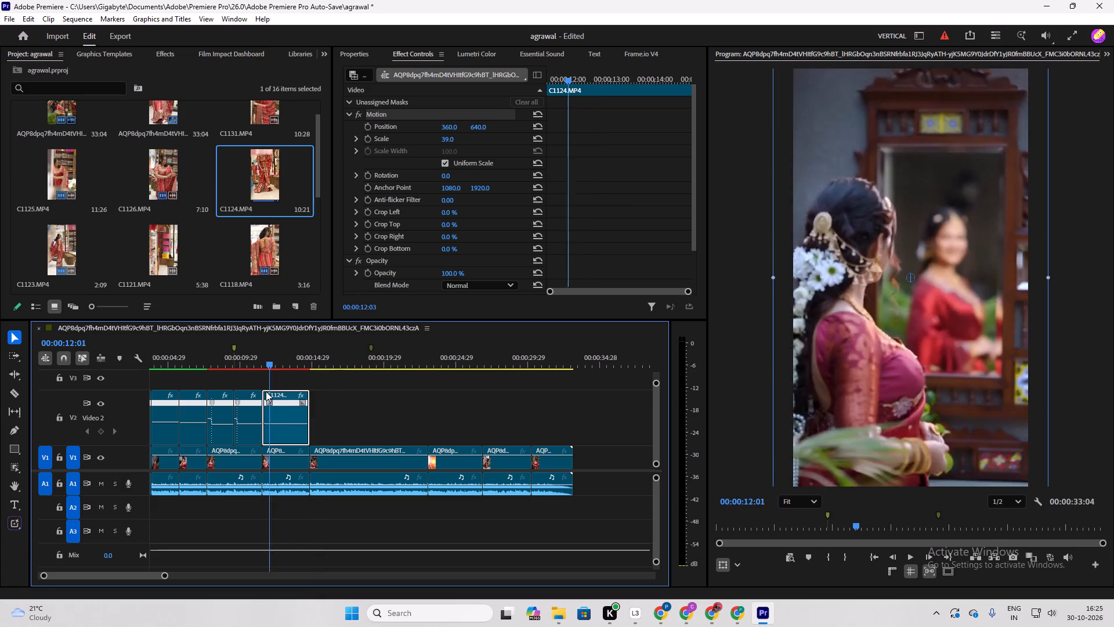
pyautogui.moveTo(266, 391); pyautogui.dragTo(257, 399)
pyautogui.press('space')
pyautogui.click(392, 392)
pyautogui.press('space')
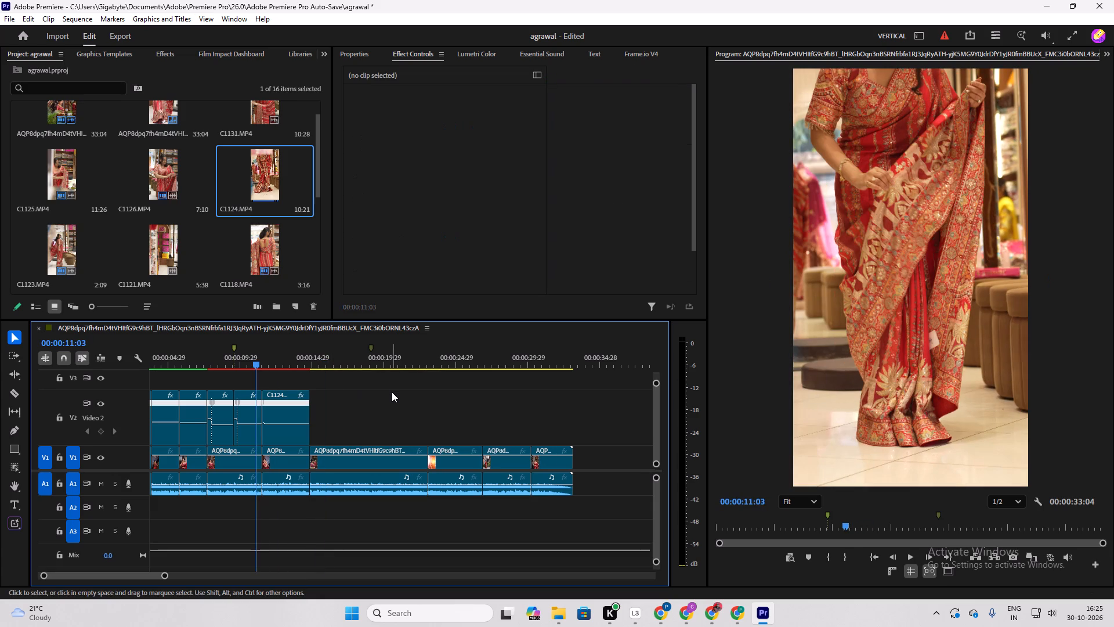
pyautogui.press('space')
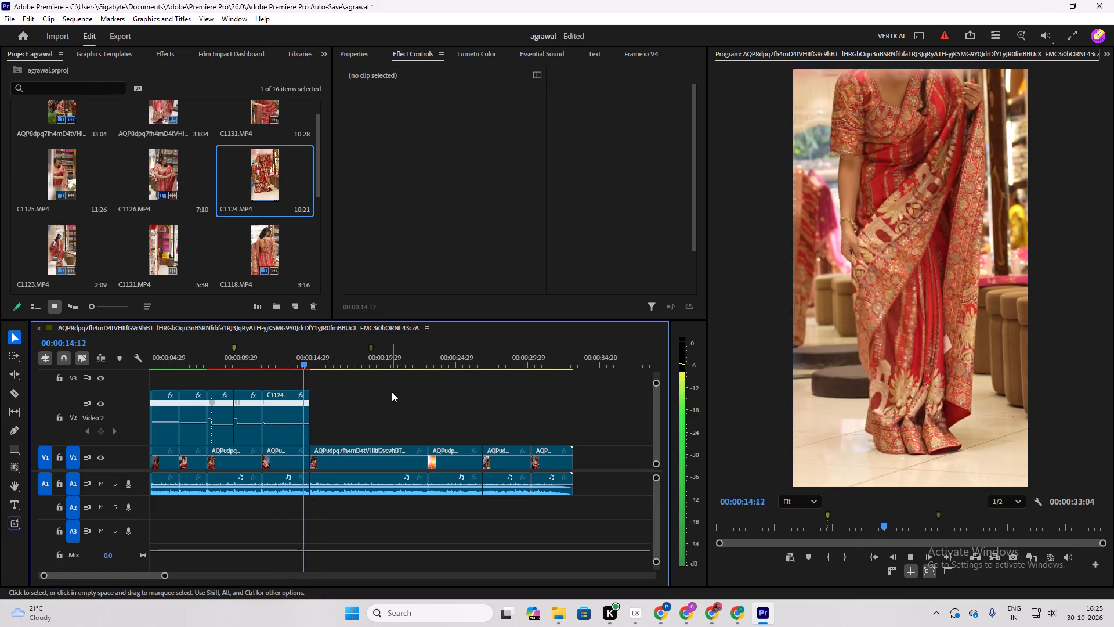
pyautogui.press('space')
# Cut clip C1124 out of track V2, leaving its place after C1125 empty.
pyautogui.click(276, 429)
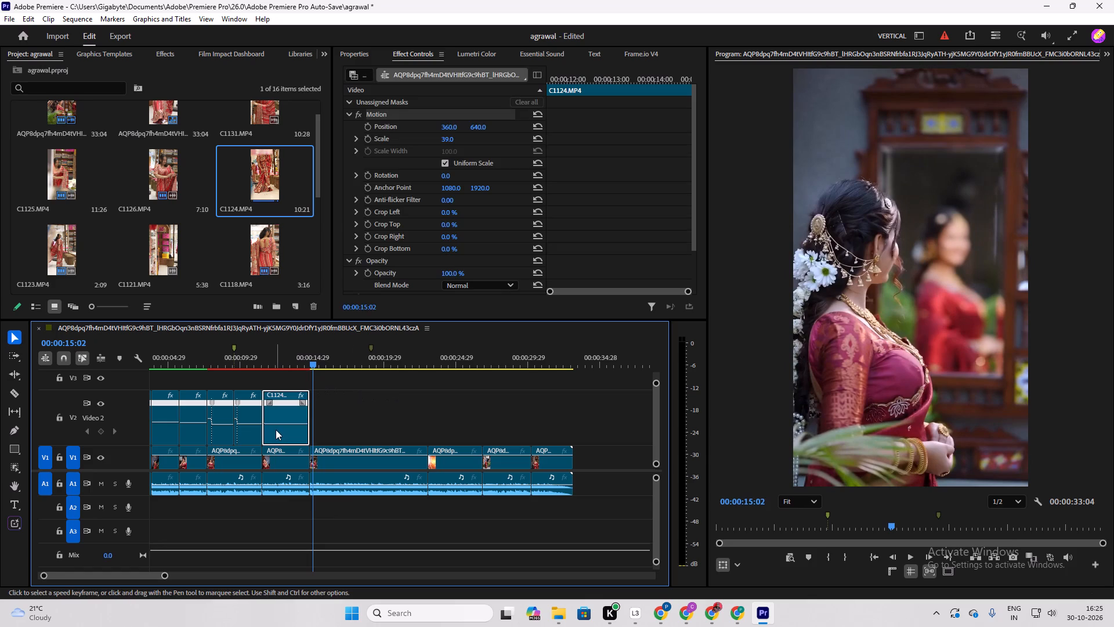
pyautogui.hotkey('ctrl', 'x')
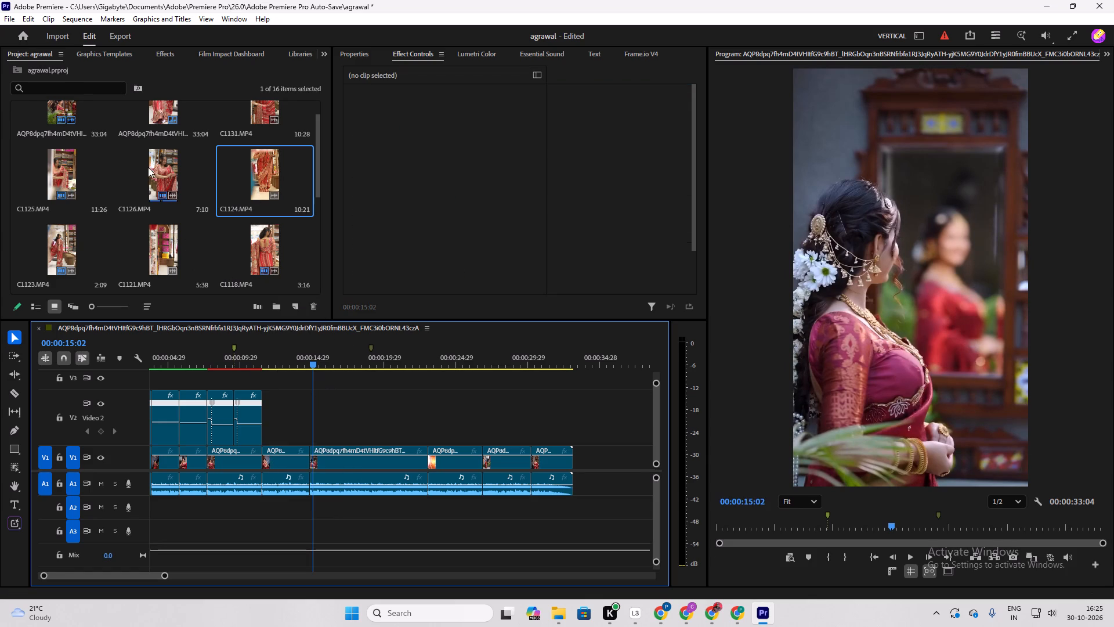
# Open C1131 in the source view and mark its in point at 02:28:20:04 and out point at 02:28:24:21.
pyautogui.click(53, 174)
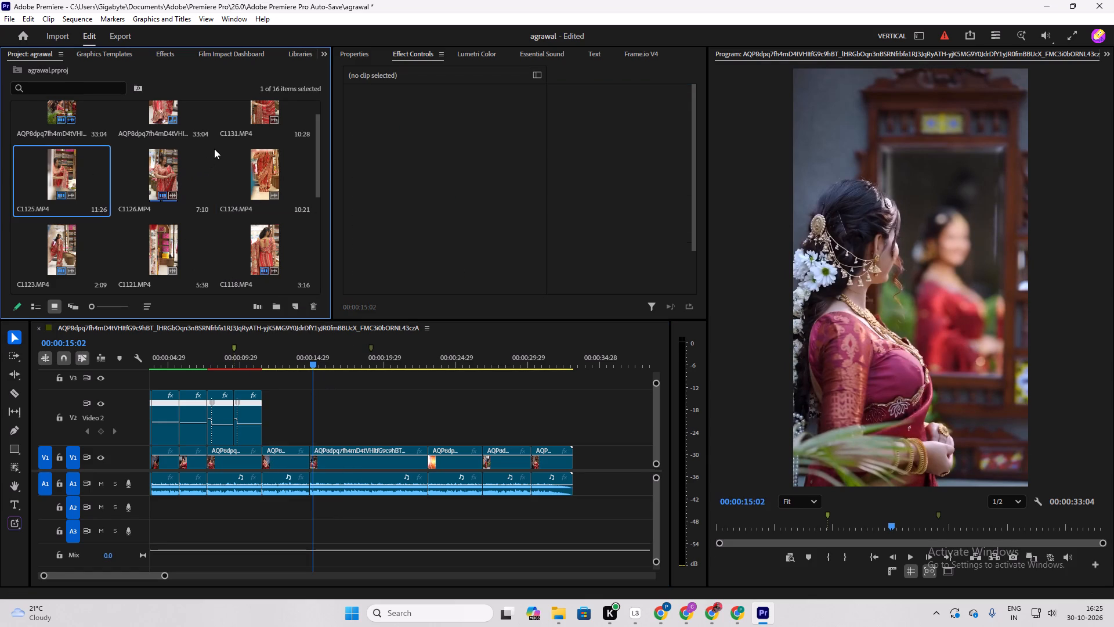
pyautogui.scroll(1, 238, 134)
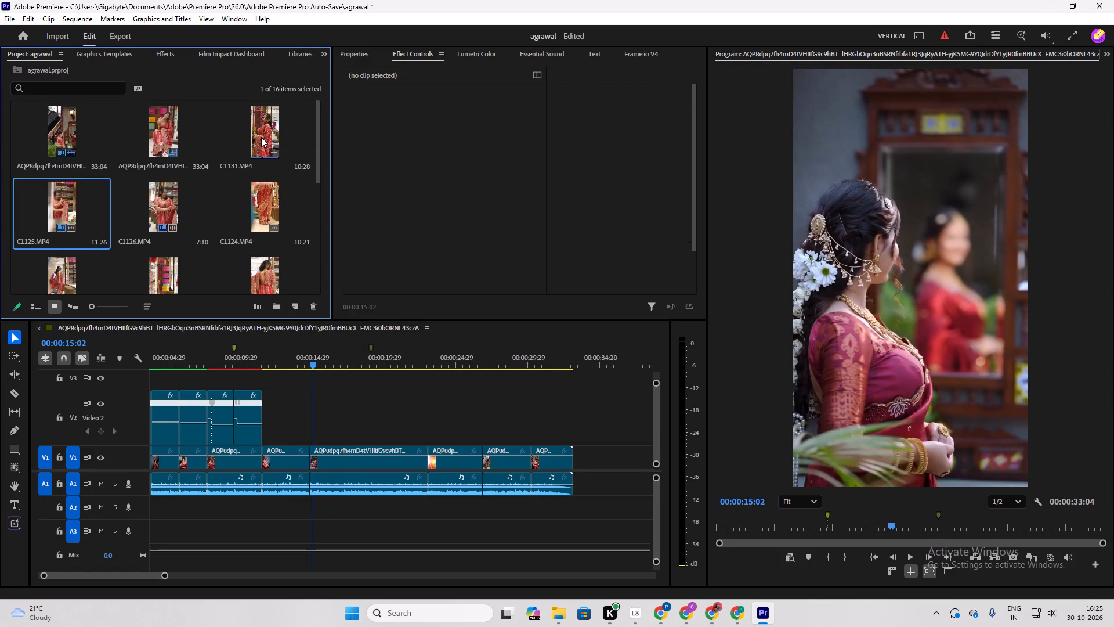
pyautogui.doubleClick(261, 137)
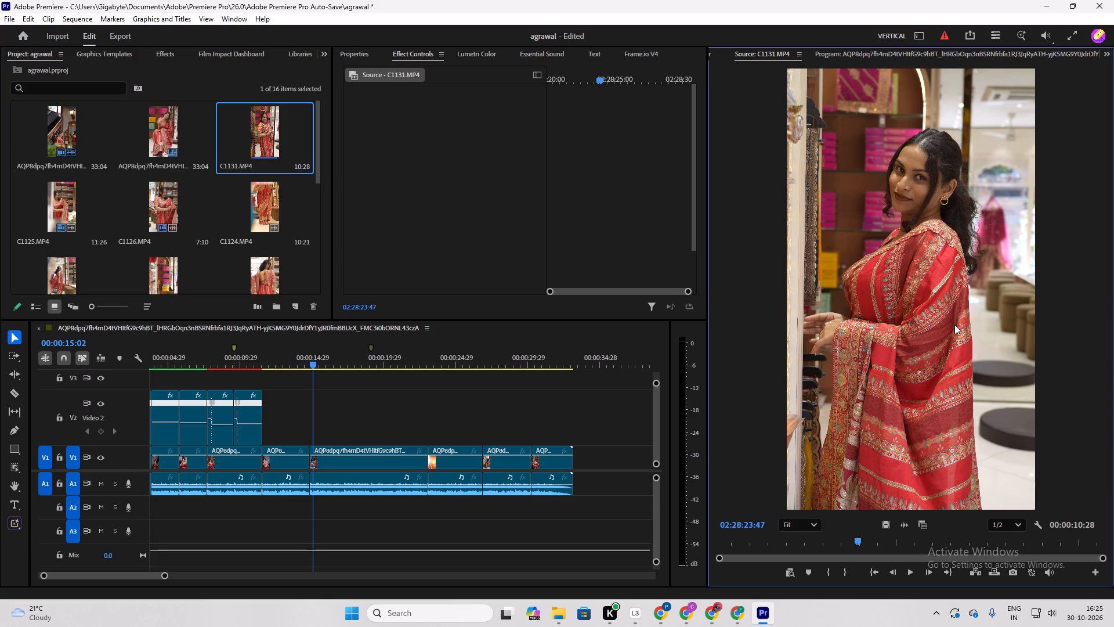
pyautogui.moveTo(859, 538); pyautogui.dragTo(782, 547)
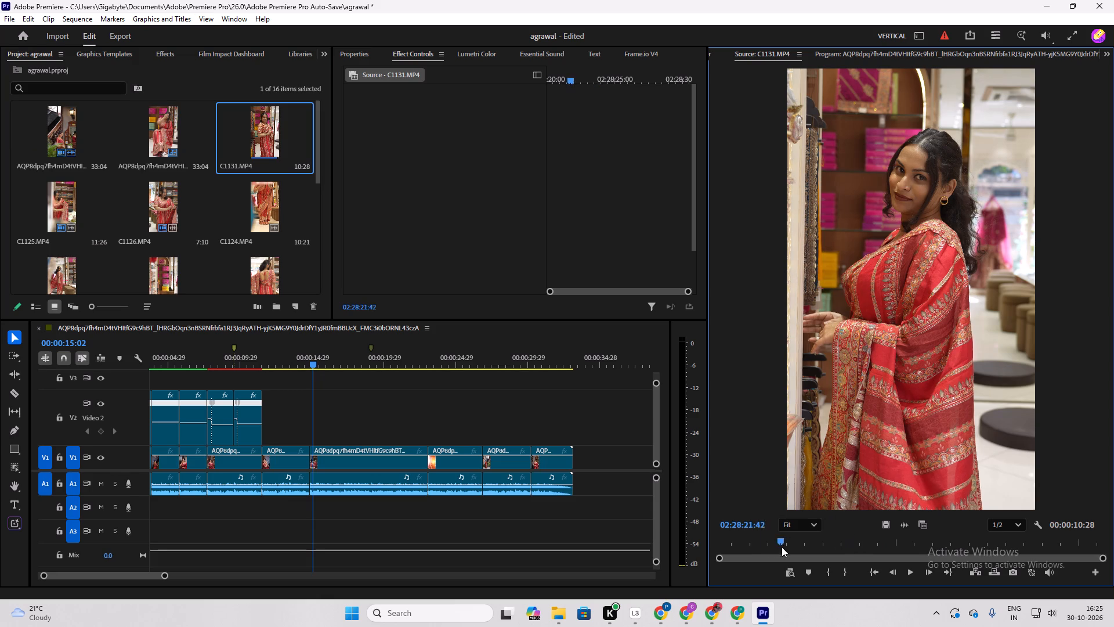
pyautogui.moveTo(782, 547); pyautogui.dragTo(707, 543)
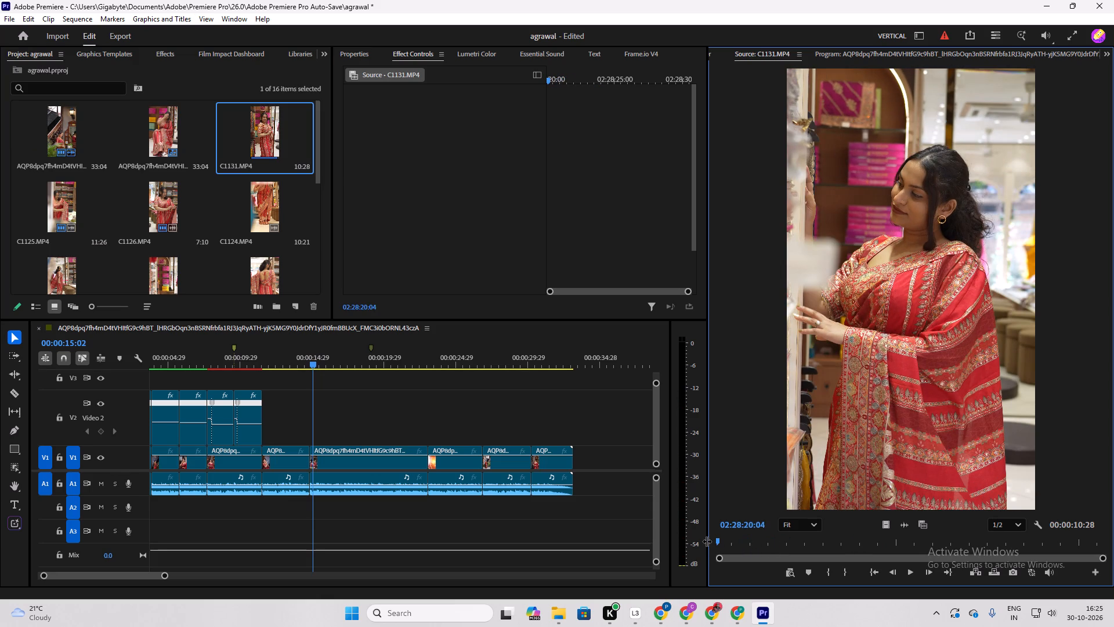
pyautogui.press('i')
pyautogui.moveTo(717, 542); pyautogui.dragTo(784, 545)
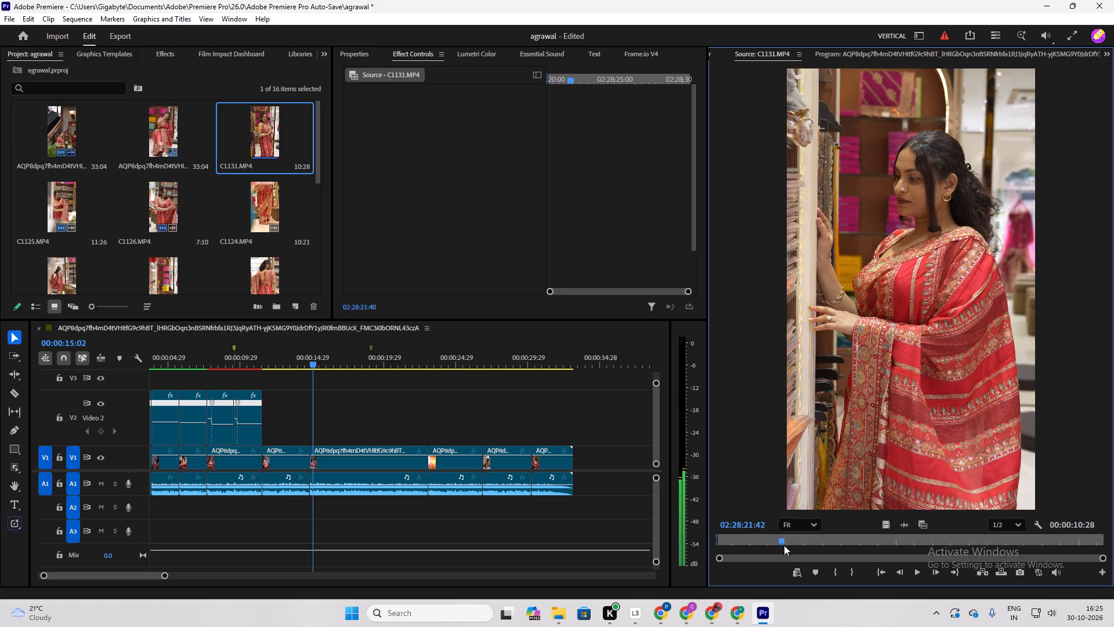
pyautogui.moveTo(784, 545); pyautogui.dragTo(830, 548)
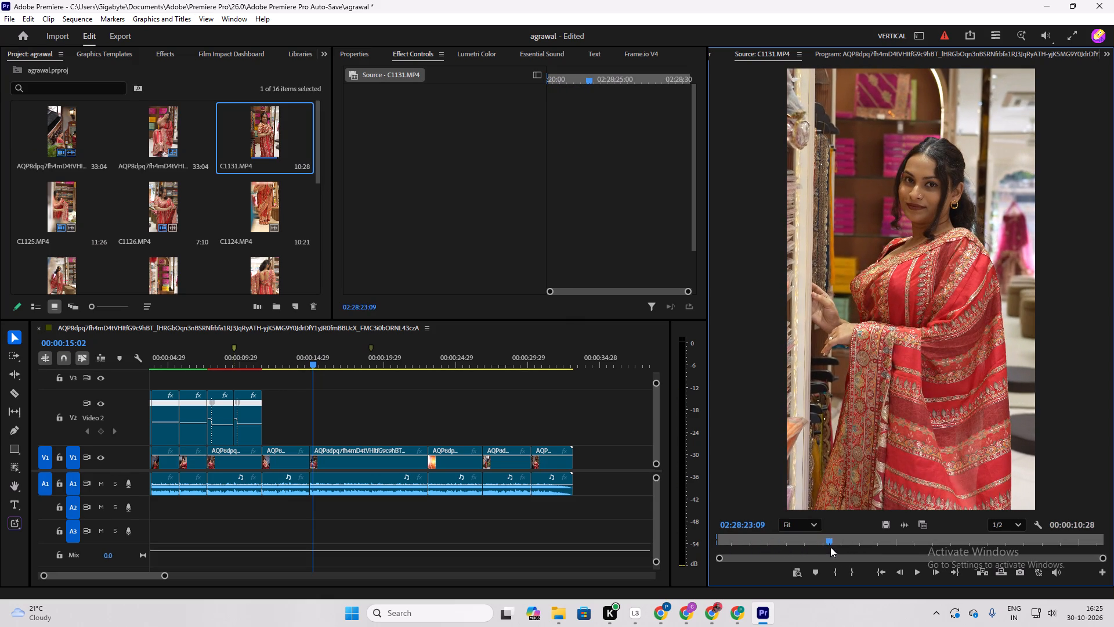
pyautogui.moveTo(826, 537); pyautogui.dragTo(877, 557)
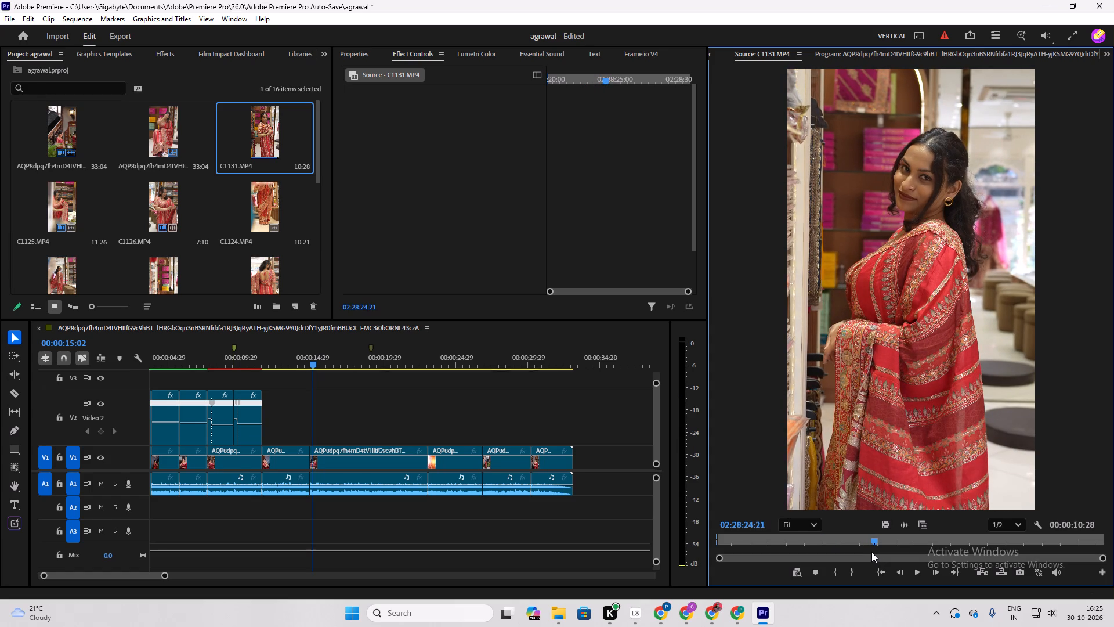
pyautogui.press('o')
# Place the marked C1131 video without audio on V2 after C1125 and extend its end beyond the marked range.
pyautogui.moveTo(887, 526); pyautogui.dragTo(306, 430)
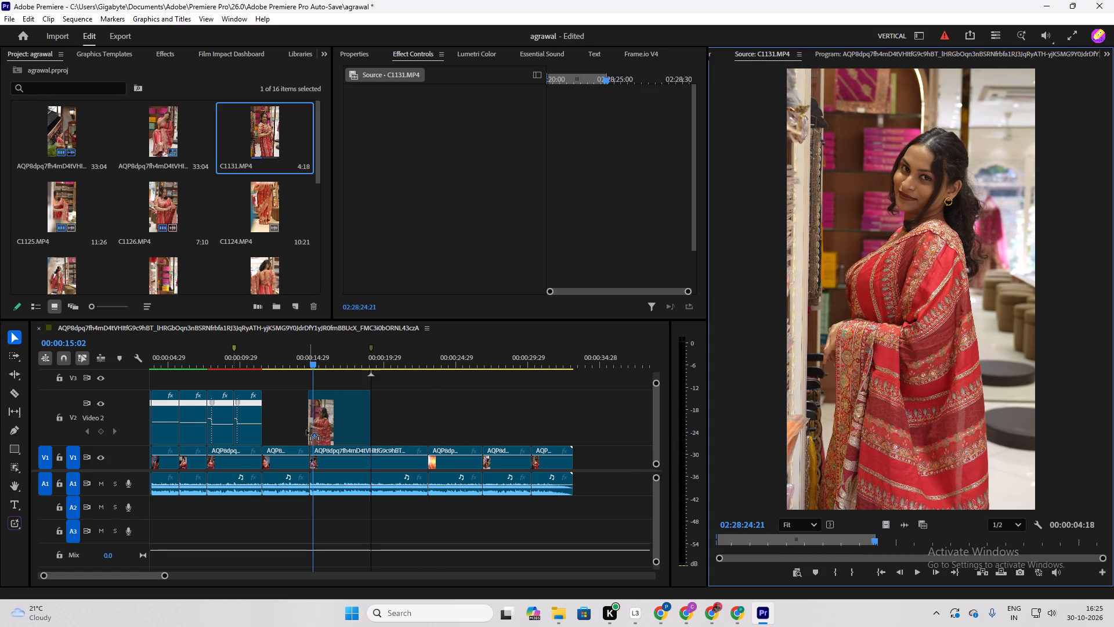
pyautogui.moveTo(306, 430); pyautogui.dragTo(280, 435)
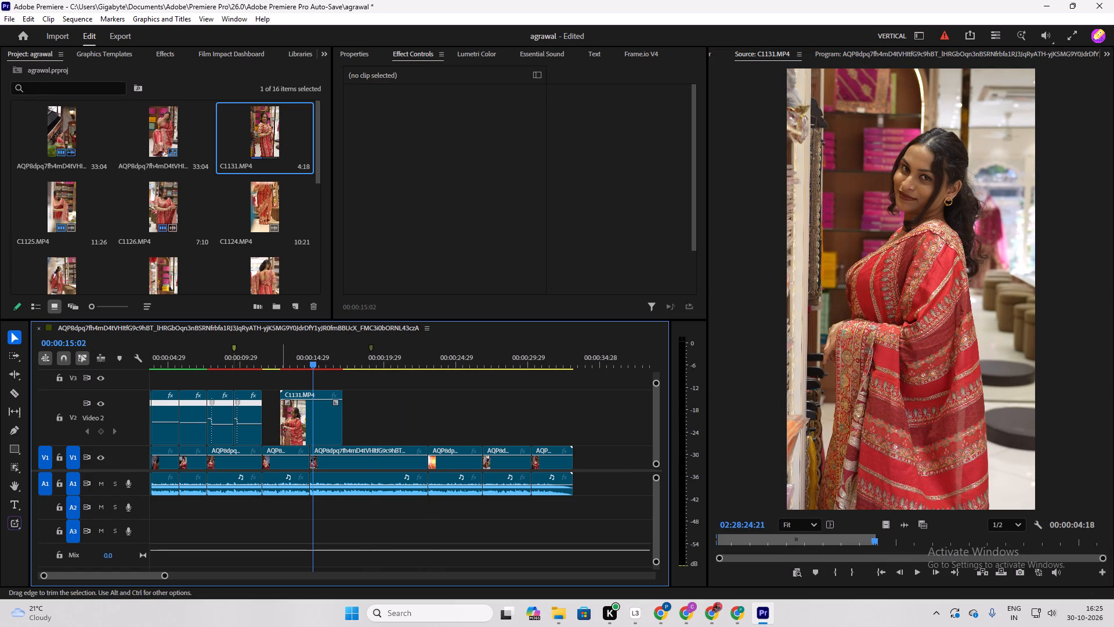
pyautogui.click(289, 427)
pyautogui.moveTo(280, 427); pyautogui.dragTo(273, 428)
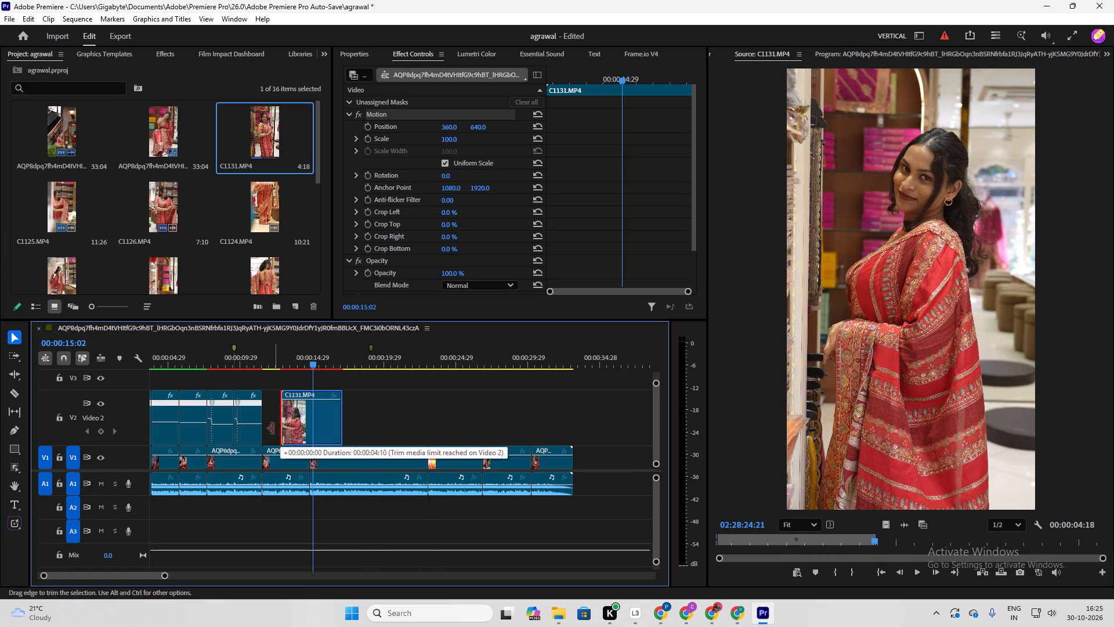
pyautogui.moveTo(273, 428); pyautogui.dragTo(272, 428)
pyautogui.moveTo(343, 434); pyautogui.dragTo(391, 439)
# Scale C1131 down to 34 so that it fits the vertical frame.
pyautogui.rightClick(354, 423)
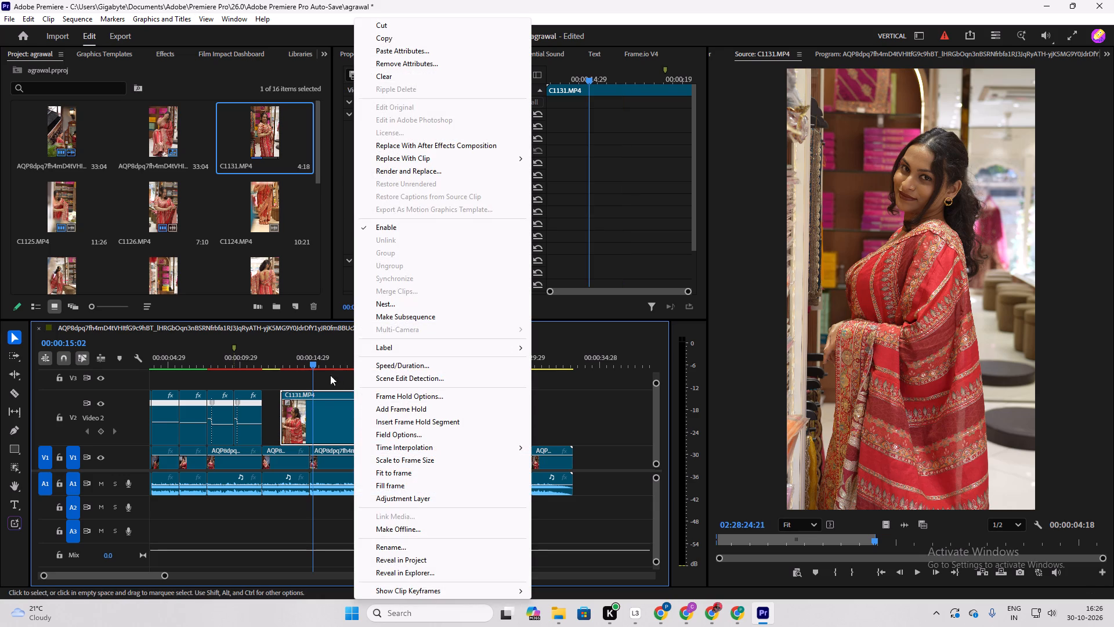
pyautogui.moveTo(311, 362); pyautogui.dragTo(293, 376)
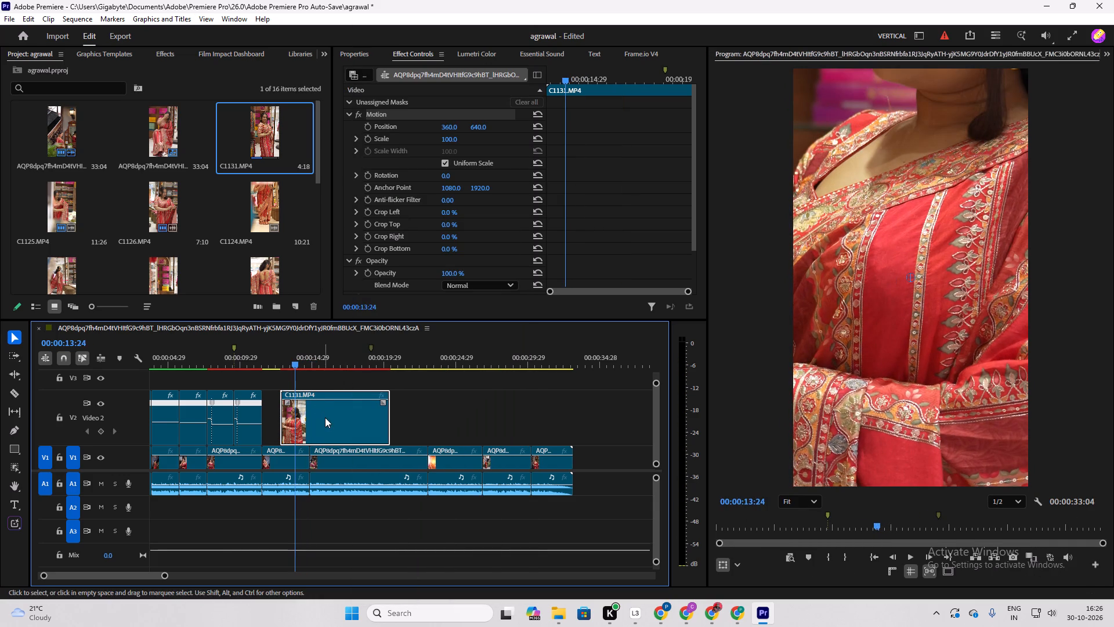
pyautogui.click(325, 417)
pyautogui.moveTo(445, 140); pyautogui.dragTo(392, 161)
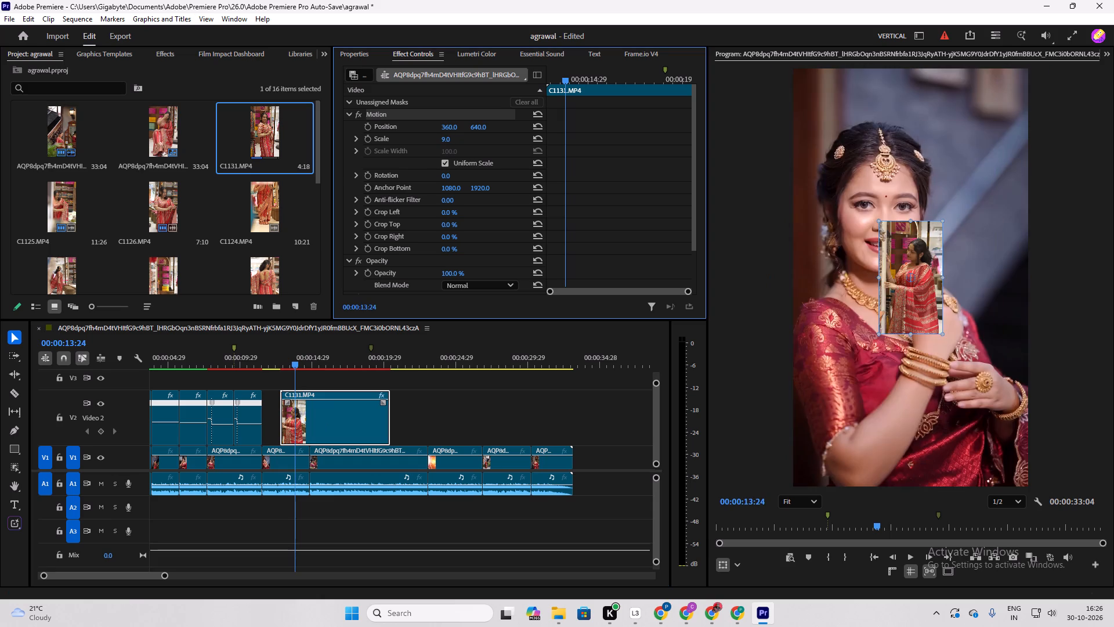
pyautogui.moveTo(392, 161); pyautogui.dragTo(408, 165)
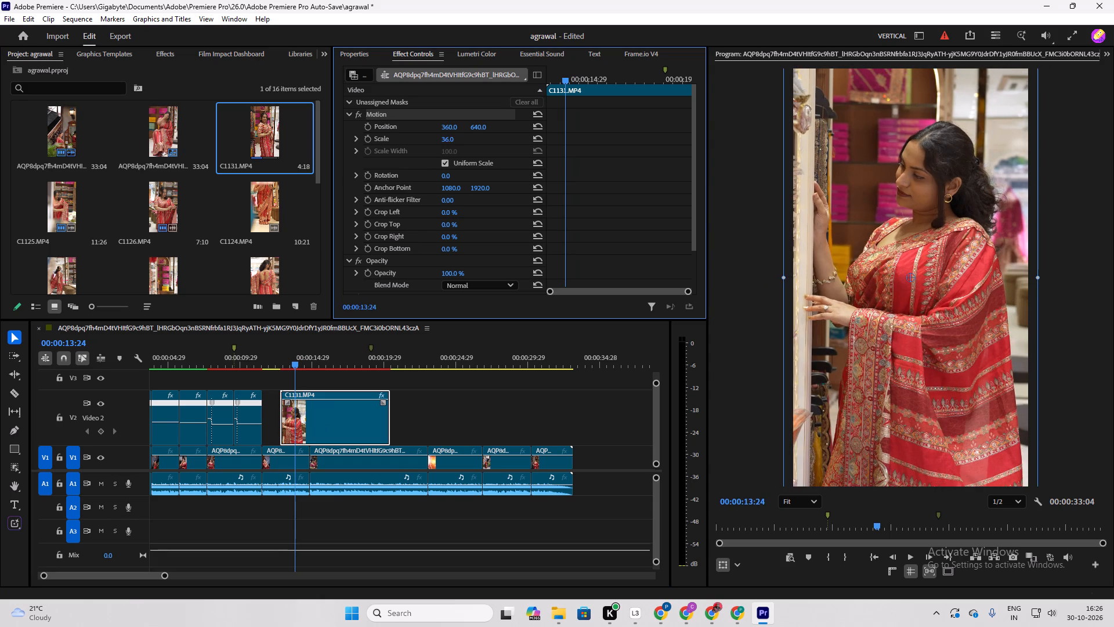
pyautogui.moveTo(408, 165); pyautogui.dragTo(407, 165)
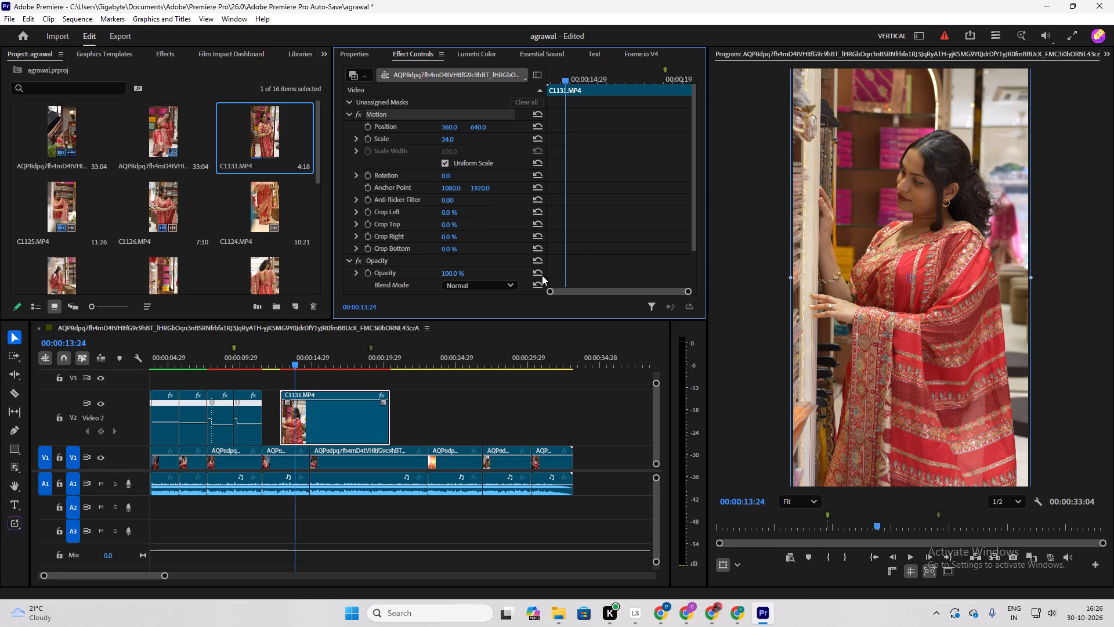
# Show C1131's time-remapping speed line and add a speed keyframe at 00:00:15:17.
pyautogui.moveTo(296, 363); pyautogui.dragTo(294, 365)
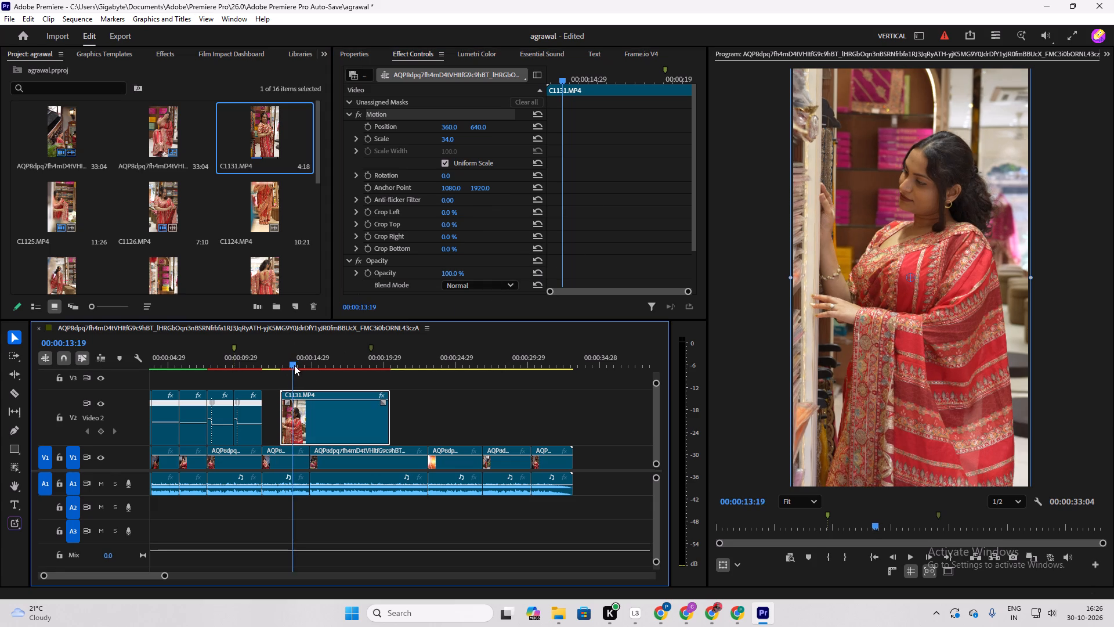
pyautogui.moveTo(294, 365); pyautogui.dragTo(322, 383)
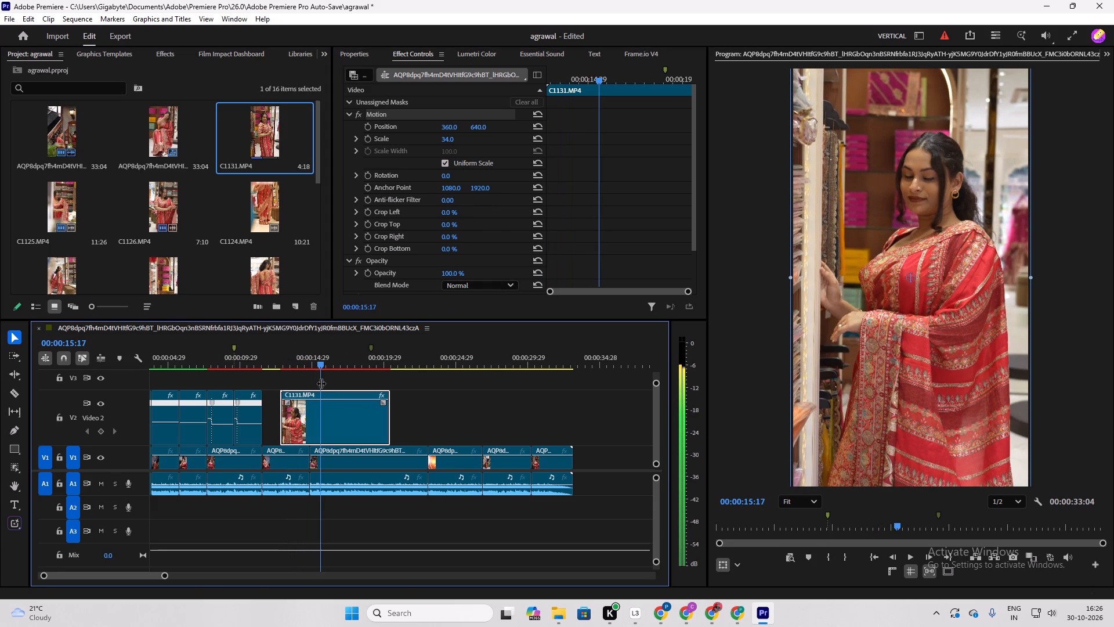
pyautogui.click(100, 433)
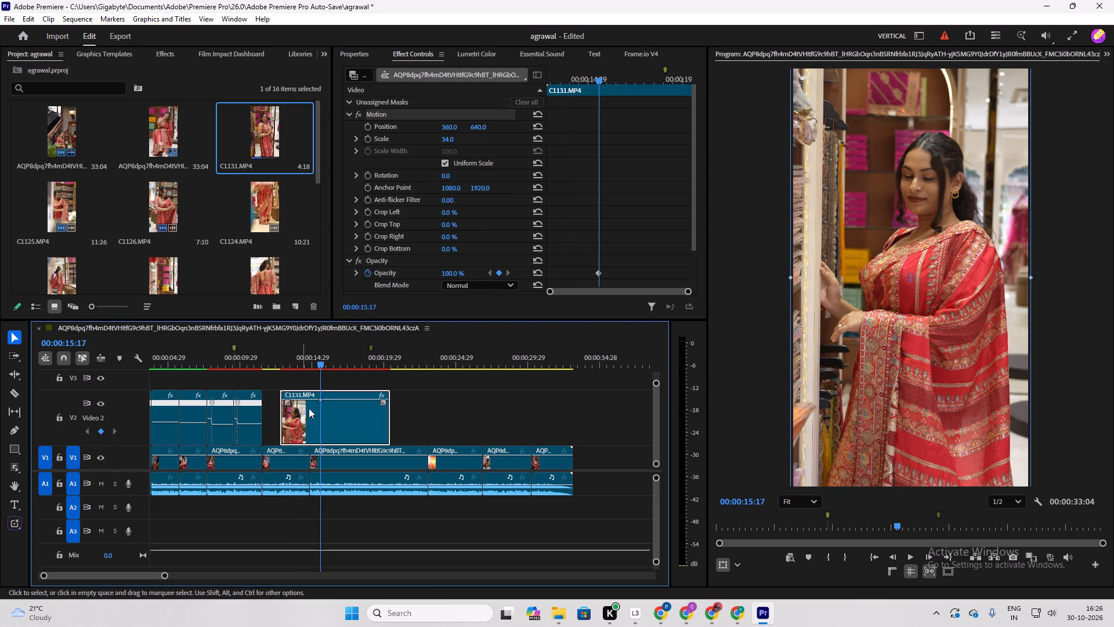
pyautogui.hotkey('ctrl', 'z')
pyautogui.rightClick(334, 416)
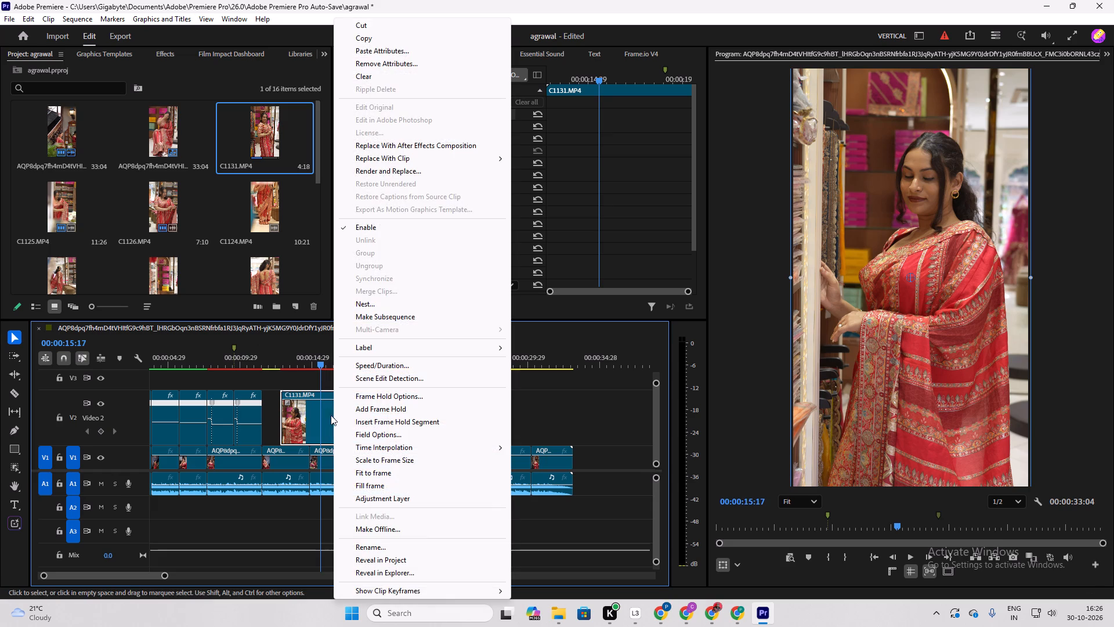
pyautogui.click(408, 592)
pyautogui.click(538, 574)
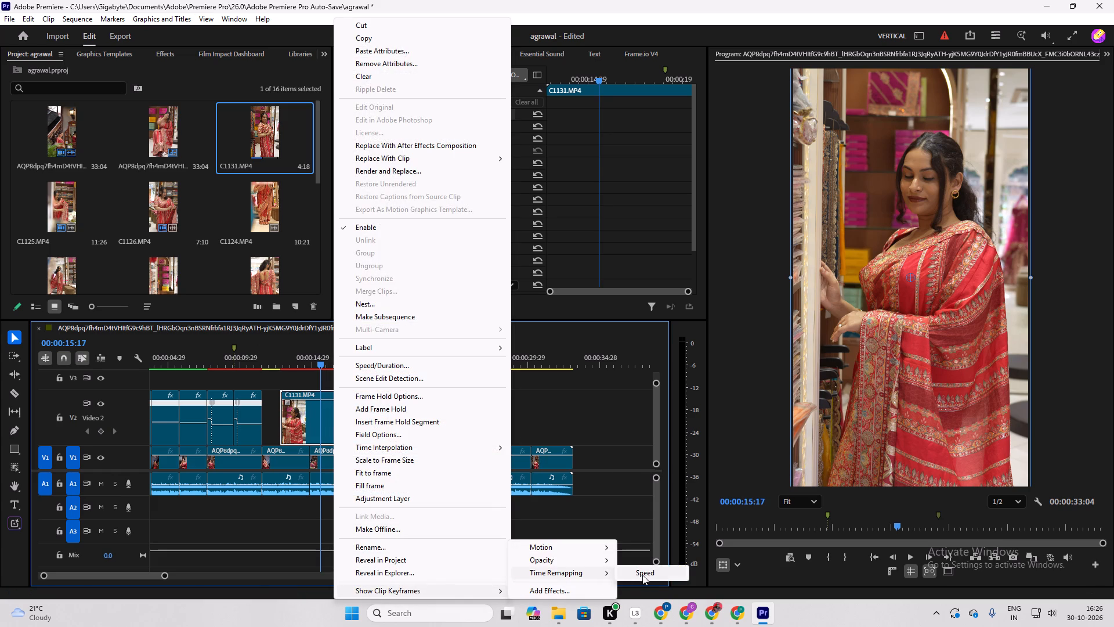
pyautogui.click(642, 574)
pyautogui.rightClick(336, 423)
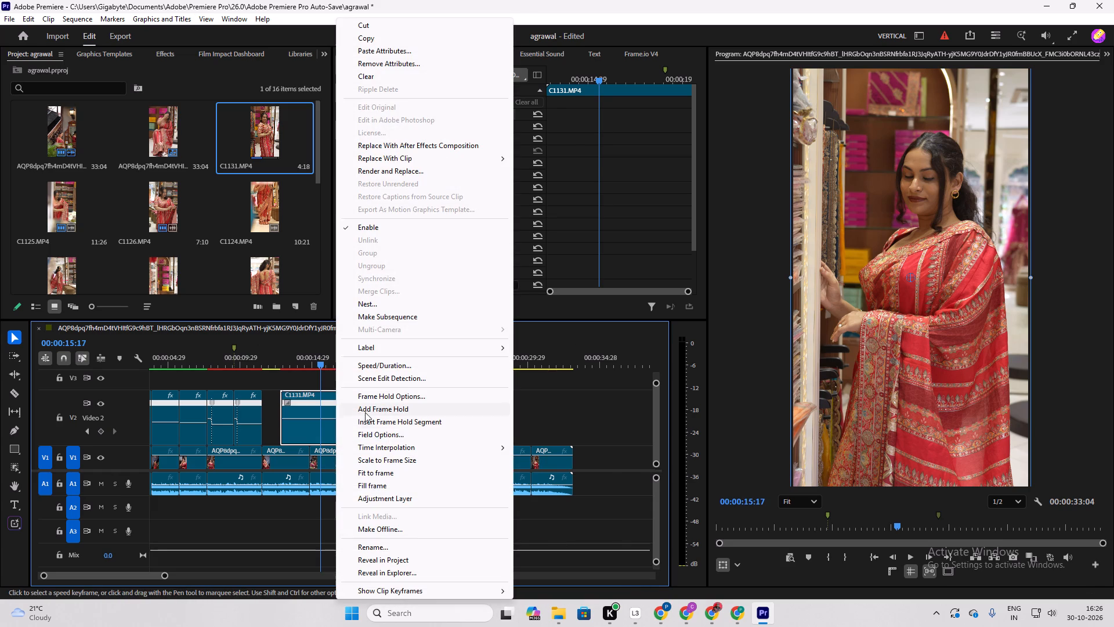
pyautogui.click(101, 432)
# Slow down the section of C1131 before its speed keyframe.
pyautogui.moveTo(306, 420); pyautogui.dragTo(309, 433)
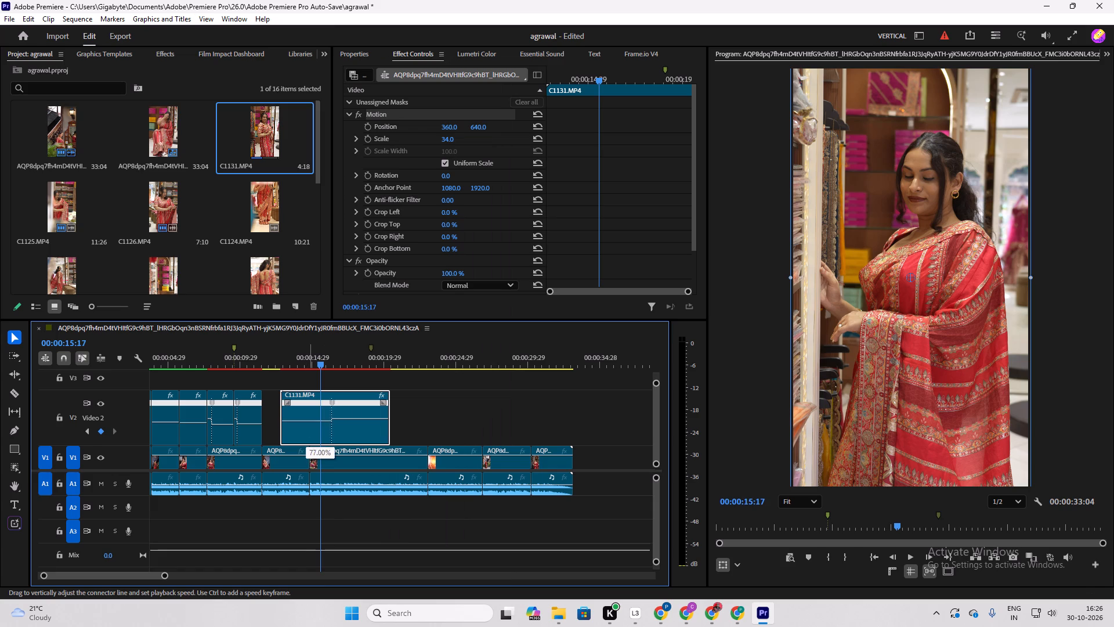
pyautogui.moveTo(309, 433); pyautogui.dragTo(306, 450)
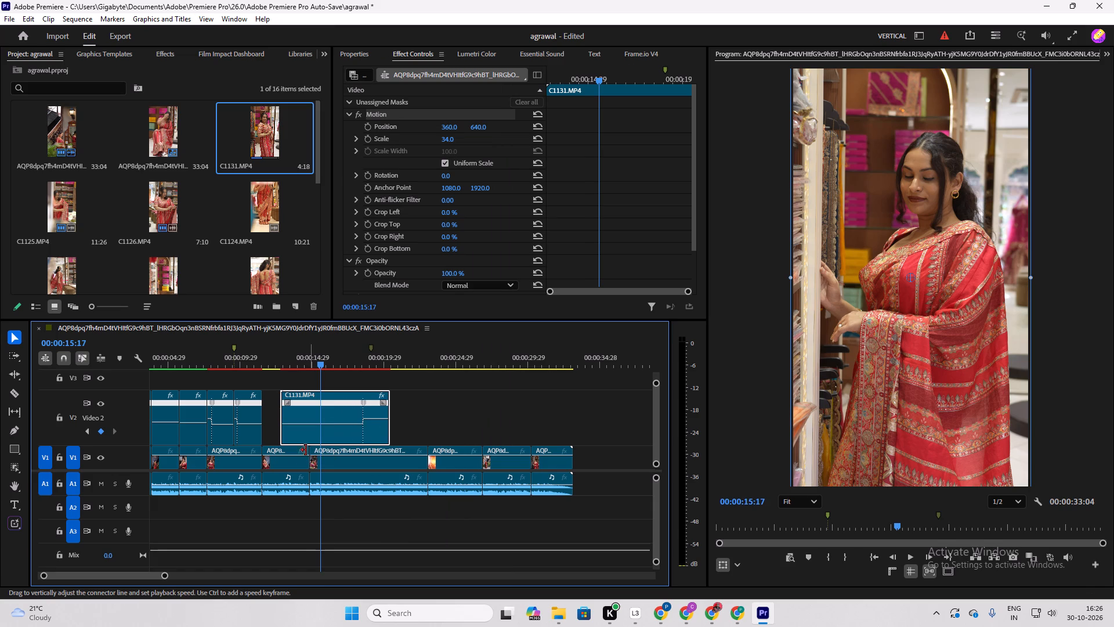
pyautogui.moveTo(306, 450); pyautogui.dragTo(309, 450)
# Butt C1131 against the end of C1125 on V2 and trim its end to the next reference cut.
pyautogui.moveTo(381, 435); pyautogui.dragTo(364, 432)
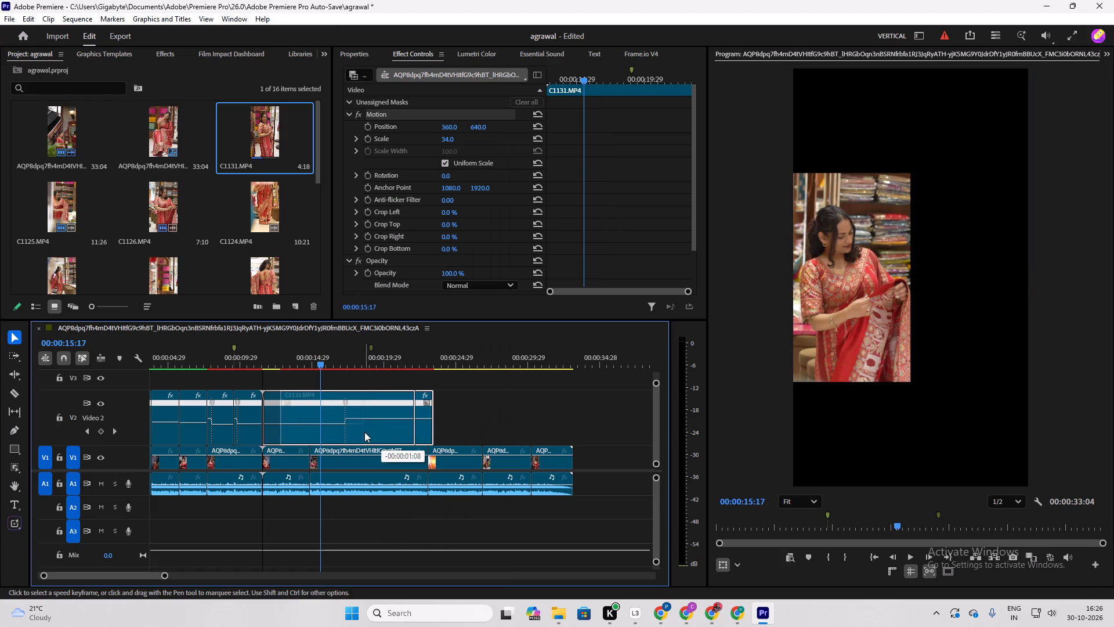
pyautogui.moveTo(413, 439); pyautogui.dragTo(310, 445)
# Set C1131's time interpolation to Optical Flow.
pyautogui.click(285, 432)
pyautogui.rightClick(285, 430)
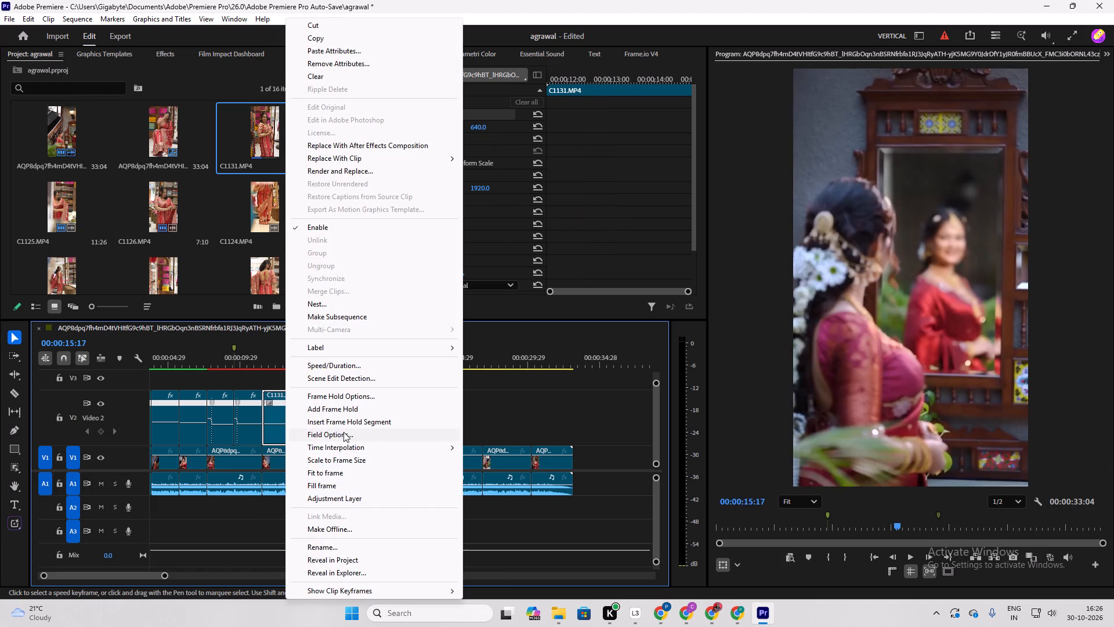
pyautogui.click(336, 445)
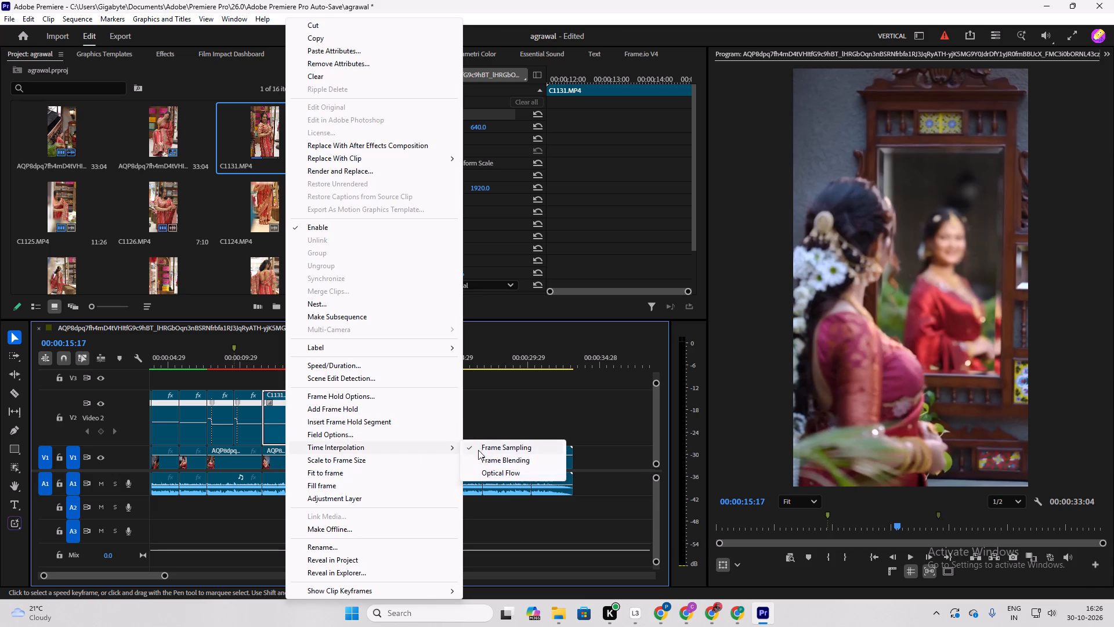
pyautogui.click(485, 470)
# Play back the edit from about 00:00:09:28 through C1125 and into C1131.
pyautogui.click(471, 404)
pyautogui.moveTo(323, 364); pyautogui.dragTo(294, 372)
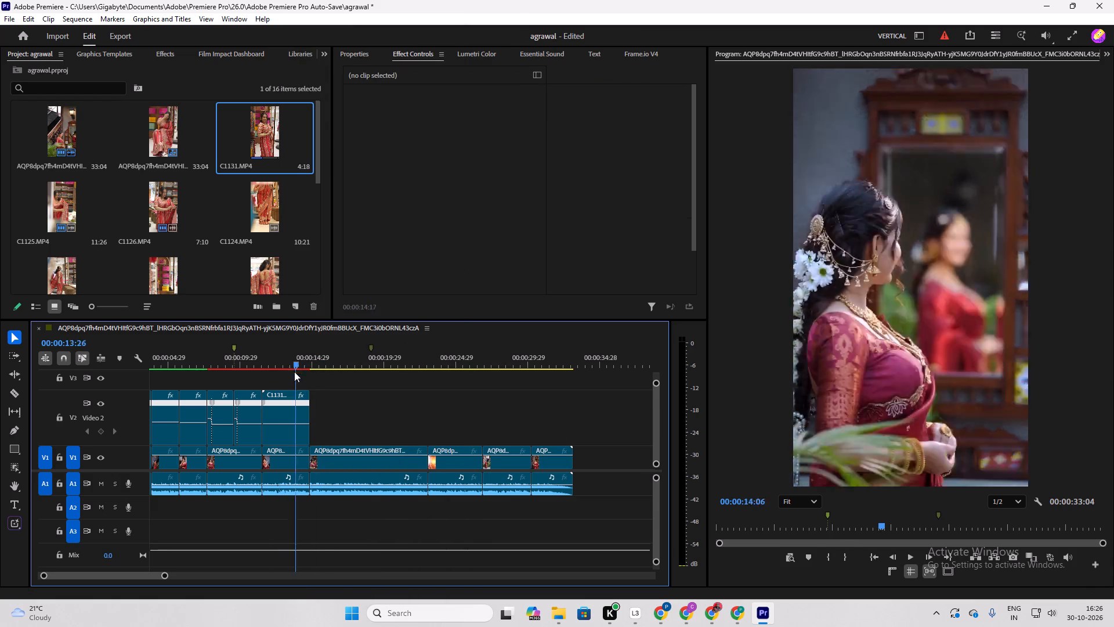
pyautogui.moveTo(294, 372); pyautogui.dragTo(241, 386)
pyautogui.press('space')
pyautogui.click(377, 408)
pyautogui.press('space')
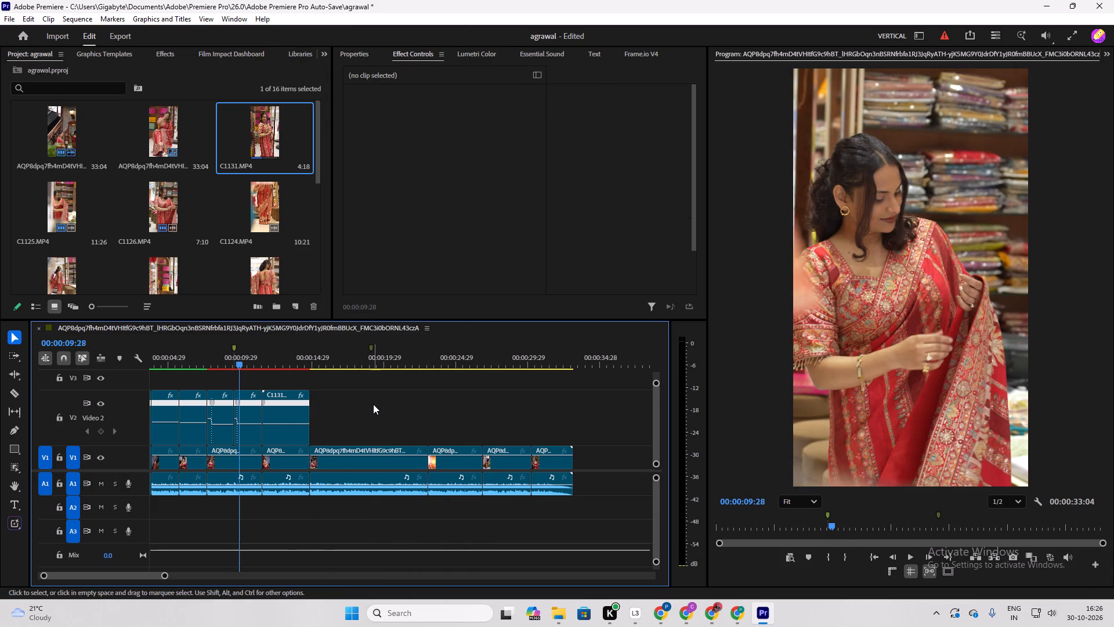
pyautogui.press('space')
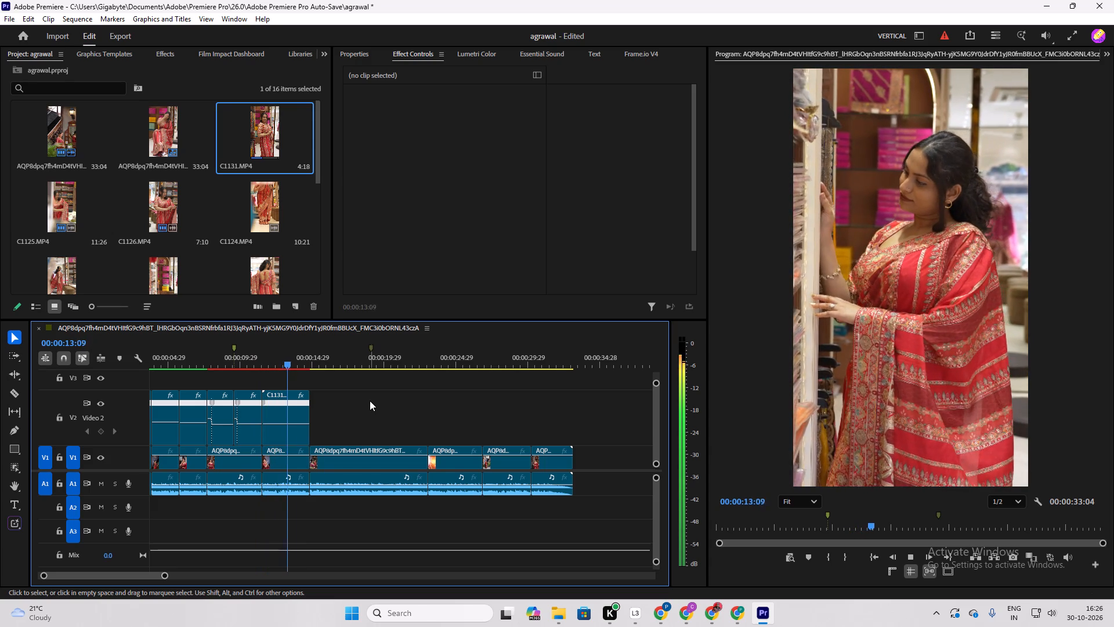
pyautogui.press('space')
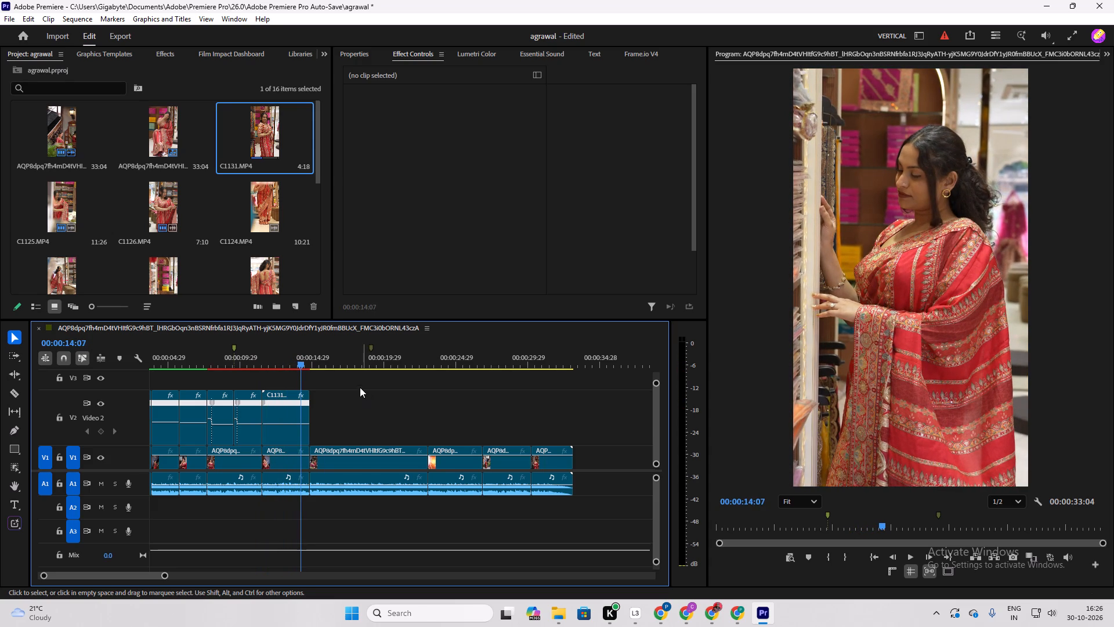
# Render the sequence previews.
pyautogui.press('Return')
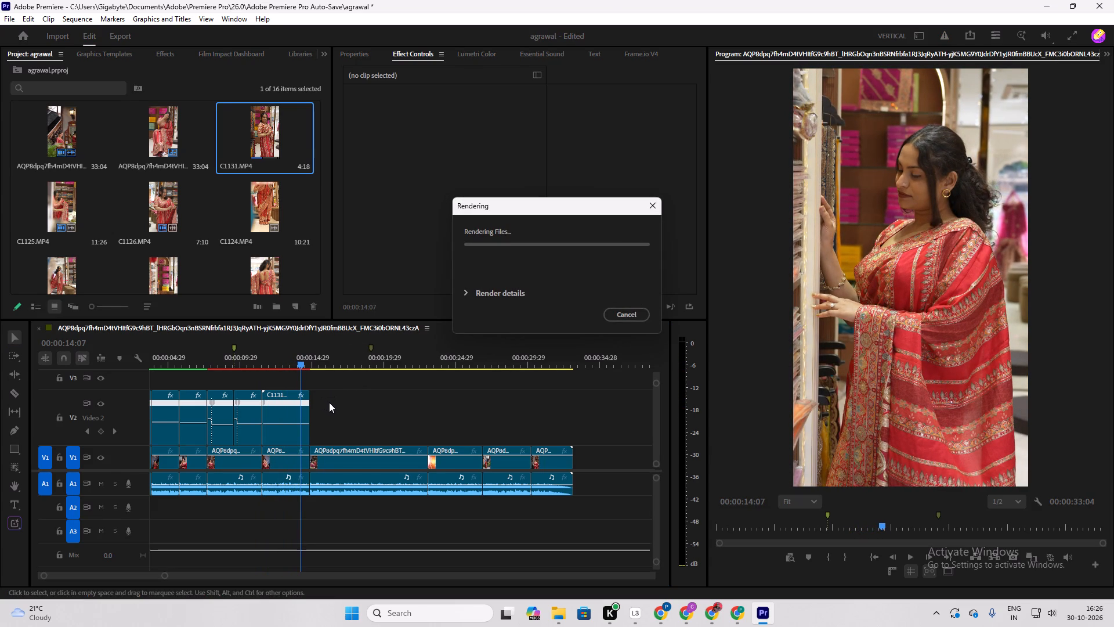
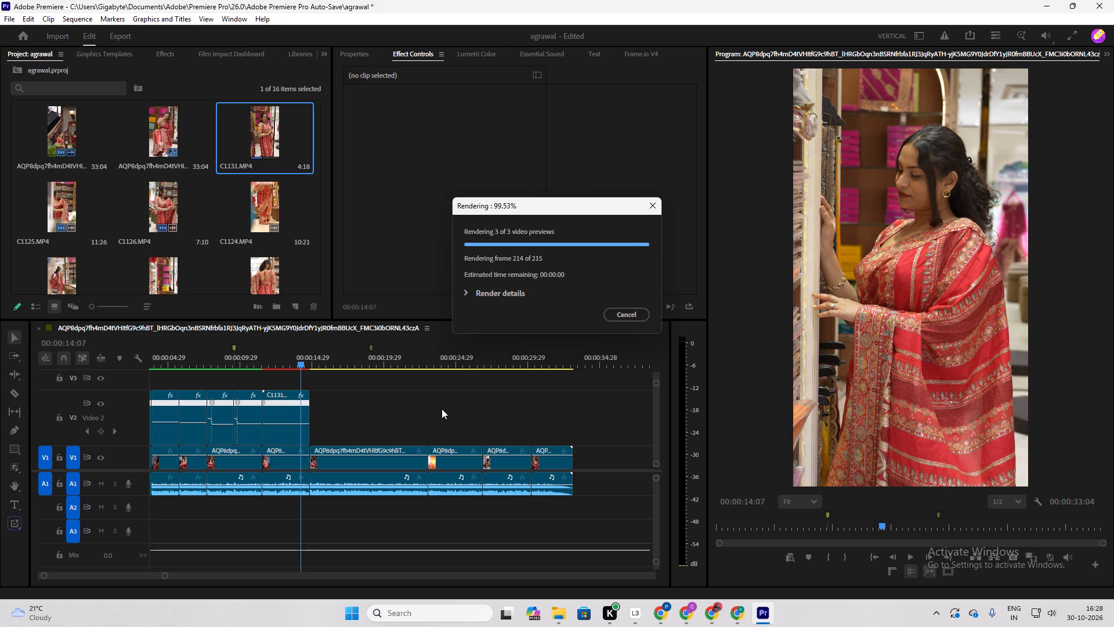
# Review the rendered edit from the start of the sequence through C1131, up to 00:00:14:14.
pyautogui.press('space')
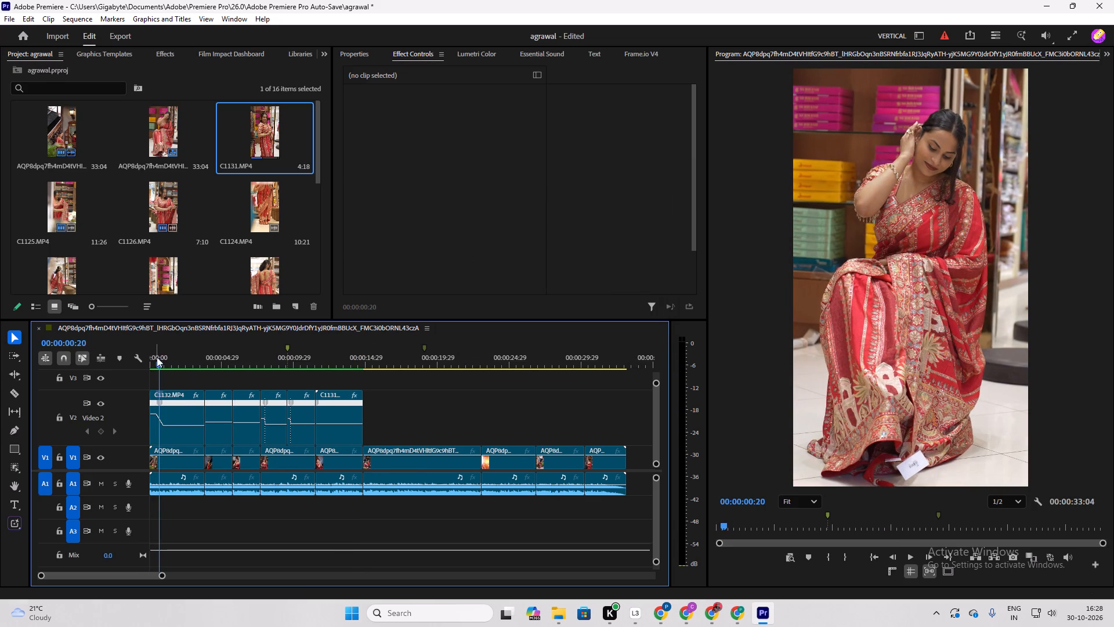
pyautogui.moveTo(157, 359); pyautogui.dragTo(324, 397)
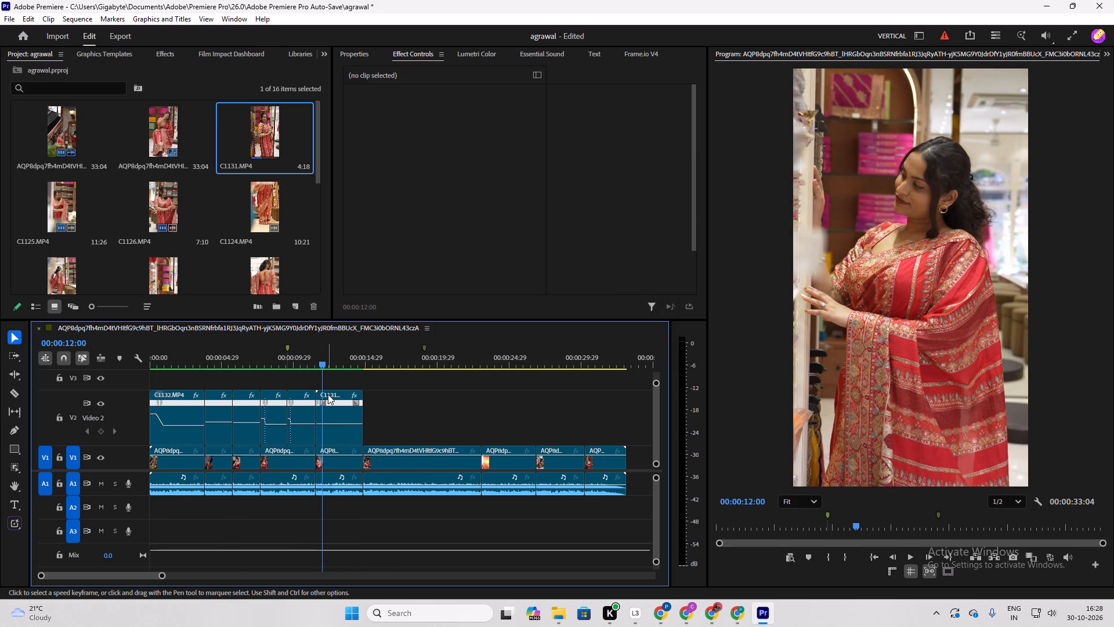
pyautogui.moveTo(324, 359); pyautogui.dragTo(359, 390)
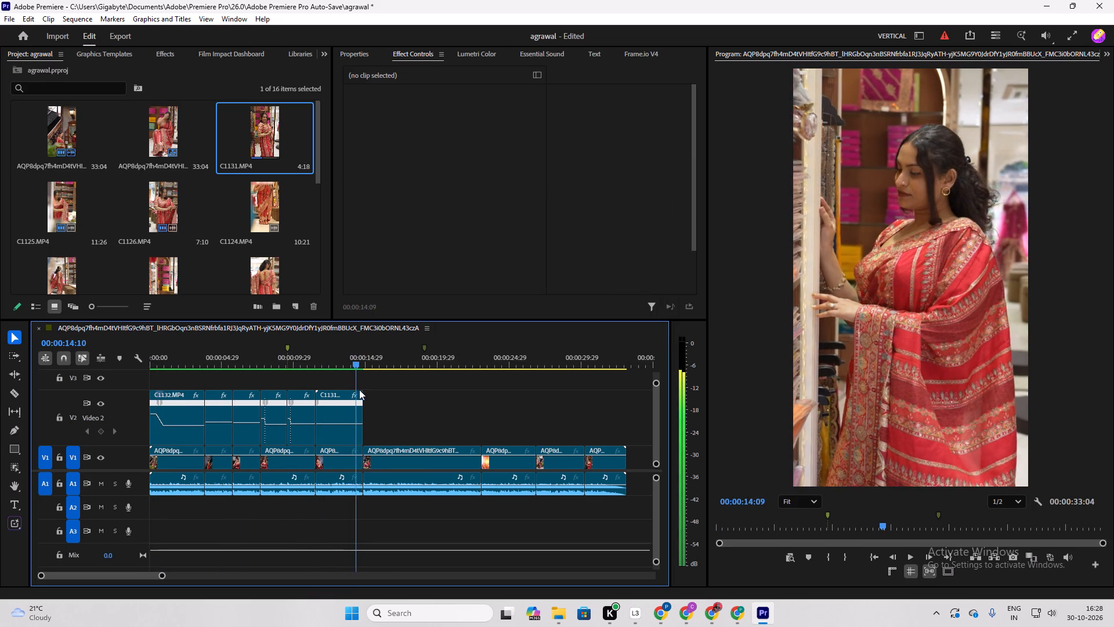
pyautogui.moveTo(359, 390); pyautogui.dragTo(360, 390)
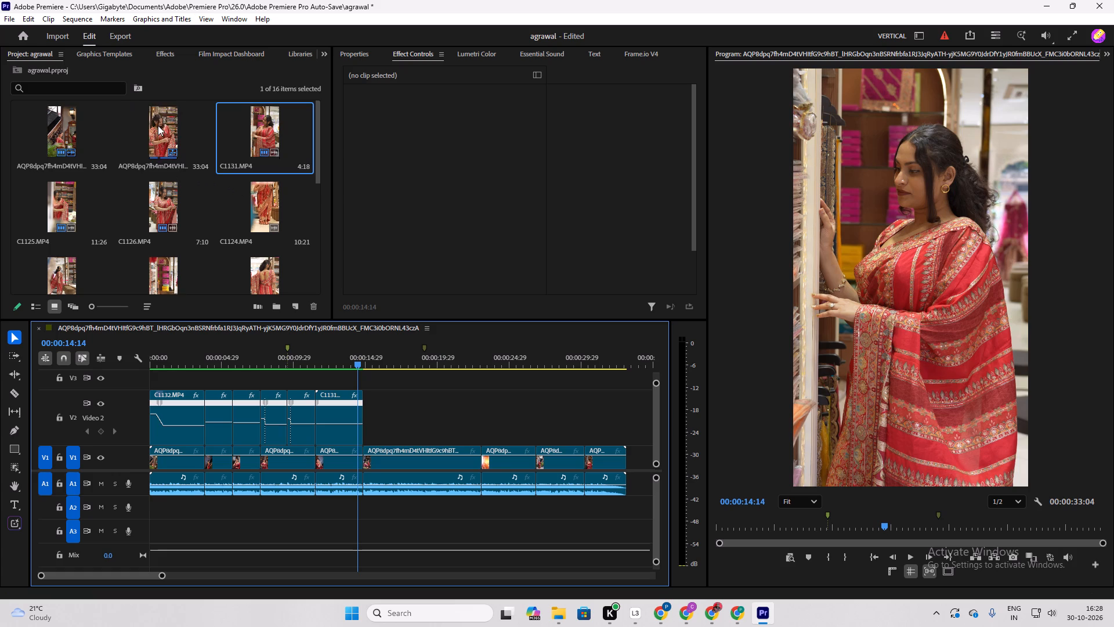
# Open C1123 in the source view and look through its footage for the next shot.
pyautogui.scroll(2, 138, 201)
pyautogui.scroll(-1, 138, 201)
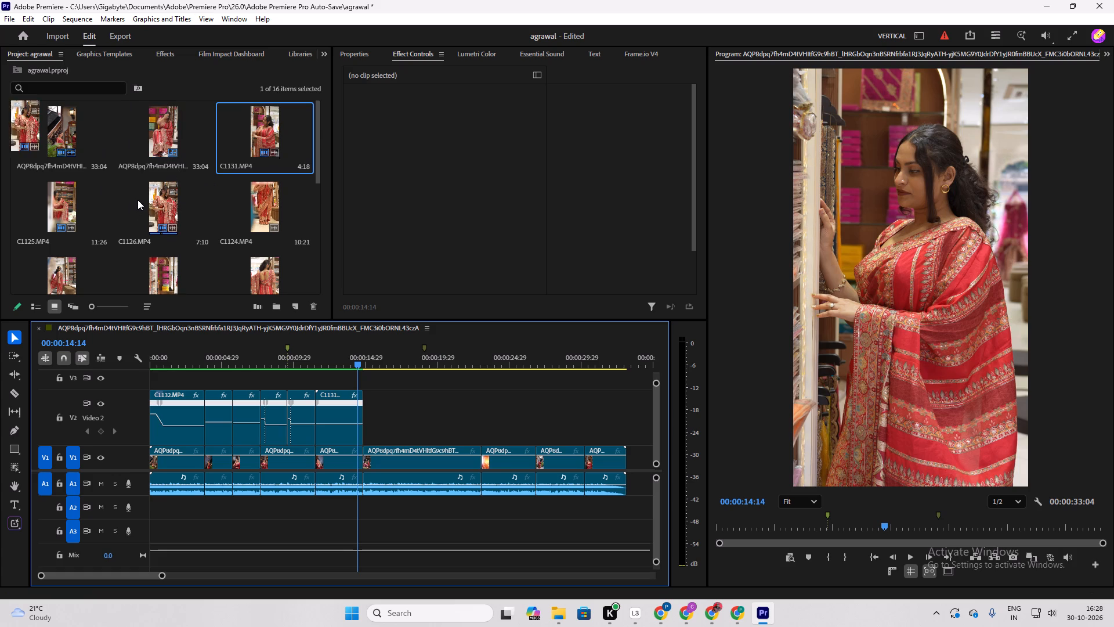
pyautogui.click(57, 197)
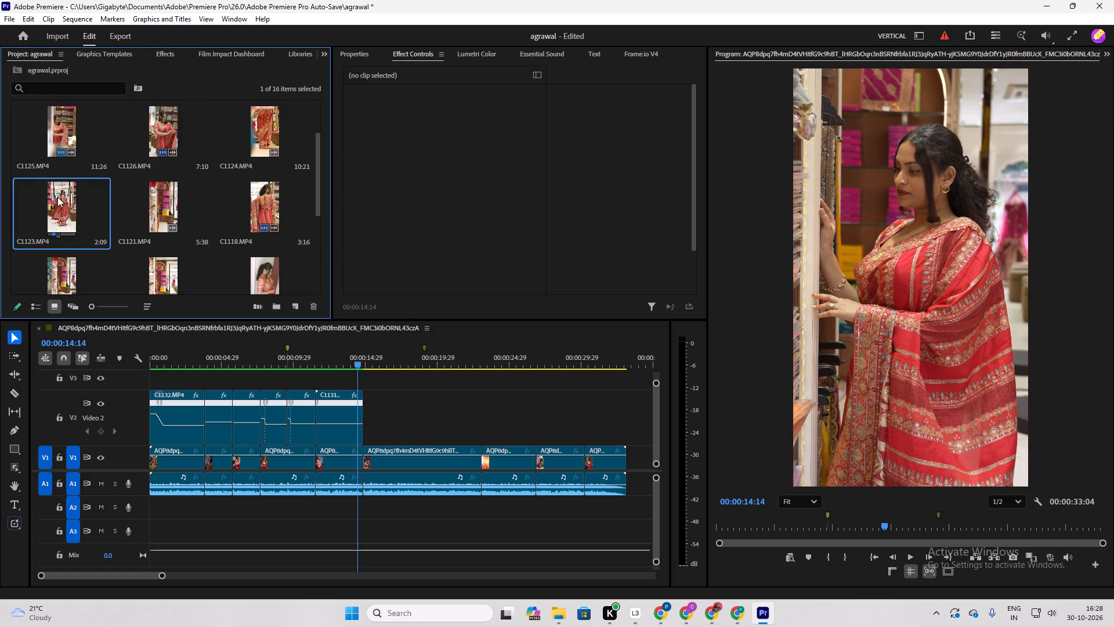
pyautogui.doubleClick(57, 197)
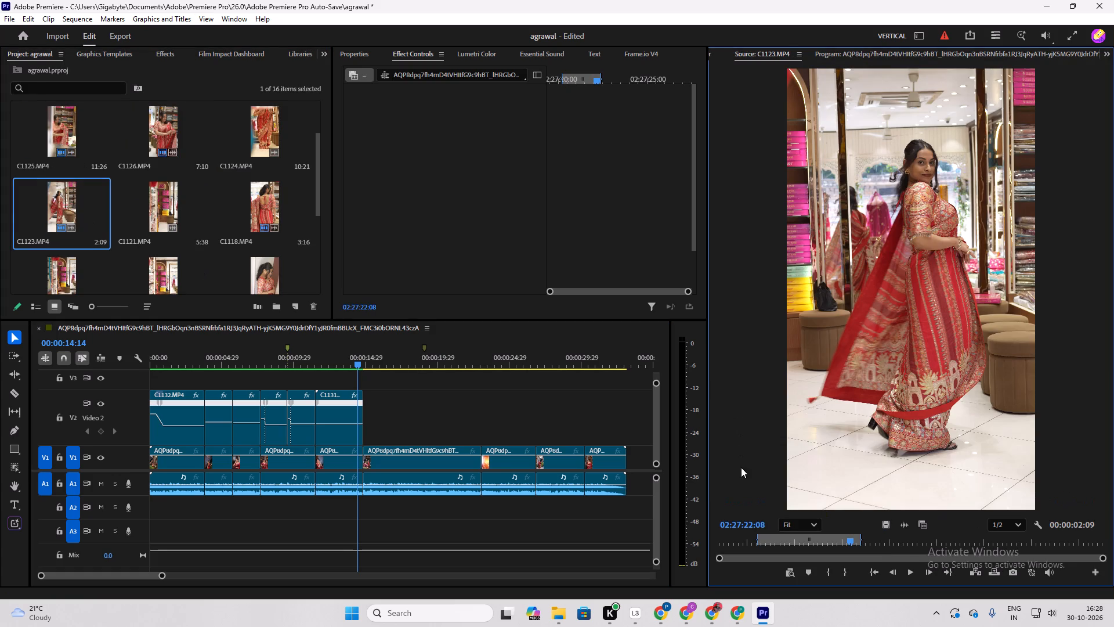
pyautogui.moveTo(851, 540); pyautogui.dragTo(917, 550)
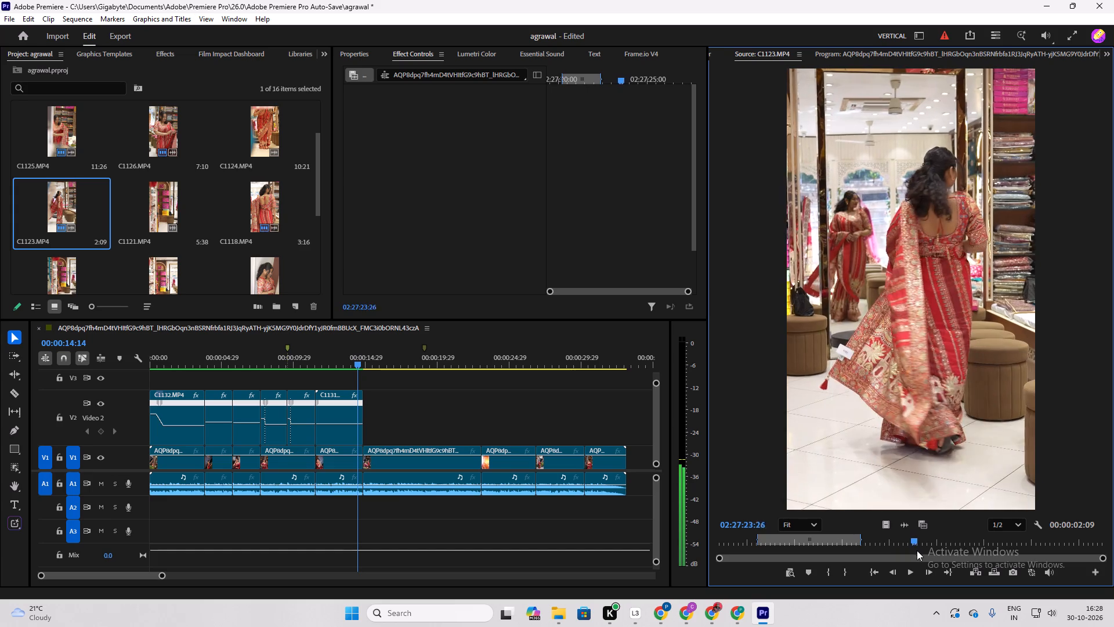
pyautogui.moveTo(917, 550); pyautogui.dragTo(1025, 565)
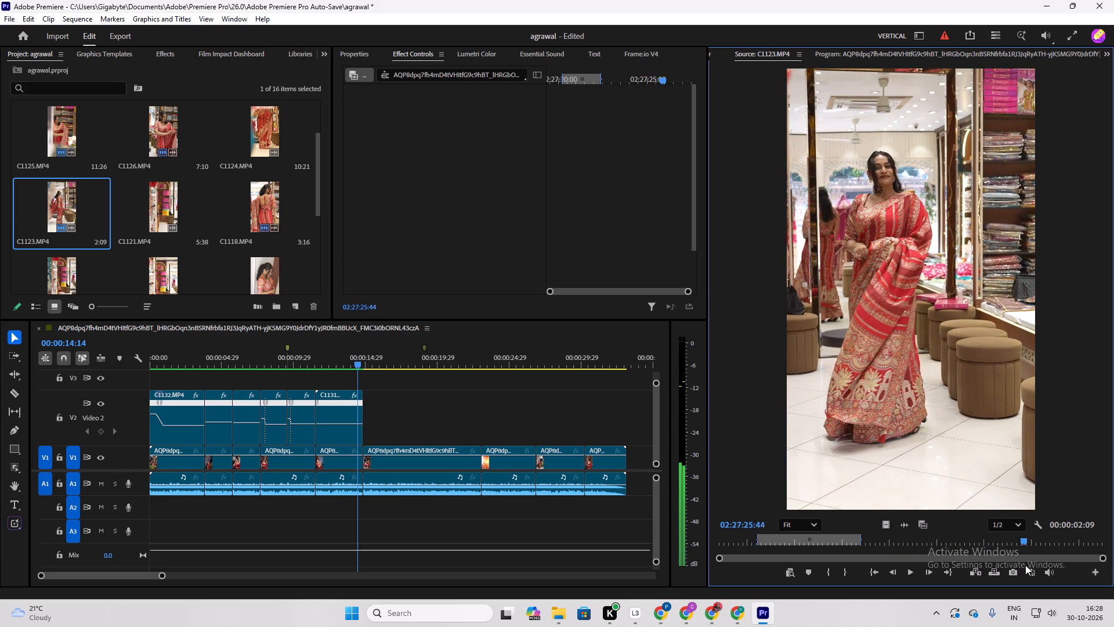
pyautogui.moveTo(1025, 565); pyautogui.dragTo(1075, 565)
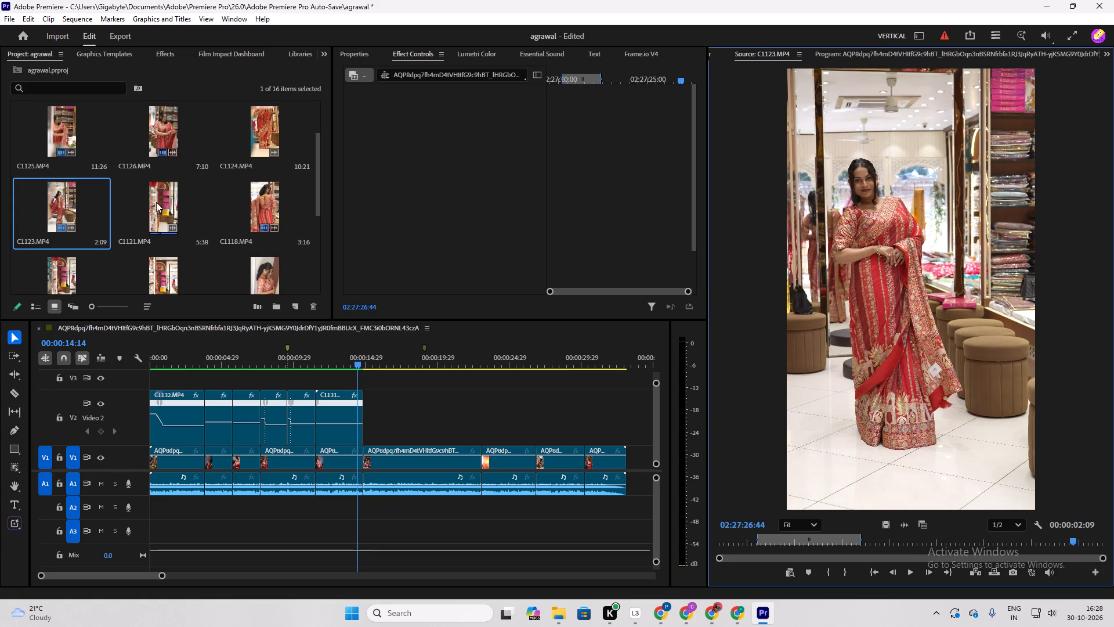
# Open C1121 as source and mark its In point at 02:27:10:16 and Out point at 02:27:11:43.
pyautogui.doubleClick(153, 206)
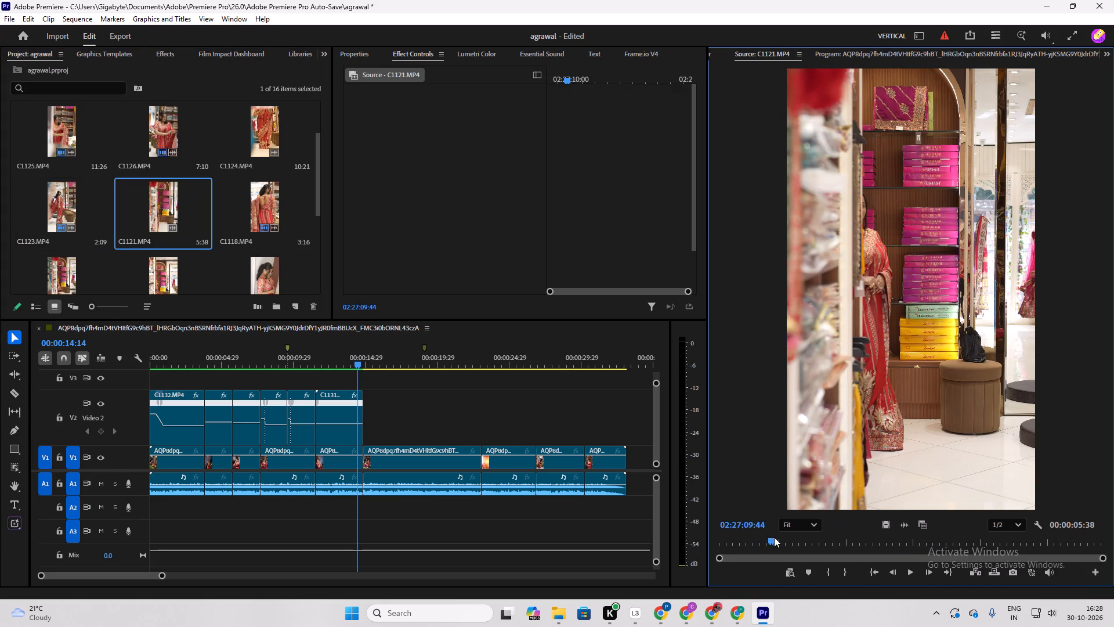
pyautogui.moveTo(775, 536); pyautogui.dragTo(804, 543)
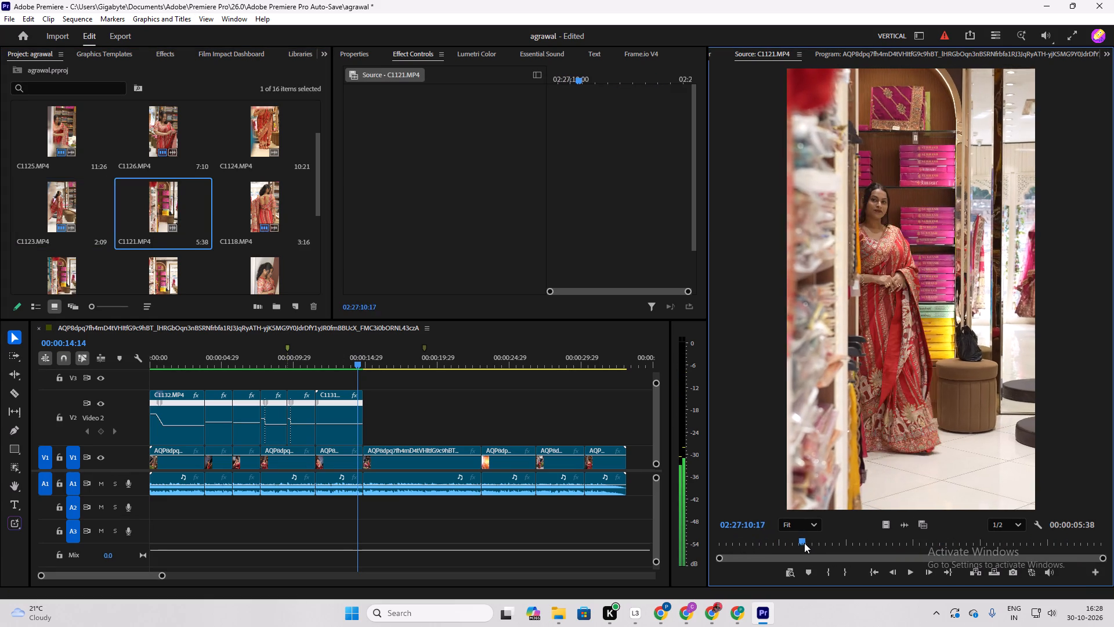
pyautogui.moveTo(804, 543); pyautogui.dragTo(879, 543)
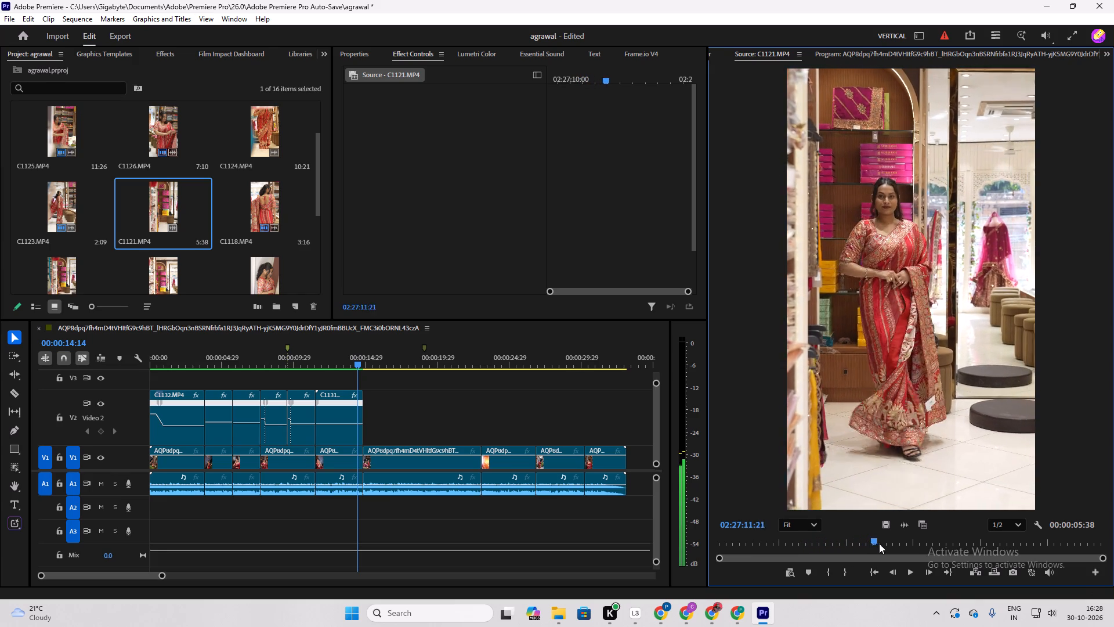
pyautogui.moveTo(879, 543); pyautogui.dragTo(1065, 549)
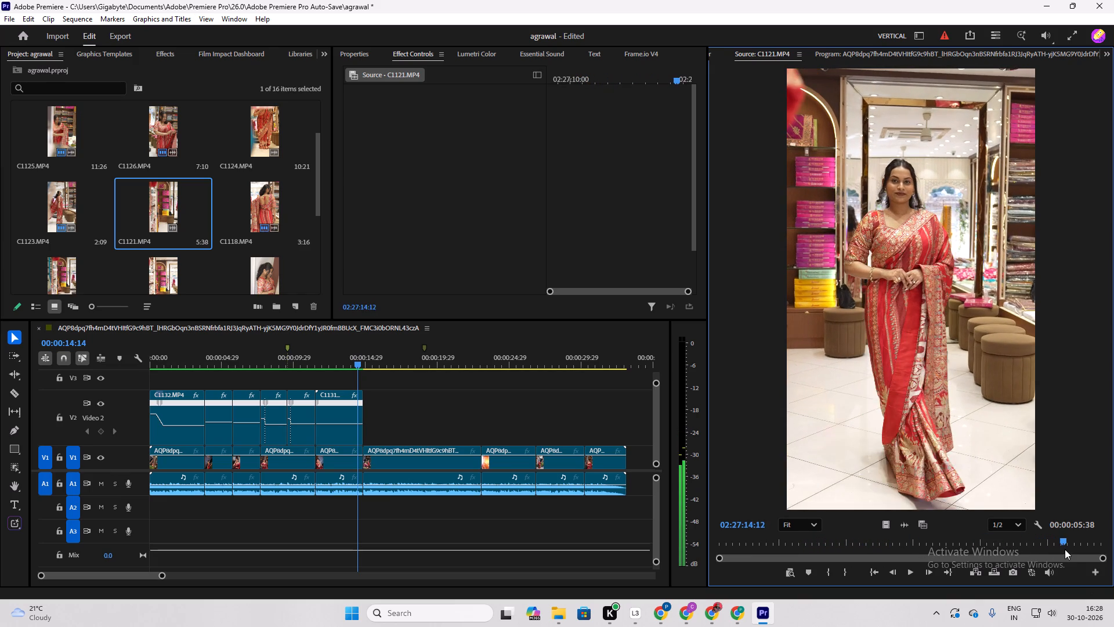
pyautogui.moveTo(1065, 549); pyautogui.dragTo(789, 556)
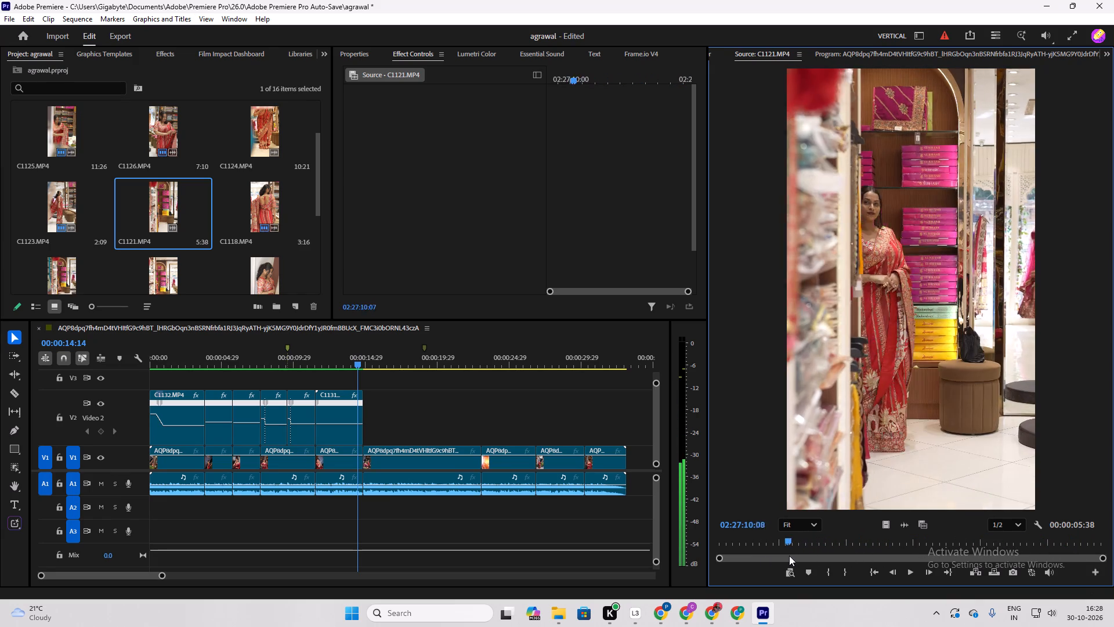
pyautogui.moveTo(789, 556); pyautogui.dragTo(779, 557)
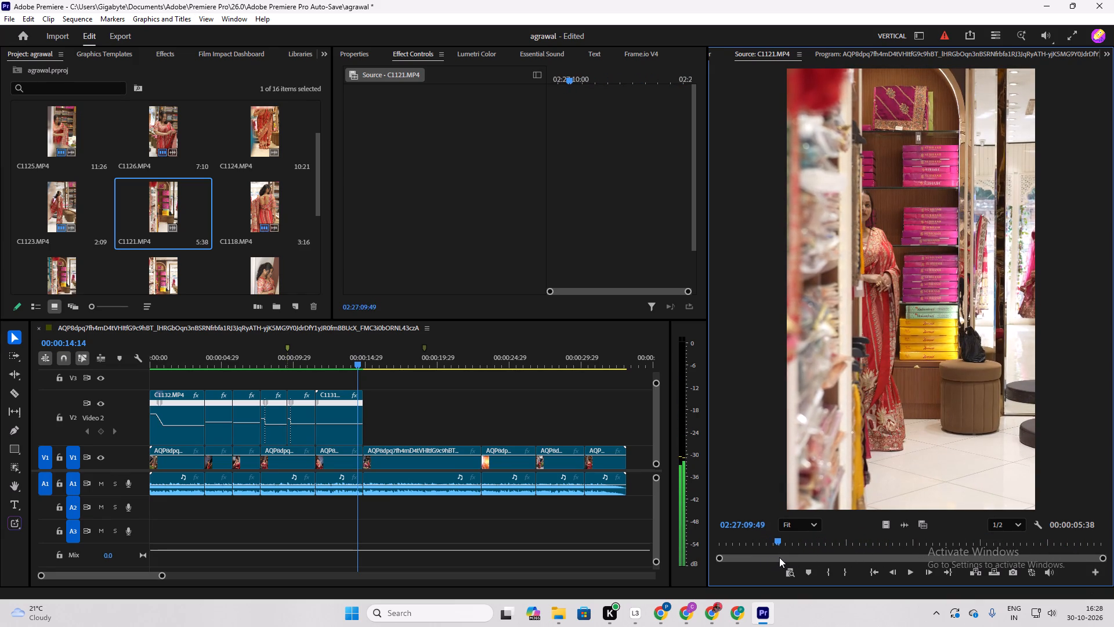
pyautogui.moveTo(779, 557); pyautogui.dragTo(794, 557)
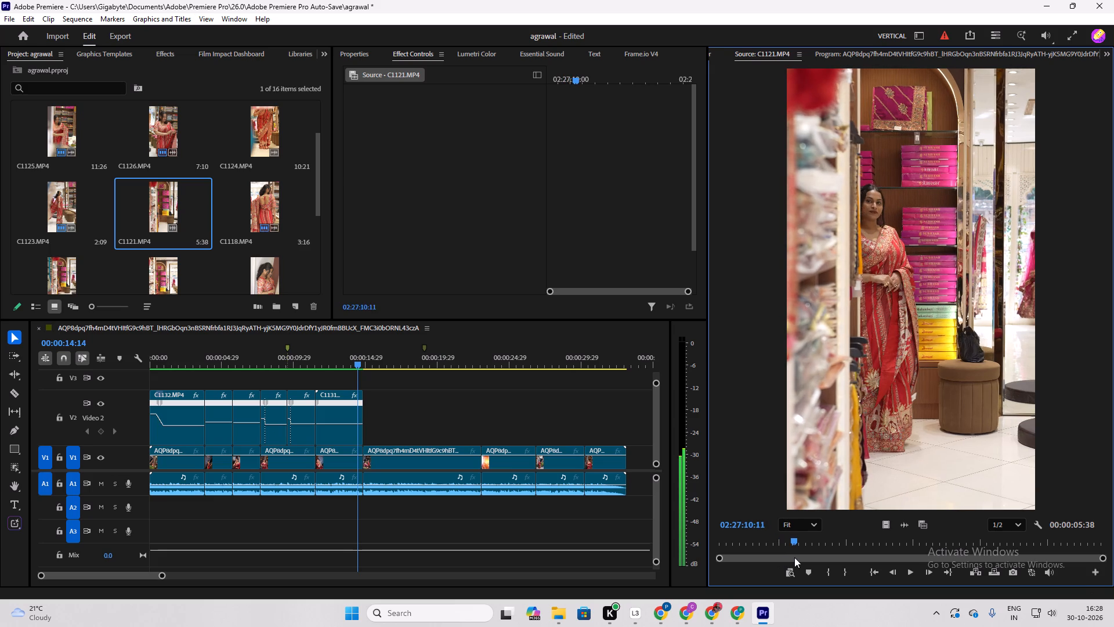
pyautogui.moveTo(794, 557); pyautogui.dragTo(810, 559)
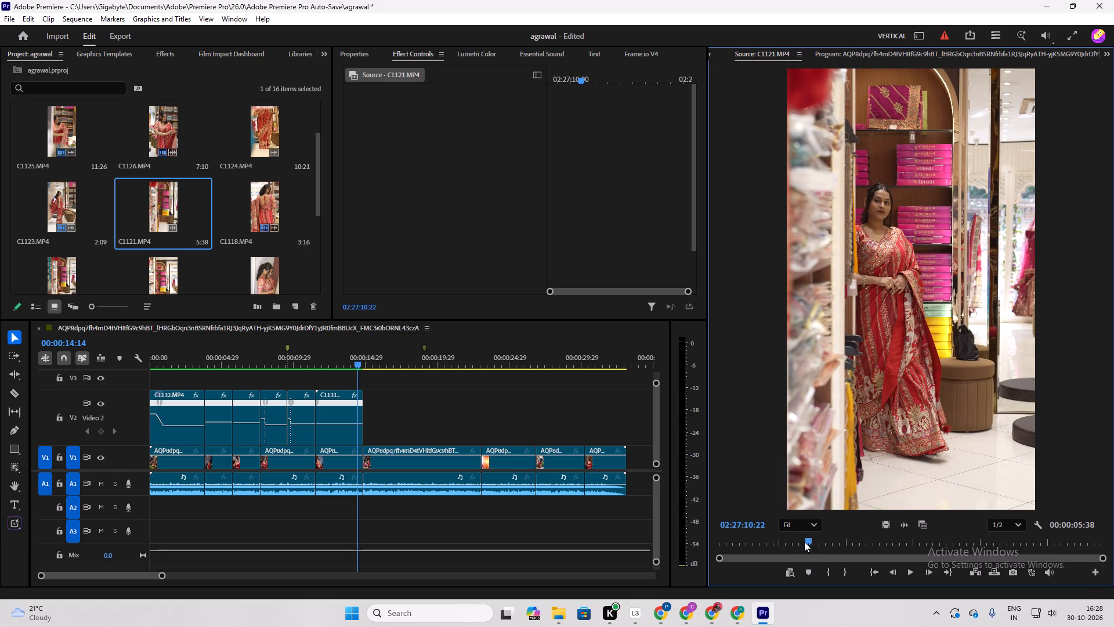
pyautogui.moveTo(805, 542); pyautogui.dragTo(797, 547)
pyautogui.press('i')
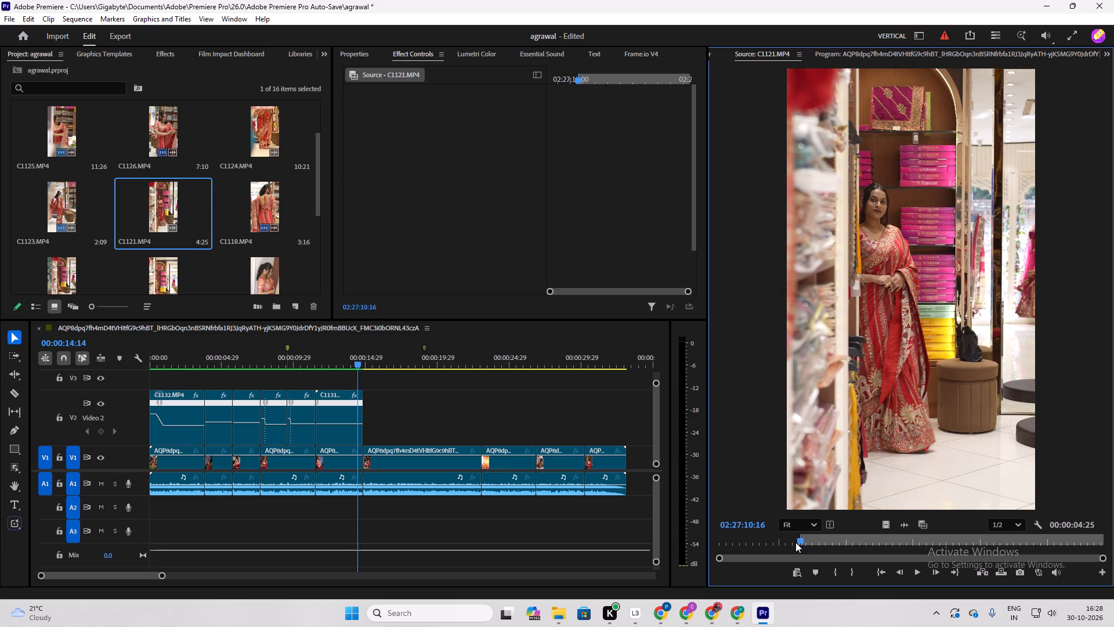
pyautogui.moveTo(798, 542); pyautogui.dragTo(894, 556)
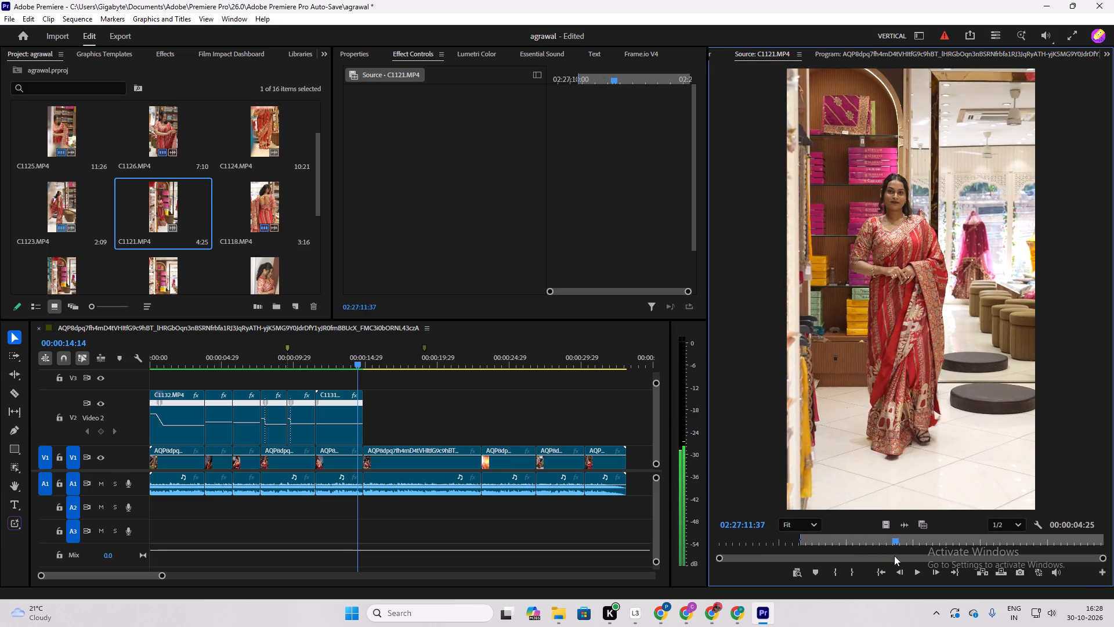
pyautogui.moveTo(894, 556); pyautogui.dragTo(902, 556)
pyautogui.press('o')
# Add C1121 to V2, extend both its start and end, and butt it against the end of C1131.
pyautogui.moveTo(888, 529); pyautogui.dragTo(749, 496)
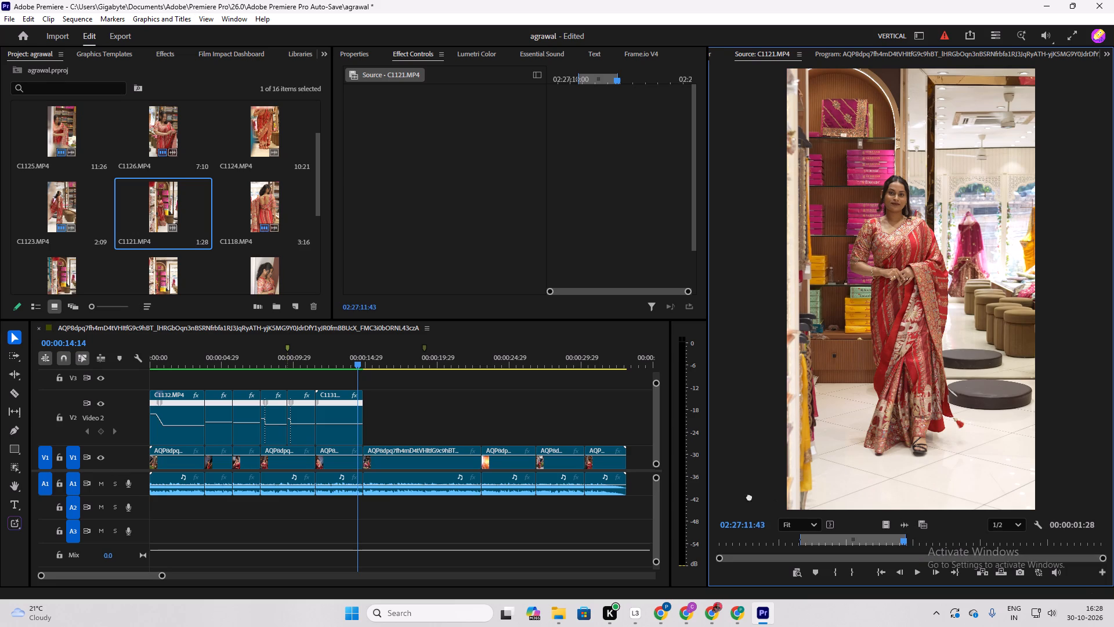
pyautogui.moveTo(749, 496); pyautogui.dragTo(366, 427)
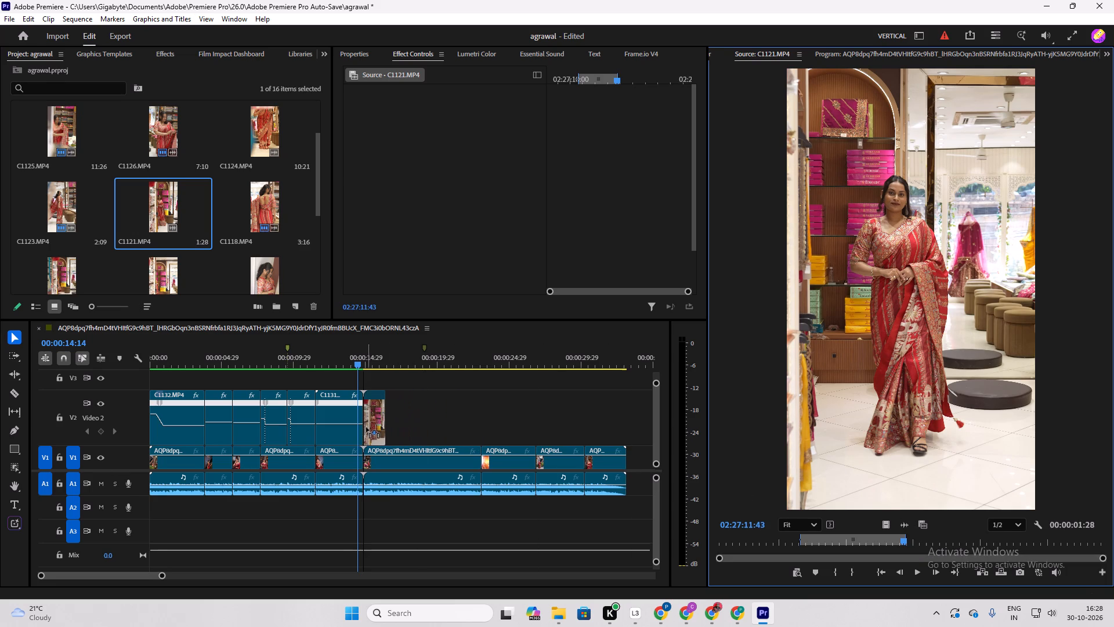
pyautogui.moveTo(366, 427); pyautogui.dragTo(379, 434)
pyautogui.moveTo(381, 431); pyautogui.dragTo(379, 430)
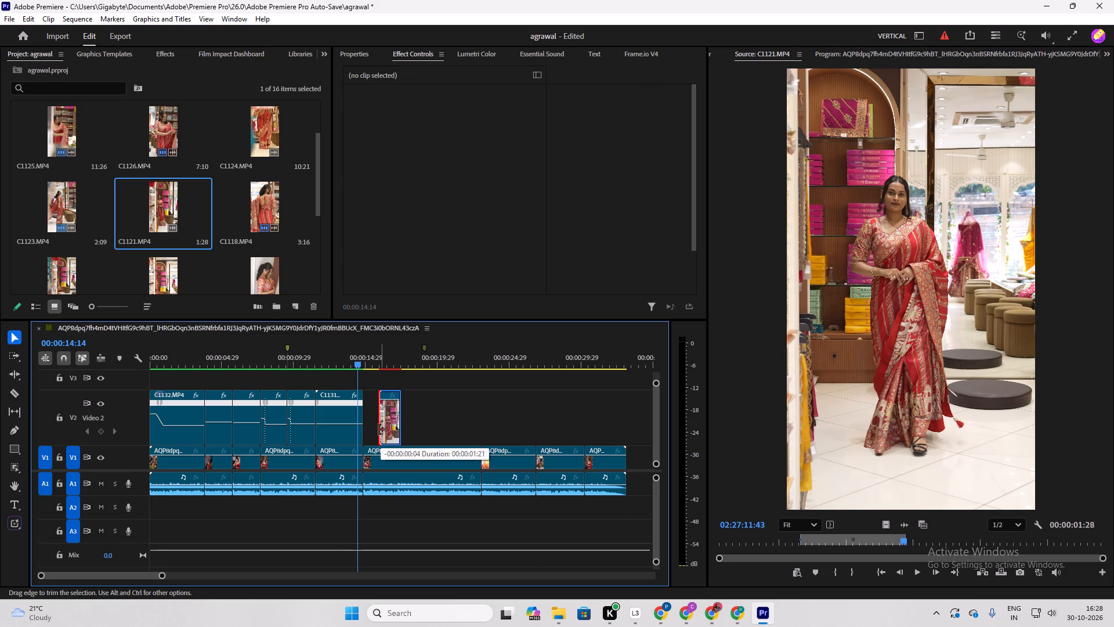
pyautogui.moveTo(379, 430); pyautogui.dragTo(372, 430)
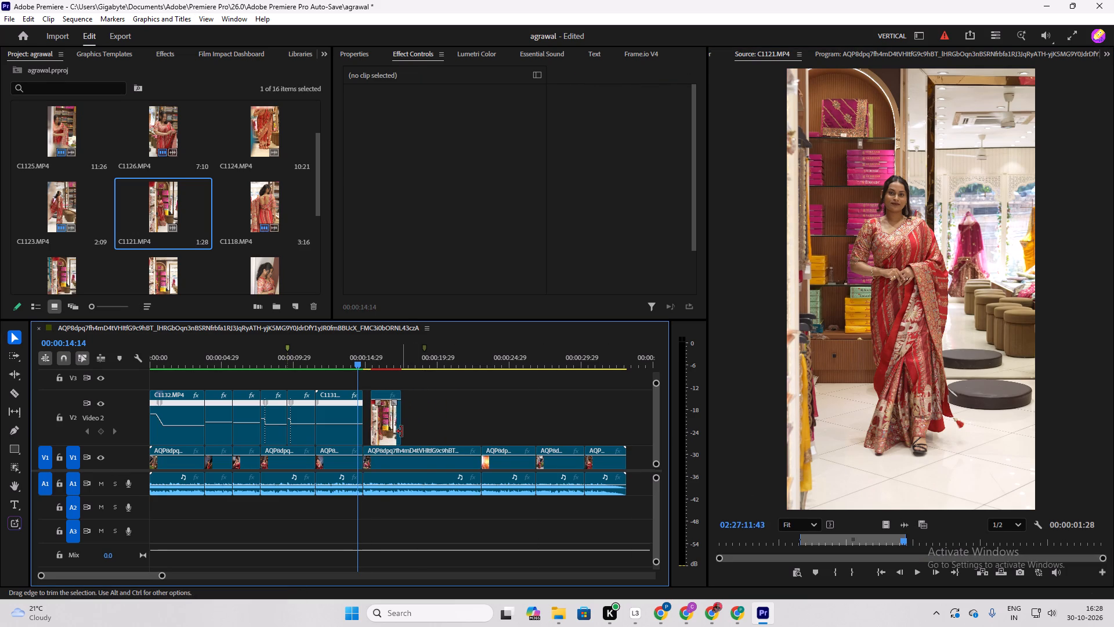
pyautogui.moveTo(402, 431); pyautogui.dragTo(502, 435)
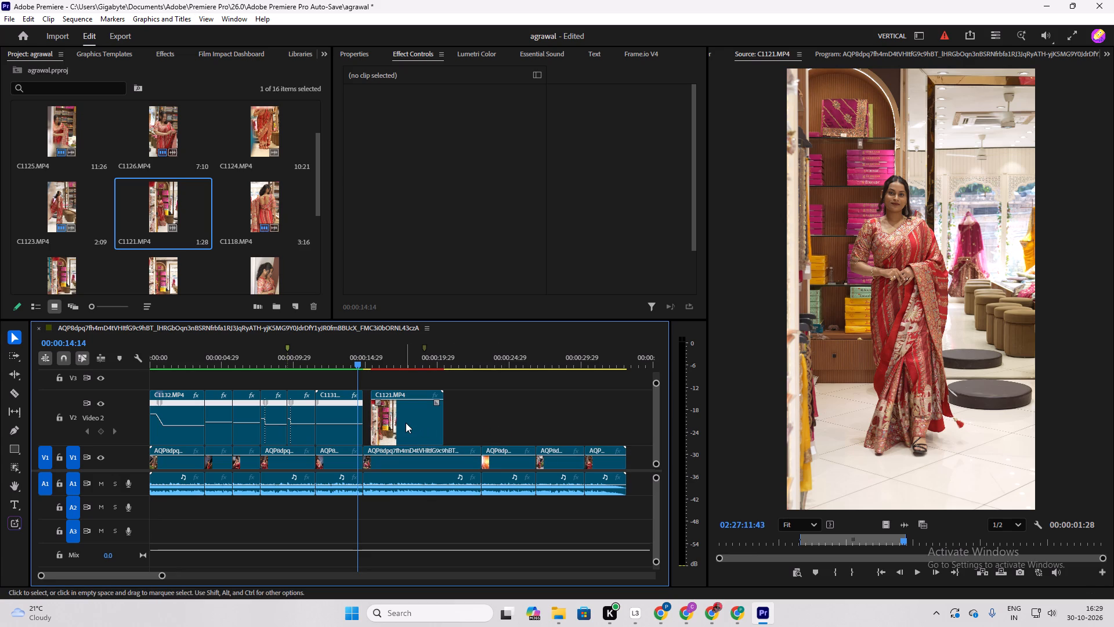
pyautogui.click(406, 423)
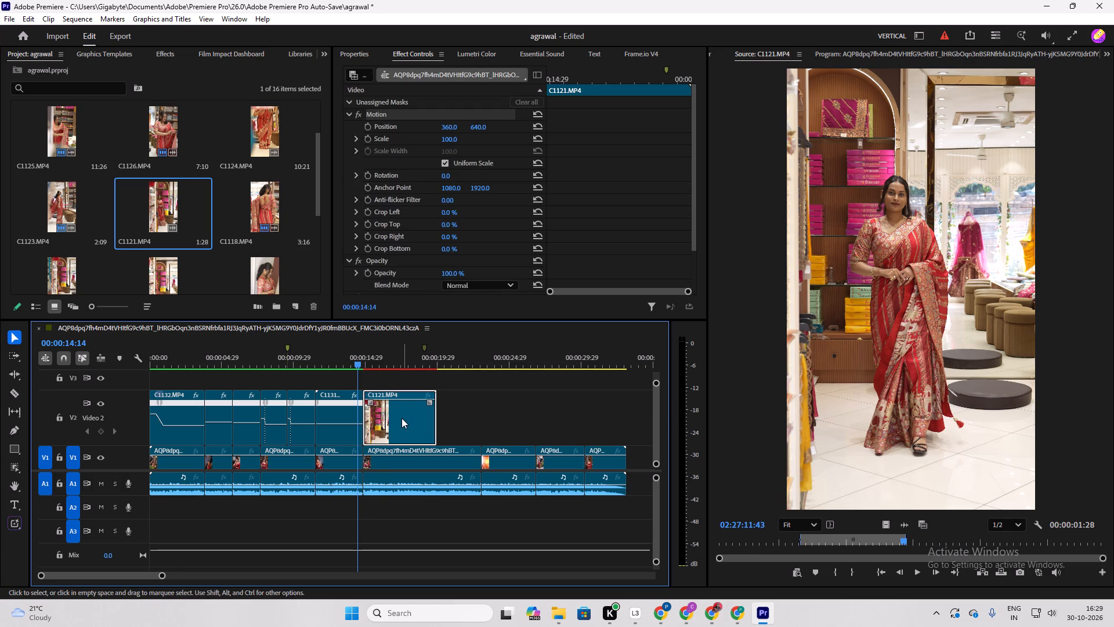
# Show the Time Remapping speed keyframes on C1121.
pyautogui.click(402, 418)
pyautogui.moveTo(360, 362); pyautogui.dragTo(377, 367)
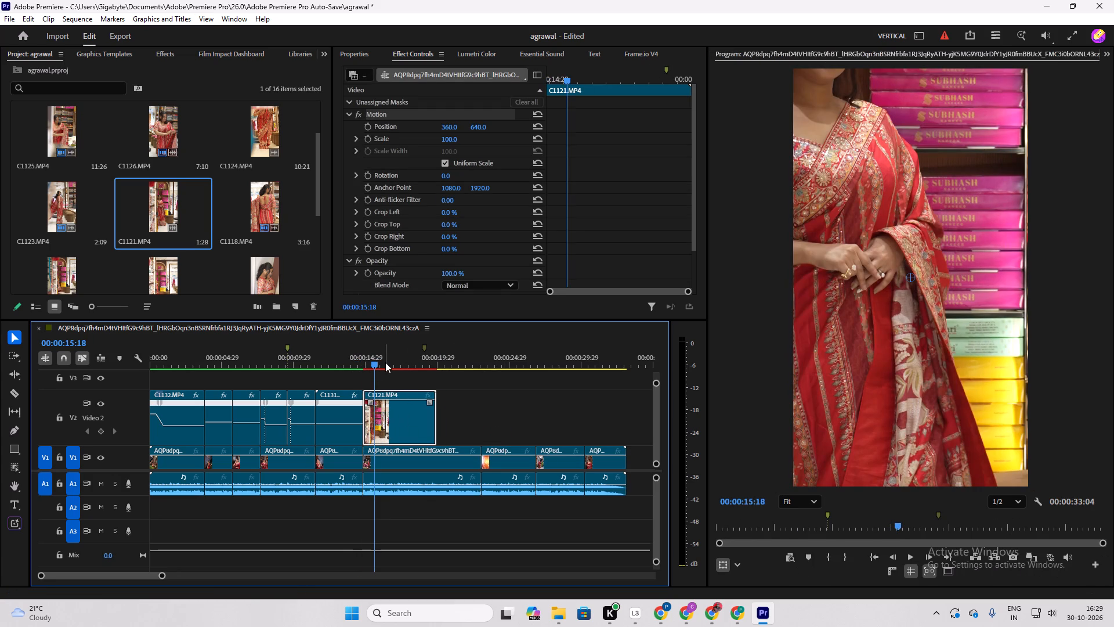
pyautogui.rightClick(399, 418)
pyautogui.click(486, 589)
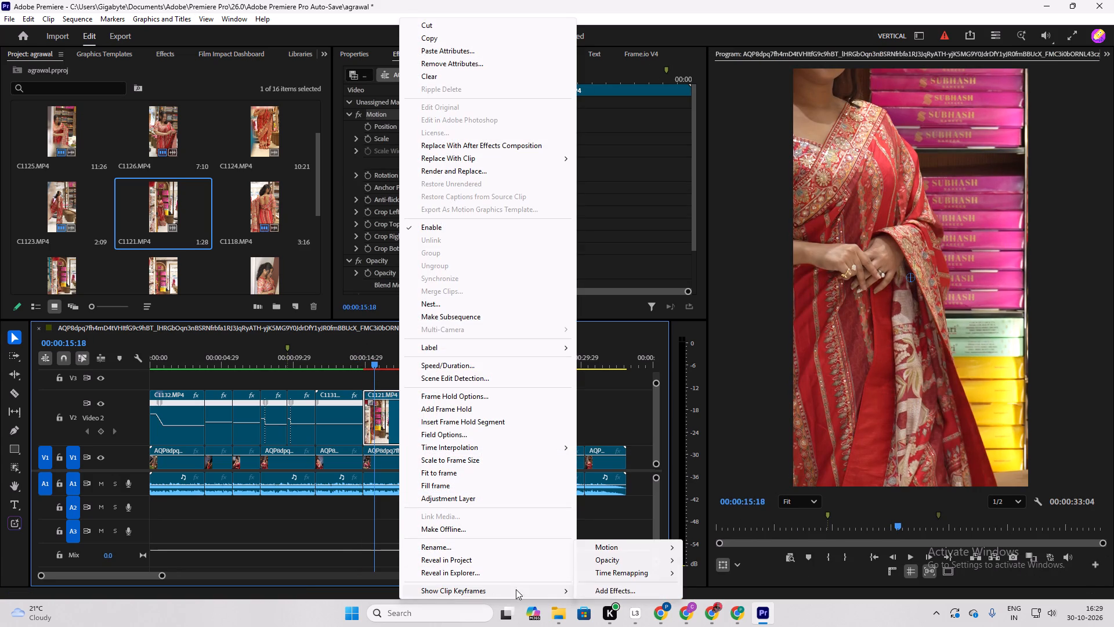
pyautogui.click(605, 574)
pyautogui.click(705, 577)
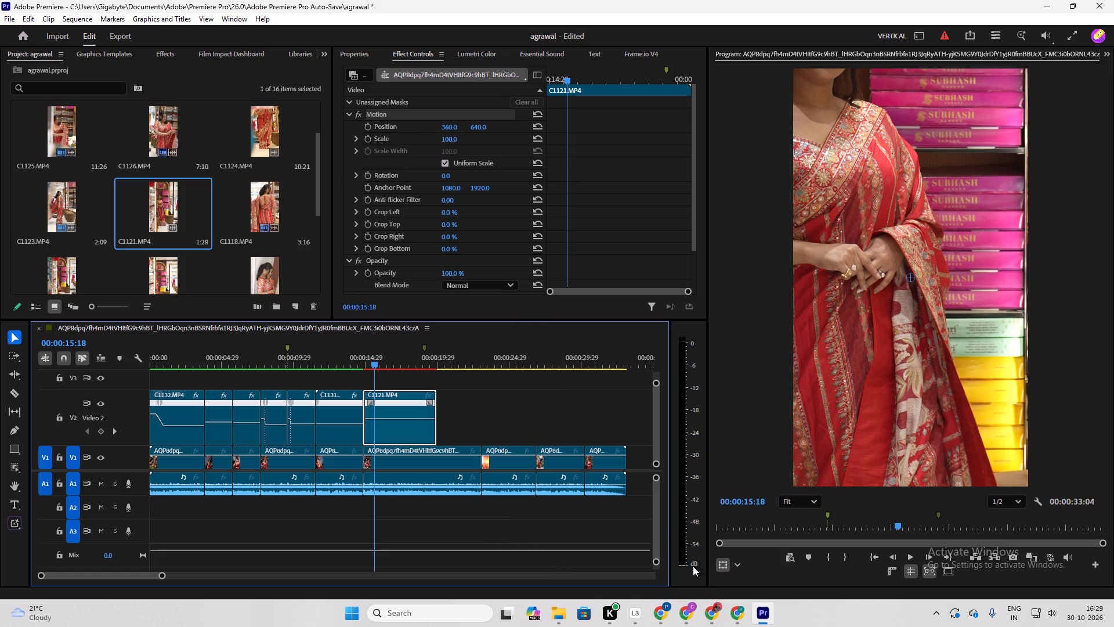
# Add a speed keyframe to C1121 at 00:00:17:22 and slow the section before it to roughly half speed.
pyautogui.moveTo(374, 366); pyautogui.dragTo(405, 374)
pyautogui.rightClick(424, 412)
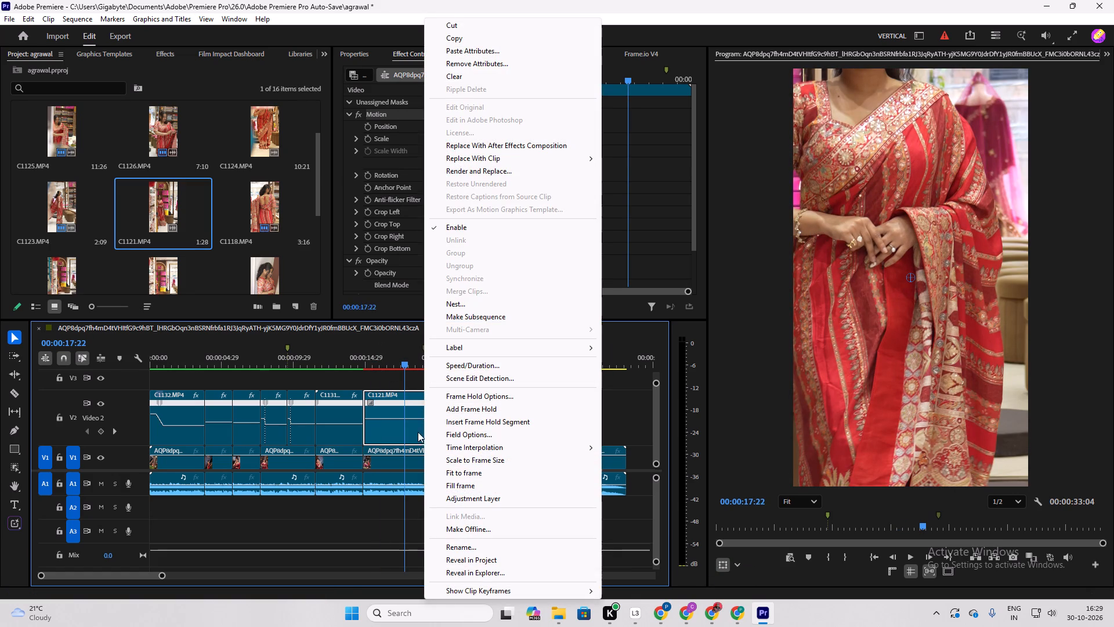
pyautogui.click(101, 427)
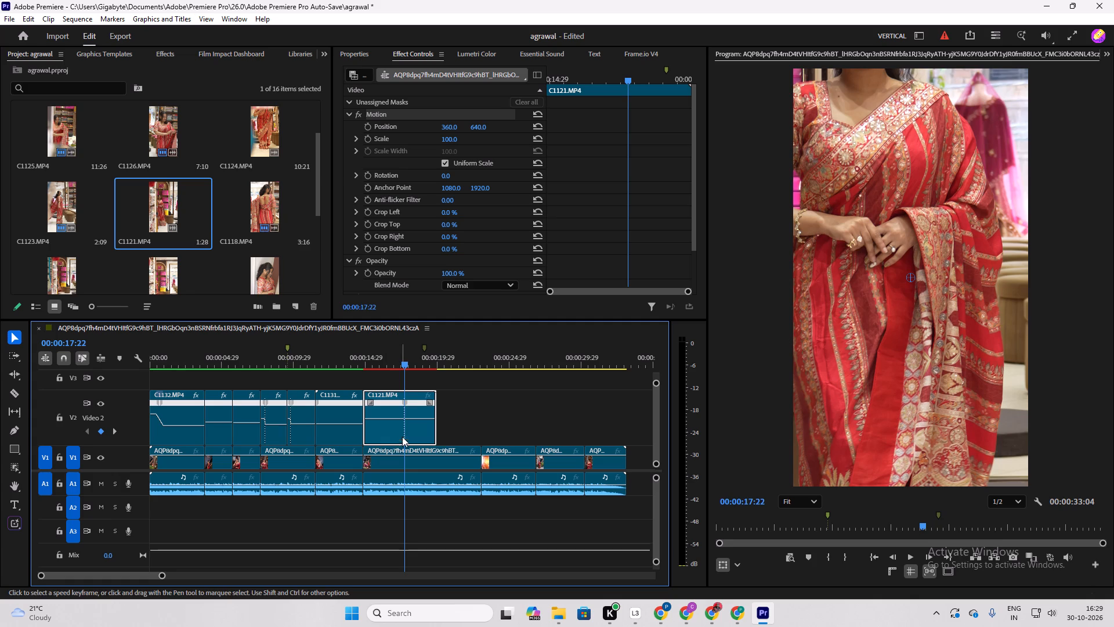
pyautogui.moveTo(387, 416); pyautogui.dragTo(390, 443)
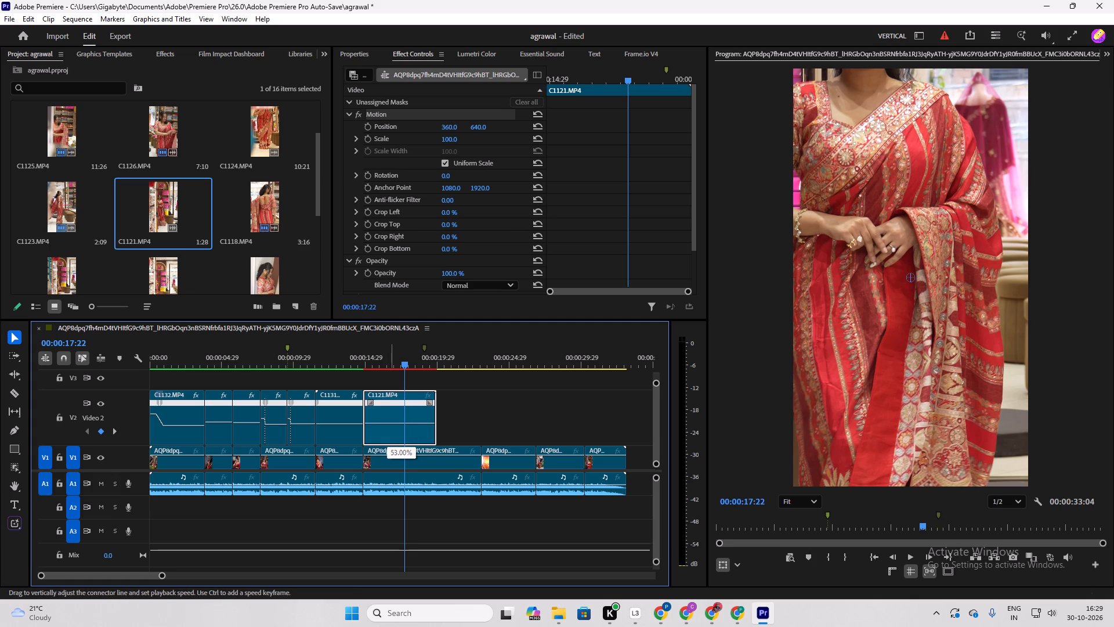
pyautogui.moveTo(390, 443); pyautogui.dragTo(389, 449)
# Trim the start of C1121 slightly and butt the clip against the end of C1131 again.
pyautogui.moveTo(366, 433); pyautogui.dragTo(372, 437)
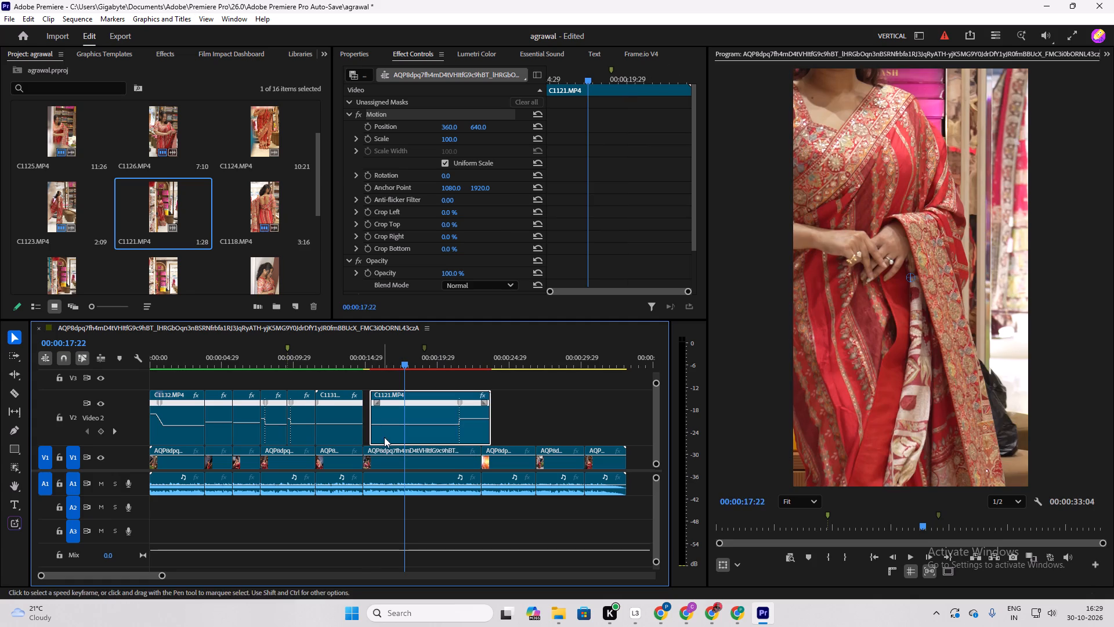
pyautogui.click(381, 434)
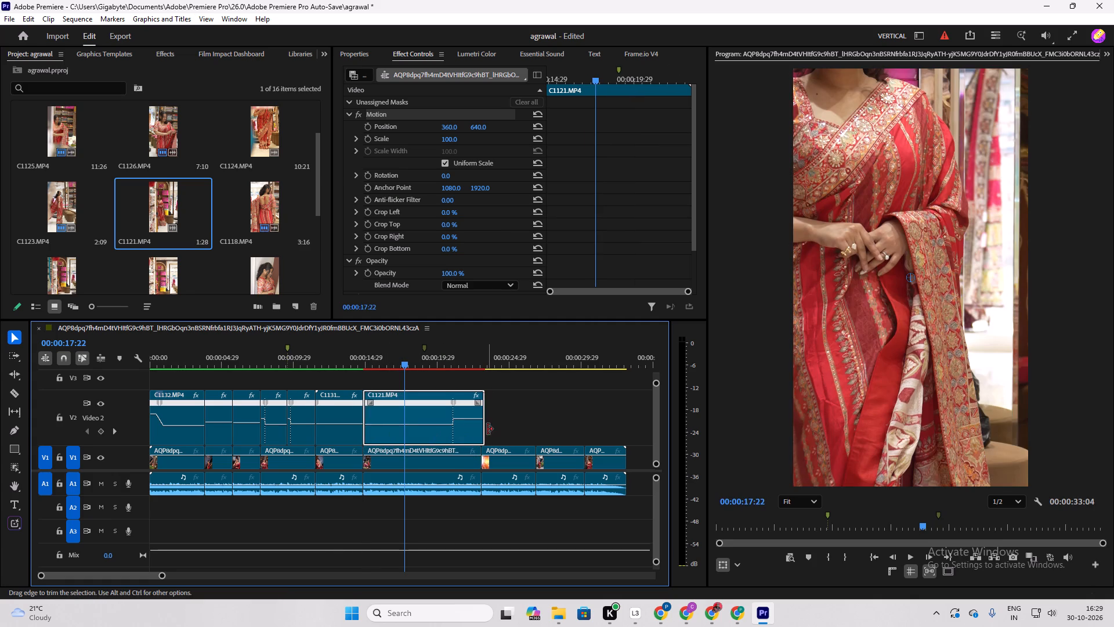
# Trim the end of C1121 back to the second sequence marker, for a clip duration of 00:00:04:06.
pyautogui.moveTo(485, 430); pyautogui.dragTo(435, 424)
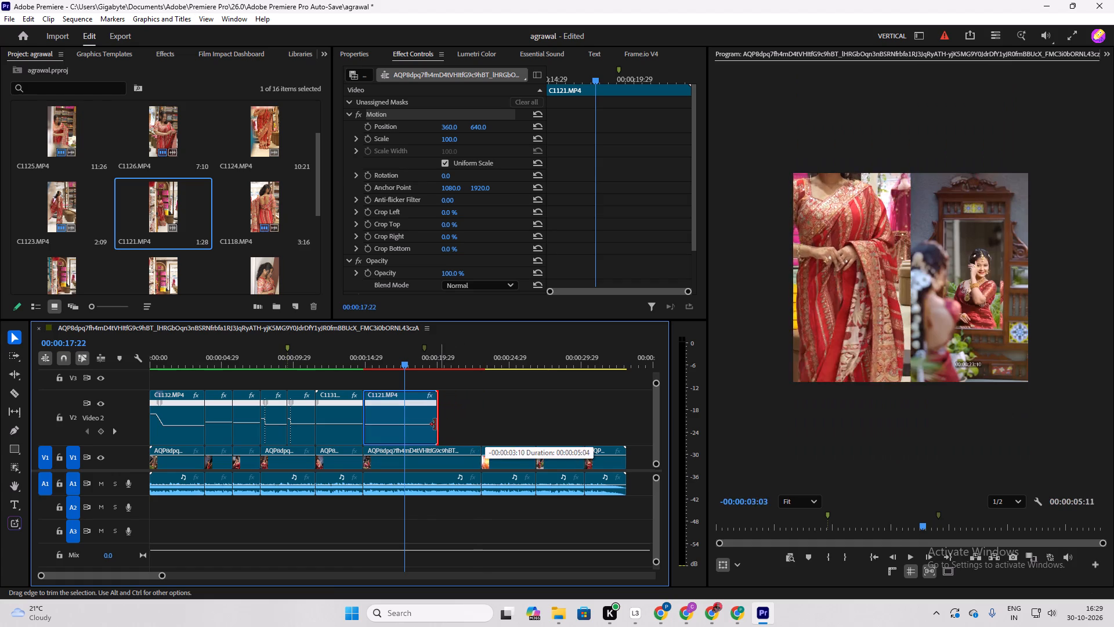
pyautogui.moveTo(435, 424); pyautogui.dragTo(419, 423)
pyautogui.rightClick(381, 412)
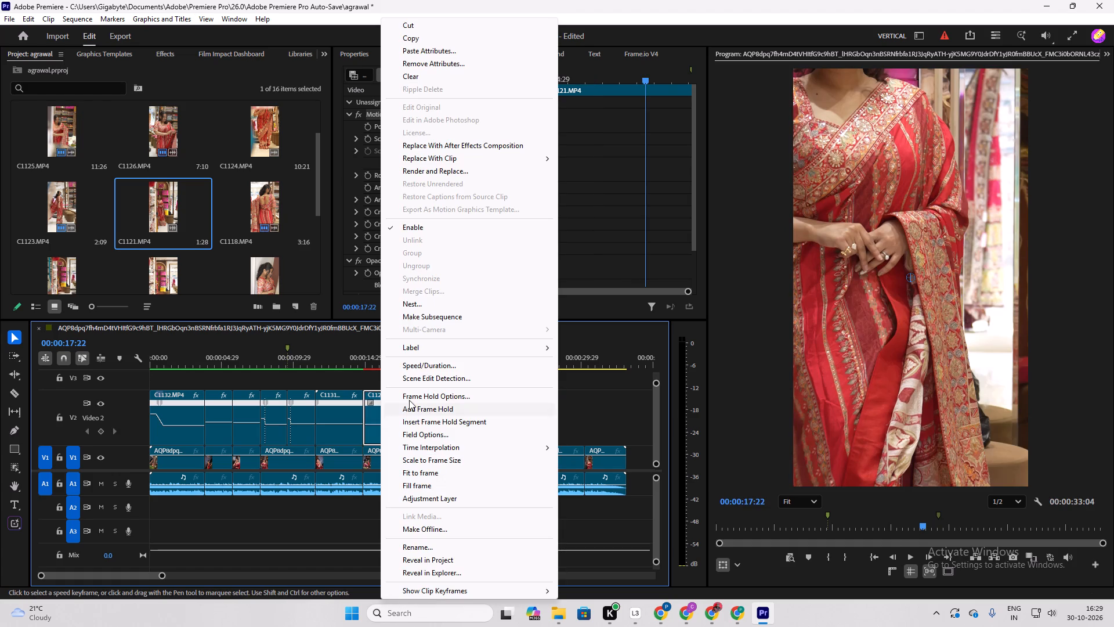
pyautogui.click(371, 430)
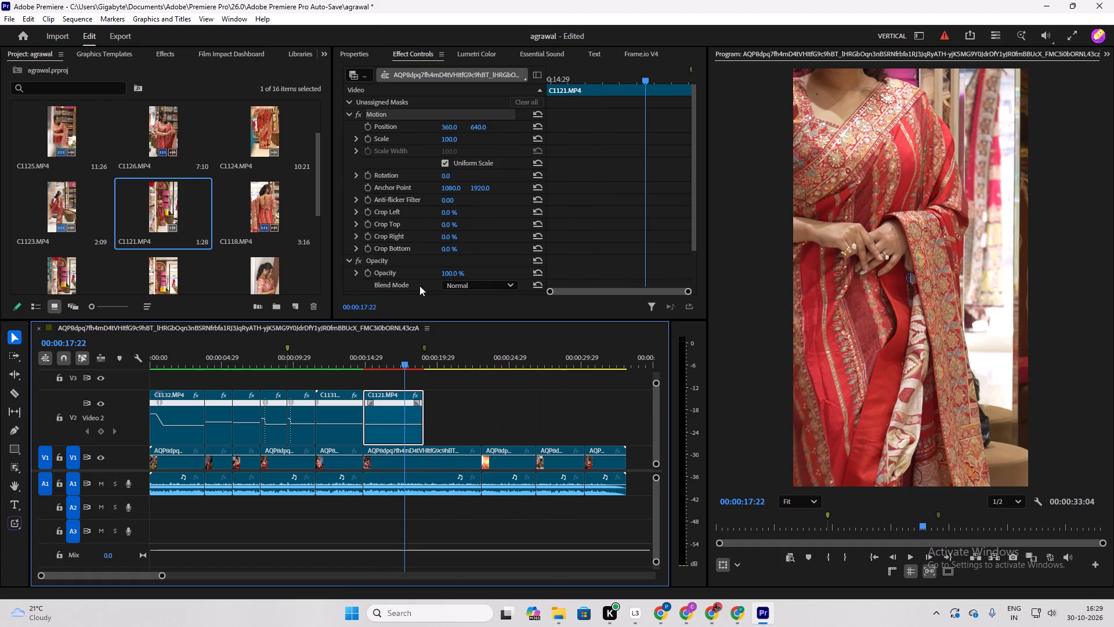
# Scale C1121 down to 39 and shift it horizontally in the frame to an X position of 397.3.
pyautogui.moveTo(451, 141); pyautogui.dragTo(439, 152)
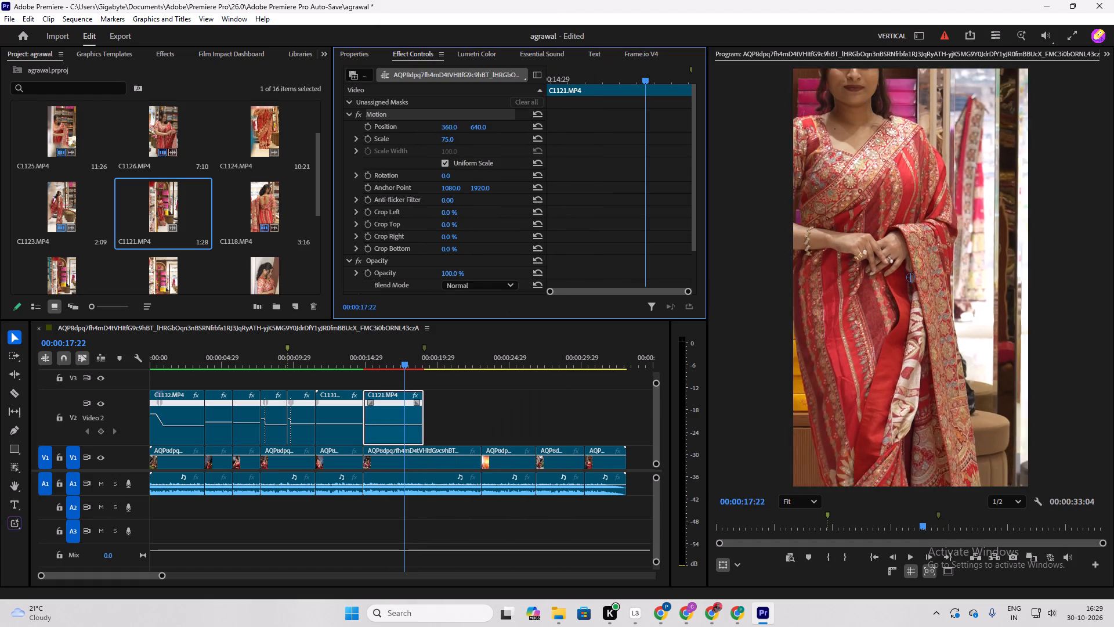
pyautogui.moveTo(439, 152); pyautogui.dragTo(426, 168)
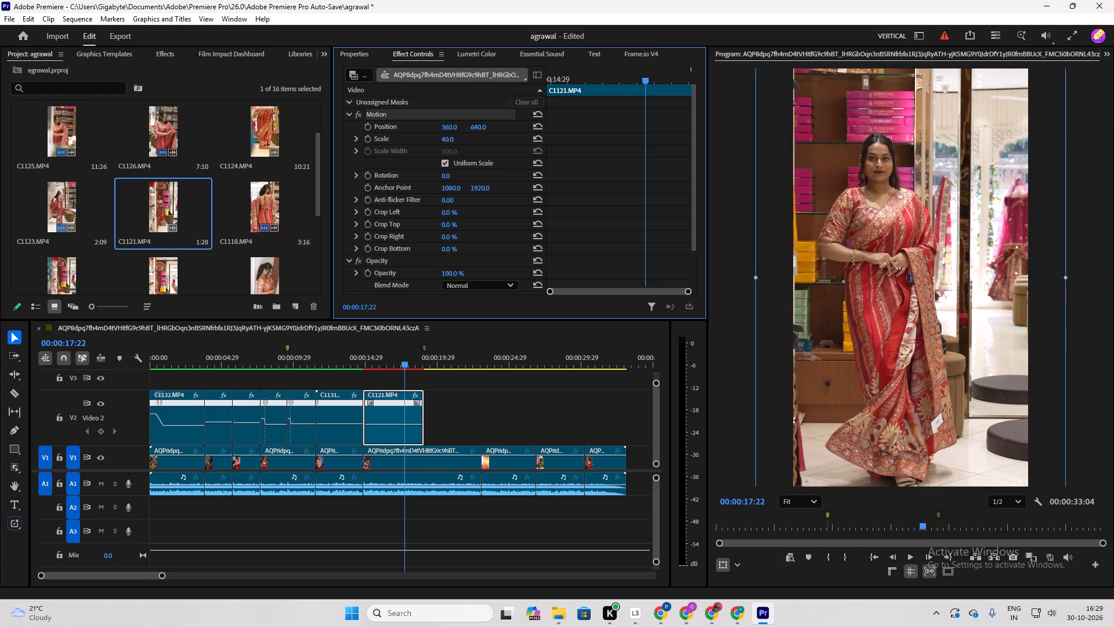
pyautogui.moveTo(426, 168); pyautogui.dragTo(429, 172)
pyautogui.moveTo(889, 343); pyautogui.dragTo(901, 344)
# Play through C1121, trim about 12 frames off its start, butt it against C1131 and extend its end back to the marker.
pyautogui.moveTo(410, 360); pyautogui.dragTo(368, 371)
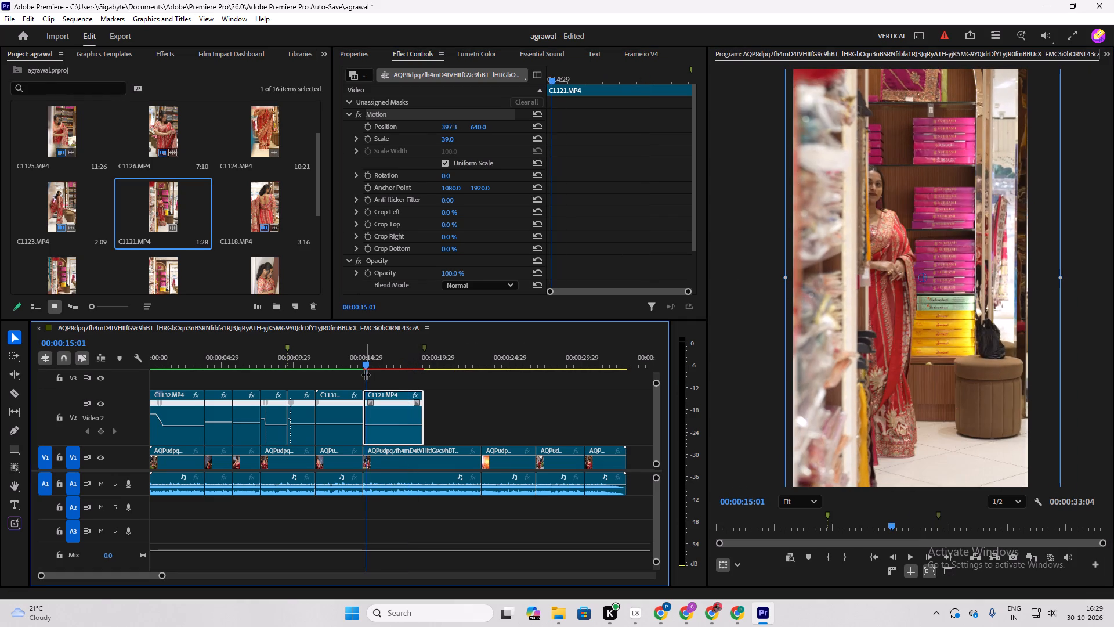
pyautogui.press('space')
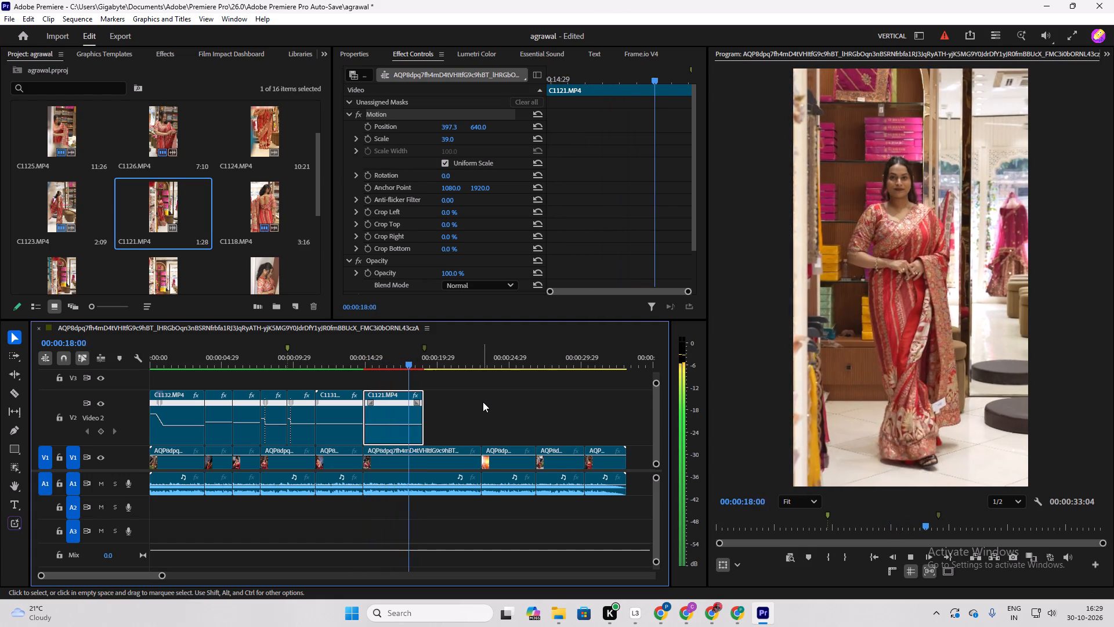
pyautogui.press('space')
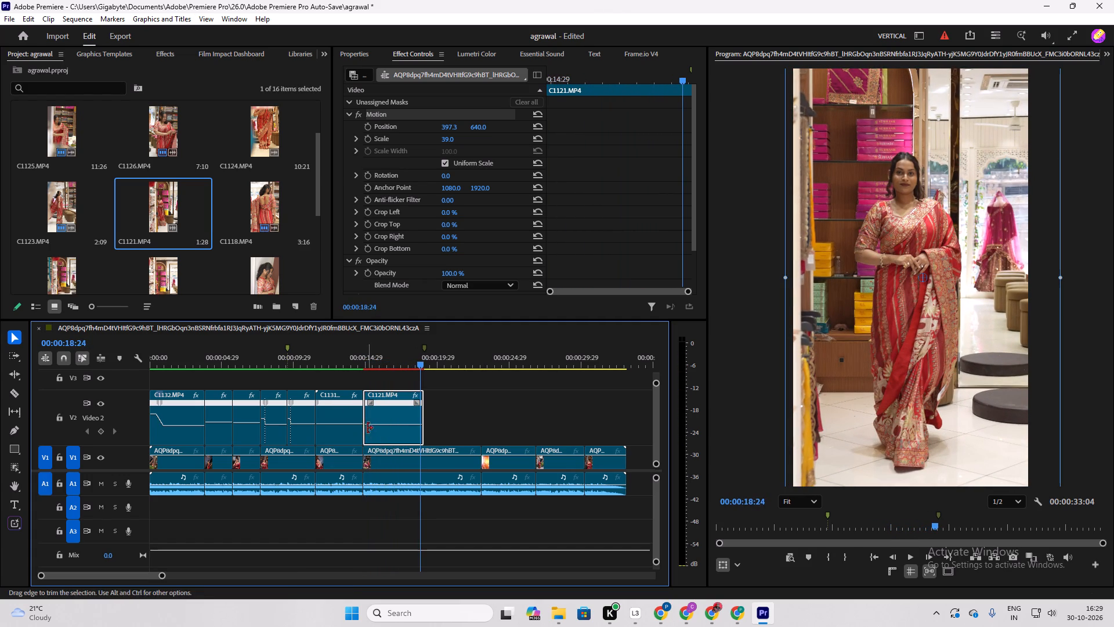
pyautogui.click(366, 427)
pyautogui.moveTo(364, 430); pyautogui.dragTo(367, 433)
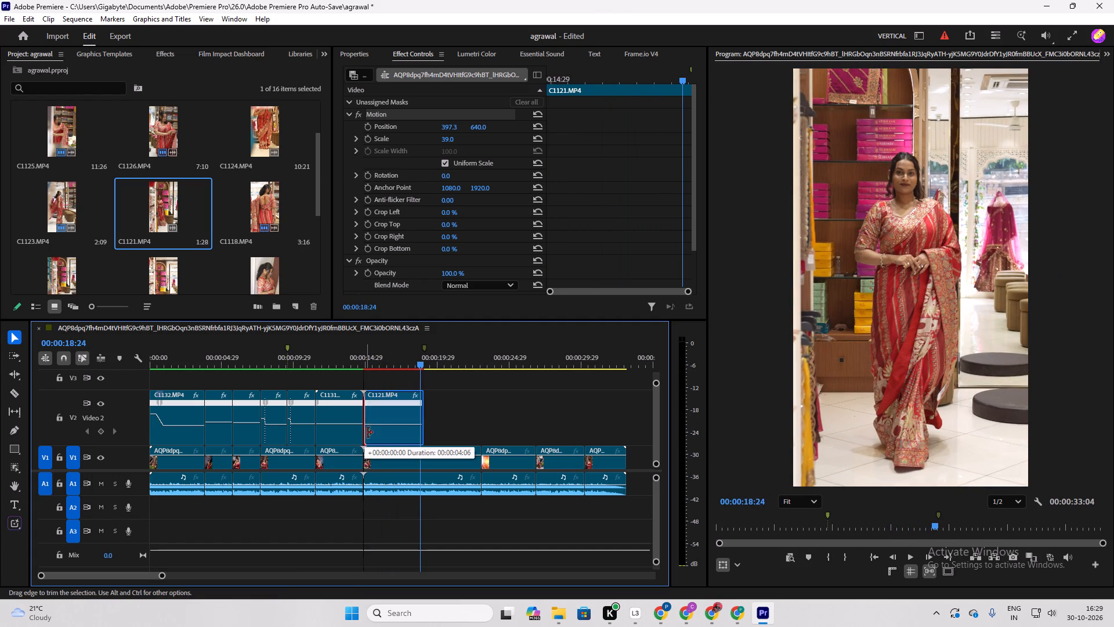
pyautogui.moveTo(367, 433); pyautogui.dragTo(370, 435)
pyautogui.moveTo(382, 435); pyautogui.dragTo(376, 433)
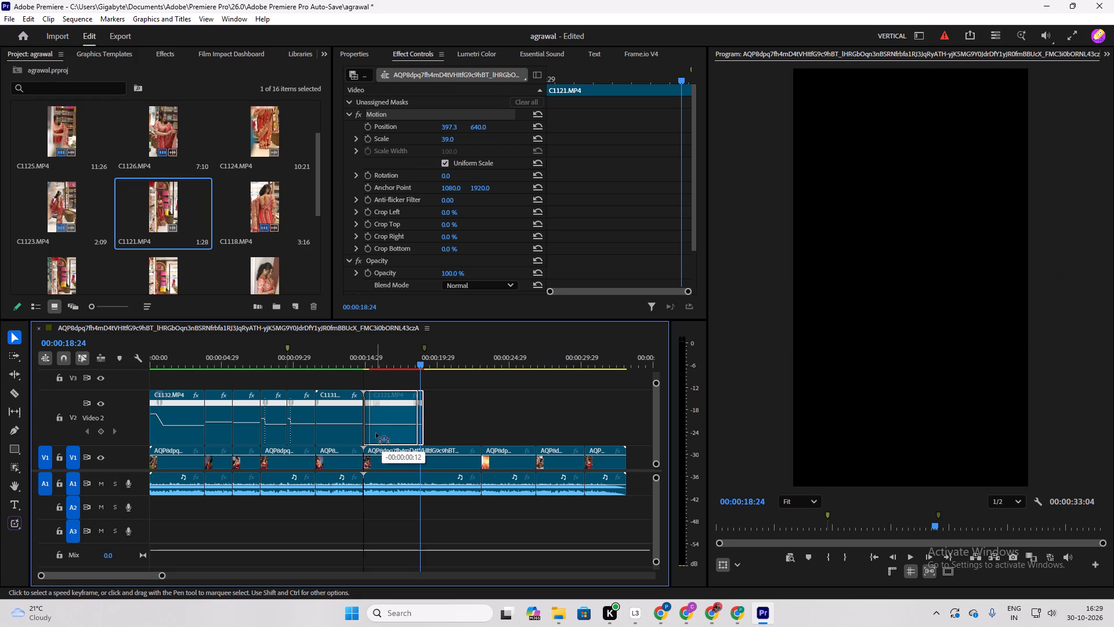
pyautogui.moveTo(376, 433); pyautogui.dragTo(375, 433)
pyautogui.moveTo(417, 431); pyautogui.dragTo(422, 434)
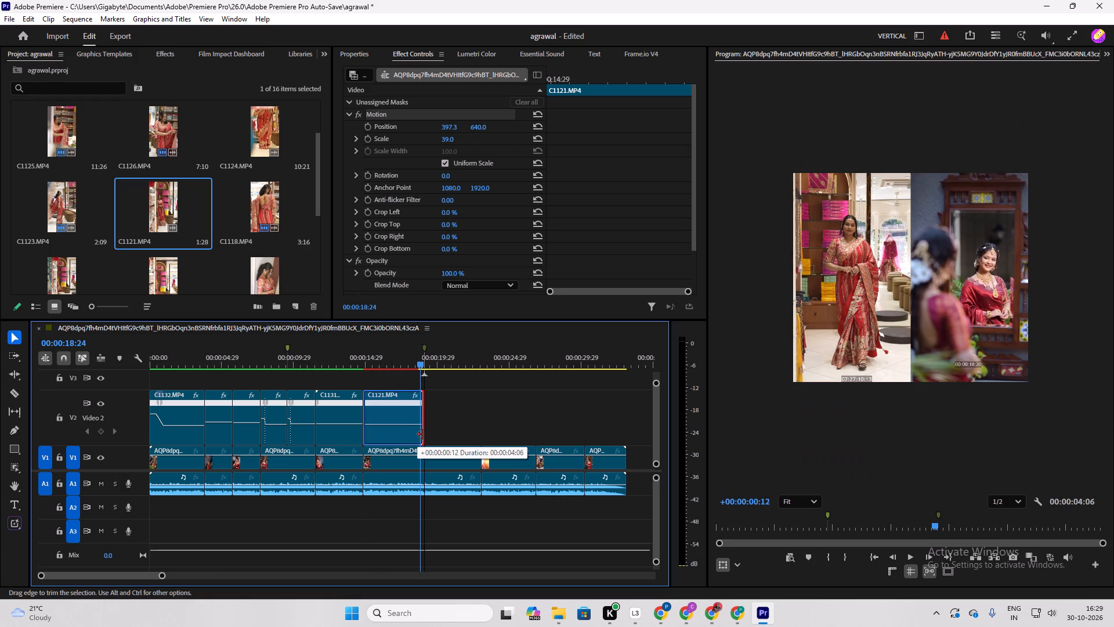
pyautogui.moveTo(422, 434); pyautogui.dragTo(421, 437)
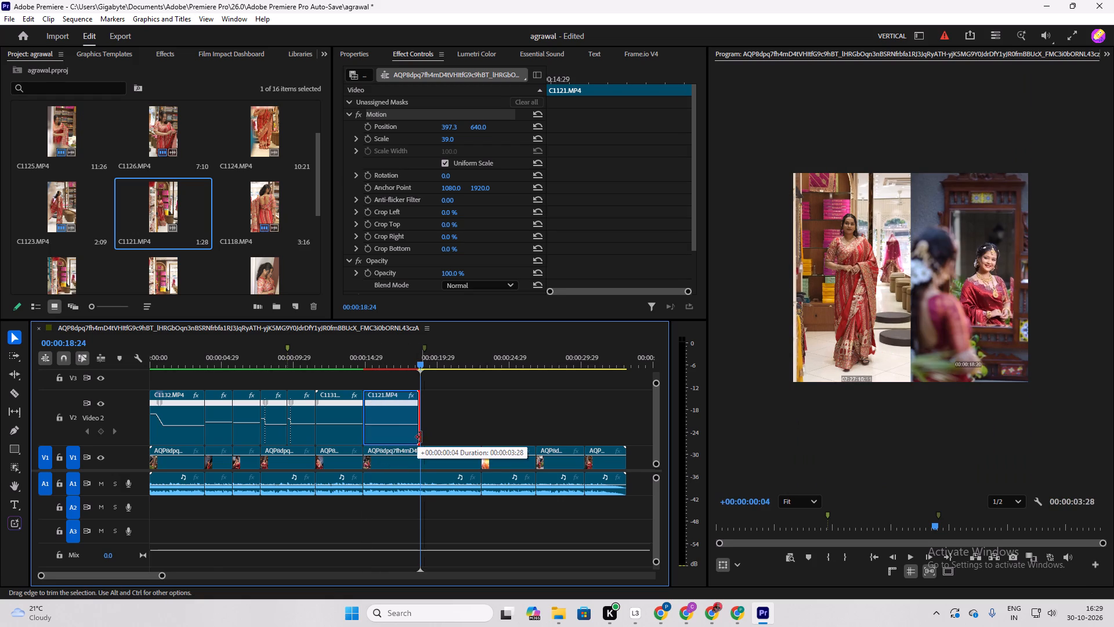
pyautogui.moveTo(421, 437); pyautogui.dragTo(422, 437)
# Slow C1121 down slightly with its Time Remapping speed line.
pyautogui.click(402, 433)
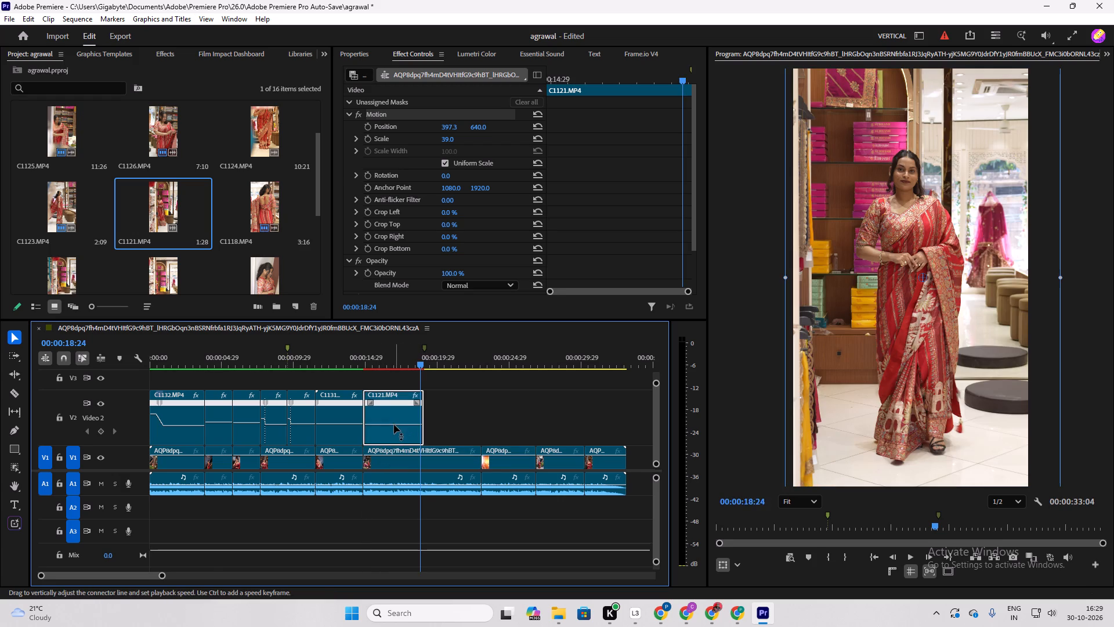
pyautogui.click(394, 425)
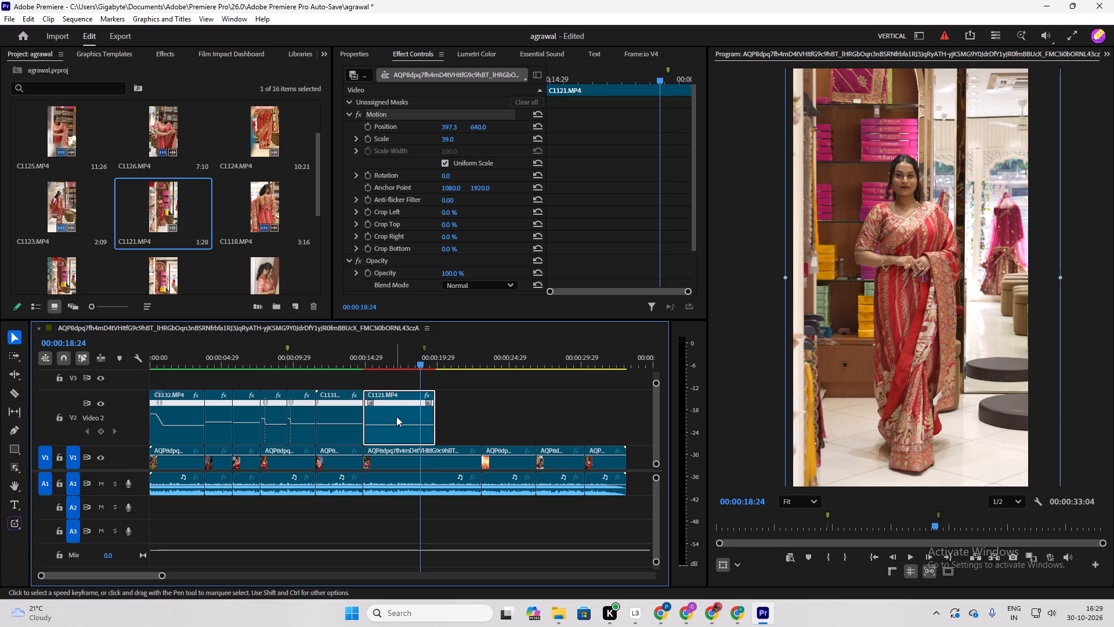
# Set the time interpolation of C1121 to Optical Flow.
pyautogui.rightClick(396, 416)
pyautogui.click(468, 444)
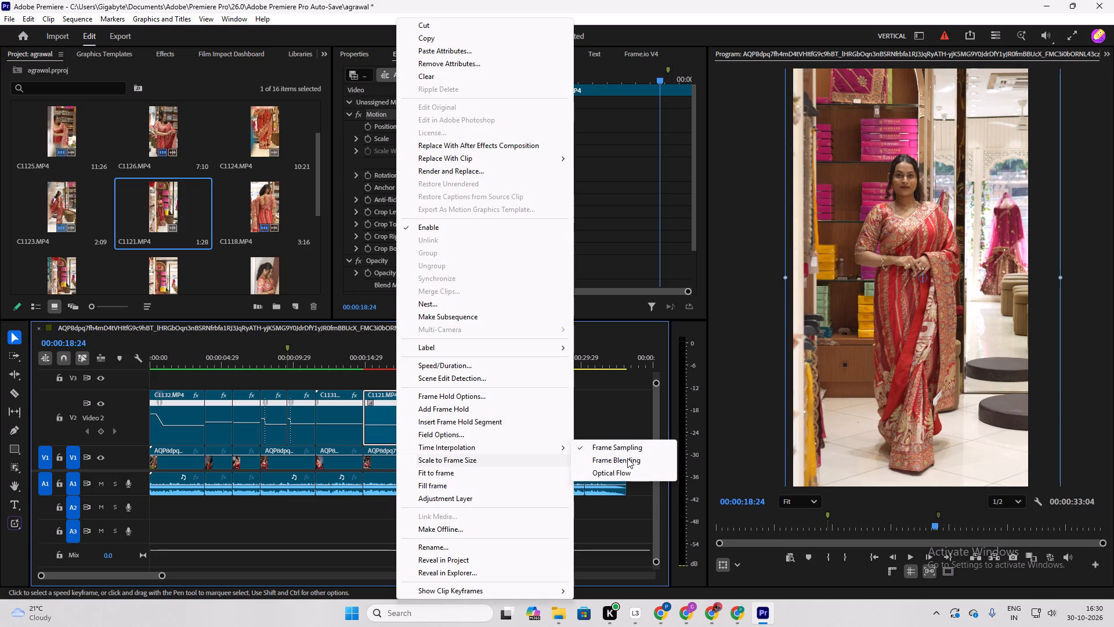
pyautogui.click(619, 470)
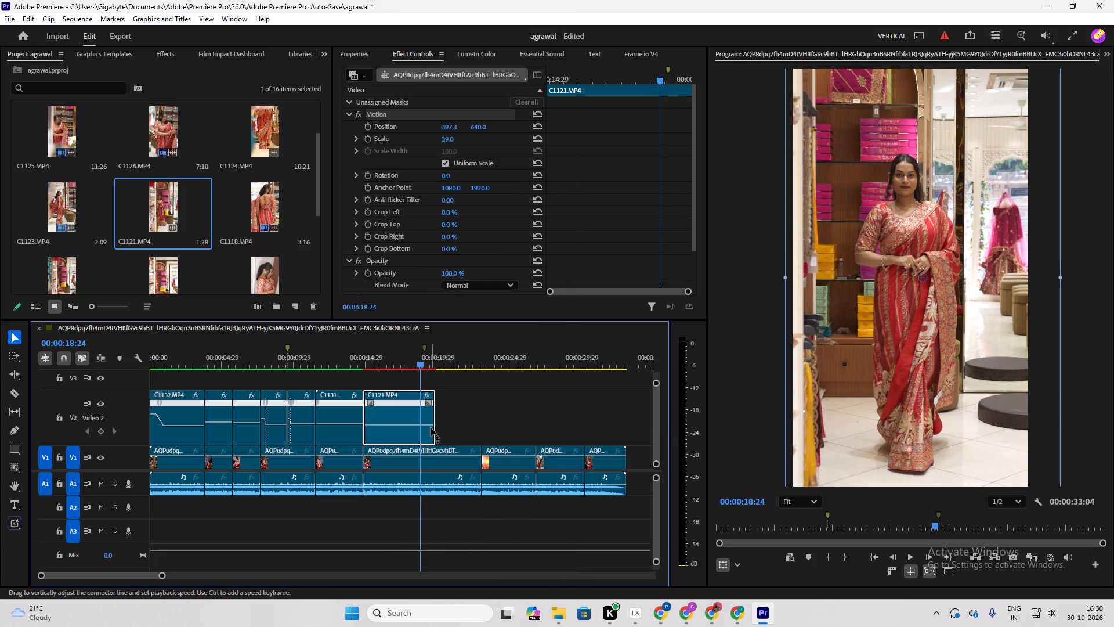
# Trim the end of the slowed C1121 back to the second sequence marker.
pyautogui.moveTo(435, 430); pyautogui.dragTo(427, 423)
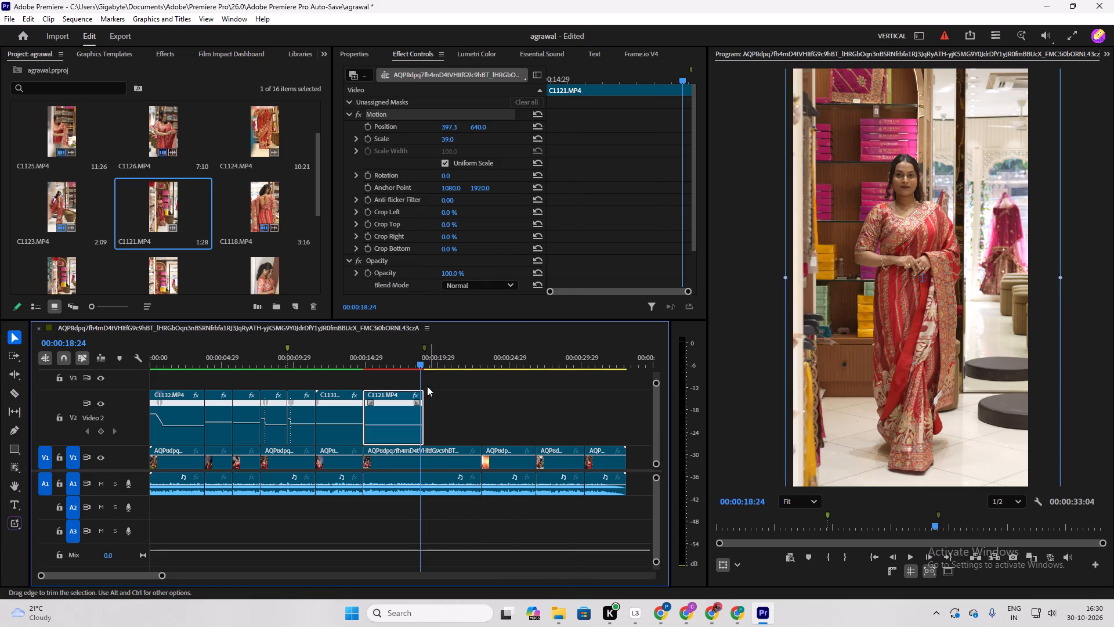
# Render the sequence's video preview for the C1121 section.
pyautogui.press('Return')
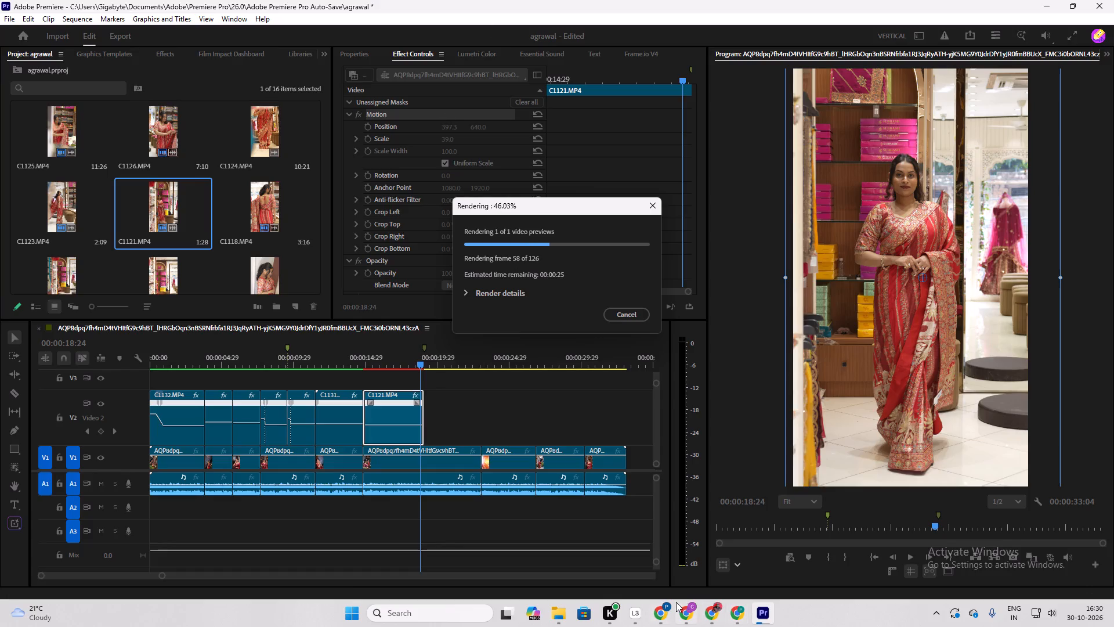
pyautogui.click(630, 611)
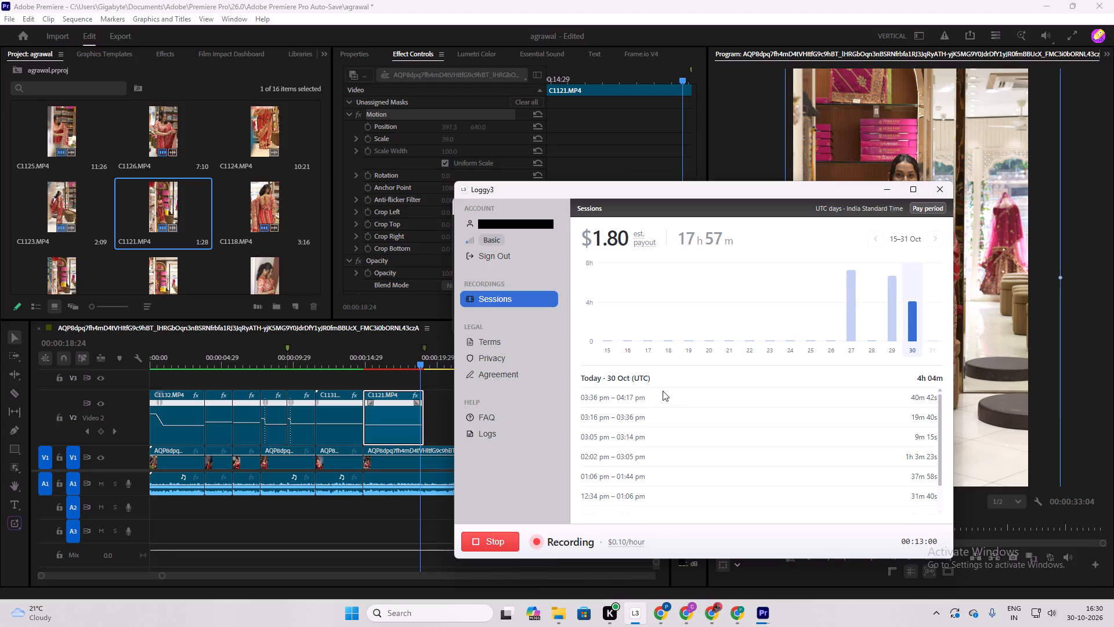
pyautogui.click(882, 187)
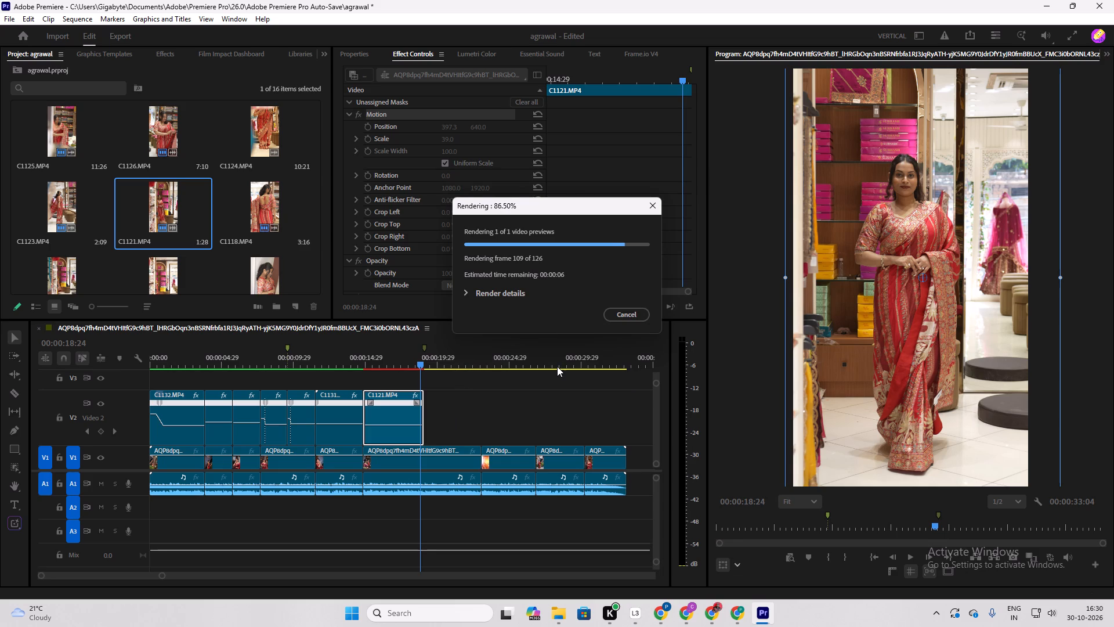
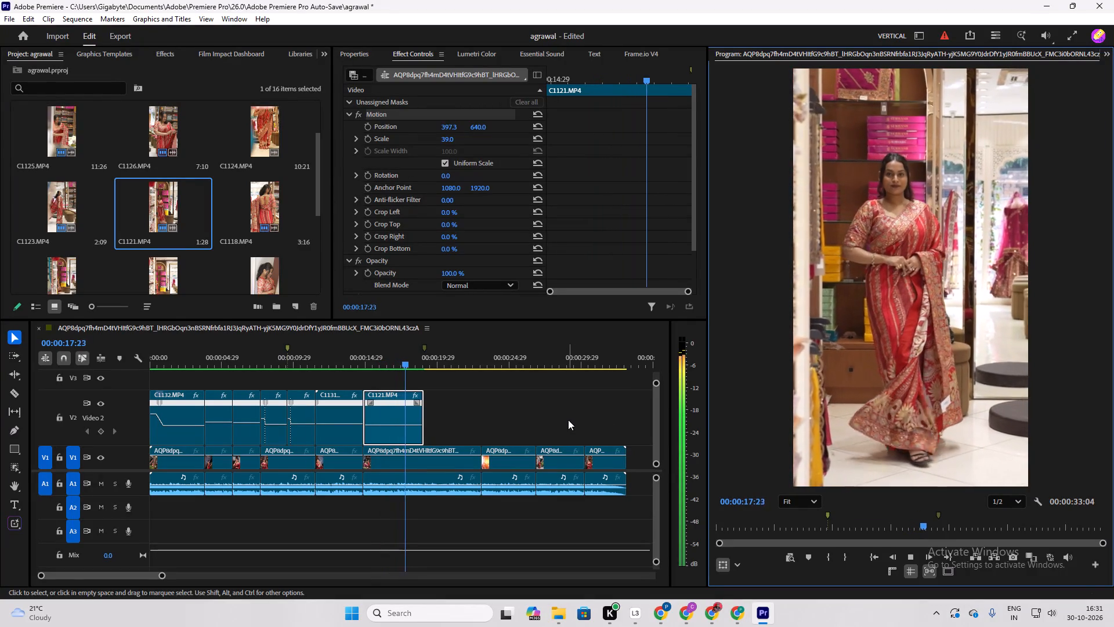
# Preview source clips C1126, C1125, C1120, C1119 and C1115 to look for the shot that should follow C1121.
pyautogui.press('space')
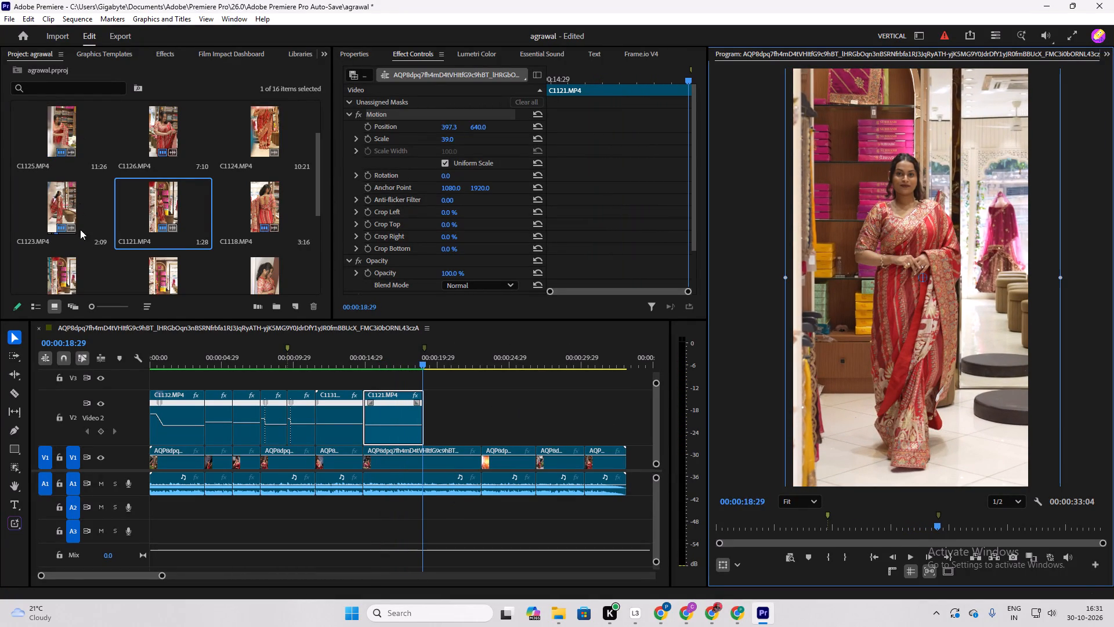
pyautogui.doubleClick(165, 130)
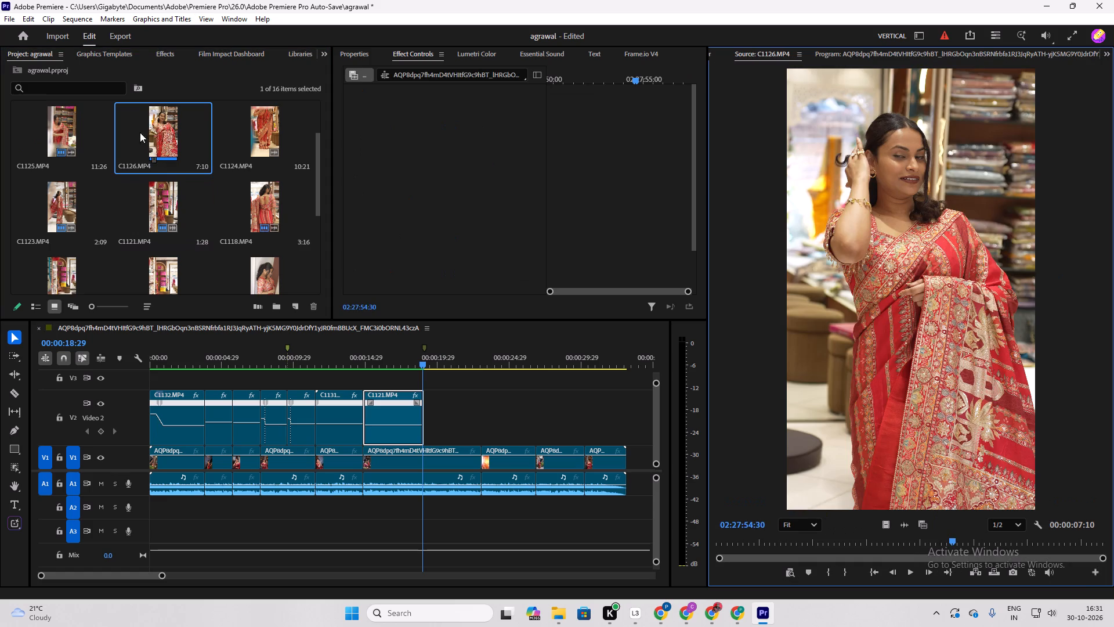
pyautogui.doubleClick(59, 140)
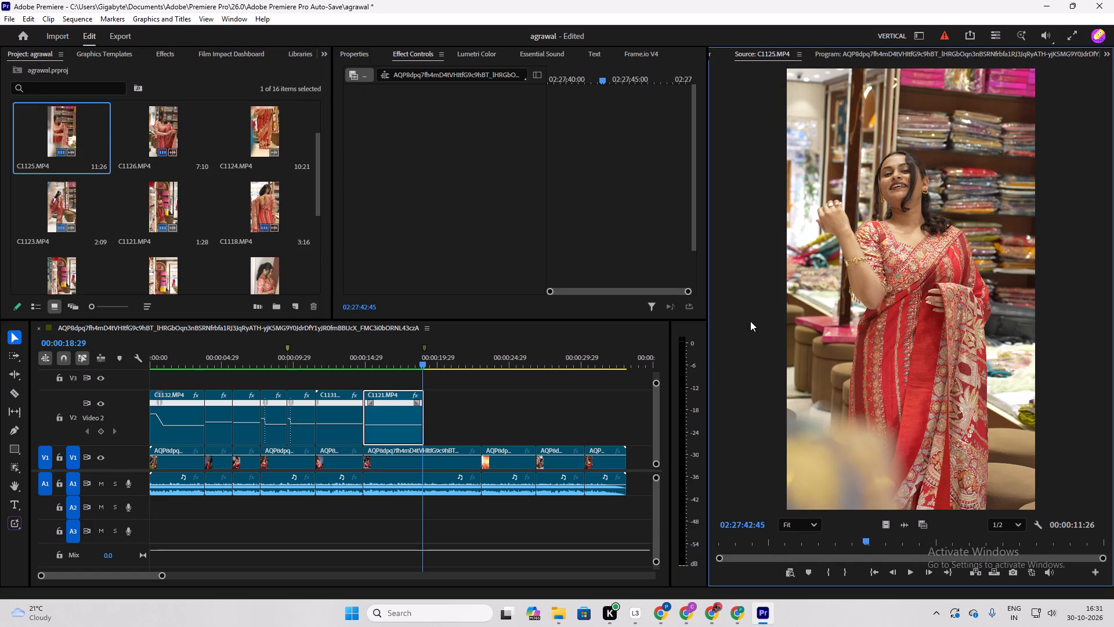
pyautogui.scroll(2, 255, 139)
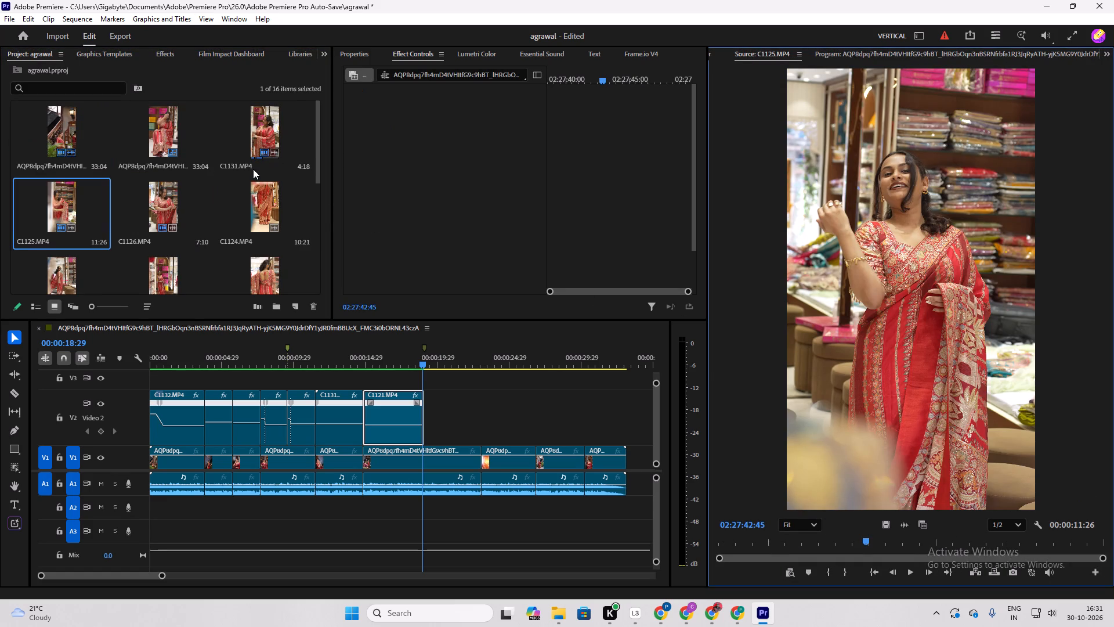
pyautogui.scroll(-1, 252, 167)
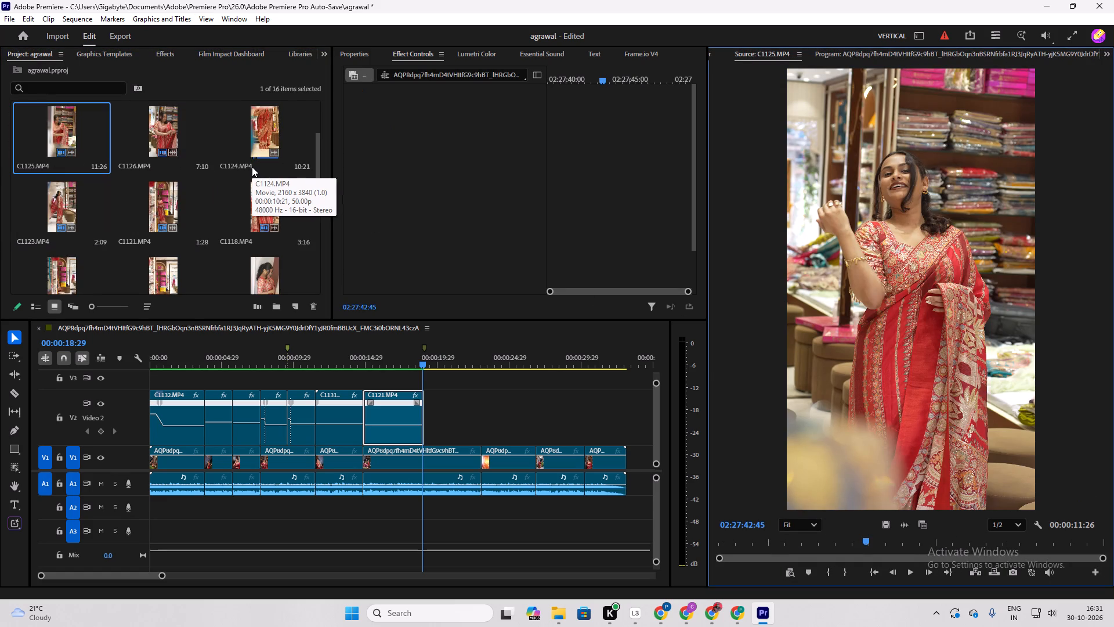
pyautogui.scroll(-1, 252, 167)
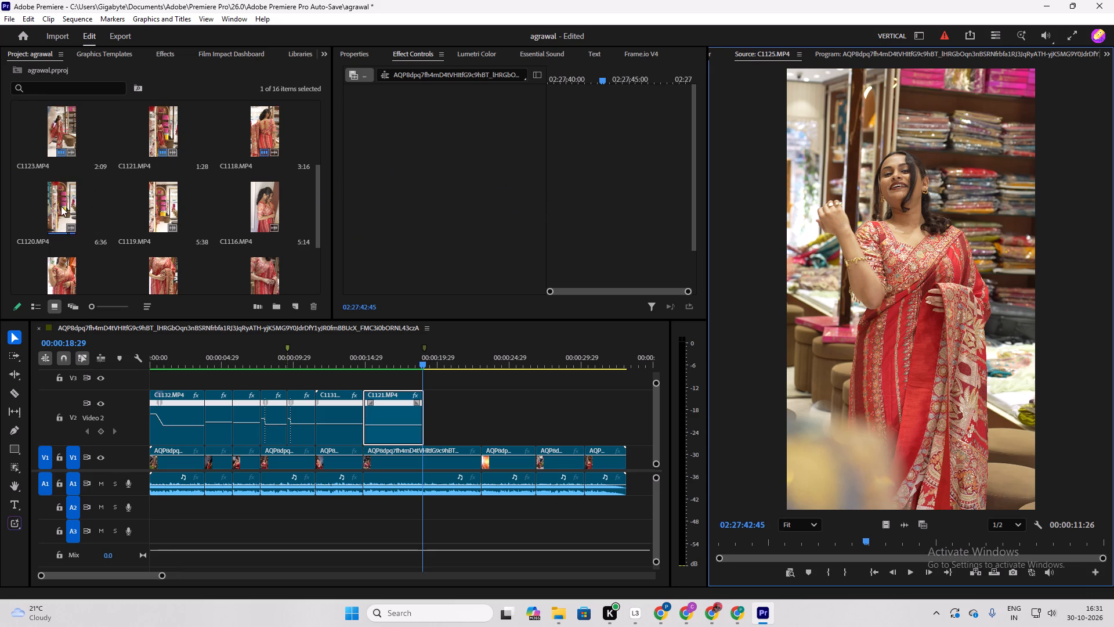
pyautogui.doubleClick(61, 206)
pyautogui.press('space')
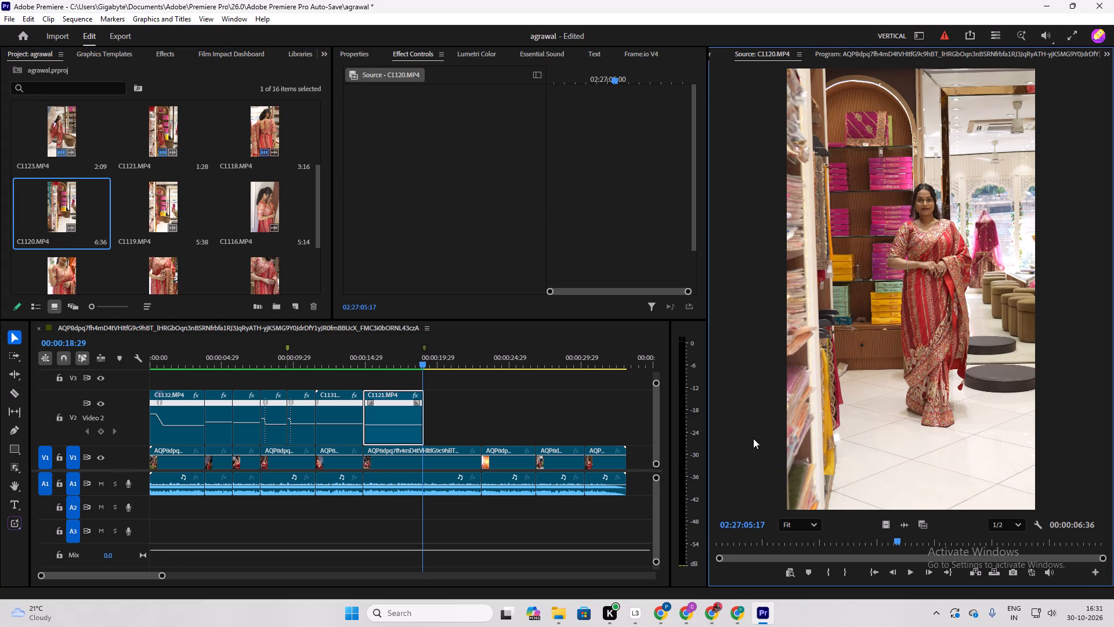
pyautogui.press('space')
pyautogui.press('space')
pyautogui.press('space')
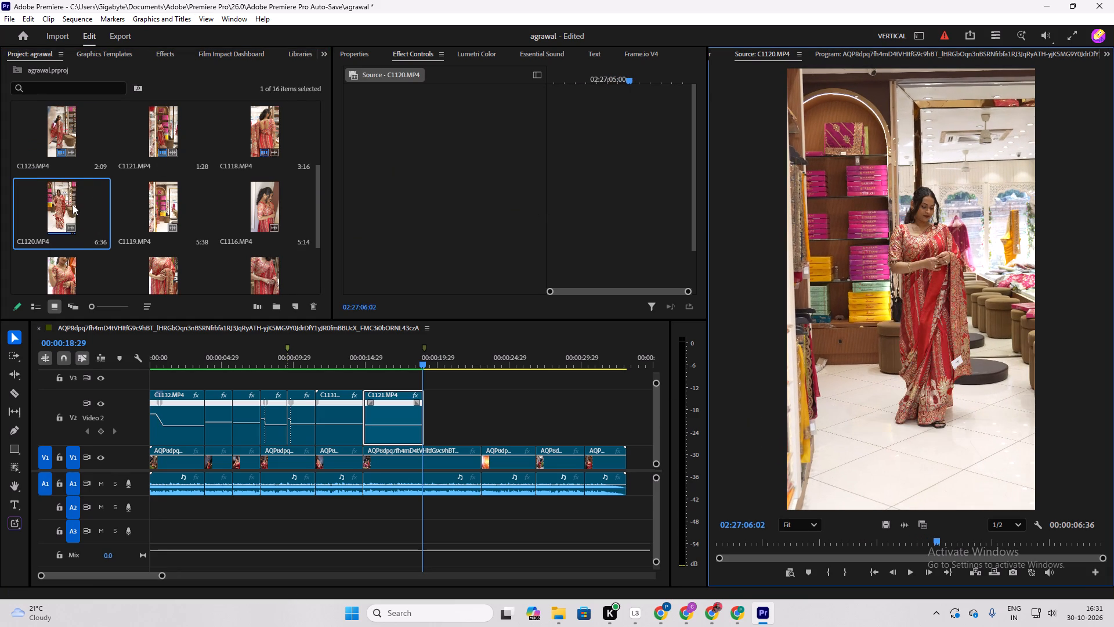
pyautogui.press('space')
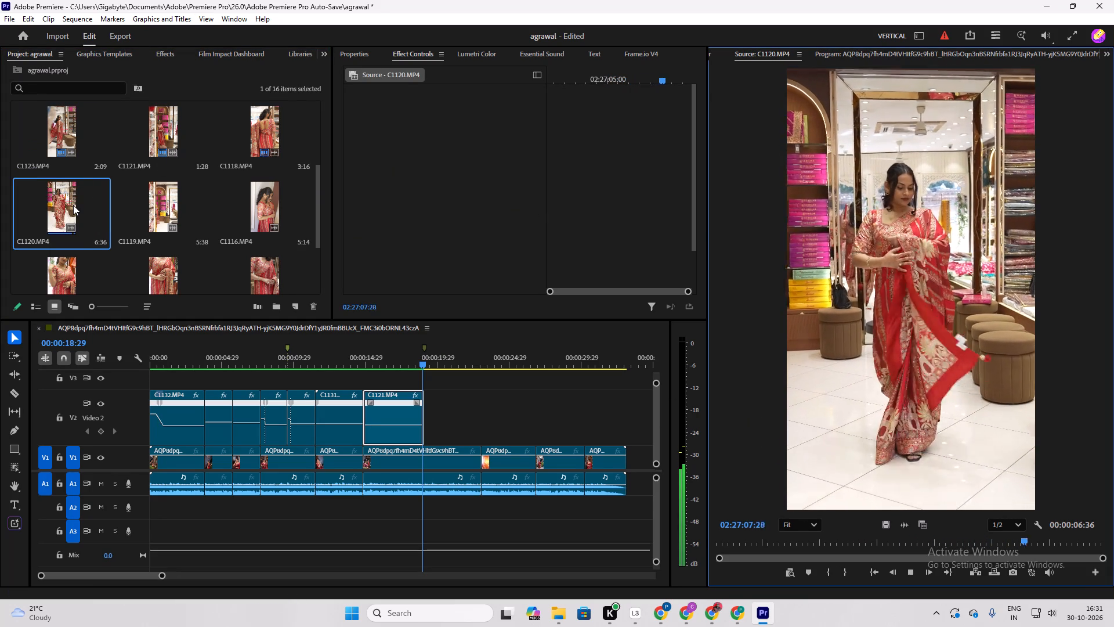
pyautogui.press('space')
pyautogui.doubleClick(161, 216)
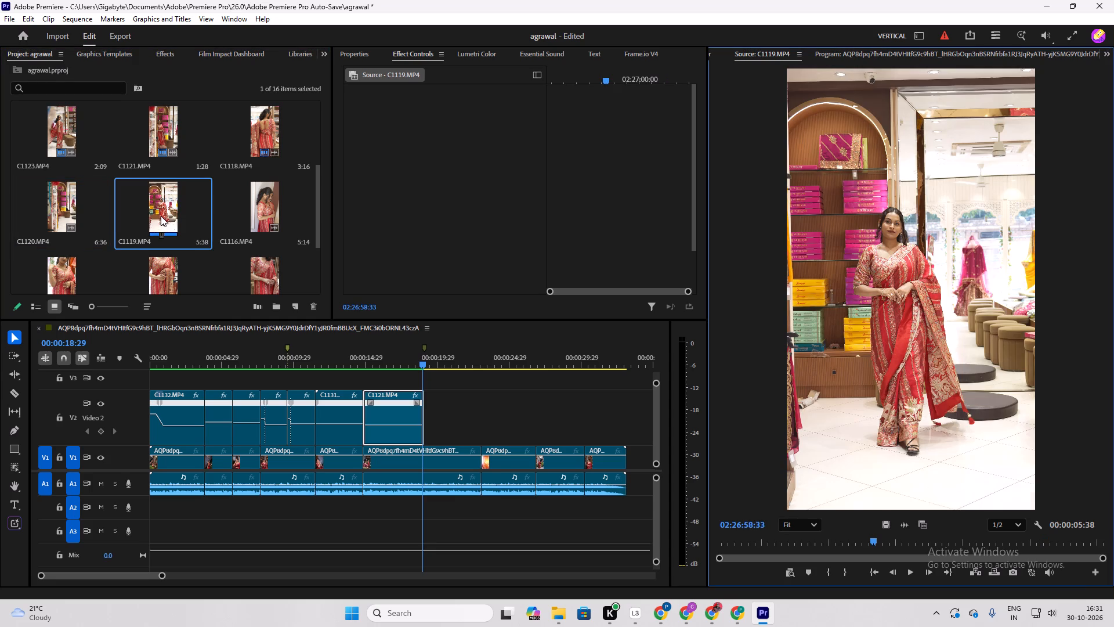
pyautogui.moveTo(877, 538); pyautogui.dragTo(834, 544)
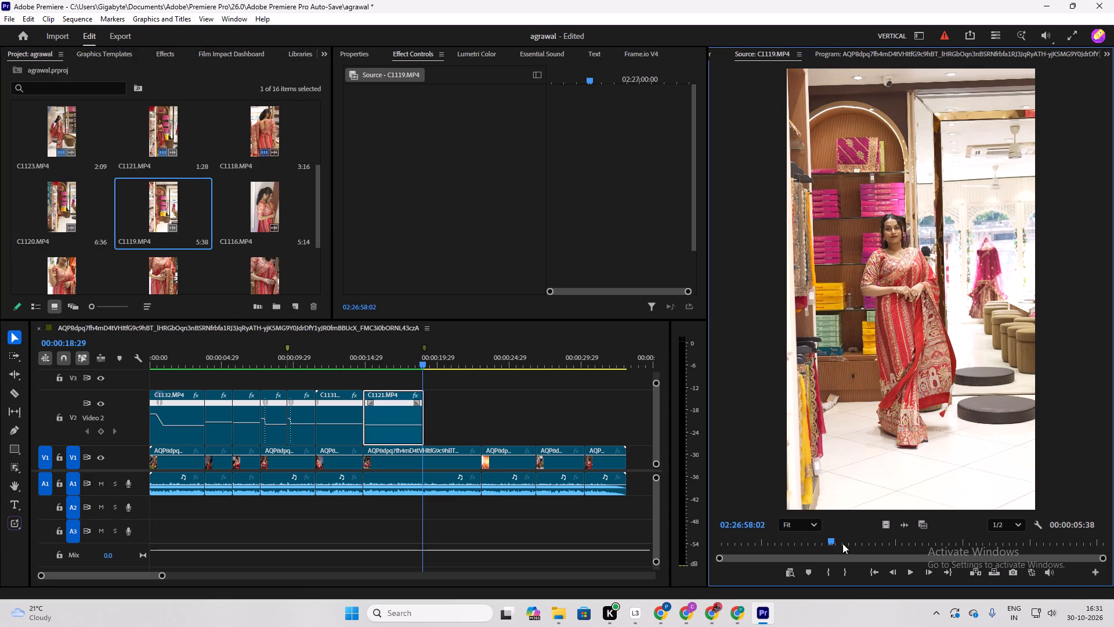
pyautogui.press('space')
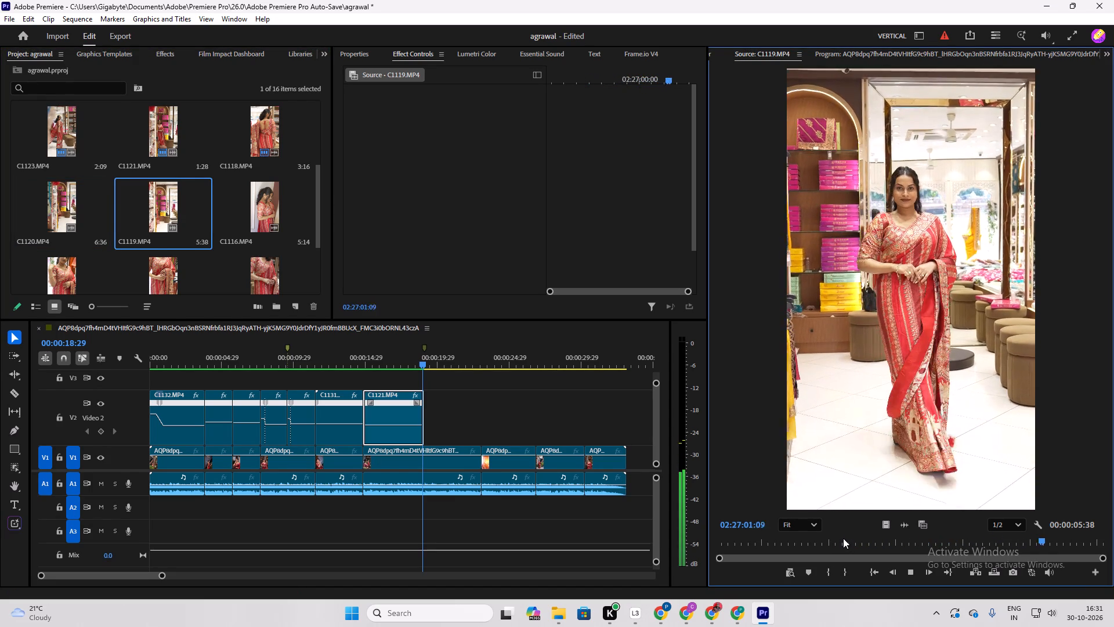
pyautogui.press('space')
pyautogui.click(53, 194)
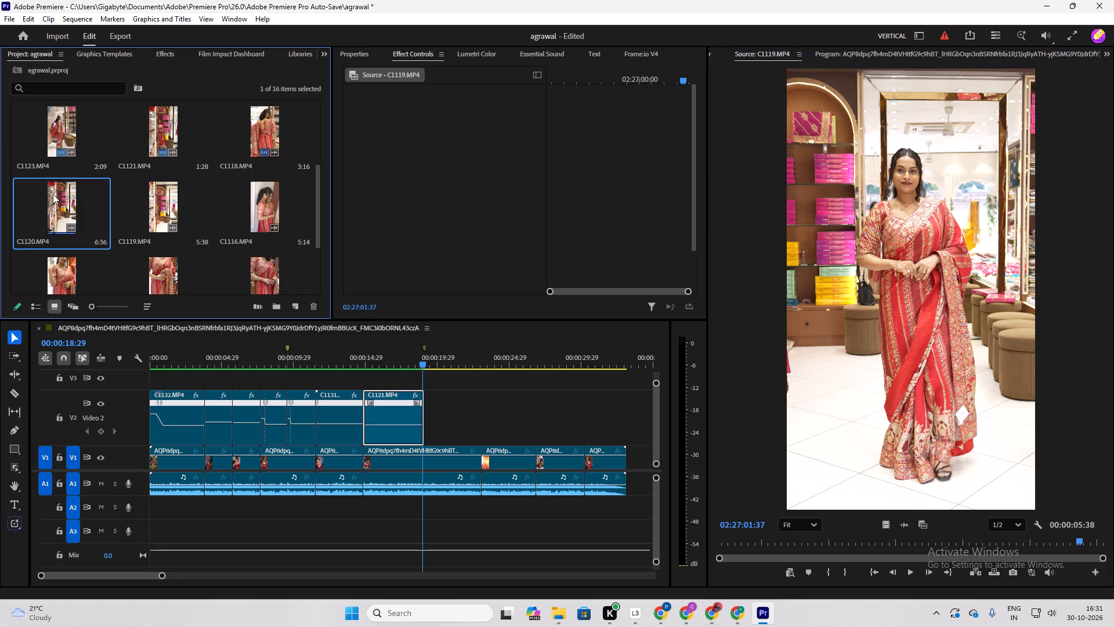
pyautogui.click(53, 194)
pyautogui.scroll(-1, 151, 272)
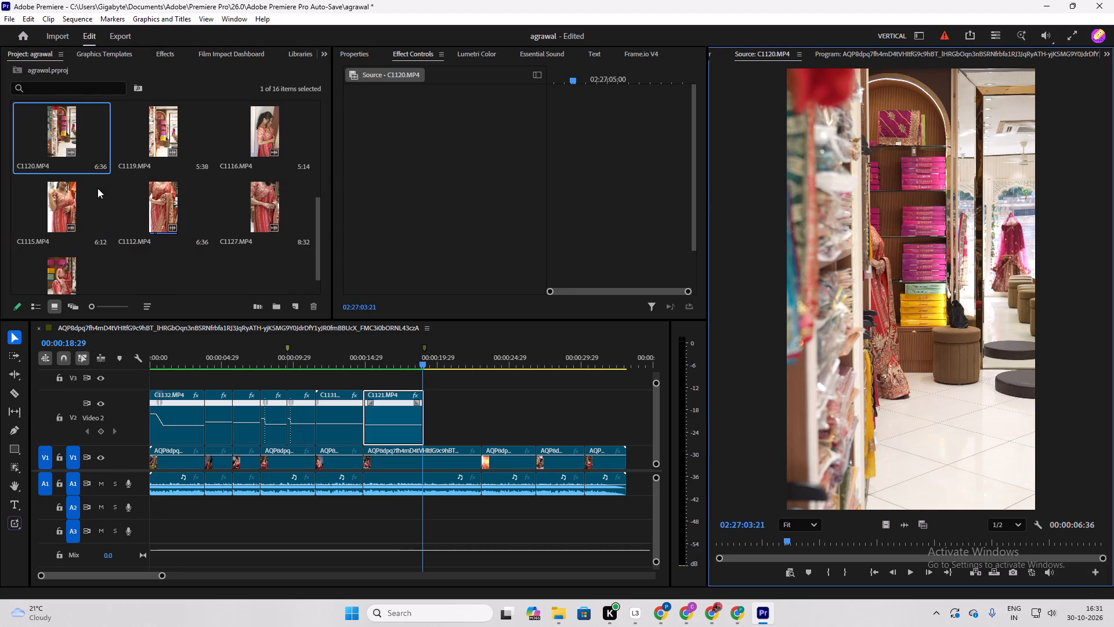
pyautogui.doubleClick(66, 196)
pyautogui.press('space')
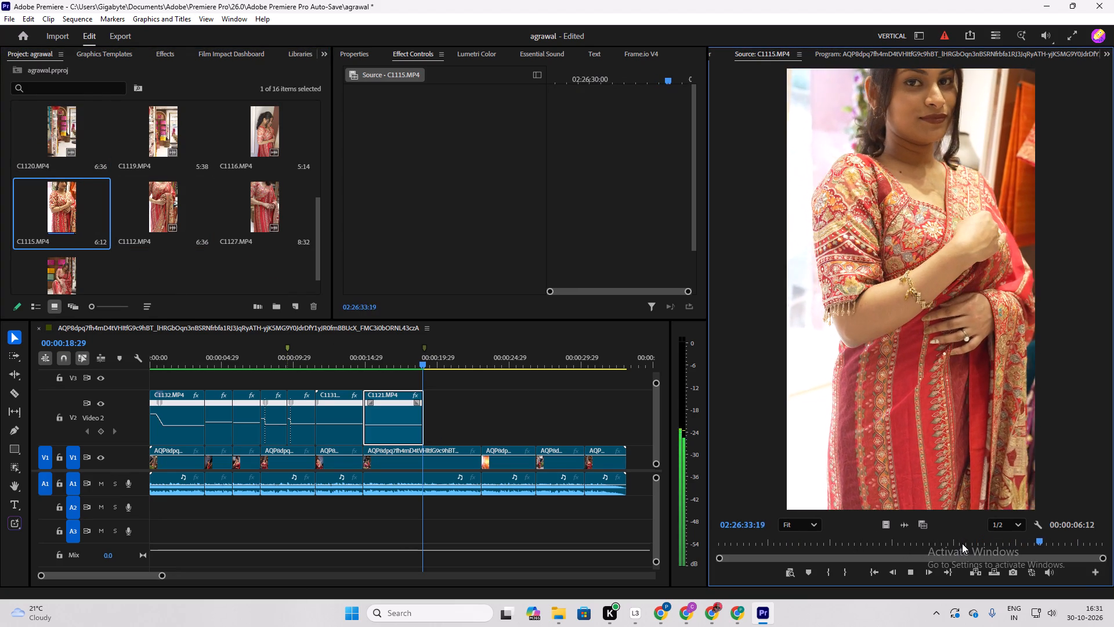
pyautogui.press('space')
# Review source clip C1112 and mark its In point at 02:26:12:41 and its Out point at 02:26:16:15.
pyautogui.doubleClick(155, 194)
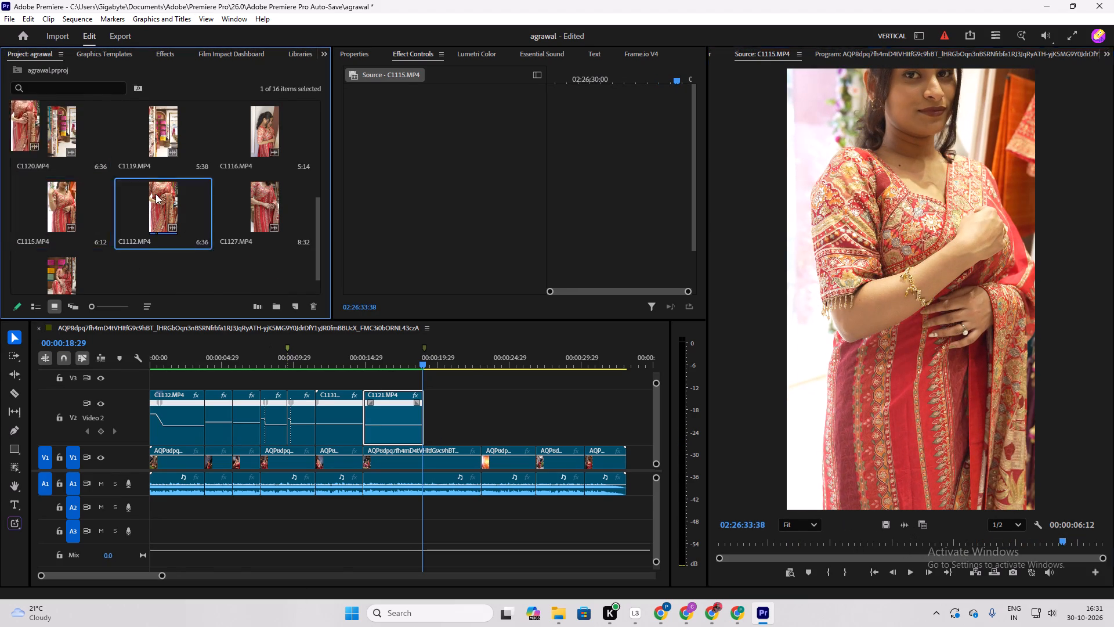
pyautogui.press('space')
pyautogui.press('space')
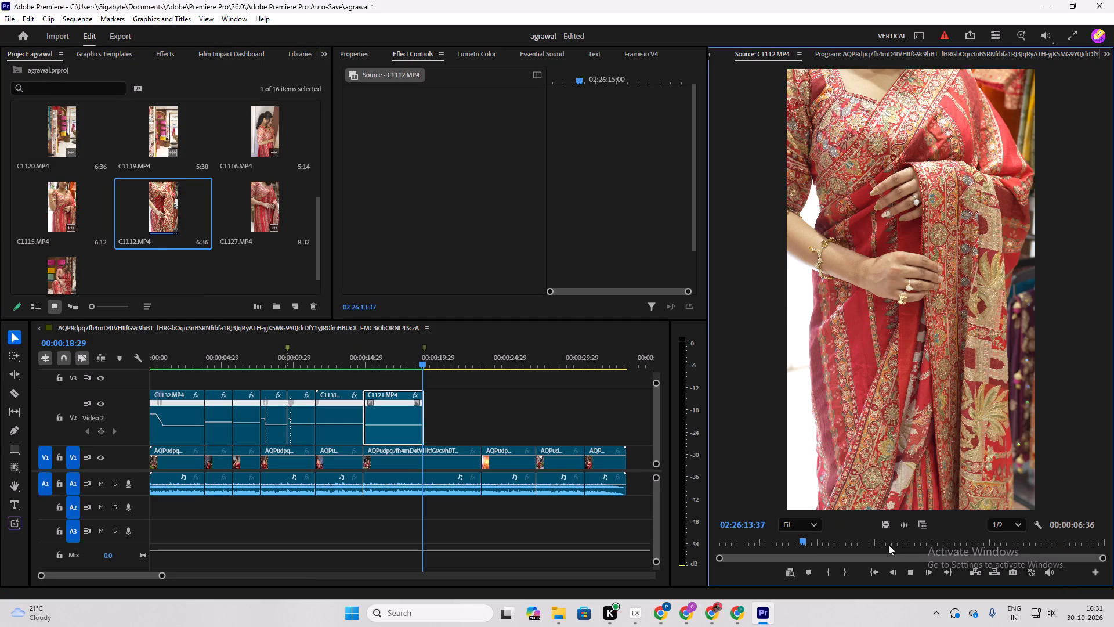
pyautogui.moveTo(803, 538); pyautogui.dragTo(857, 545)
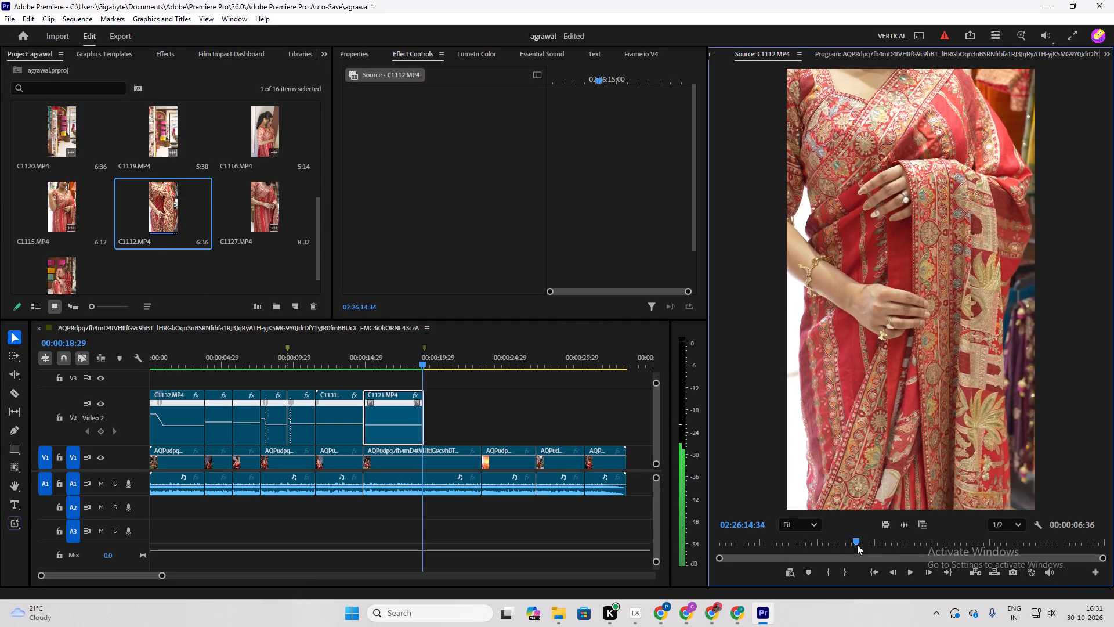
pyautogui.moveTo(857, 545); pyautogui.dragTo(957, 546)
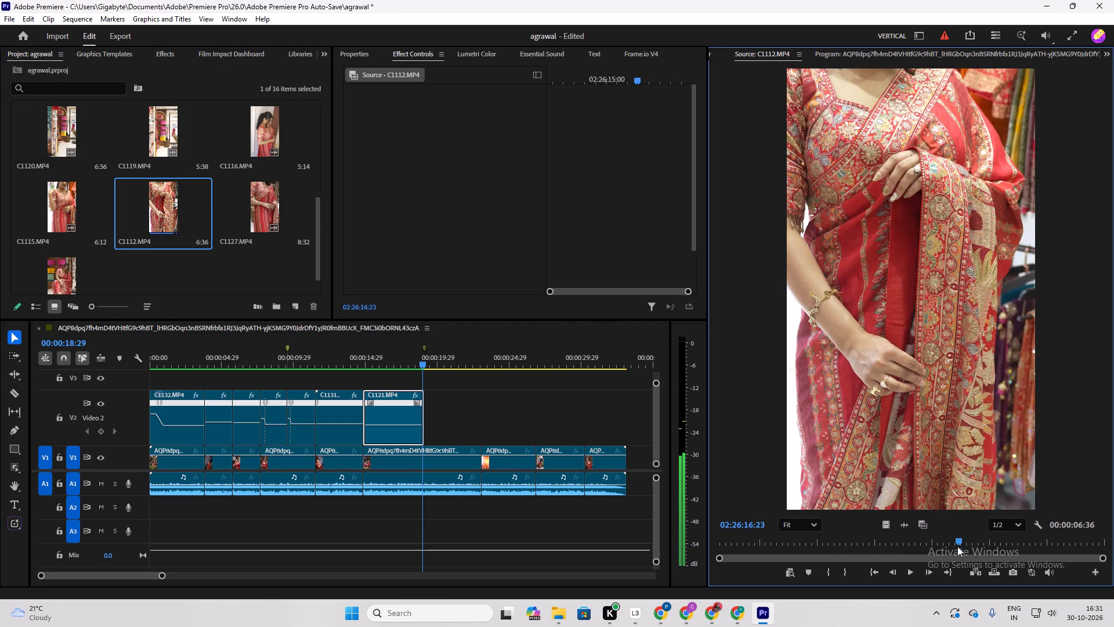
pyautogui.moveTo(957, 546); pyautogui.dragTo(839, 543)
pyautogui.moveTo(839, 539); pyautogui.dragTo(751, 522)
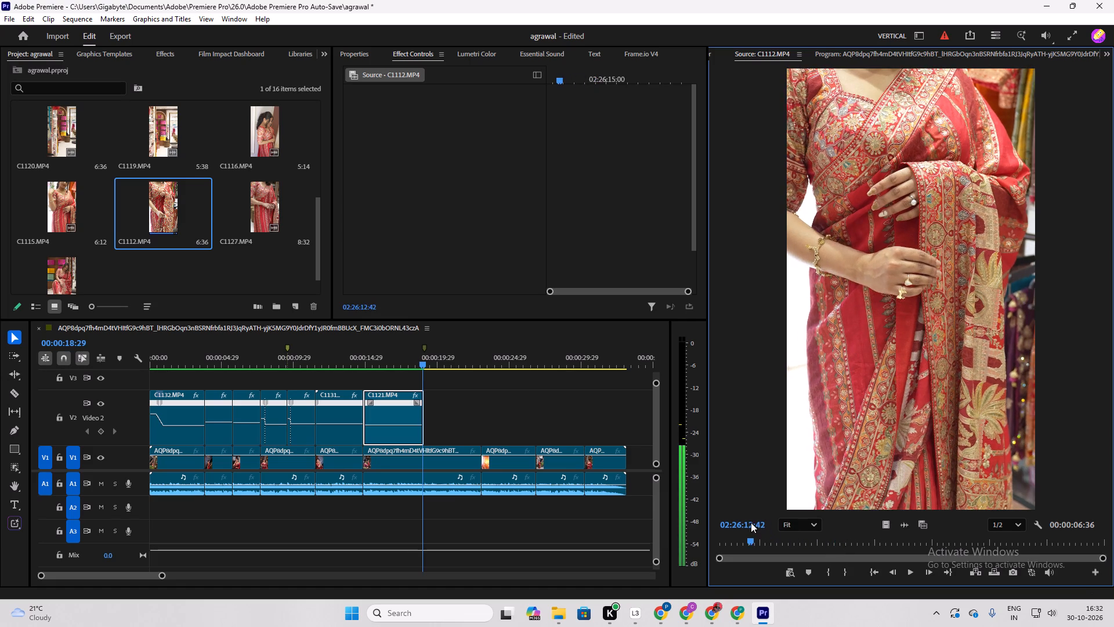
pyautogui.moveTo(751, 522); pyautogui.dragTo(751, 522)
pyautogui.press('i')
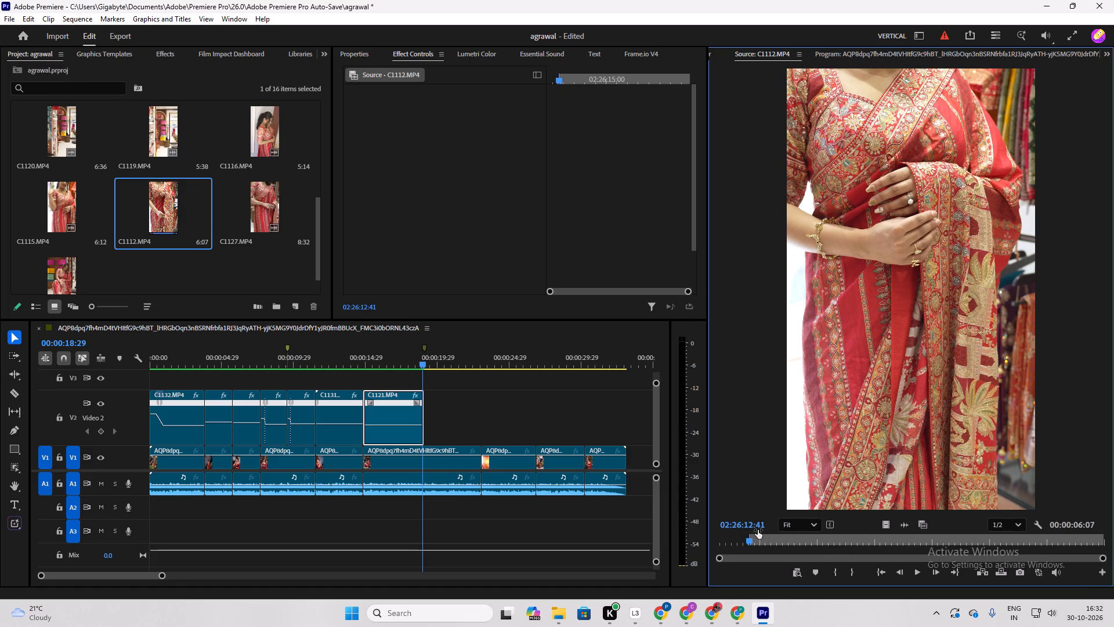
pyautogui.moveTo(750, 539); pyautogui.dragTo(949, 559)
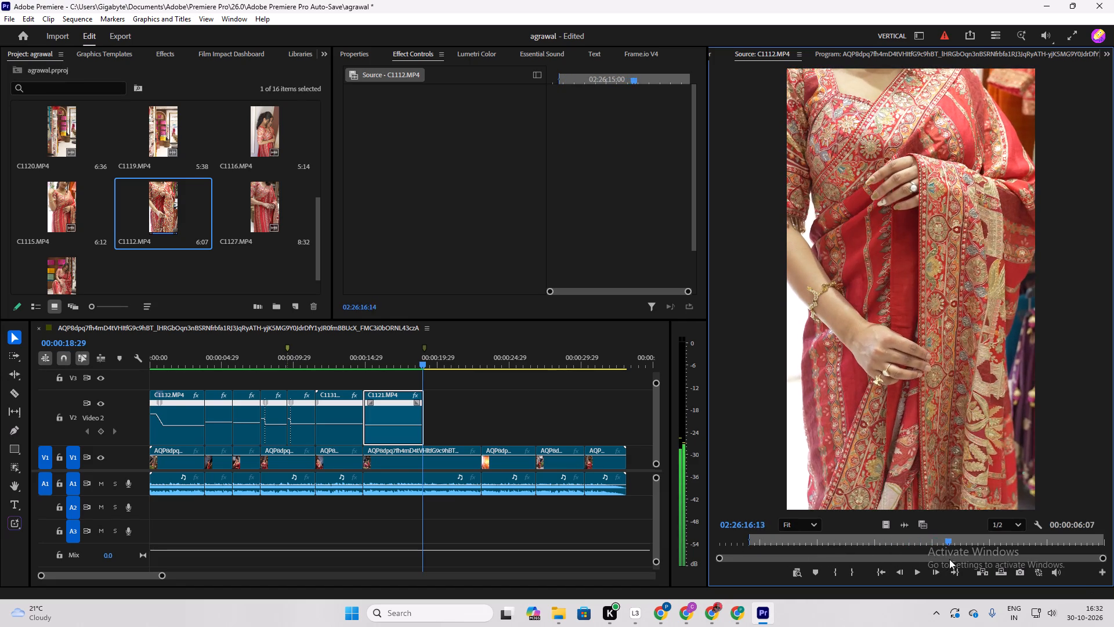
pyautogui.moveTo(949, 559); pyautogui.dragTo(951, 559)
pyautogui.press('o')
# Place the marked C1112 video on Video 2 a little after C1121 and extend both its ends to the media limits.
pyautogui.moveTo(884, 527); pyautogui.dragTo(625, 436)
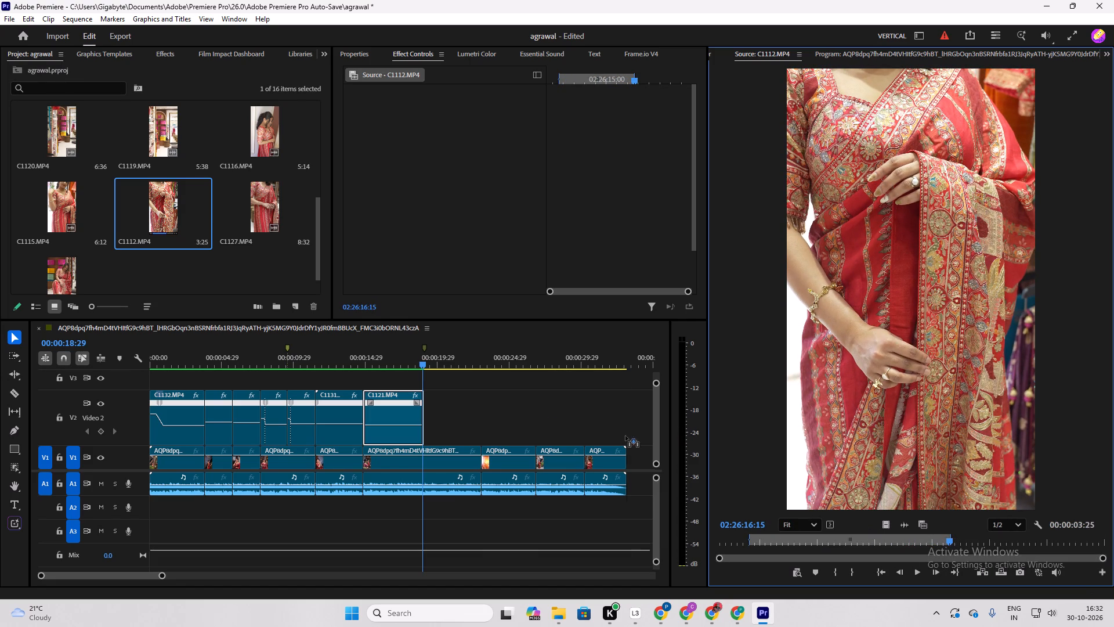
pyautogui.moveTo(625, 436); pyautogui.dragTo(446, 421)
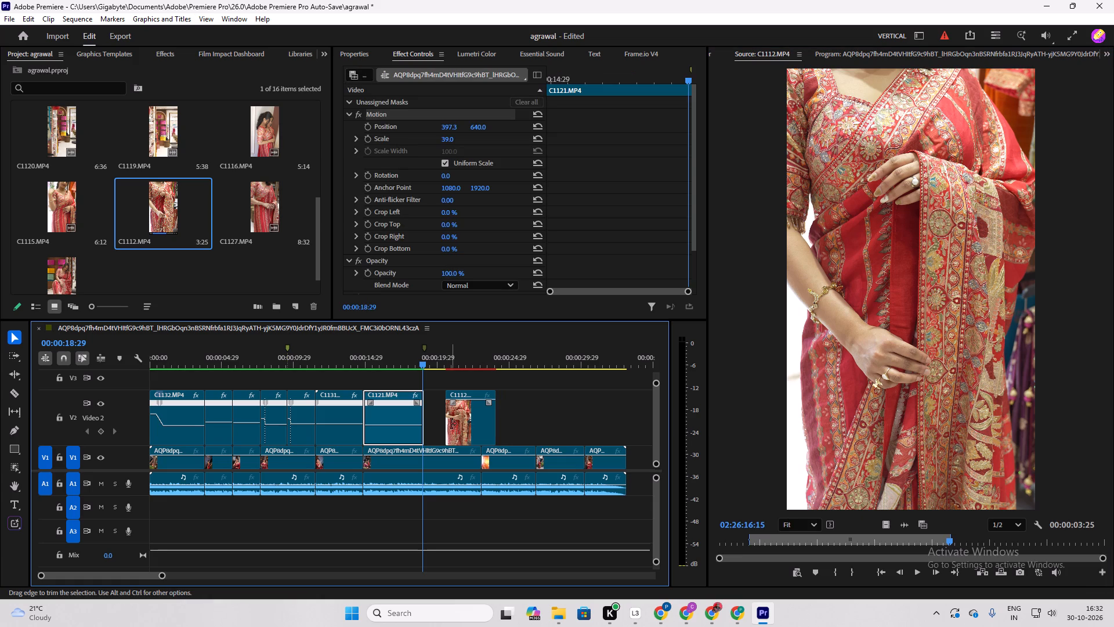
pyautogui.moveTo(447, 423); pyautogui.dragTo(417, 423)
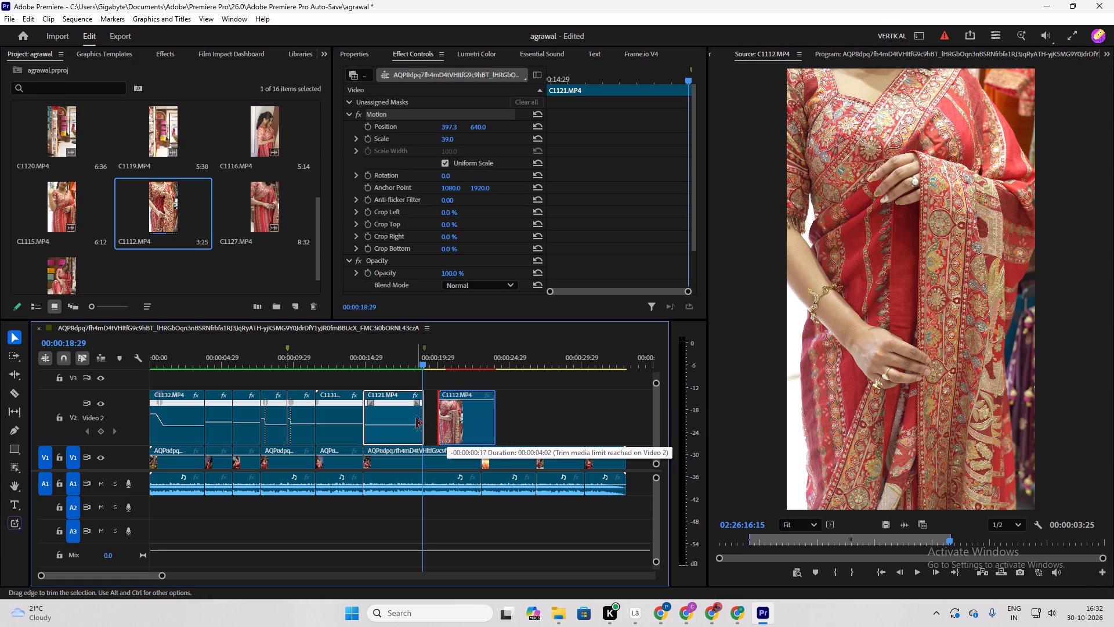
pyautogui.moveTo(417, 423); pyautogui.dragTo(418, 424)
pyautogui.moveTo(497, 424); pyautogui.dragTo(563, 437)
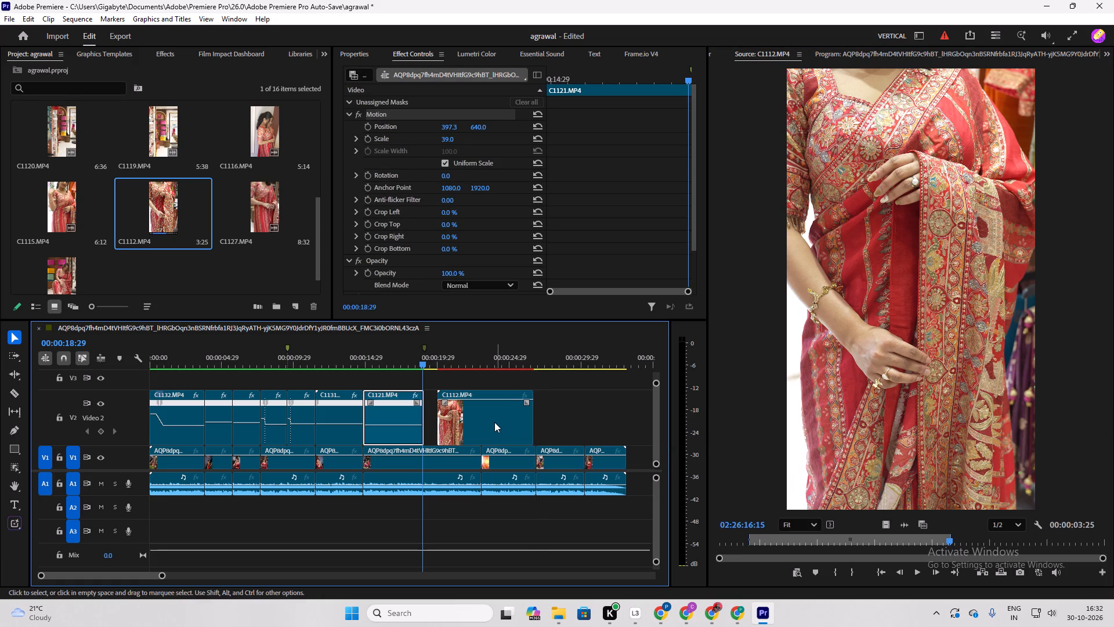
# Show the Time Remapping speed keyframes on the C1112 clip in the sequence.
pyautogui.click(493, 421)
pyautogui.rightClick(491, 420)
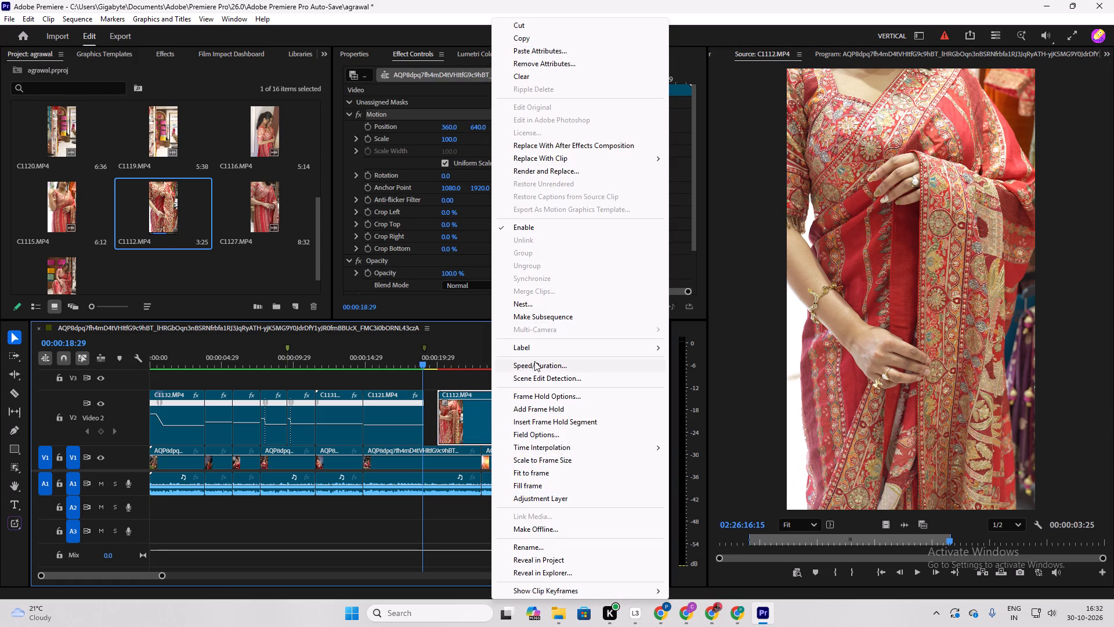
pyautogui.click(552, 589)
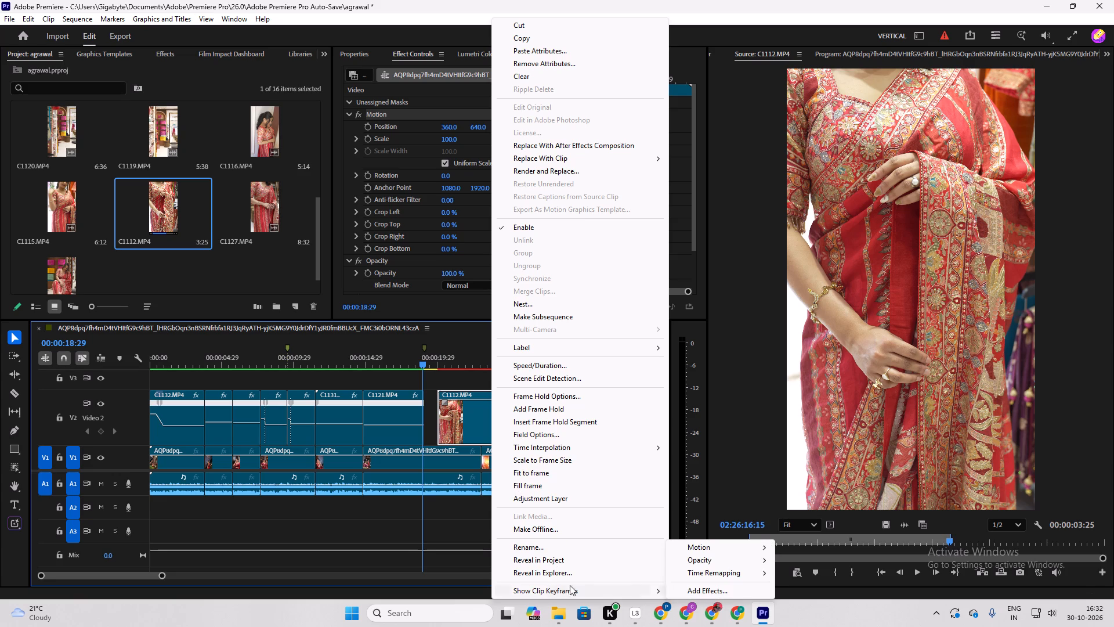
pyautogui.click(696, 572)
pyautogui.click(804, 578)
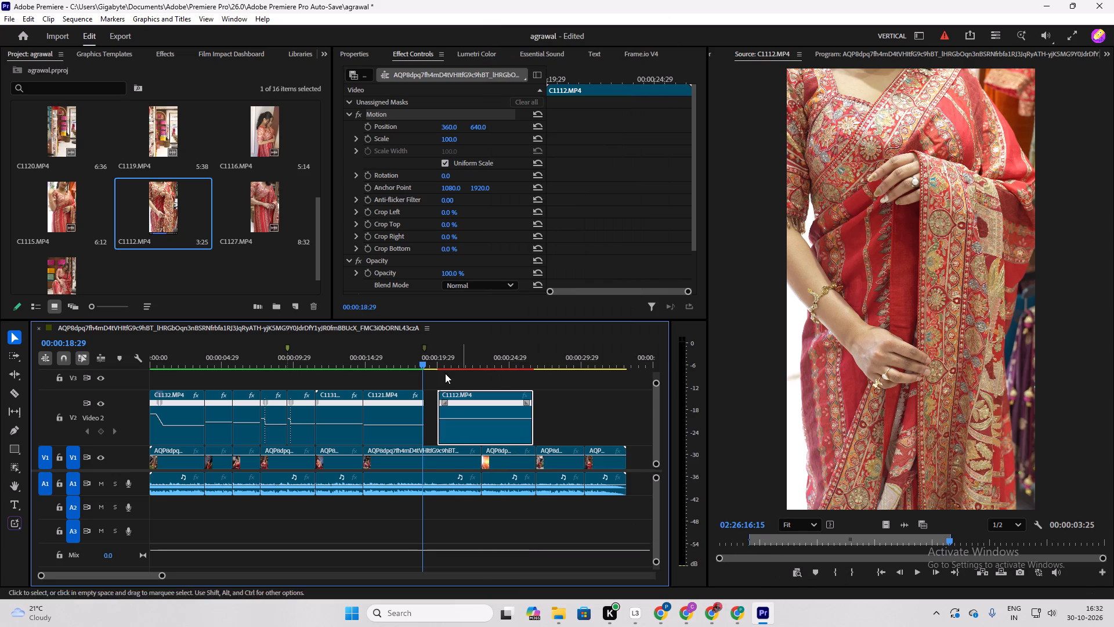
# Add a speed keyframe to C1112 at 00:00:24:03 and slow the section before it to less than half speed.
pyautogui.moveTo(427, 368); pyautogui.dragTo(498, 405)
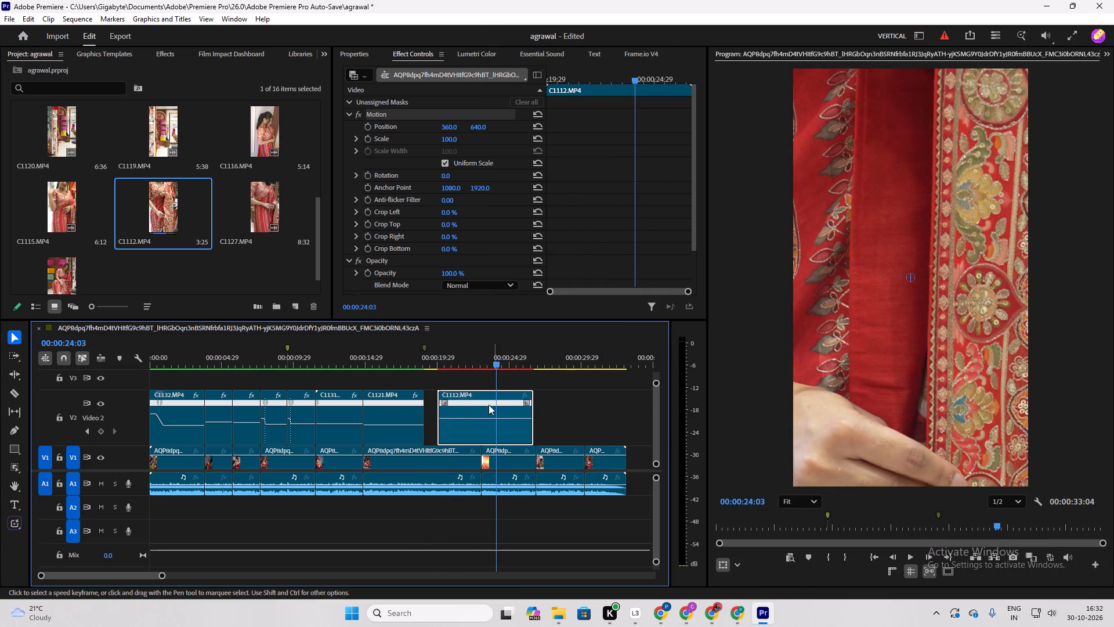
pyautogui.rightClick(476, 427)
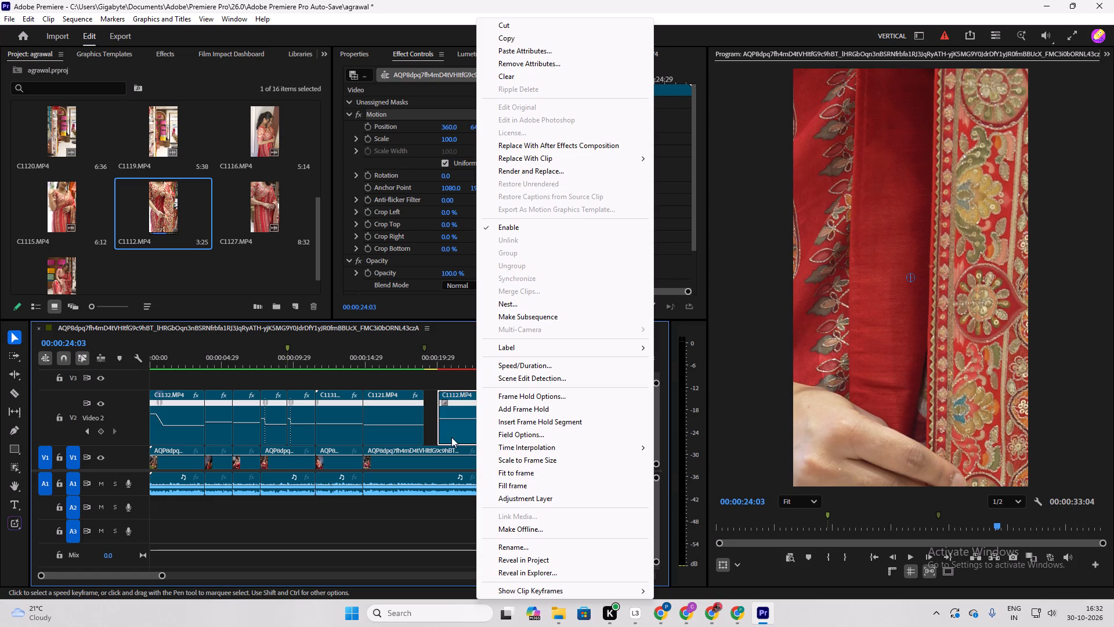
pyautogui.click(451, 437)
pyautogui.click(103, 429)
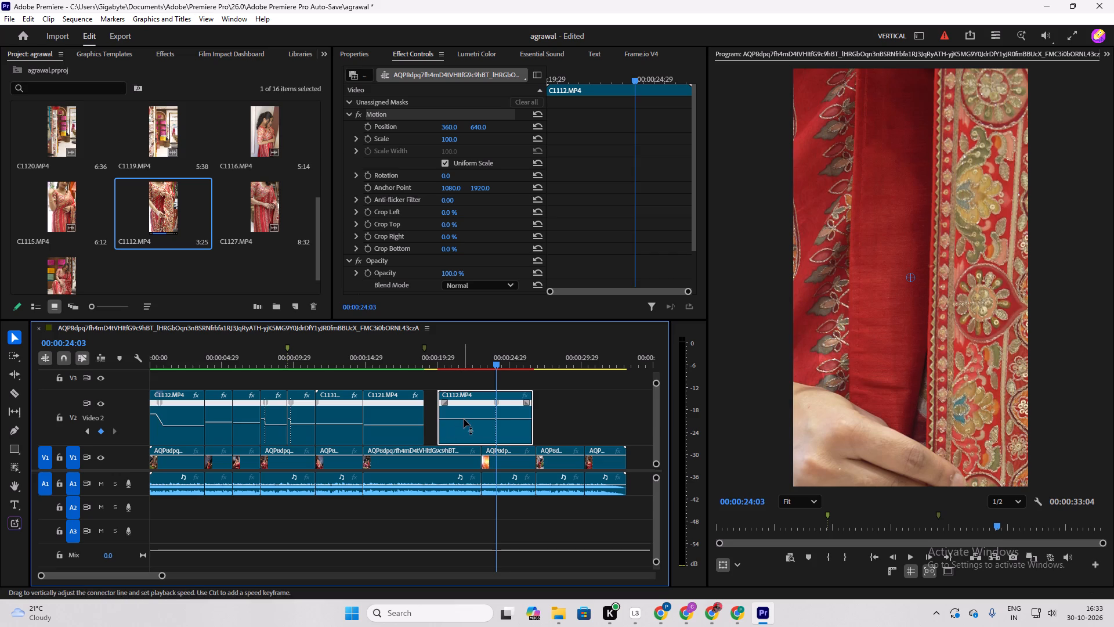
pyautogui.moveTo(464, 419); pyautogui.dragTo(468, 451)
pyautogui.moveTo(468, 451); pyautogui.dragTo(469, 453)
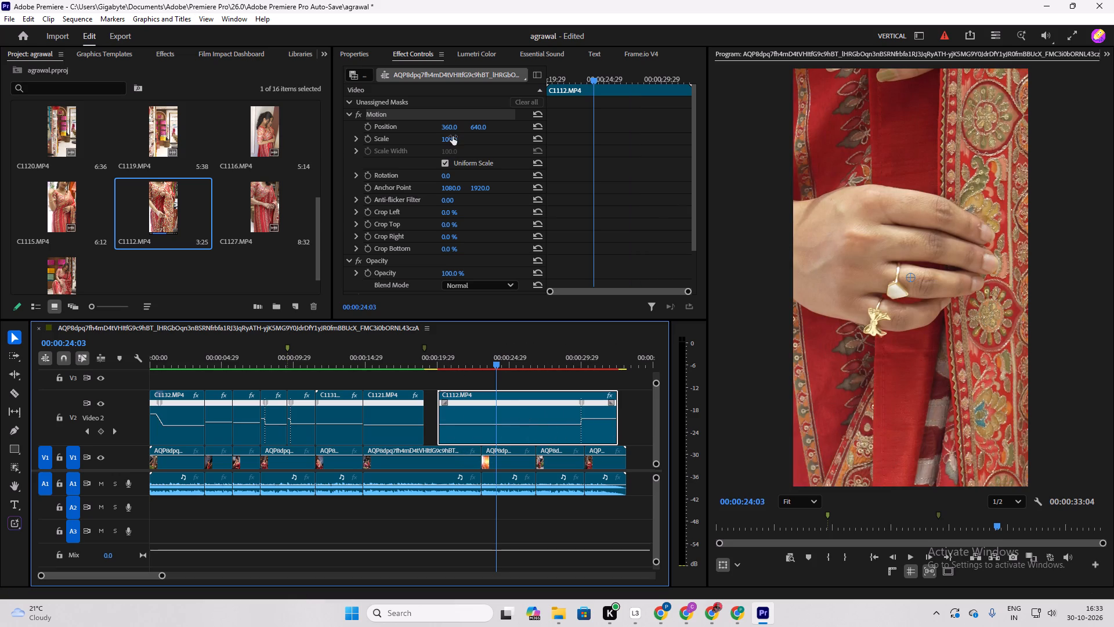
# Set the scale of the C1112 clip to 34 so it fills the vertical frame.
pyautogui.moveTo(453, 136); pyautogui.dragTo(415, 163)
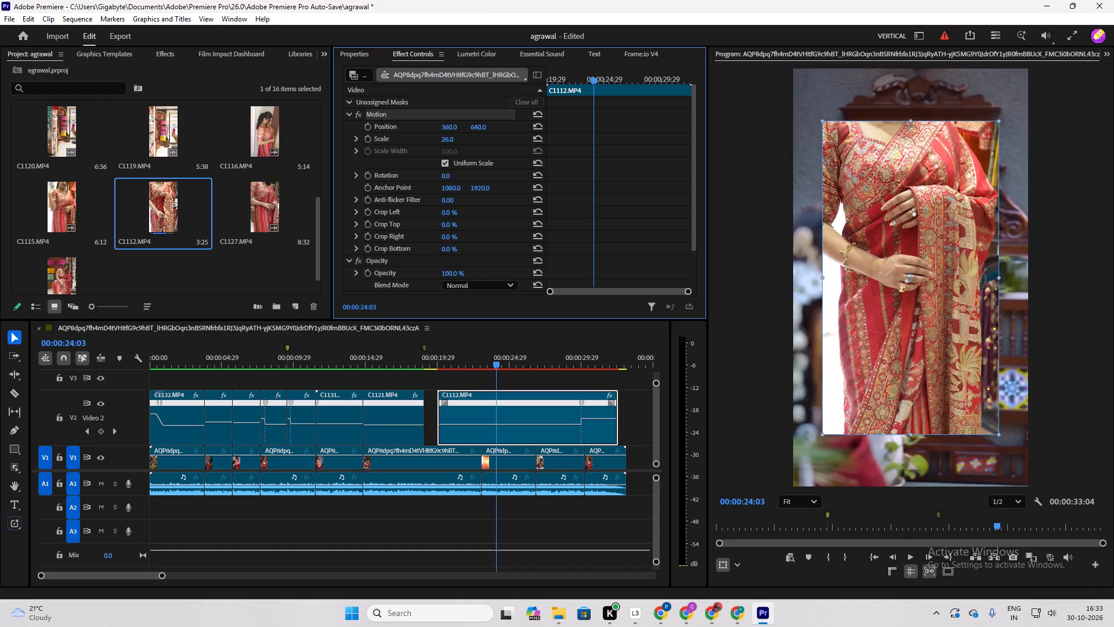
pyautogui.moveTo(415, 163); pyautogui.dragTo(422, 165)
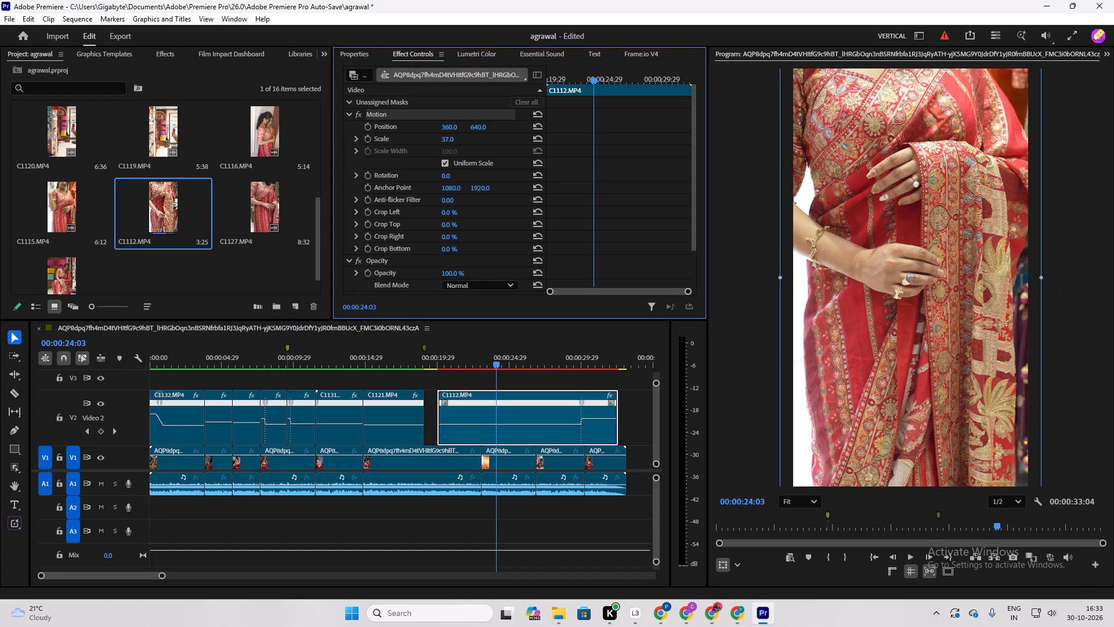
pyautogui.moveTo(422, 165); pyautogui.dragTo(422, 167)
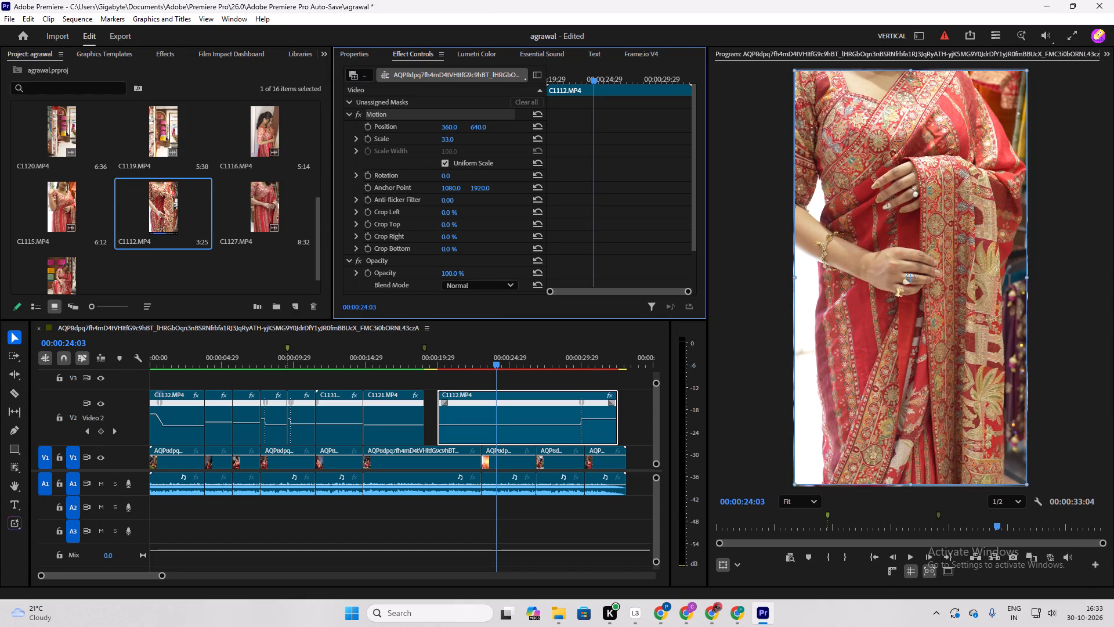
pyautogui.moveTo(422, 167); pyautogui.dragTo(423, 168)
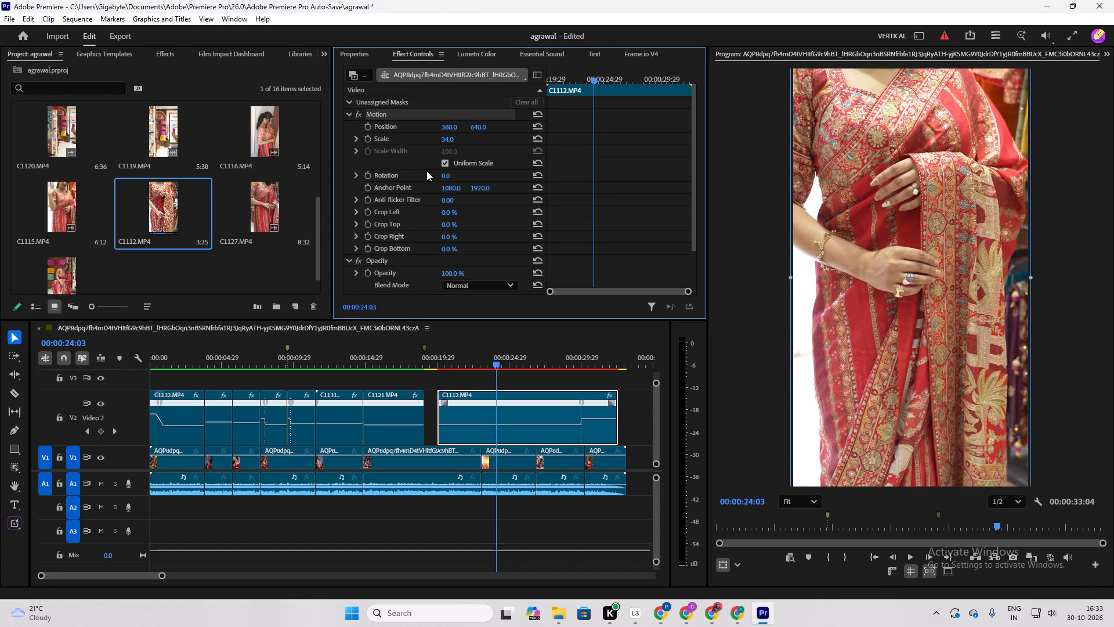
# Move C1112 against the end of C1121 and trim its end to the reference cut, leaving about 4 seconds.
pyautogui.moveTo(530, 433); pyautogui.dragTo(528, 433)
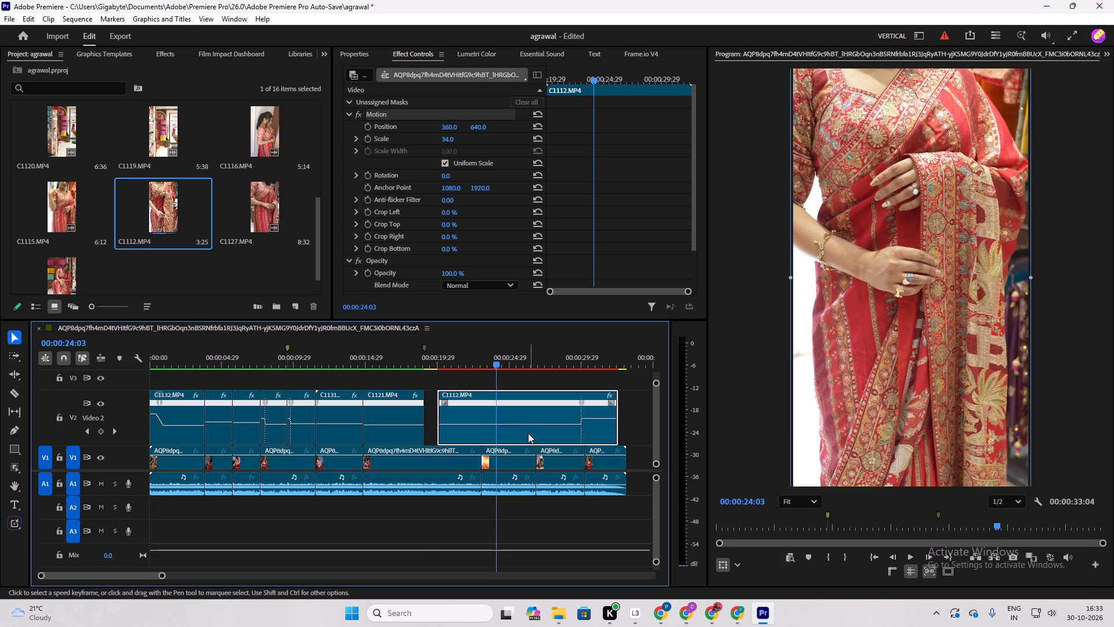
pyautogui.moveTo(528, 433); pyautogui.dragTo(520, 429)
pyautogui.moveTo(601, 437); pyautogui.dragTo(542, 444)
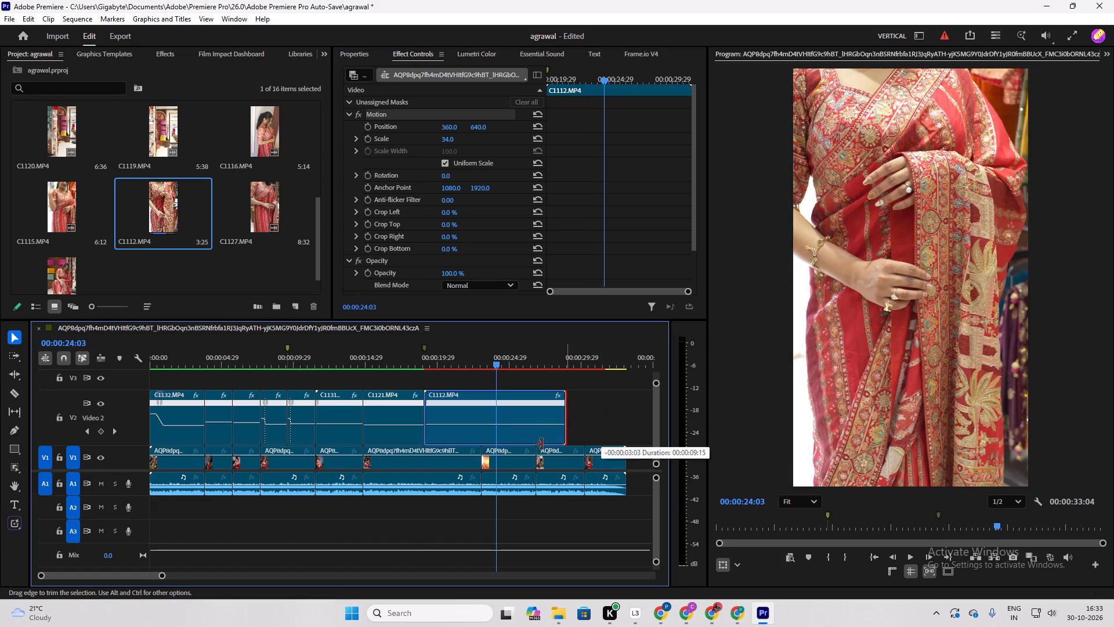
pyautogui.moveTo(542, 444); pyautogui.dragTo(482, 469)
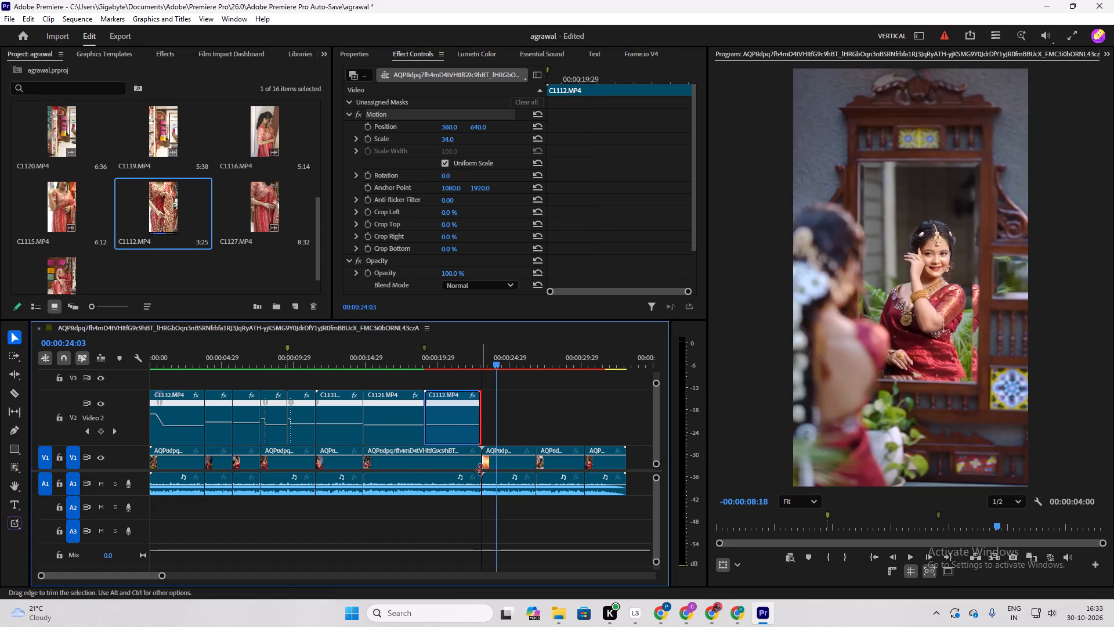
# Set the time interpolation of the C1112 clip to Optical Flow.
pyautogui.rightClick(451, 425)
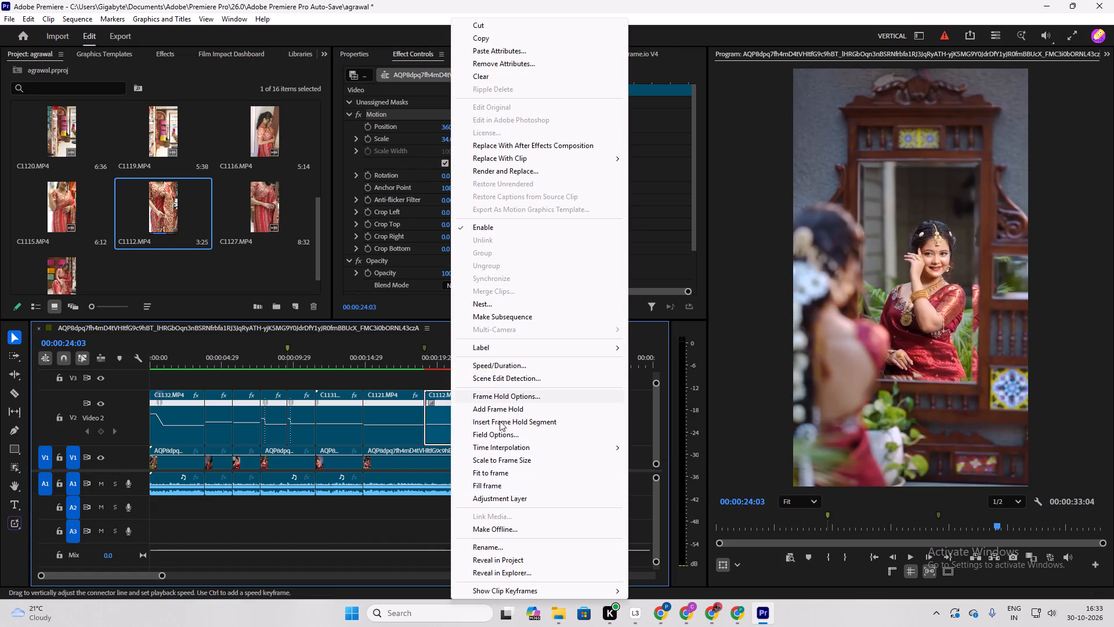
pyautogui.click(516, 444)
pyautogui.click(649, 468)
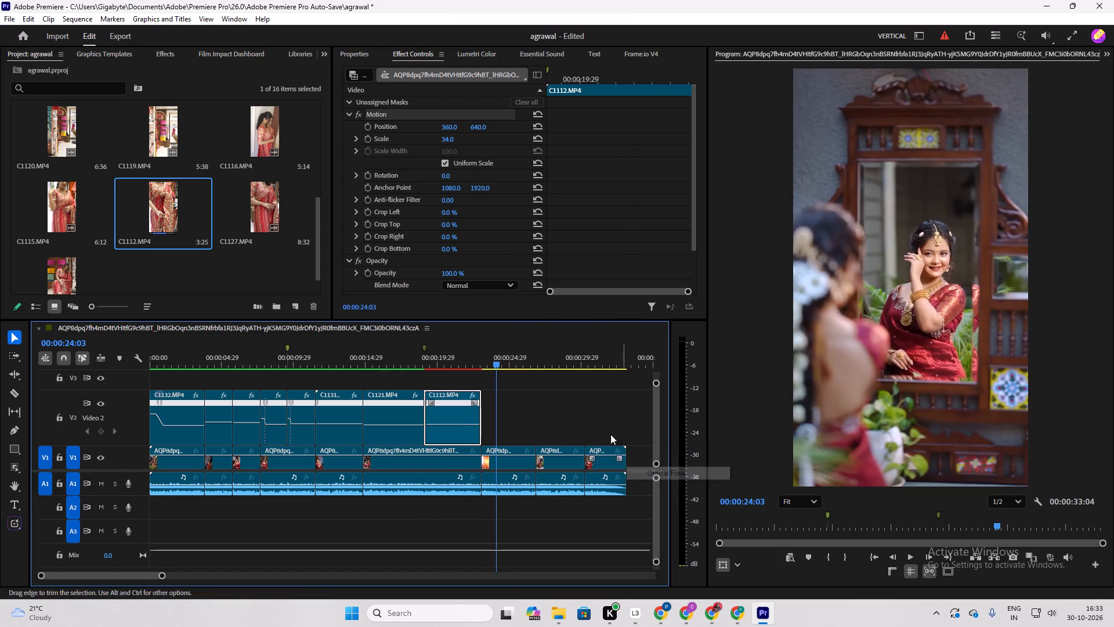
# Speed up the C1112 clip slightly, extend its end back to the reference cut, and check the playback.
pyautogui.moveTo(498, 362); pyautogui.dragTo(405, 402)
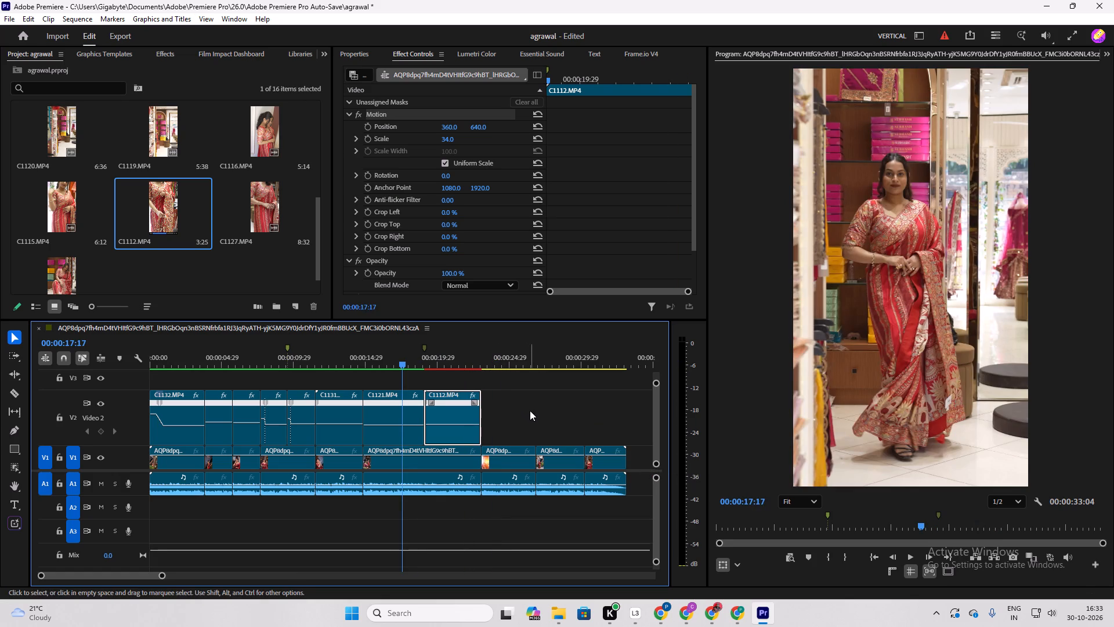
pyautogui.press('space')
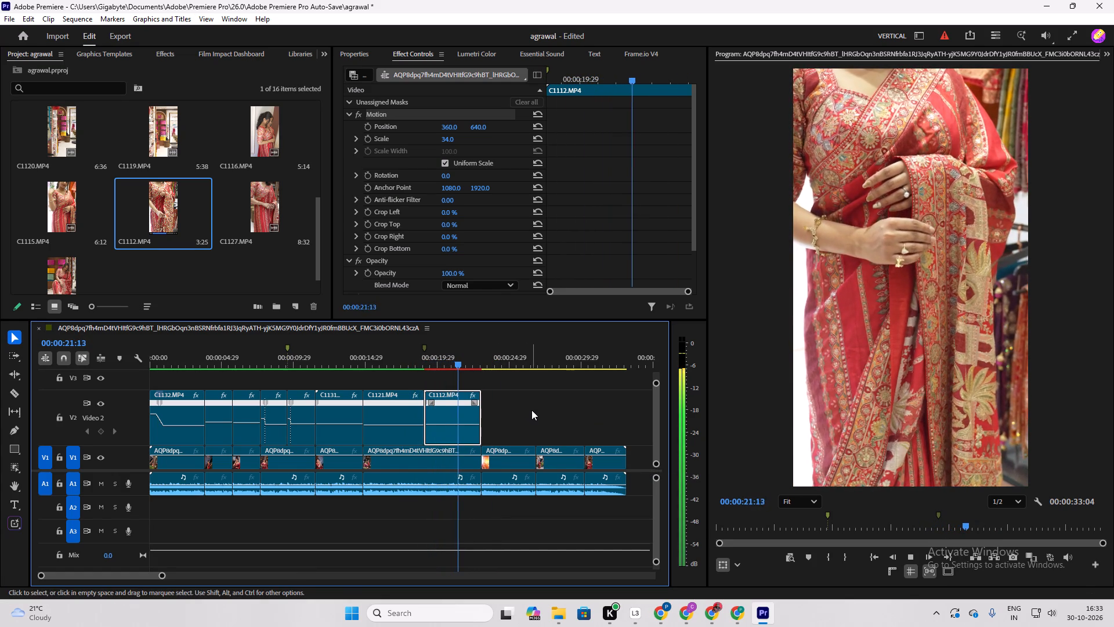
pyautogui.press('space')
pyautogui.moveTo(447, 424); pyautogui.dragTo(447, 421)
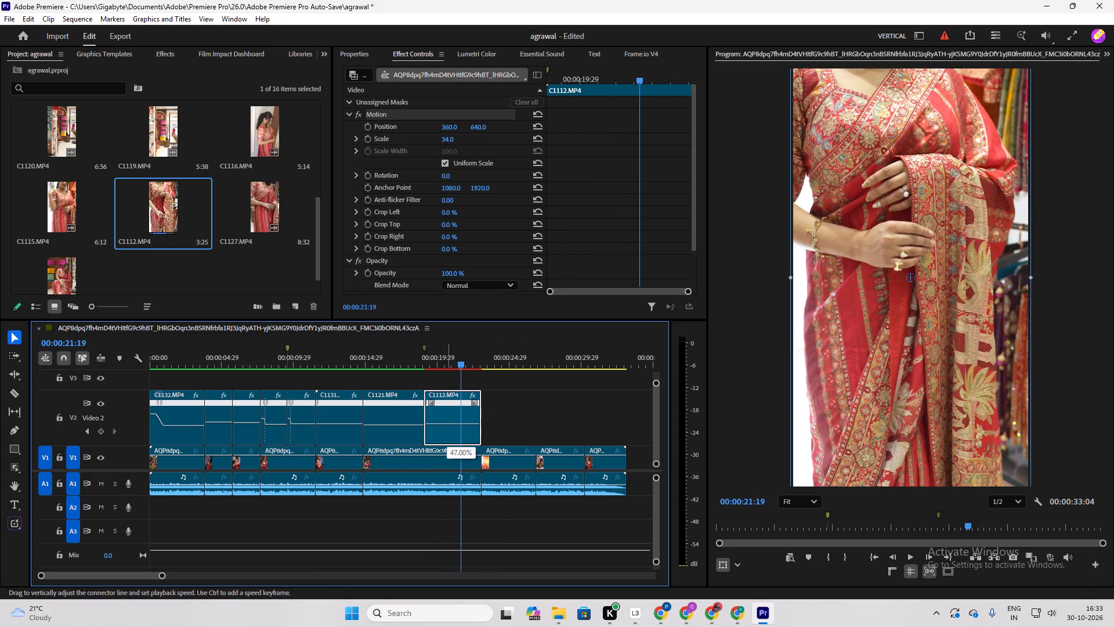
pyautogui.moveTo(447, 421); pyautogui.dragTo(448, 417)
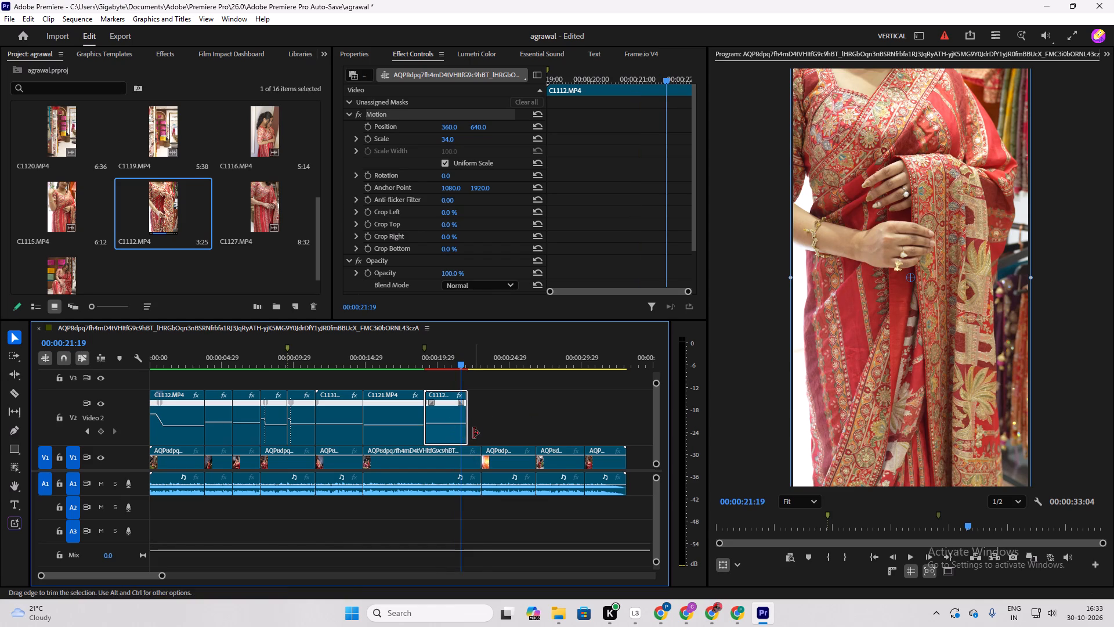
pyautogui.moveTo(469, 433); pyautogui.dragTo(479, 435)
pyautogui.moveTo(460, 360); pyautogui.dragTo(424, 399)
pyautogui.press('space')
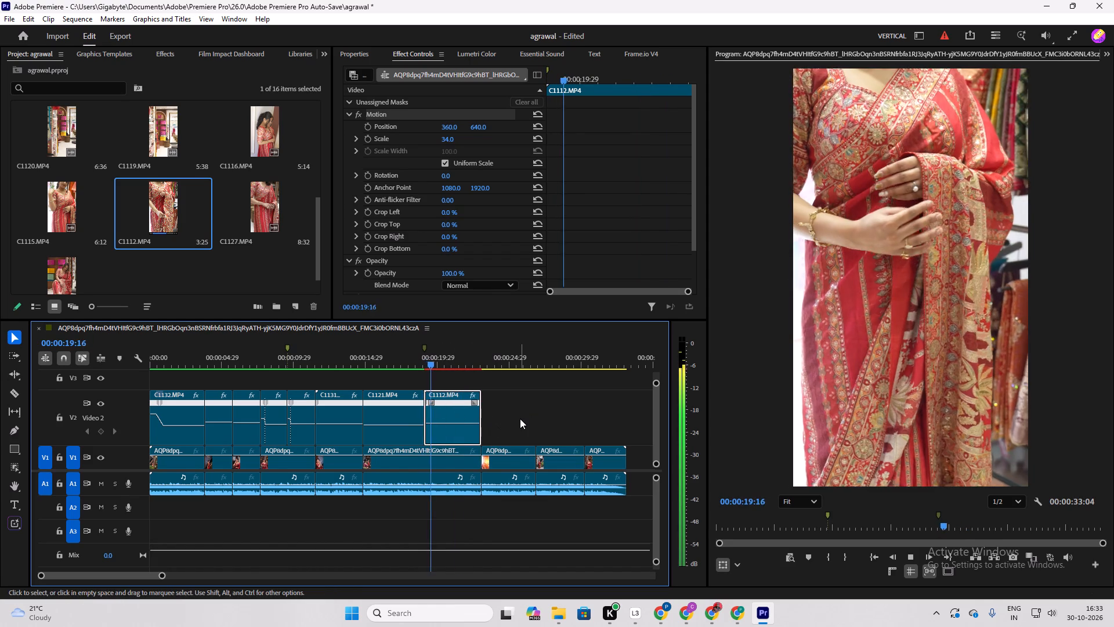
pyautogui.press('space')
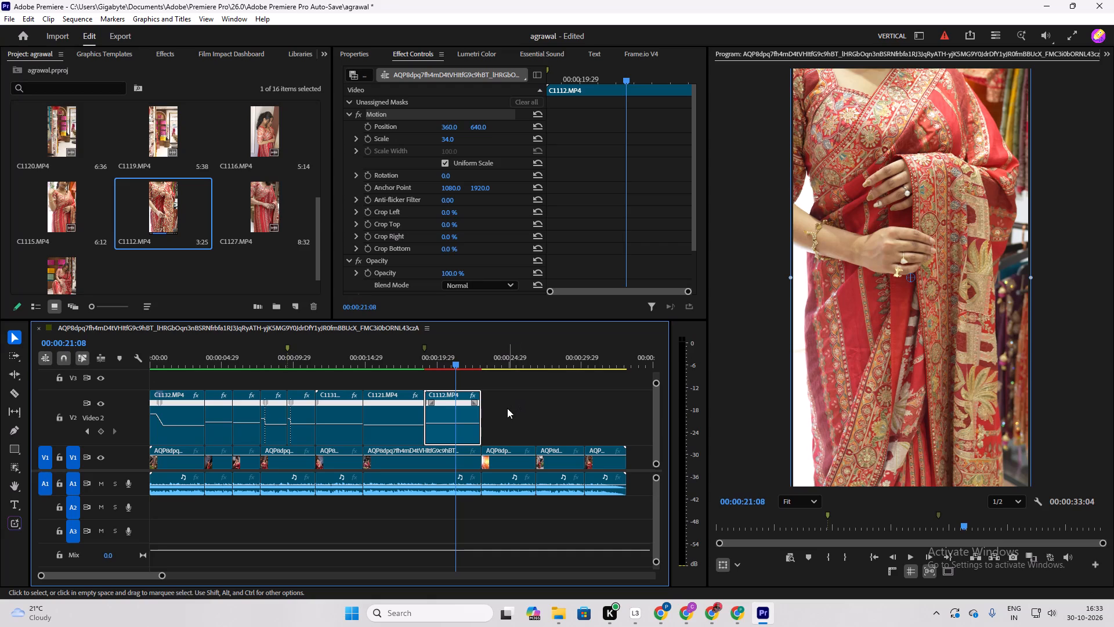
pyautogui.press('space')
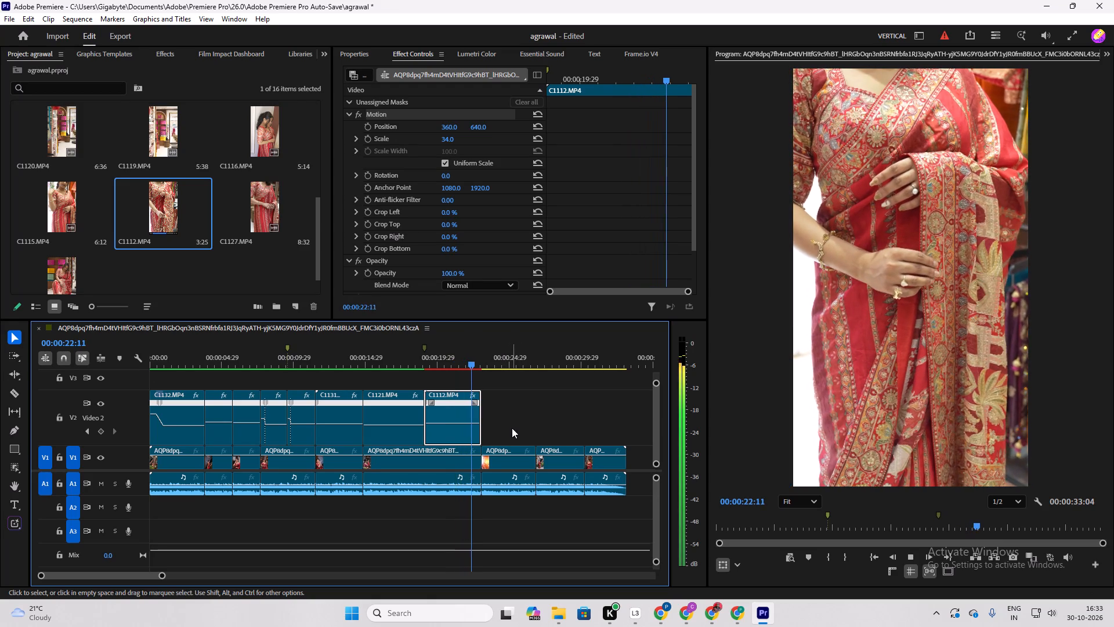
pyautogui.press('space')
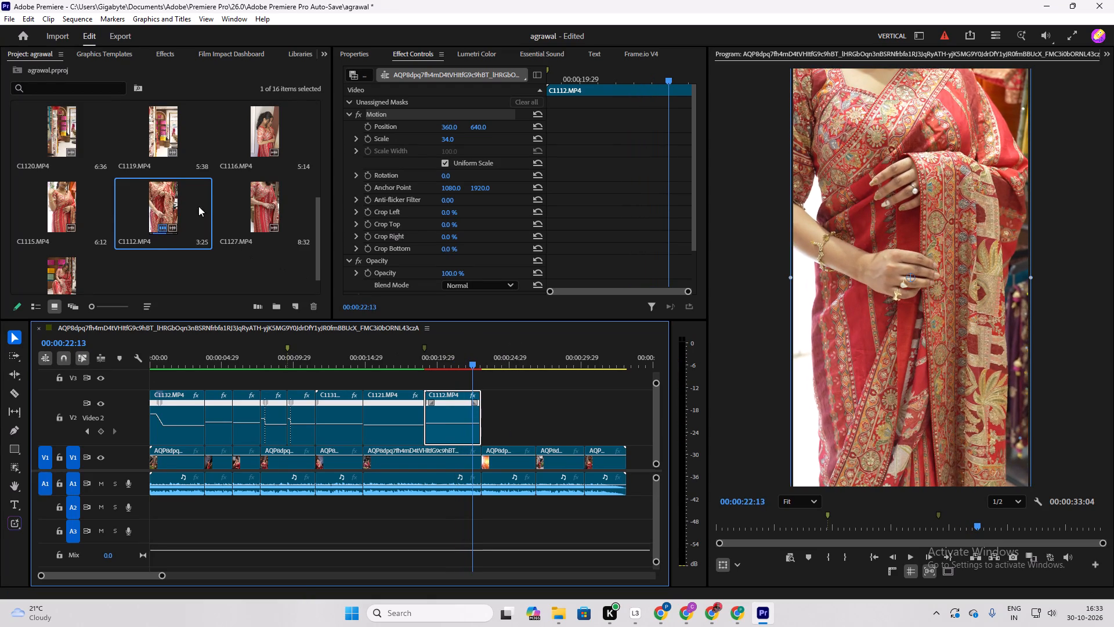
# Review source clips C1127, C1116 and C1115 as candidates for the next shot.
pyautogui.doubleClick(255, 207)
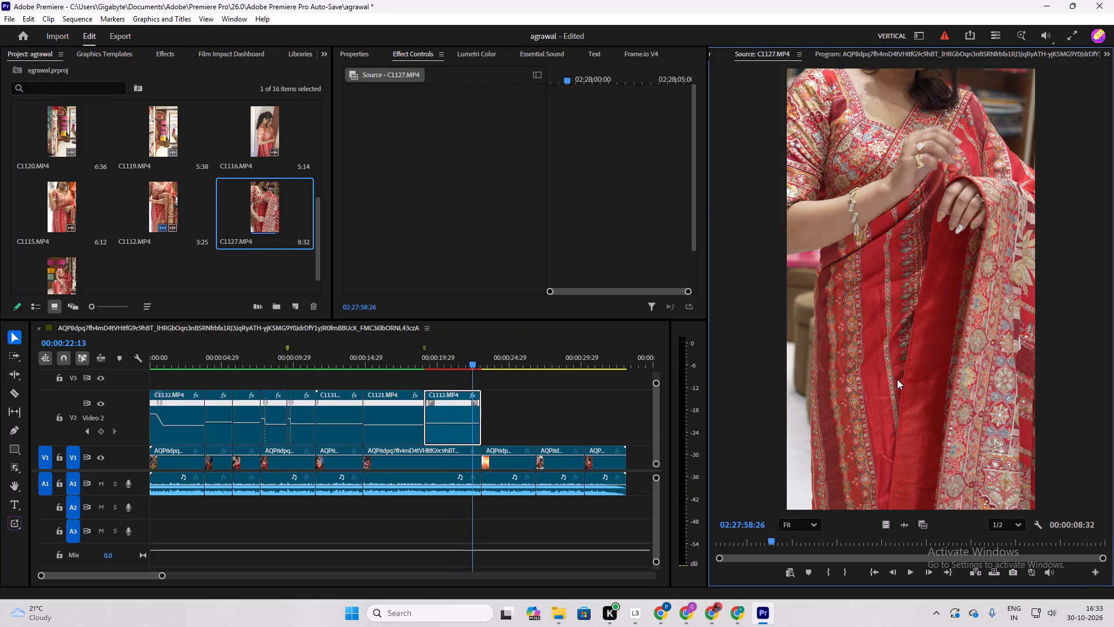
pyautogui.press('space')
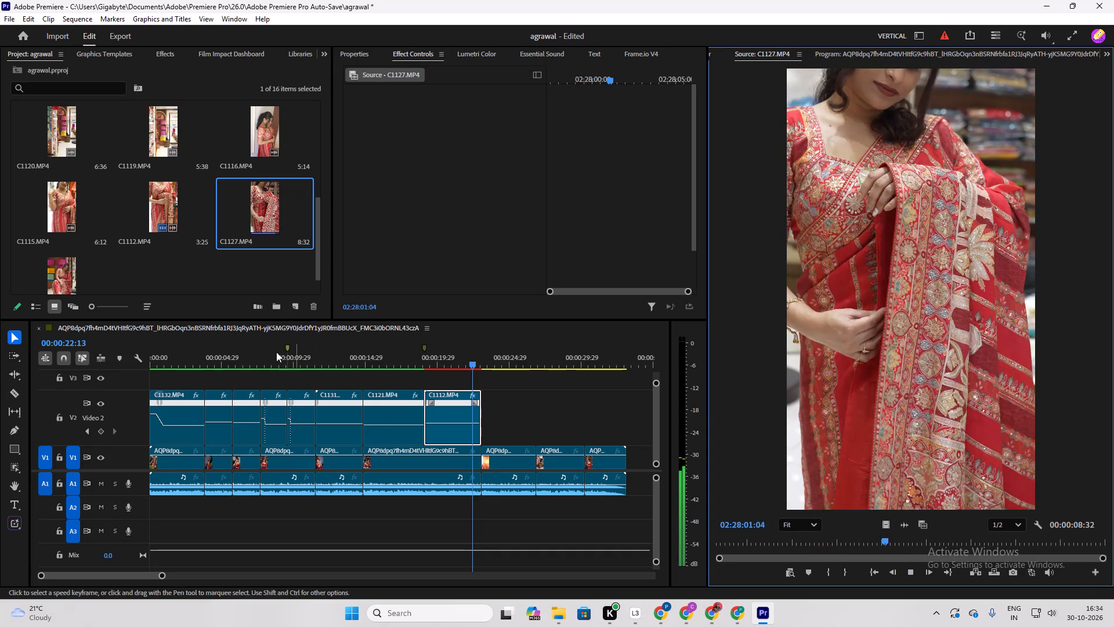
pyautogui.press('space')
pyautogui.doubleClick(258, 138)
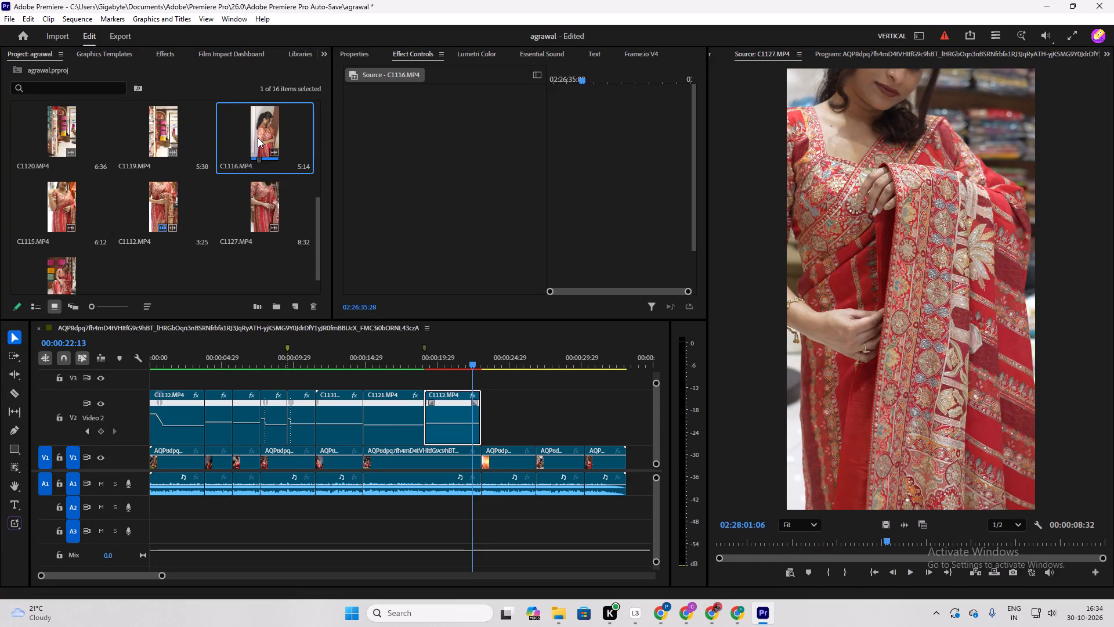
pyautogui.press('space')
pyautogui.moveTo(811, 539); pyautogui.dragTo(845, 547)
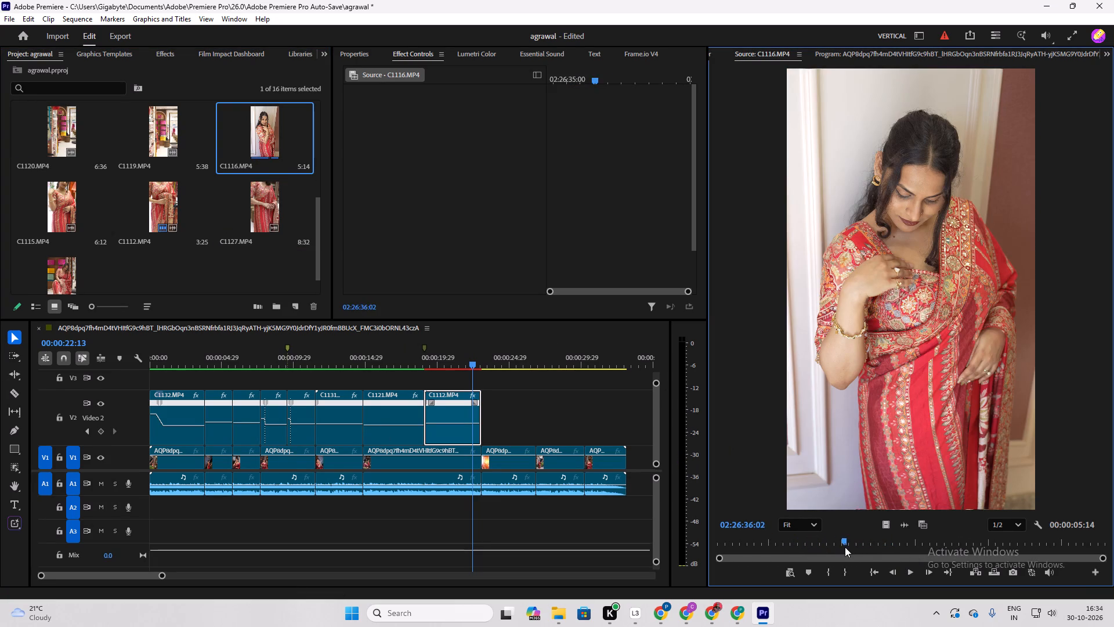
pyautogui.moveTo(845, 547); pyautogui.dragTo(972, 553)
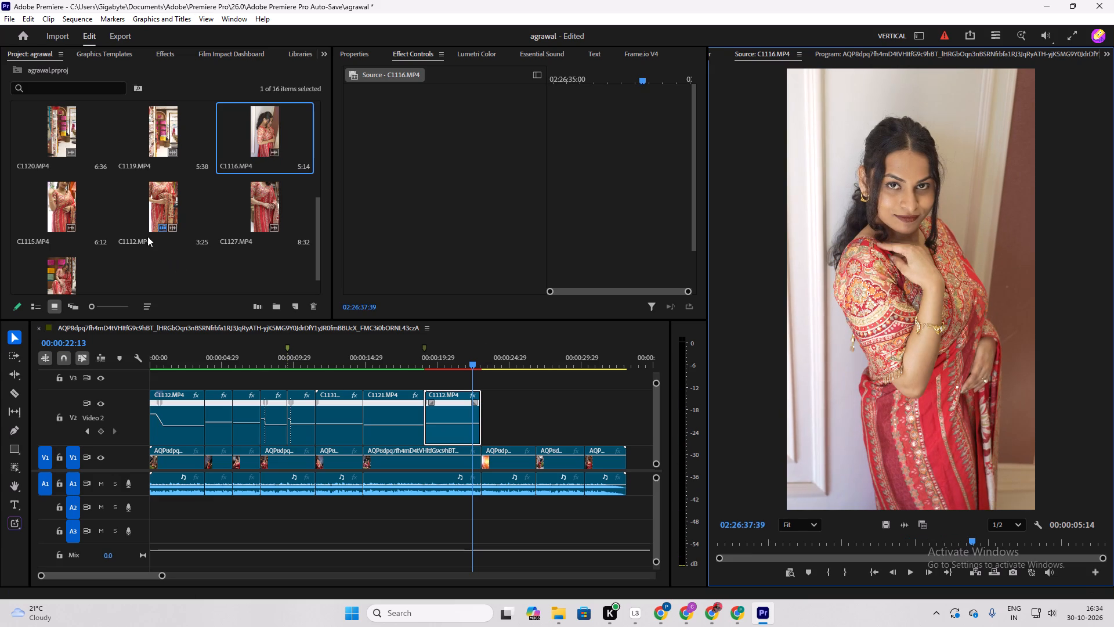
pyautogui.doubleClick(60, 201)
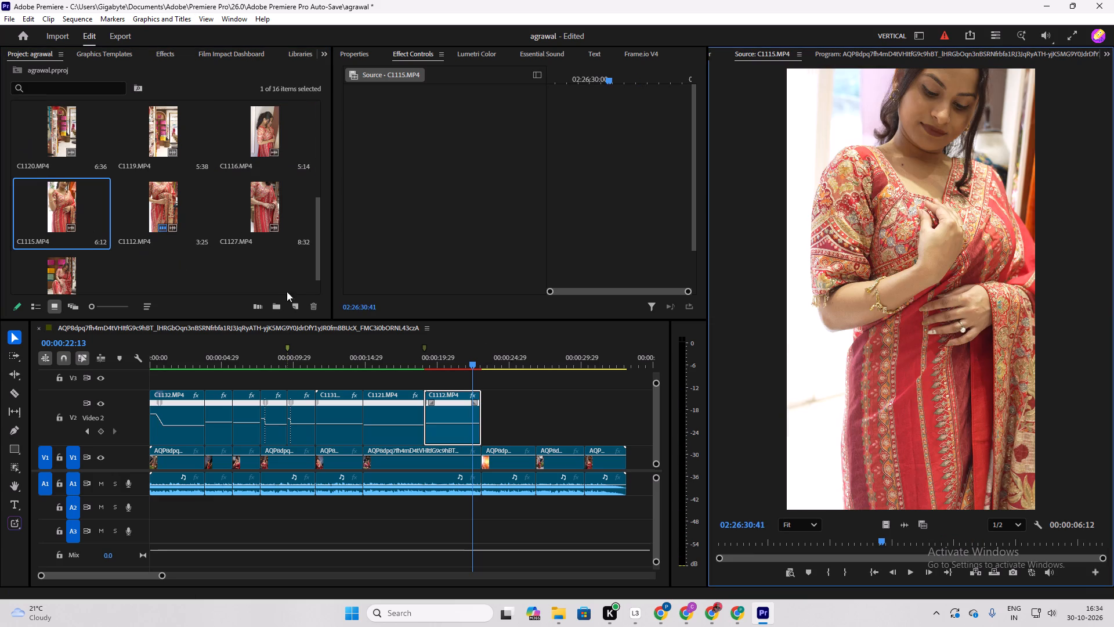
pyautogui.moveTo(885, 542); pyautogui.dragTo(912, 548)
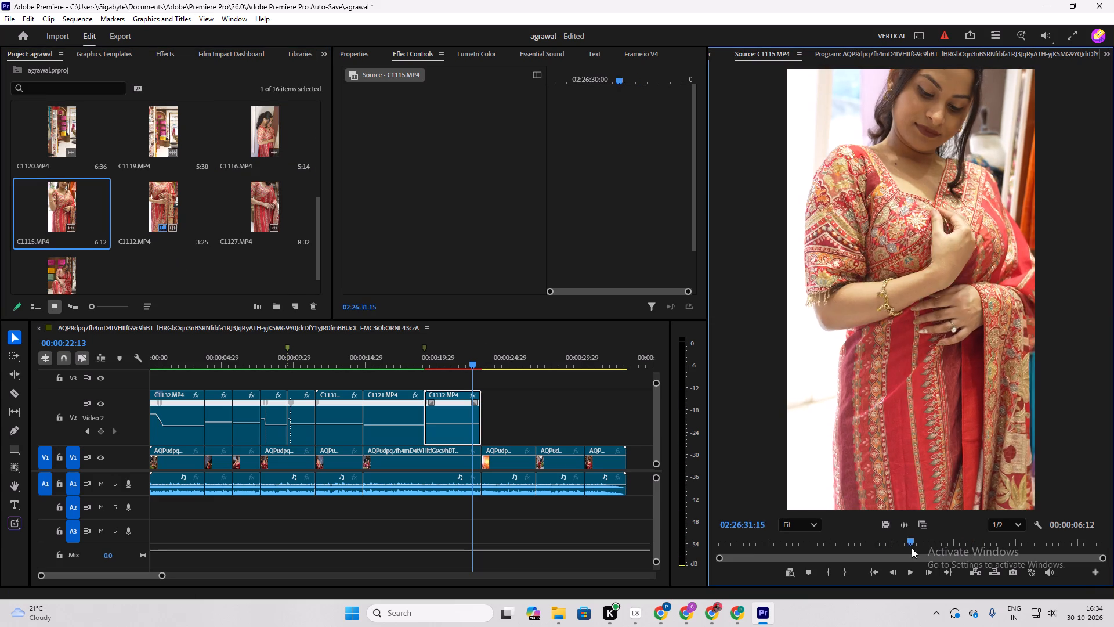
pyautogui.moveTo(912, 548); pyautogui.dragTo(965, 549)
# Review source clip C1120 and mark its In point at 02:27:05:41 and its Out point at 02:27:08:17.
pyautogui.scroll(1, 153, 190)
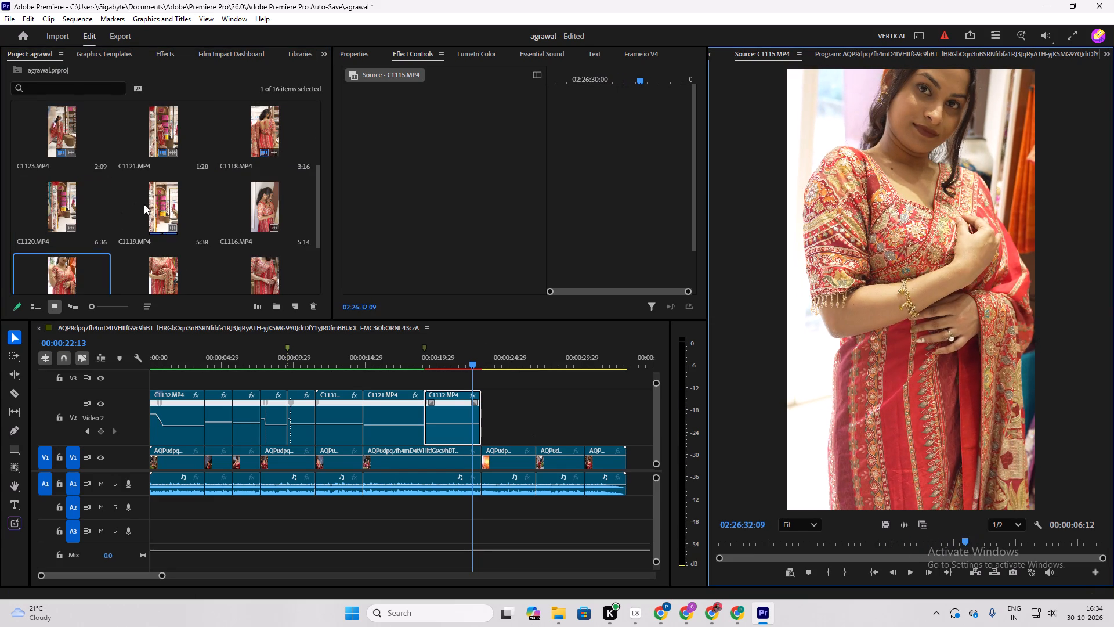
pyautogui.doubleClick(59, 209)
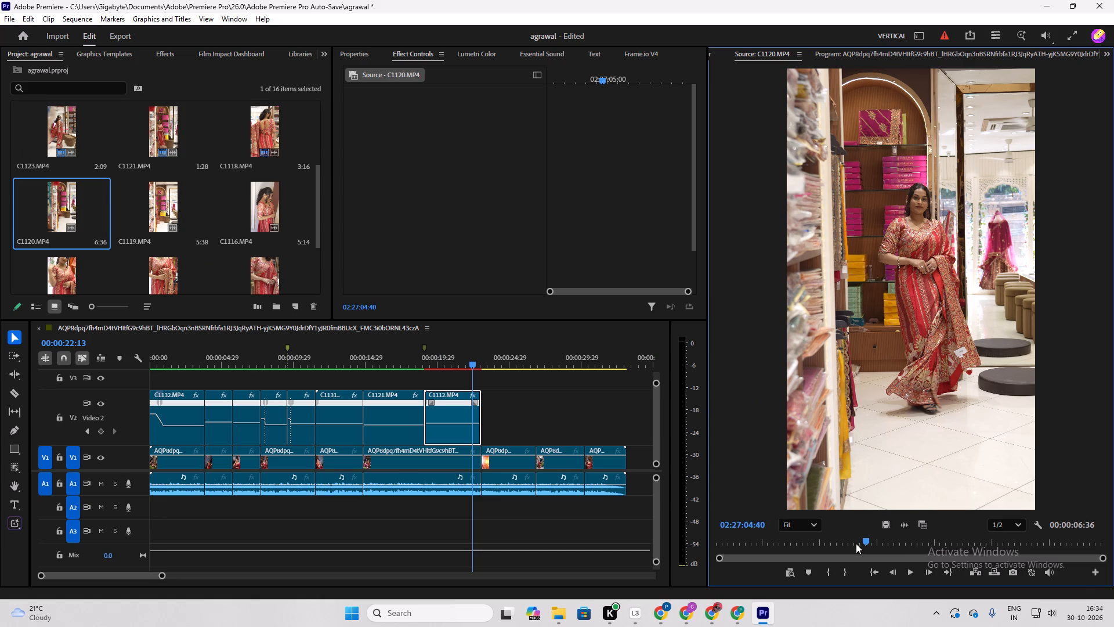
pyautogui.moveTo(869, 538); pyautogui.dragTo(973, 559)
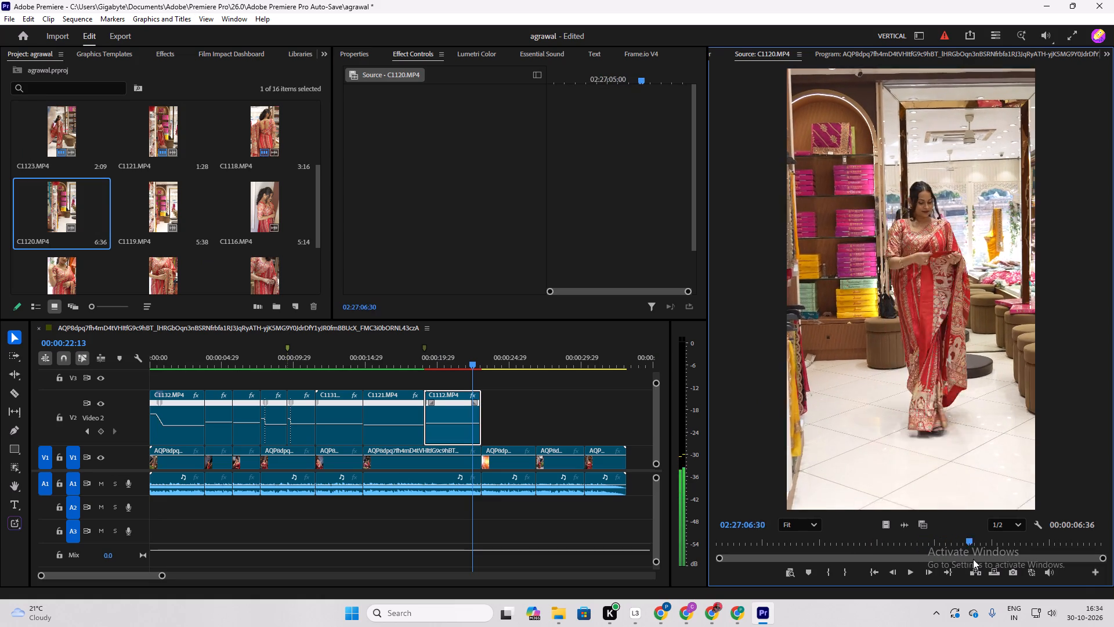
pyautogui.moveTo(973, 559); pyautogui.dragTo(985, 564)
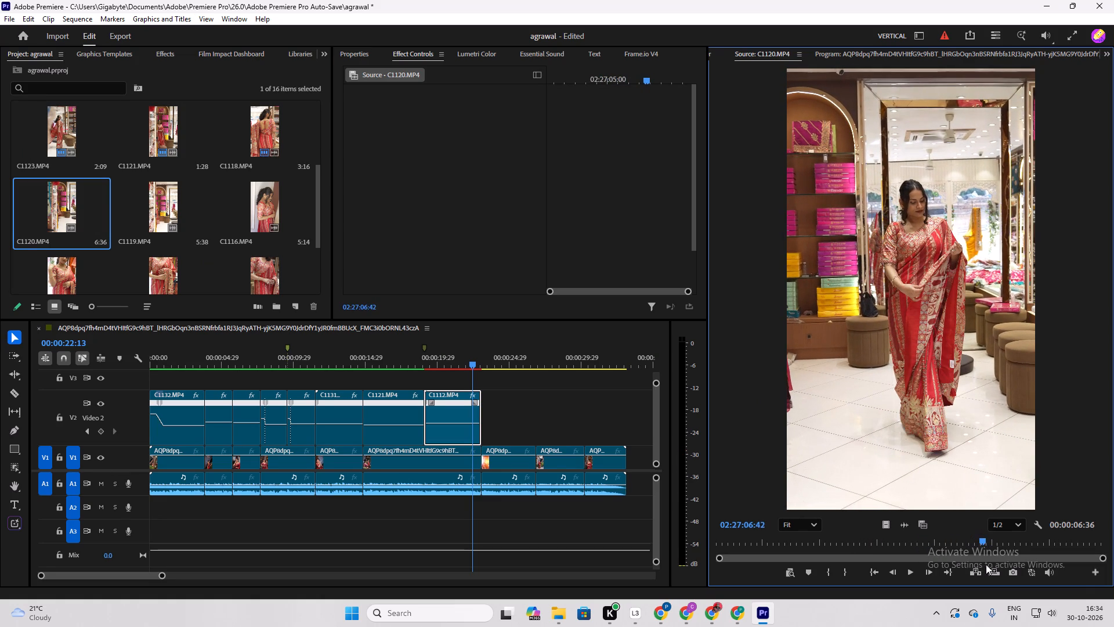
pyautogui.press('i')
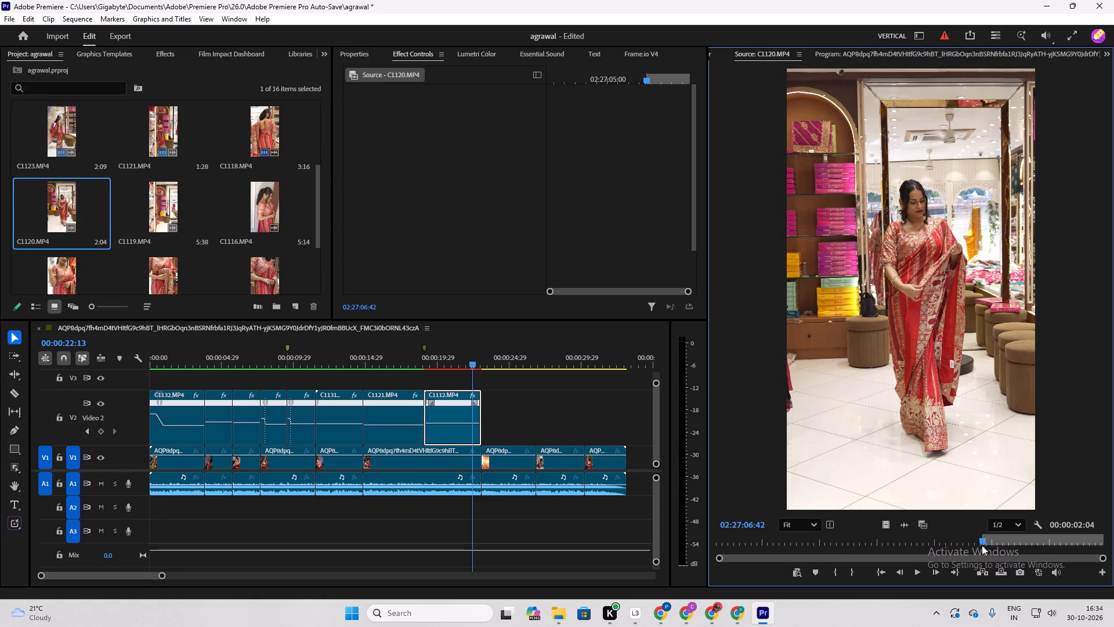
pyautogui.moveTo(982, 541); pyautogui.dragTo(1108, 555)
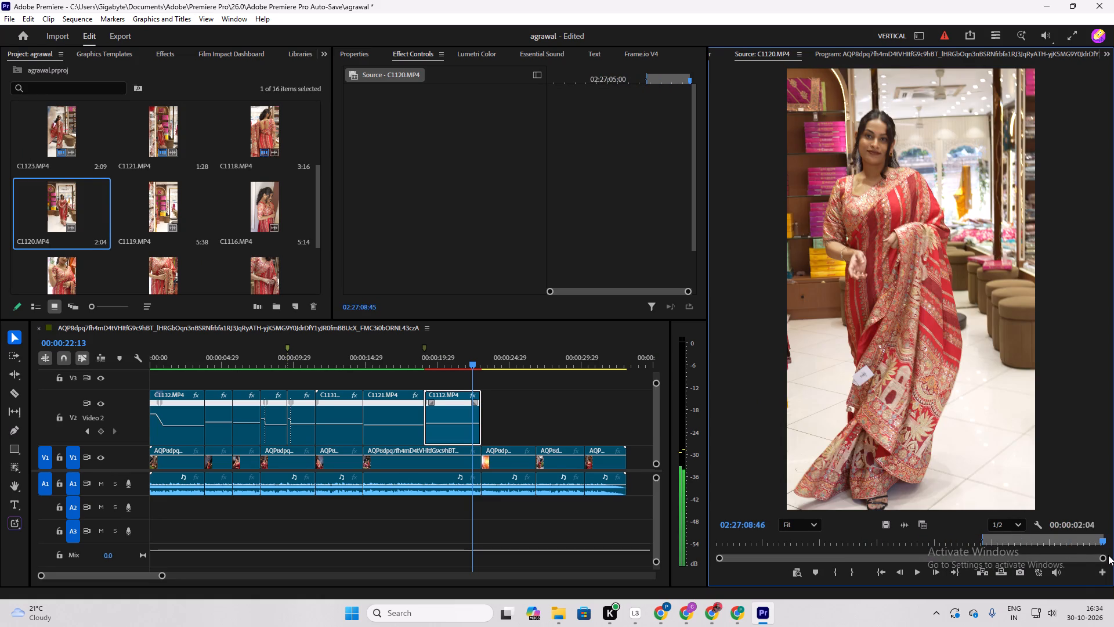
pyautogui.moveTo(1108, 555); pyautogui.dragTo(1069, 566)
pyautogui.press('o')
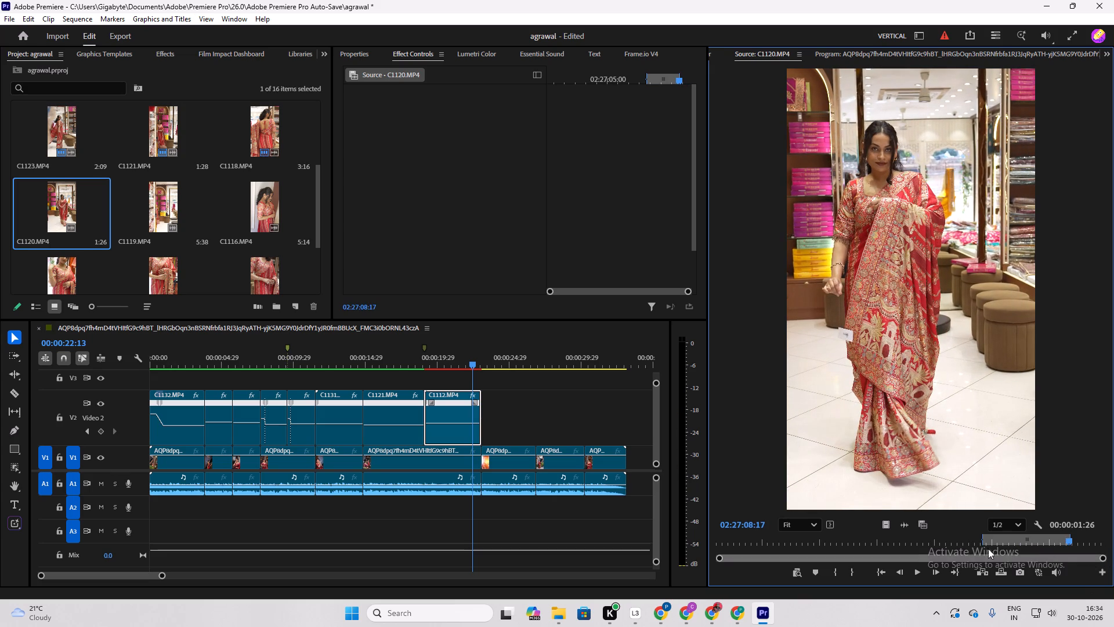
pyautogui.moveTo(983, 542); pyautogui.dragTo(925, 547)
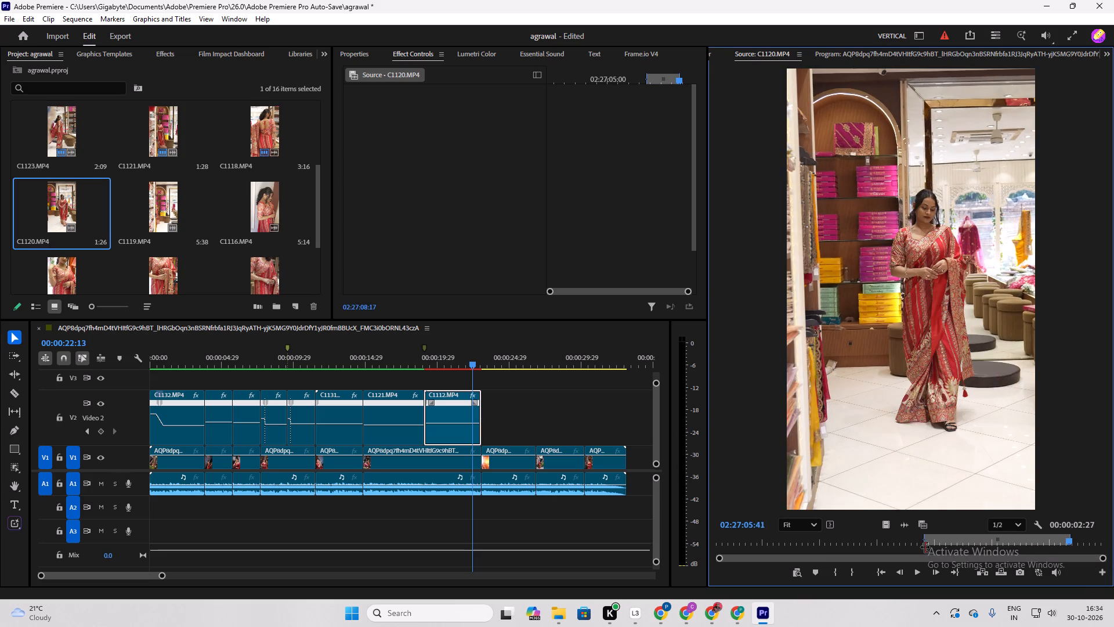
pyautogui.moveTo(925, 547); pyautogui.dragTo(924, 547)
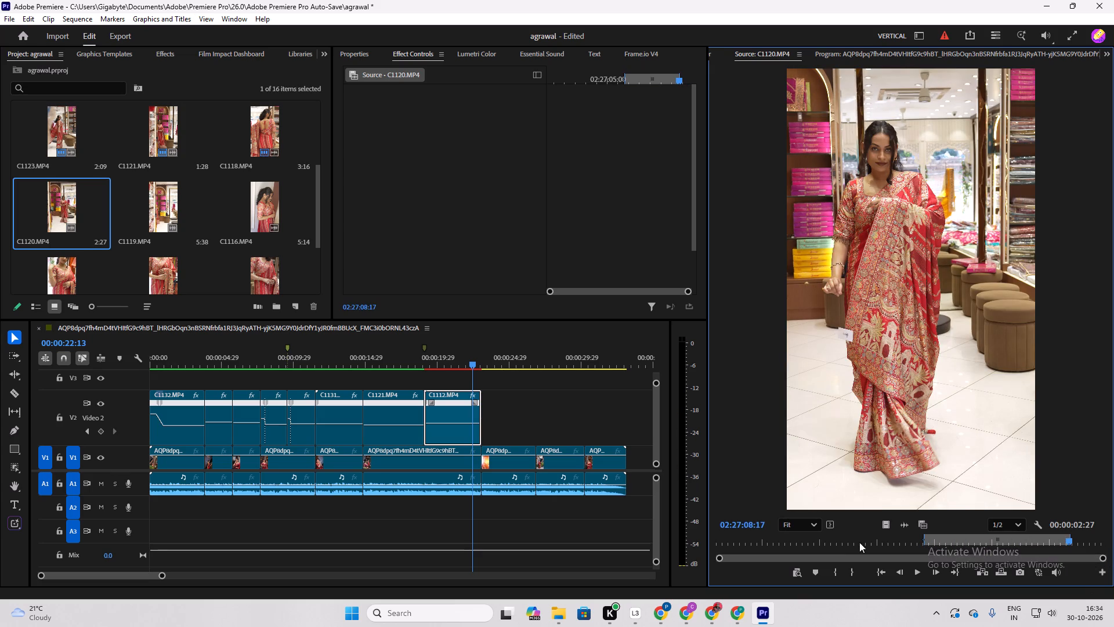
# Place the marked C1120 video on Video 2 a little after C1112.
pyautogui.moveTo(887, 528); pyautogui.dragTo(487, 433)
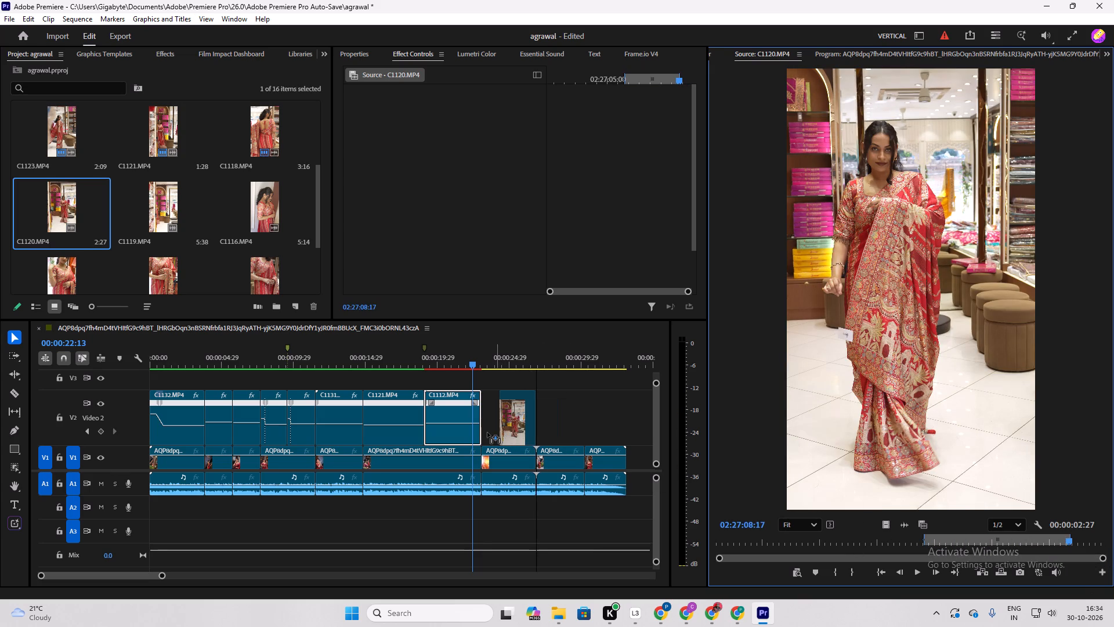
pyautogui.moveTo(487, 433); pyautogui.dragTo(492, 436)
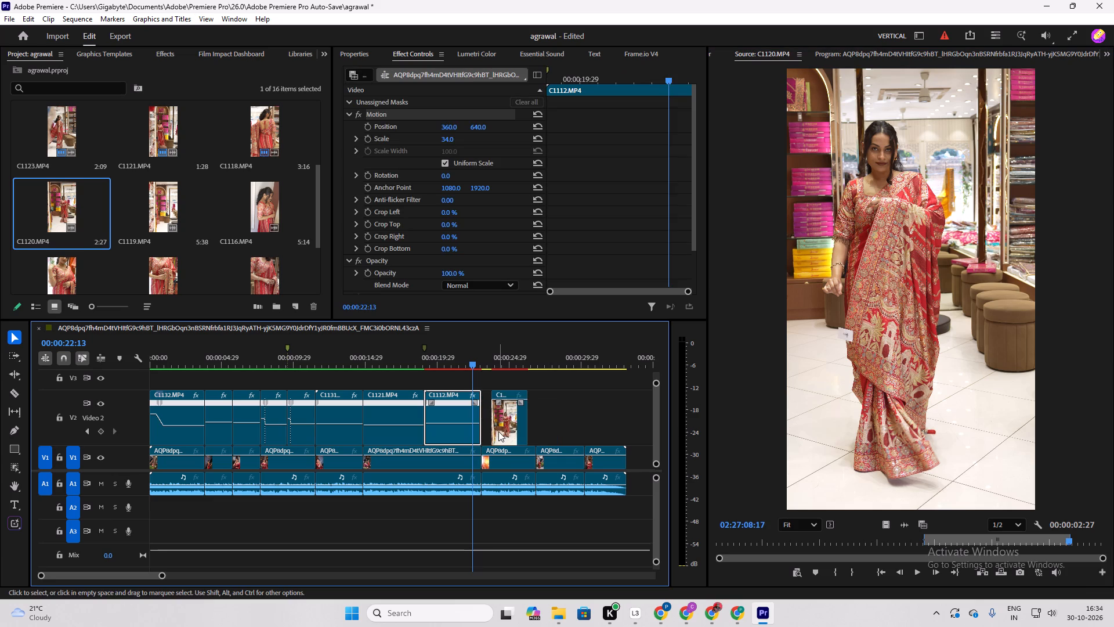
# Cut the C1120 clip out of Video 2.
pyautogui.click(507, 429)
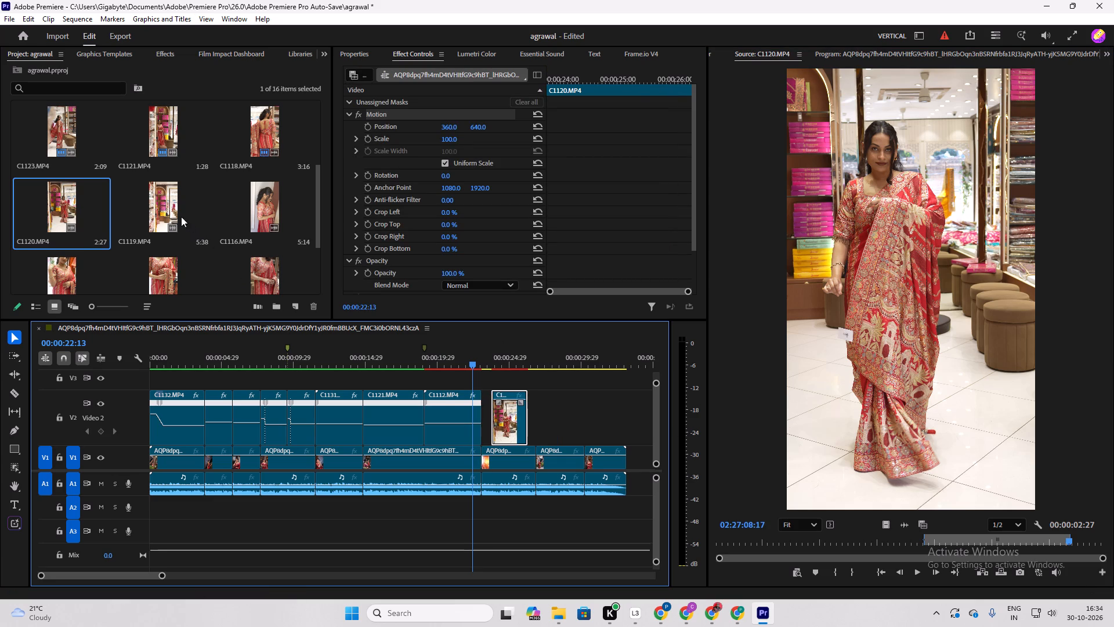
pyautogui.click(168, 211)
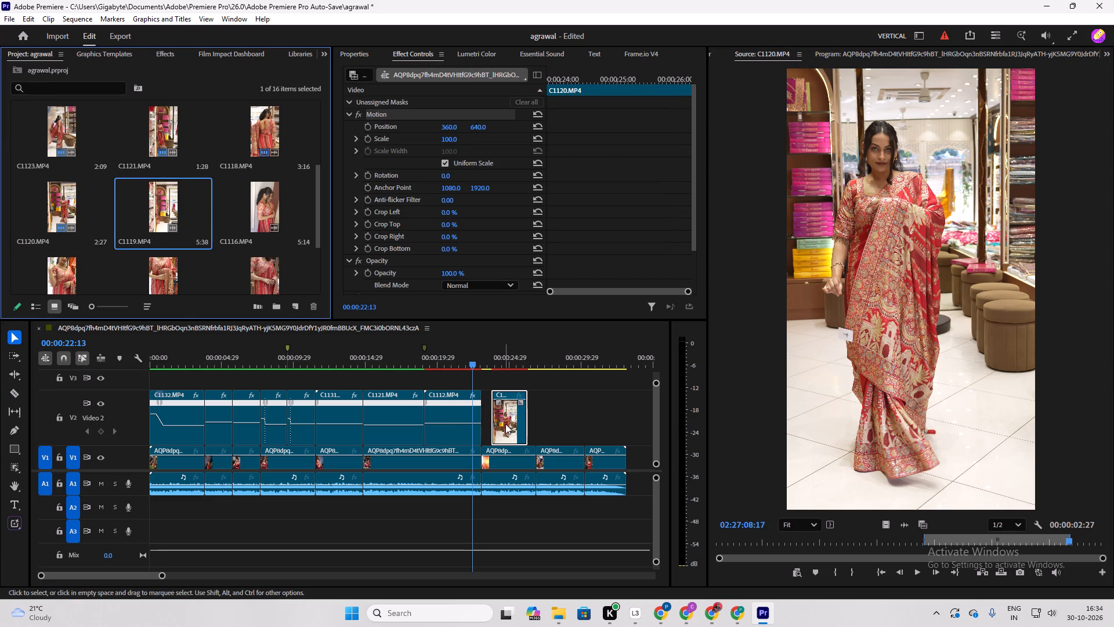
pyautogui.click(505, 424)
pyautogui.hotkey('ctrl', 'x')
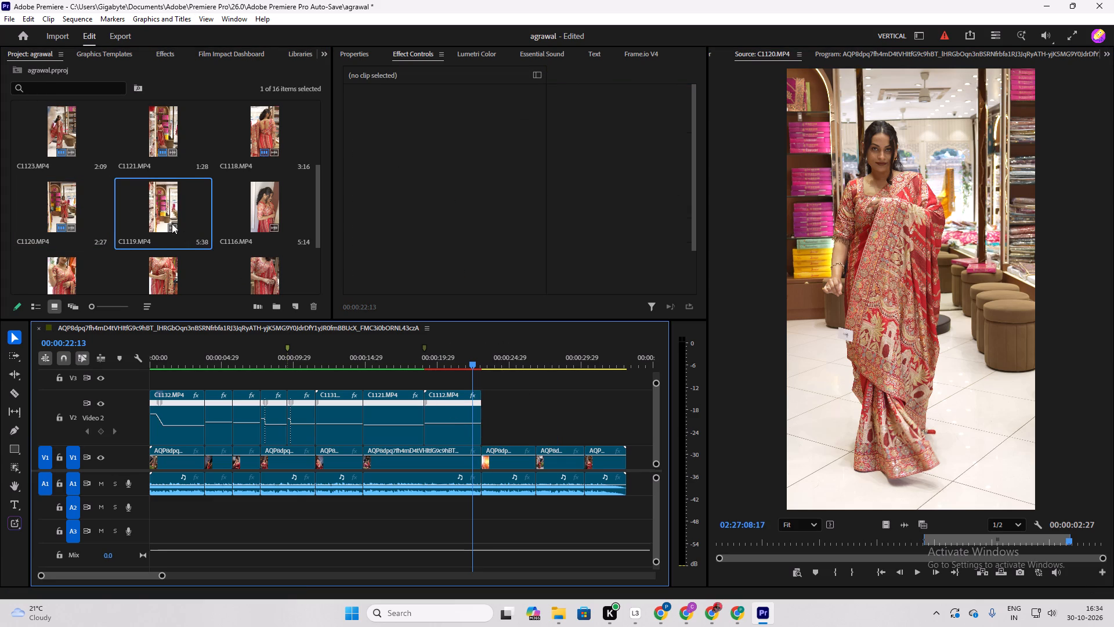
# Review source clips C1119 and C1121 as candidates for the shot after C1112.
pyautogui.doubleClick(153, 202)
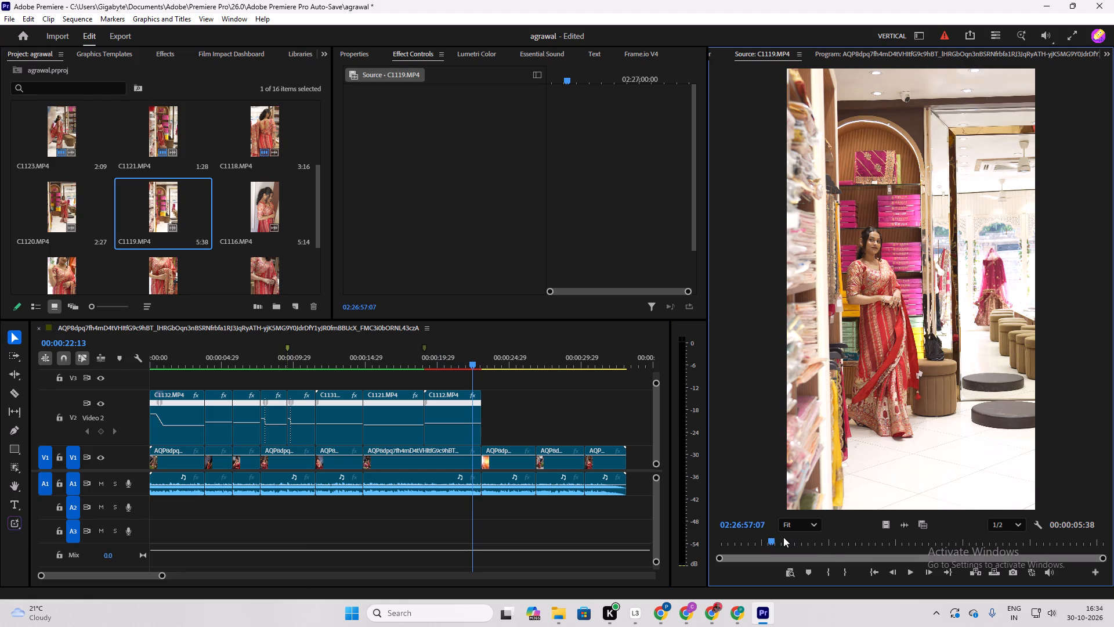
pyautogui.moveTo(775, 542); pyautogui.dragTo(896, 554)
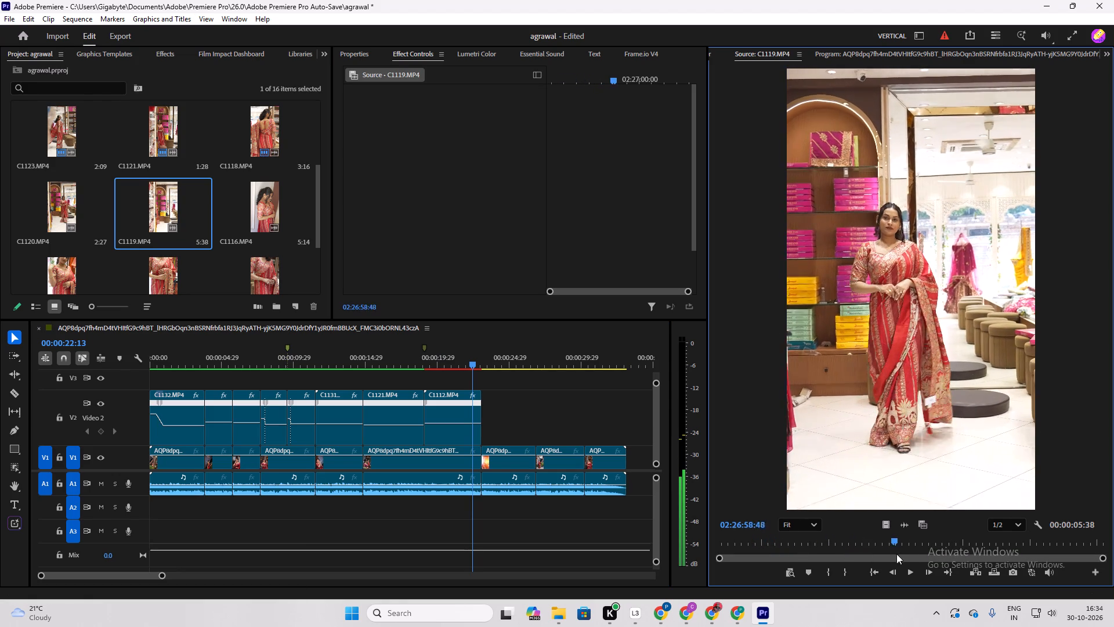
pyautogui.moveTo(896, 554); pyautogui.dragTo(1062, 550)
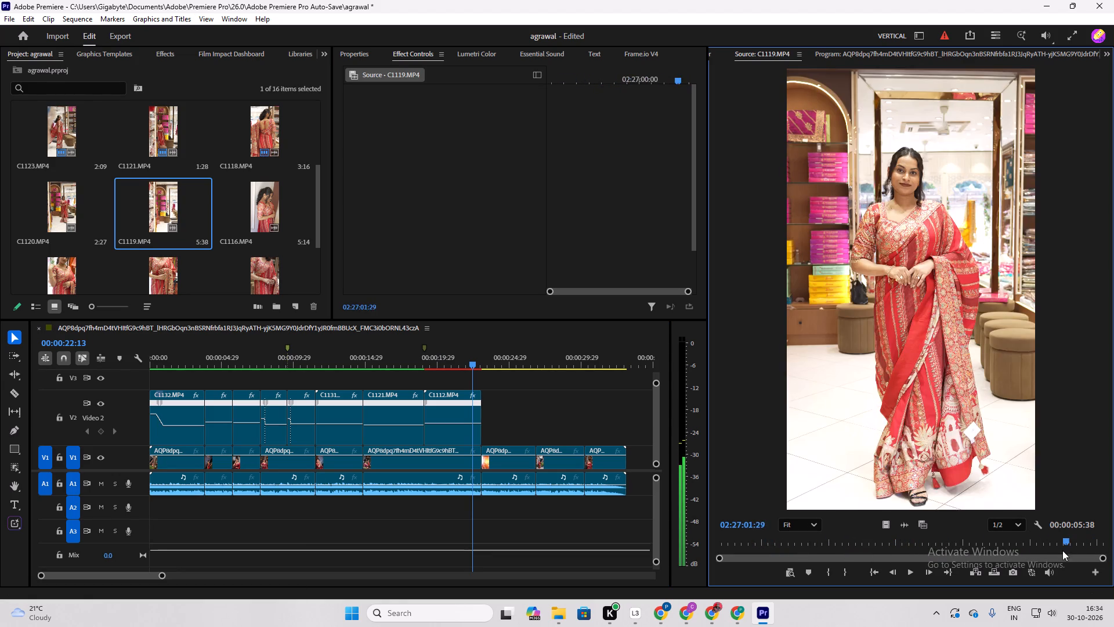
pyautogui.moveTo(1062, 550); pyautogui.dragTo(1064, 543)
pyautogui.scroll(1, 149, 213)
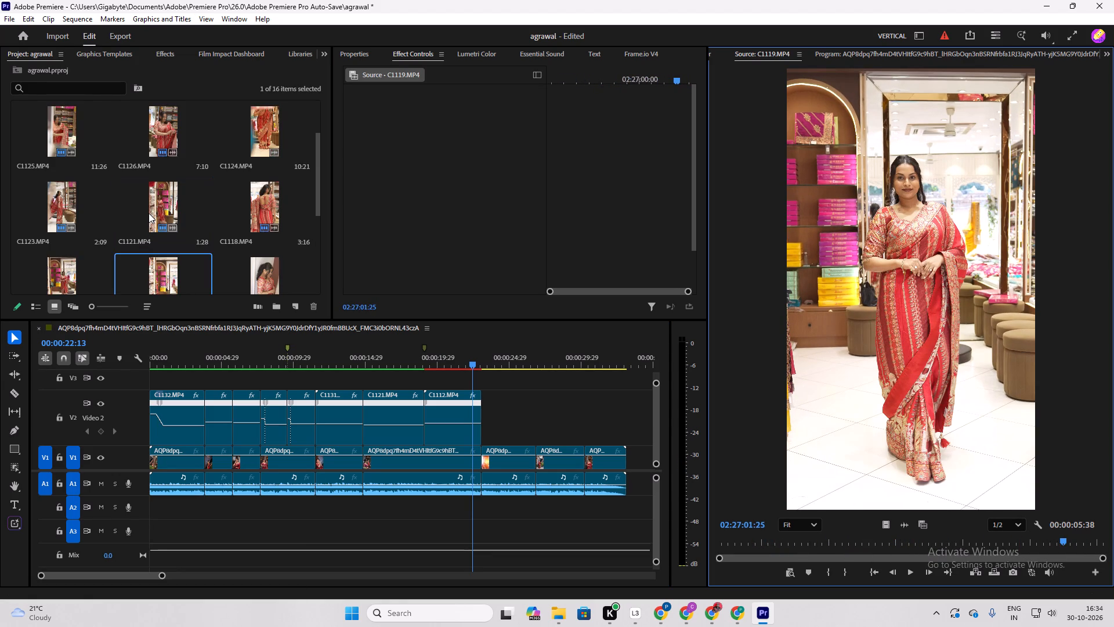
pyautogui.doubleClick(161, 205)
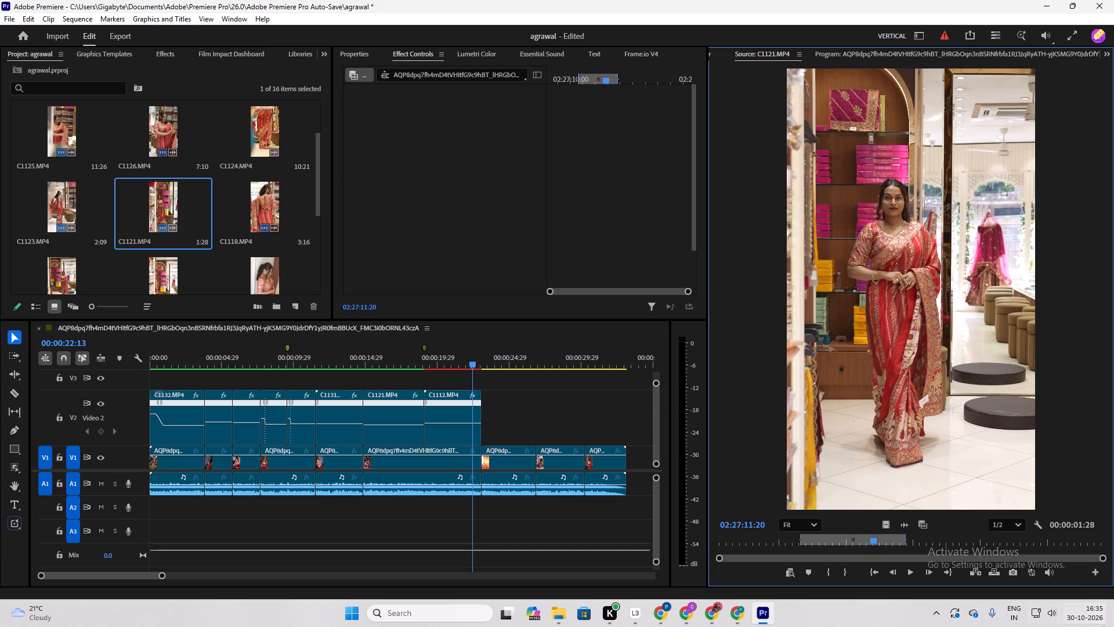
# Play back the sequence from the end of C1121 through C1112 to check the current edit.
pyautogui.moveTo(472, 362); pyautogui.dragTo(466, 365)
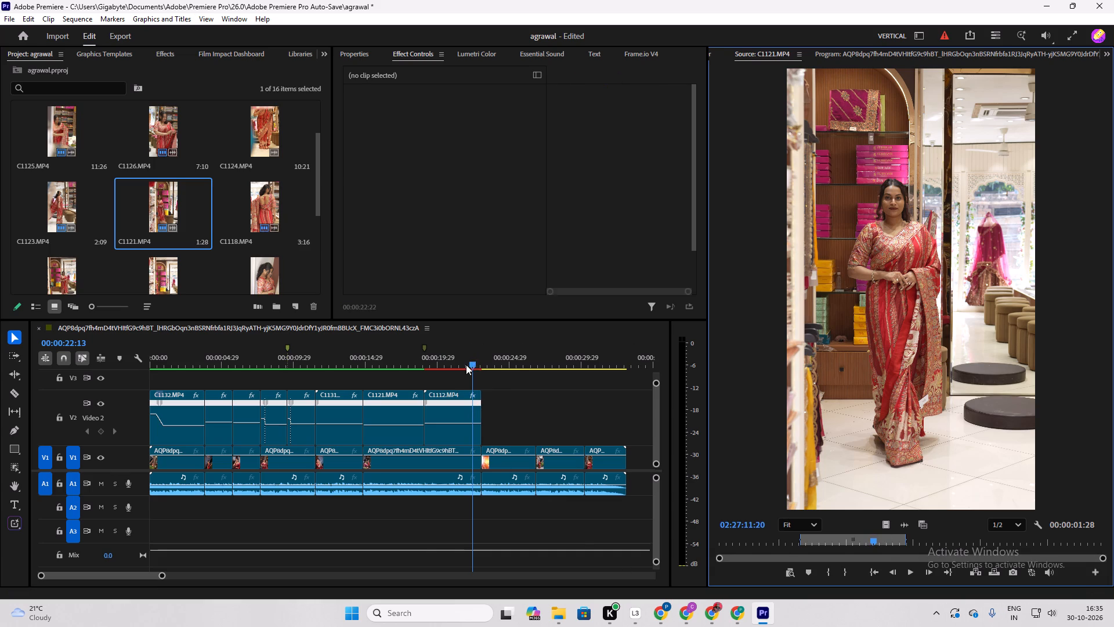
pyautogui.moveTo(466, 365); pyautogui.dragTo(411, 398)
pyautogui.press('space')
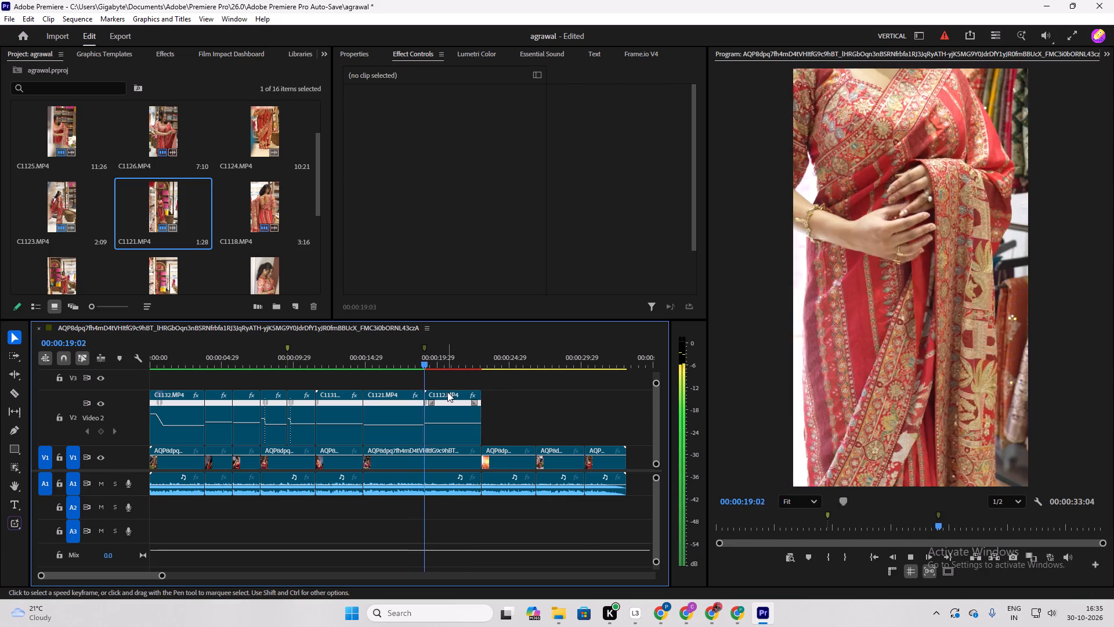
pyautogui.press('space')
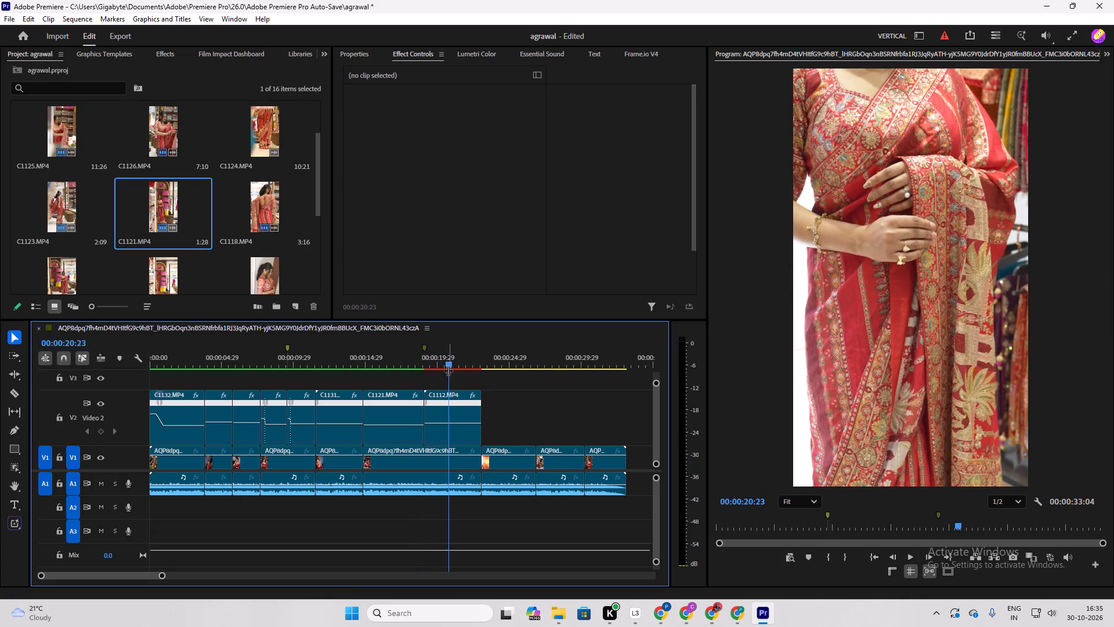
pyautogui.moveTo(451, 365); pyautogui.dragTo(96, 433)
pyautogui.press('space')
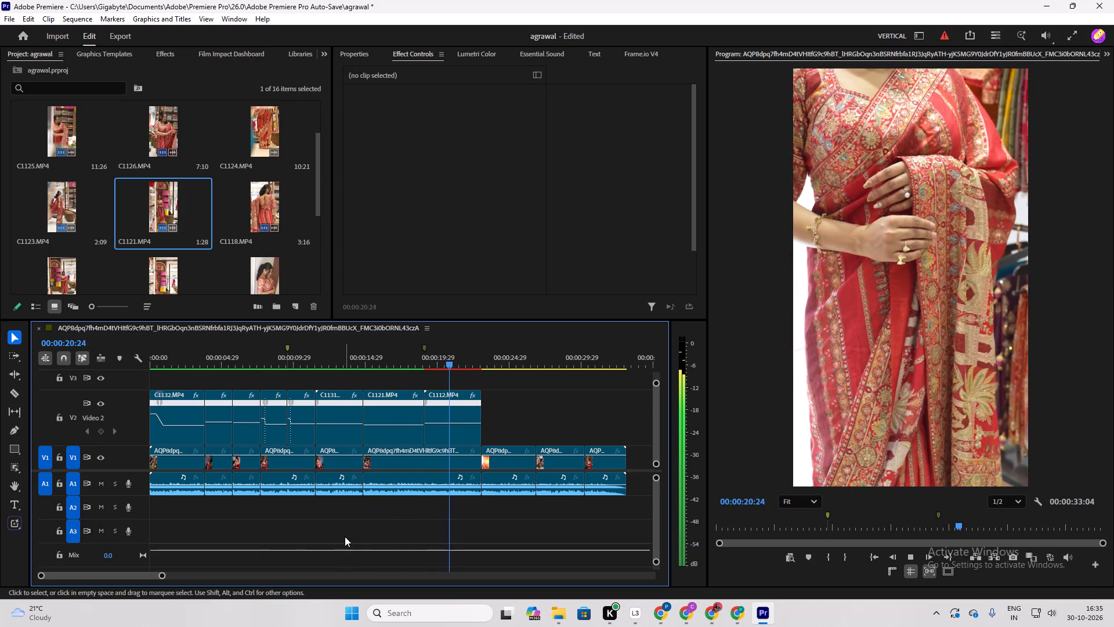
pyautogui.press('space')
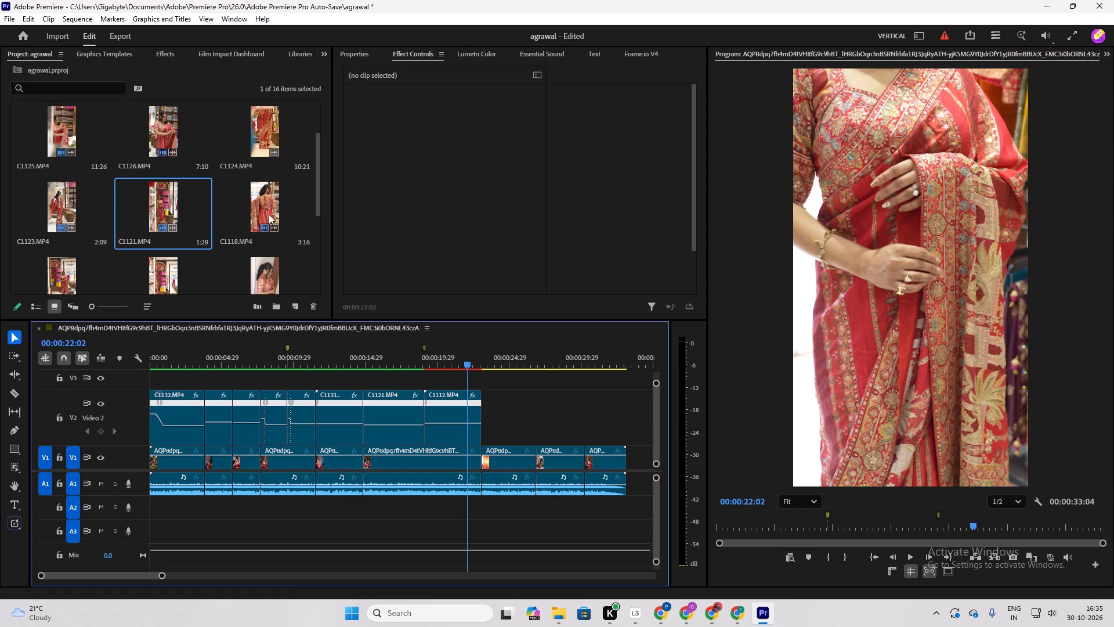
# Look through the project's clips and scrub through source clip C1124 as a candidate for the next shot.
pyautogui.scroll(1, 161, 211)
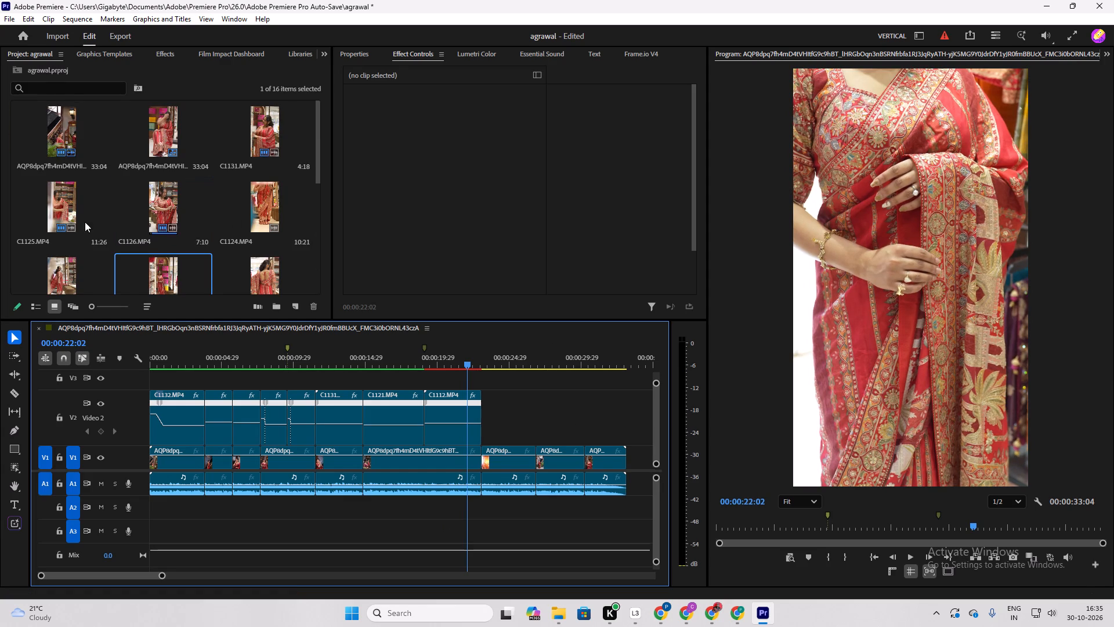
pyautogui.scroll(1, 75, 167)
pyautogui.scroll(-1, 233, 207)
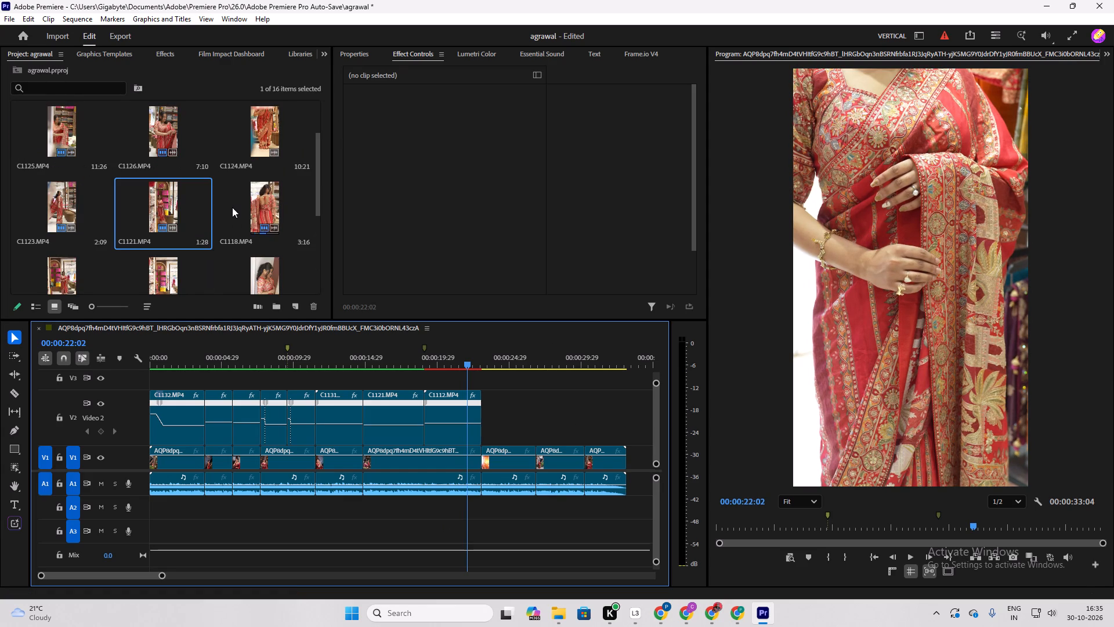
pyautogui.doubleClick(267, 136)
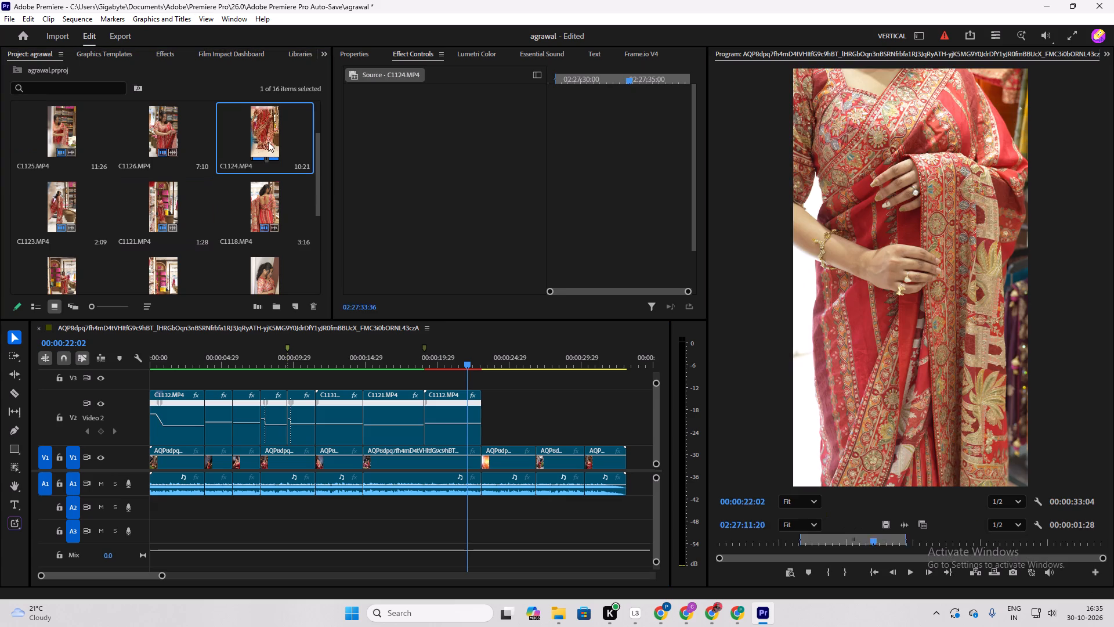
pyautogui.moveTo(896, 540); pyautogui.dragTo(1007, 557)
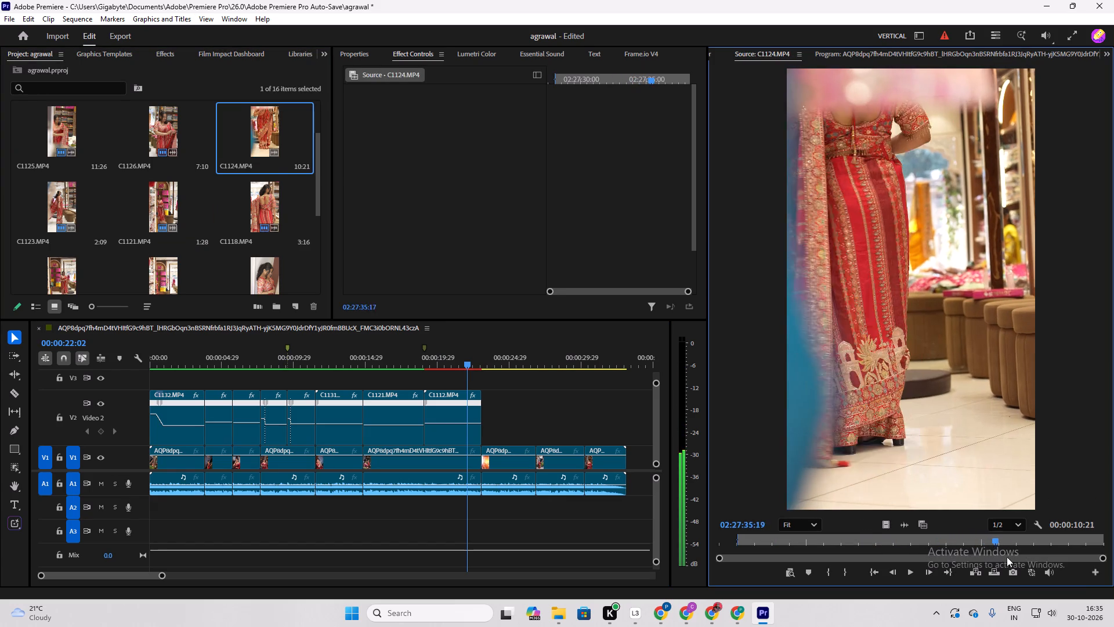
pyautogui.moveTo(1007, 557); pyautogui.dragTo(1048, 561)
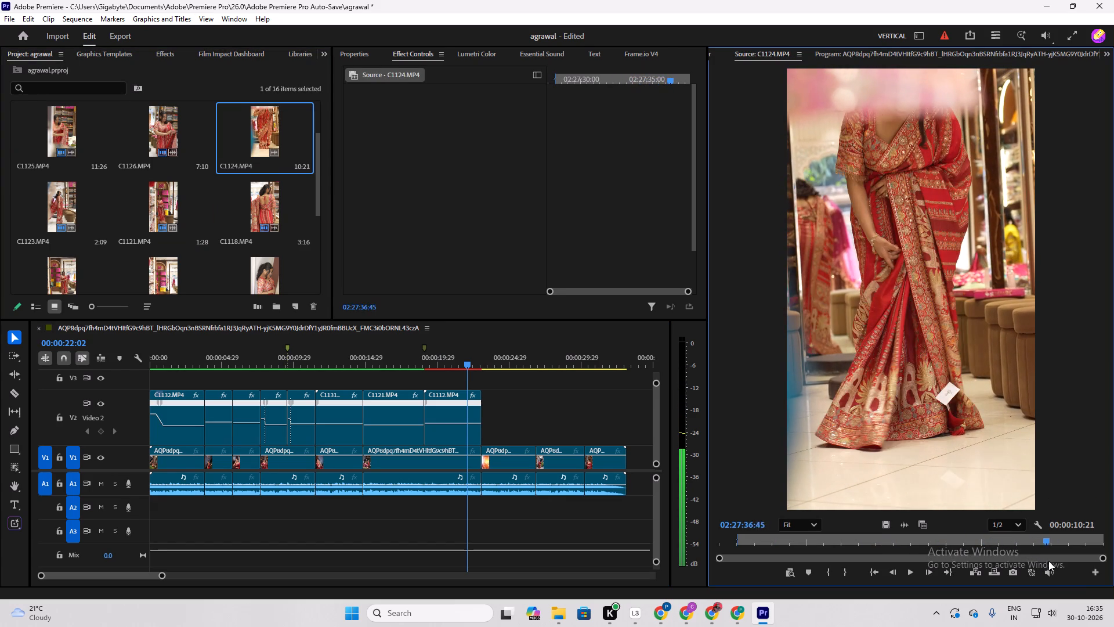
pyautogui.moveTo(1048, 561); pyautogui.dragTo(879, 556)
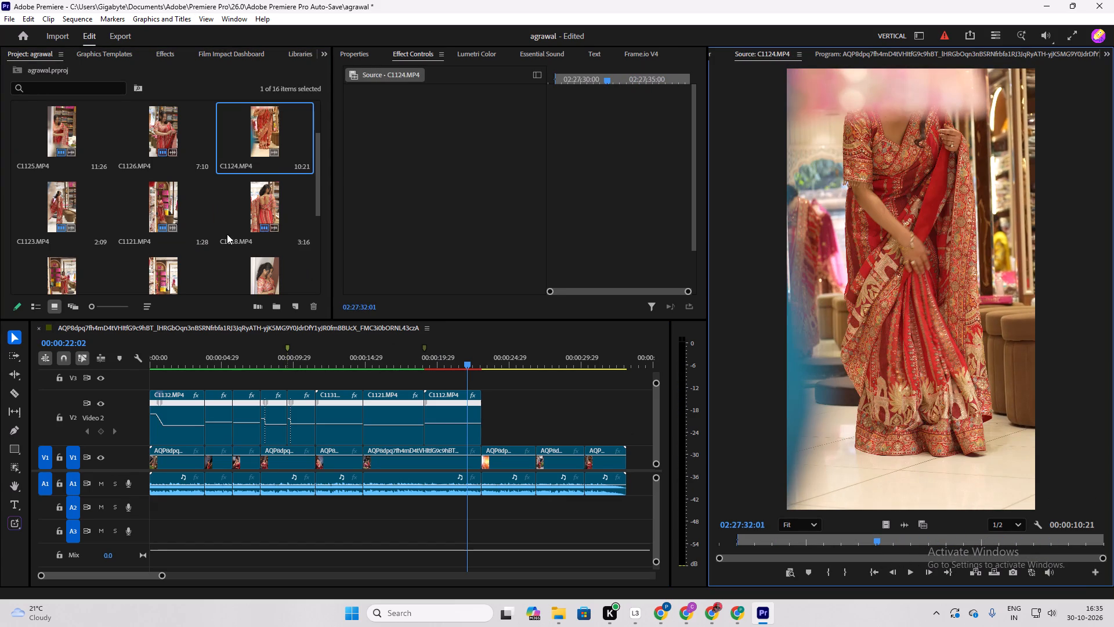
# Find the turning pose in source clip C1123 and mark its In point at 02:27:25:15 and its Out point at the clip's end.
pyautogui.doubleClick(65, 207)
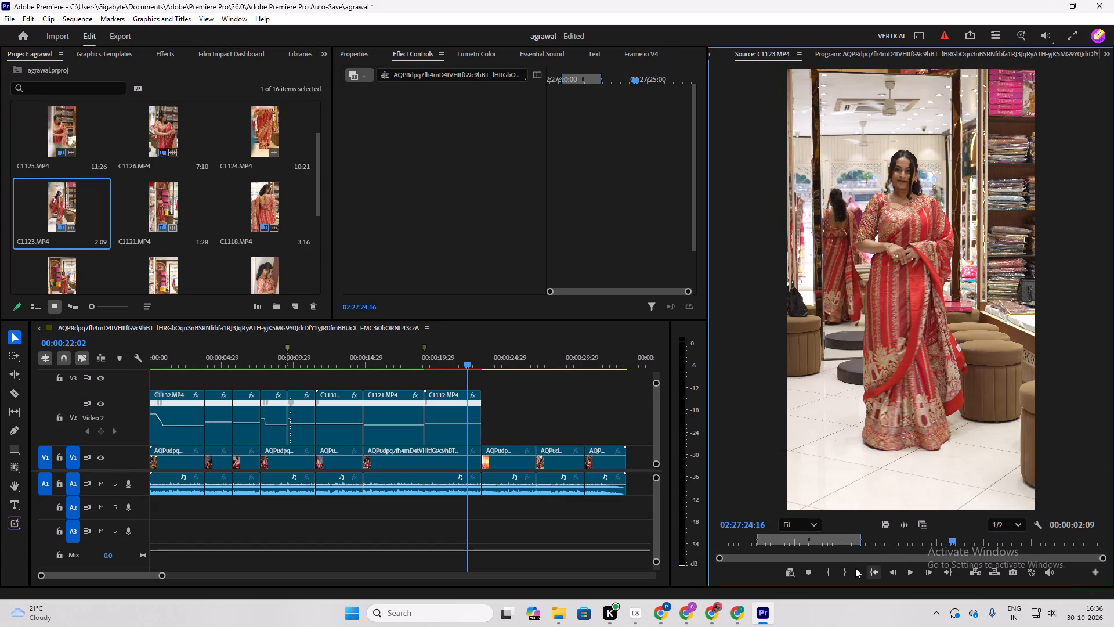
pyautogui.moveTo(953, 538); pyautogui.dragTo(891, 549)
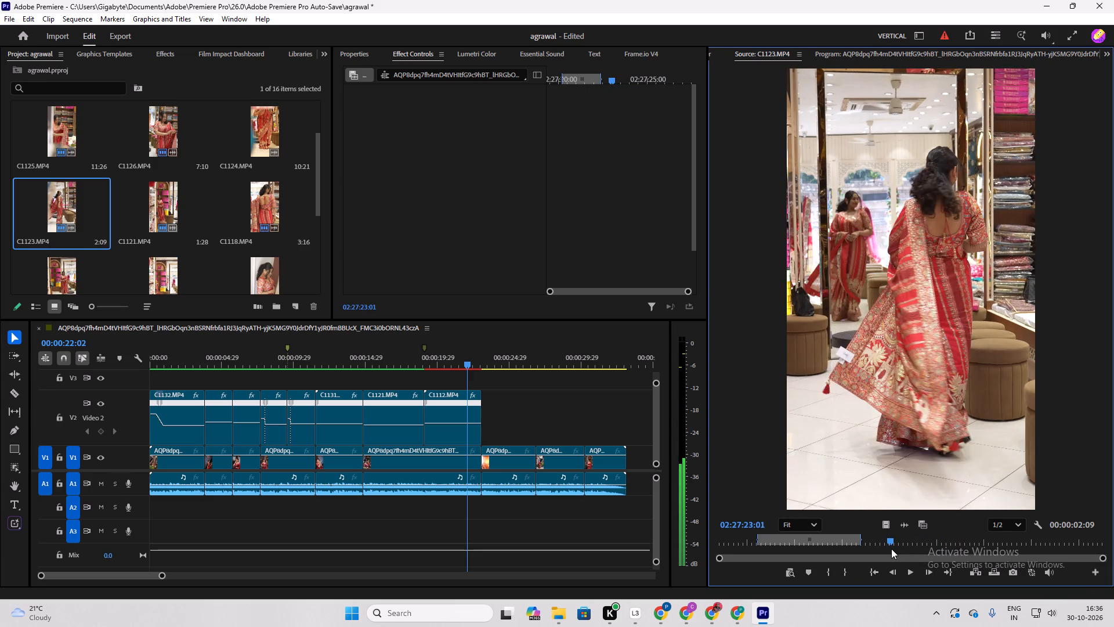
pyautogui.moveTo(891, 549); pyautogui.dragTo(1025, 557)
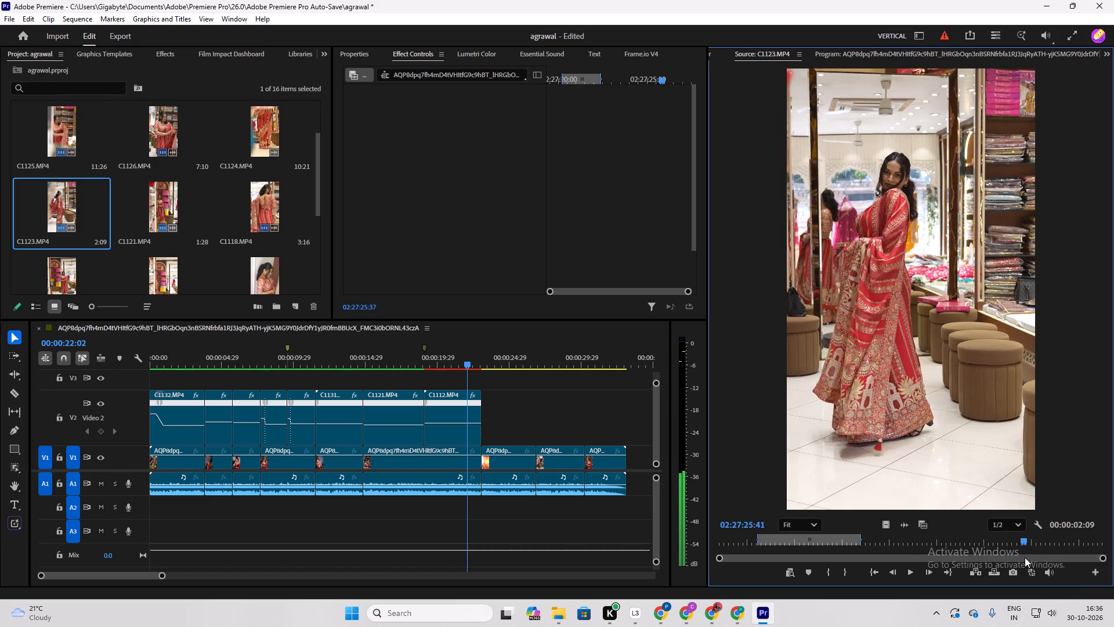
pyautogui.moveTo(1025, 557); pyautogui.dragTo(1046, 556)
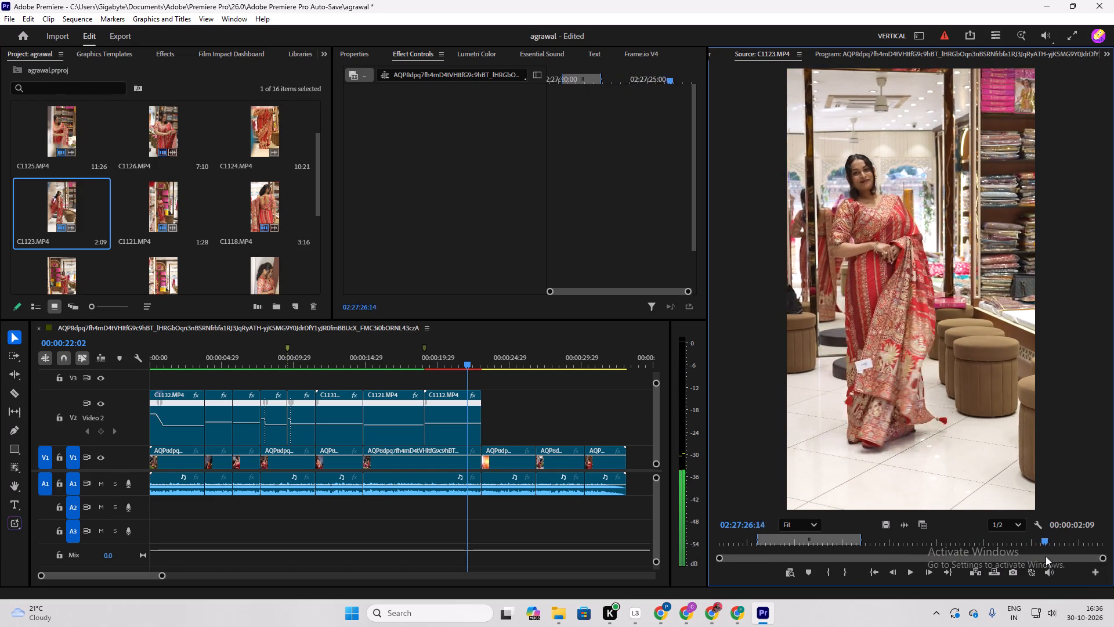
pyautogui.moveTo(1046, 556); pyautogui.dragTo(1018, 557)
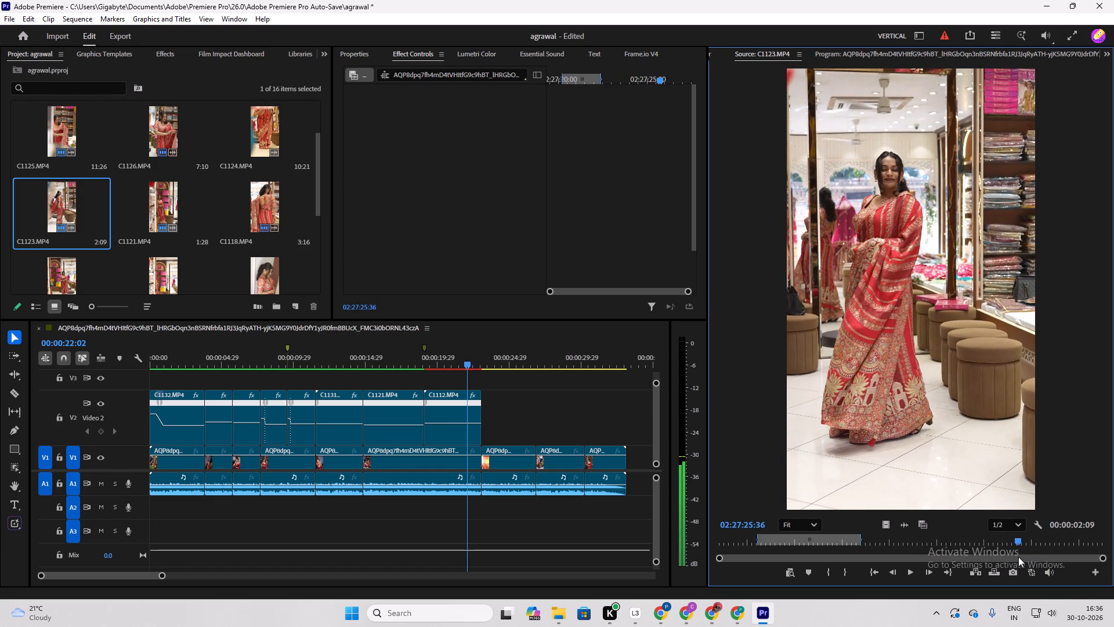
pyautogui.moveTo(1018, 557); pyautogui.dragTo(1000, 558)
pyautogui.press('i')
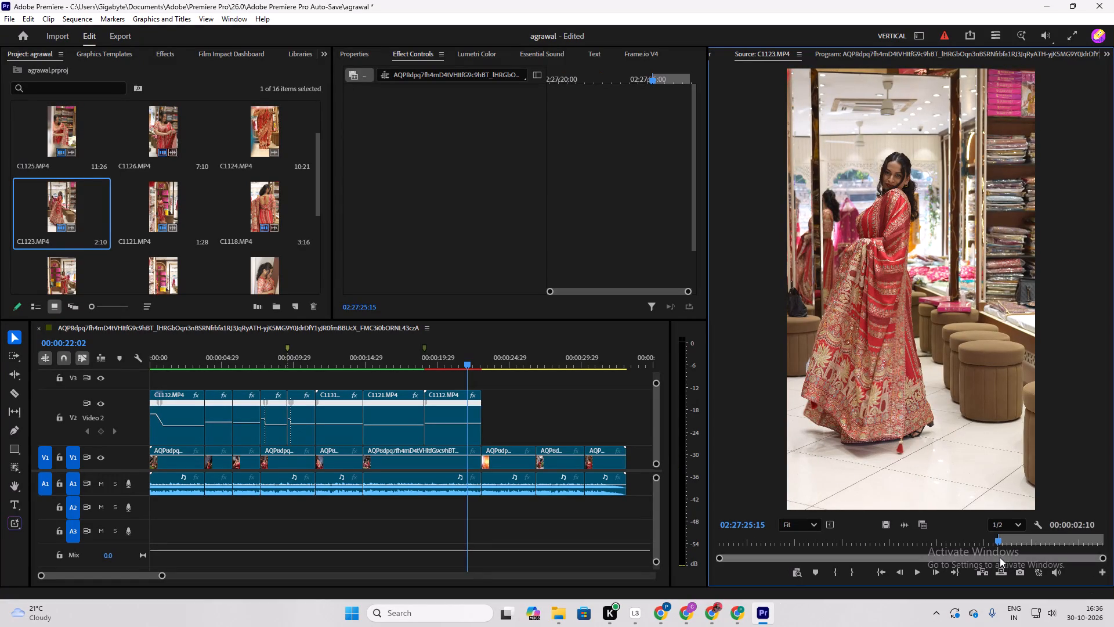
pyautogui.moveTo(1000, 540); pyautogui.dragTo(1074, 547)
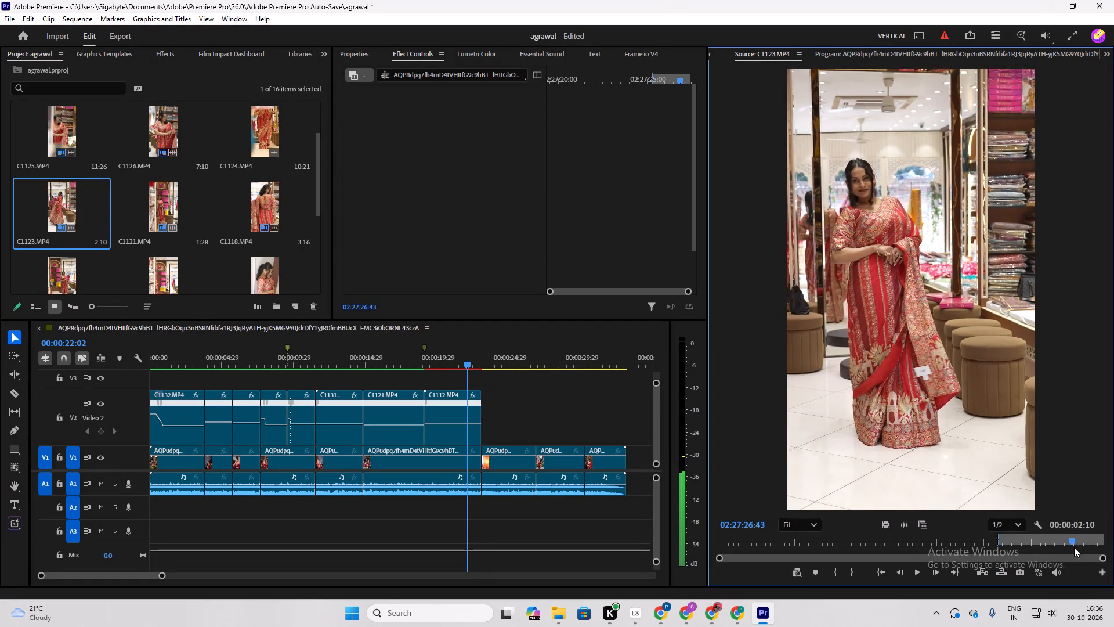
pyautogui.moveTo(1074, 547); pyautogui.dragTo(1112, 550)
pyautogui.press('o')
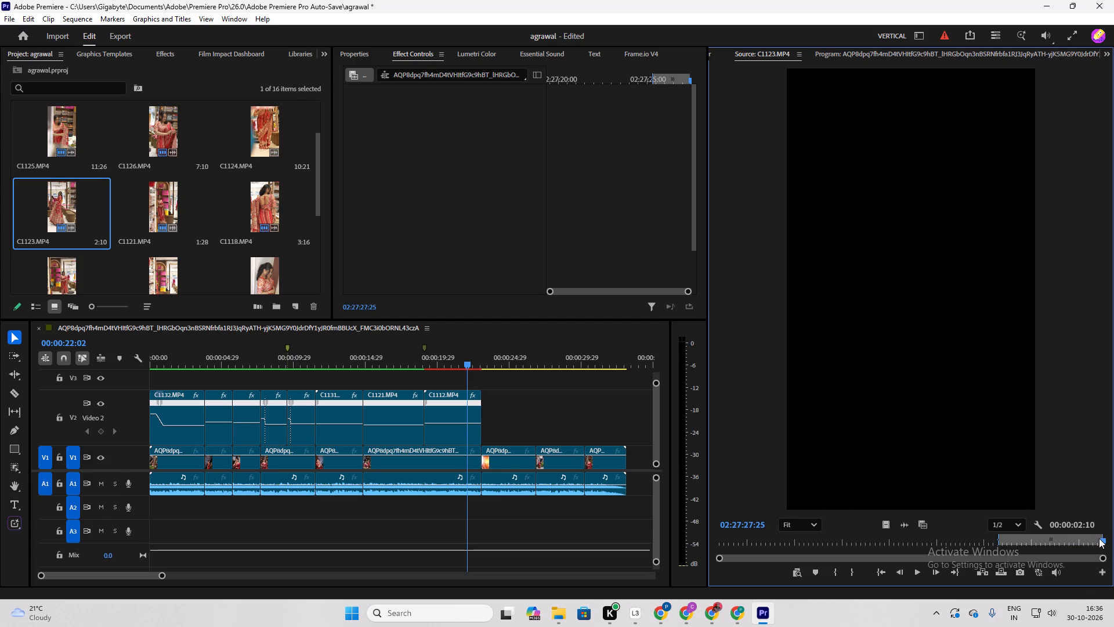
# Place only the video of the marked C1123 range on Video 2, directly after C1112.
pyautogui.moveTo(885, 528); pyautogui.dragTo(646, 503)
pyautogui.moveTo(646, 503); pyautogui.dragTo(483, 444)
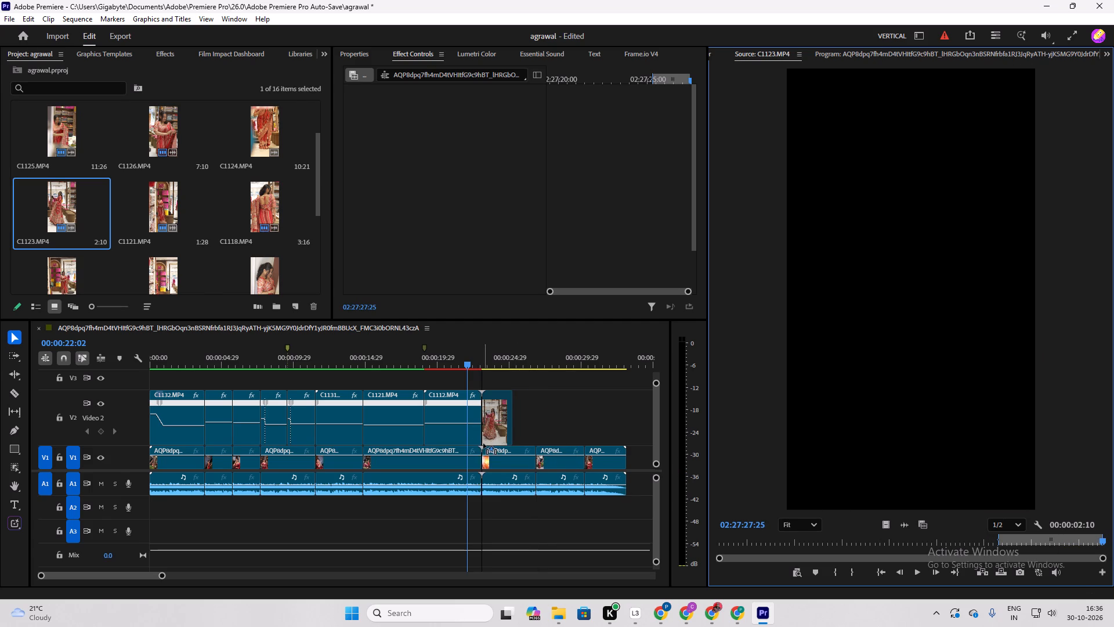
pyautogui.moveTo(483, 444); pyautogui.dragTo(484, 444)
# Slow the C1123 clip on Video 2 to 37.2% speed with Optical flow time interpolation.
pyautogui.click(500, 431)
pyautogui.rightClick(496, 417)
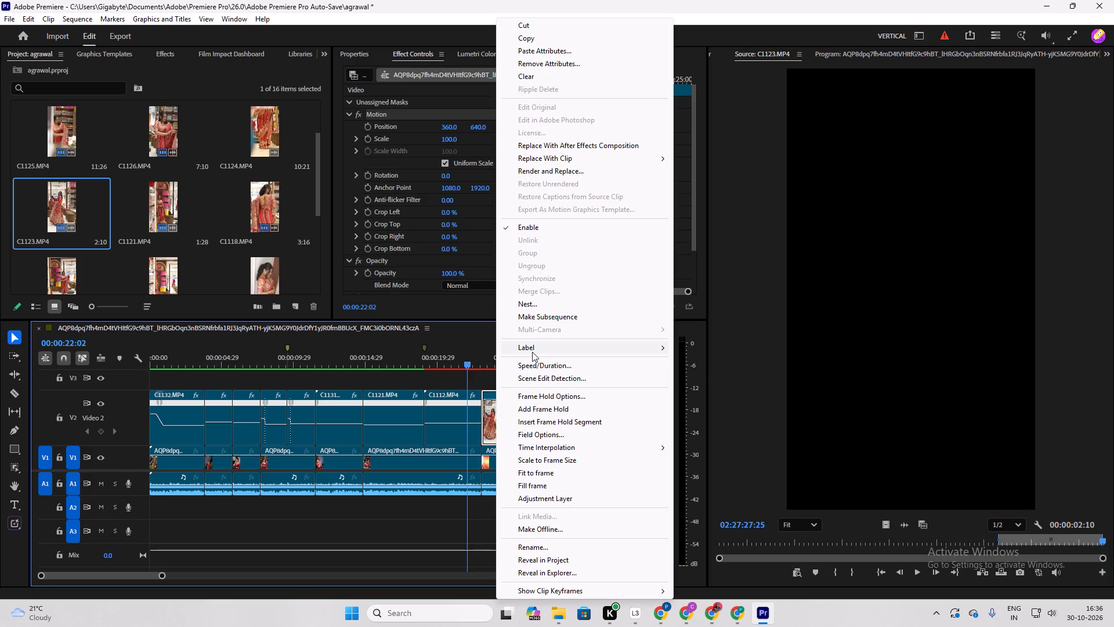
pyautogui.click(534, 370)
pyautogui.click(573, 291)
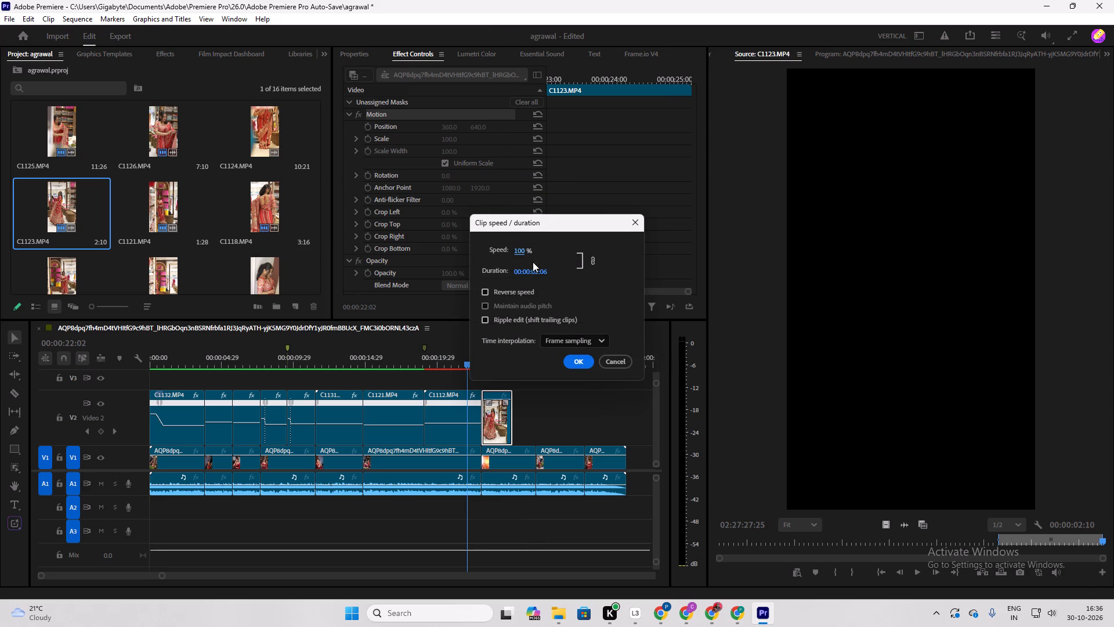
pyautogui.moveTo(520, 251); pyautogui.dragTo(226, 359)
pyautogui.moveTo(226, 359); pyautogui.dragTo(284, 351)
pyautogui.moveTo(516, 248); pyautogui.dragTo(500, 264)
pyautogui.click(556, 338)
pyautogui.click(560, 388)
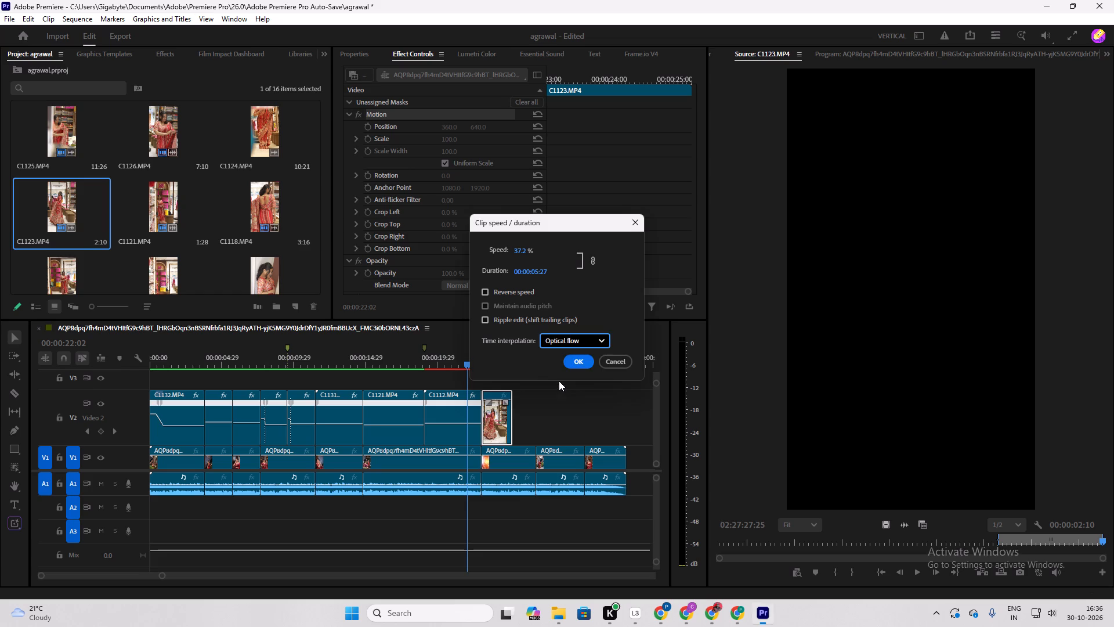
pyautogui.click(569, 362)
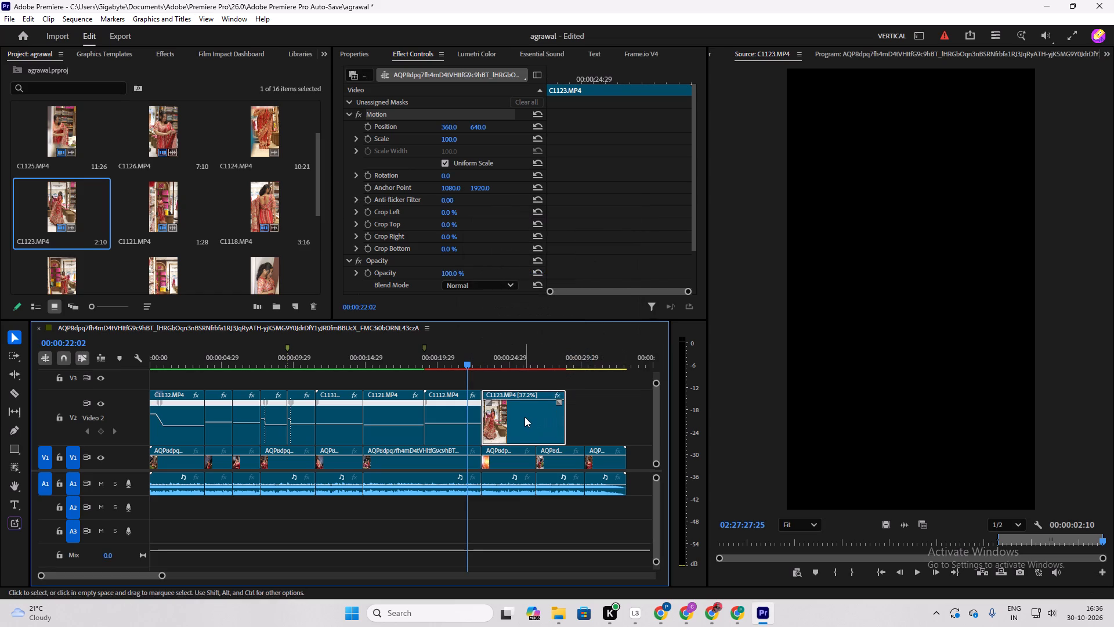
# Move the playhead onto the slowed C1123 clip and set its scale to 35.
pyautogui.press('space')
pyautogui.press('space')
pyautogui.press('space')
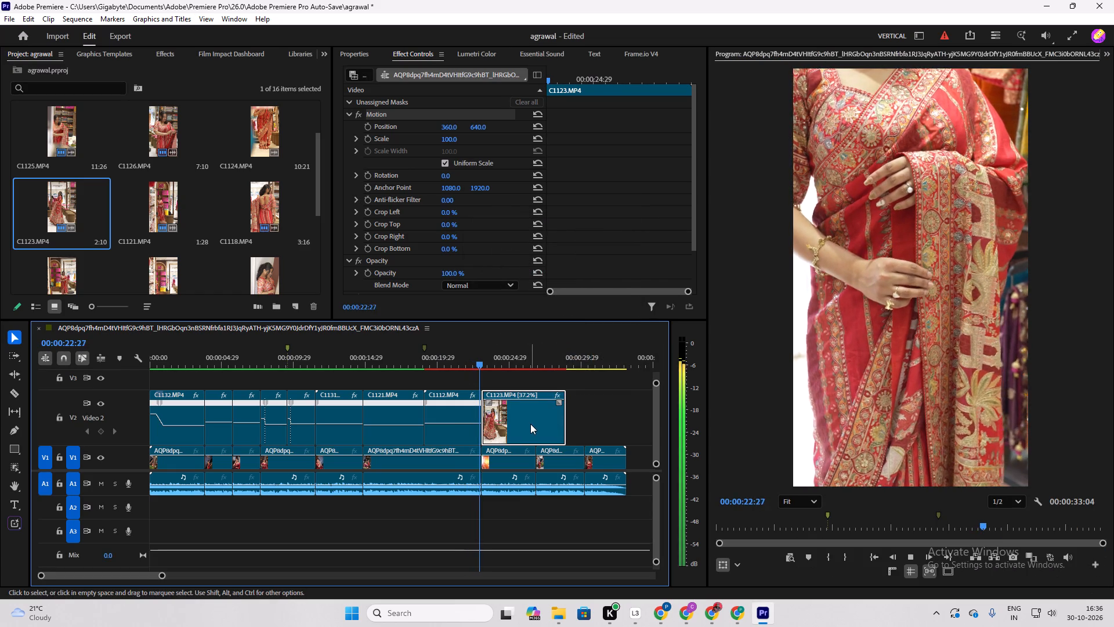
pyautogui.press('space')
pyautogui.click(533, 425)
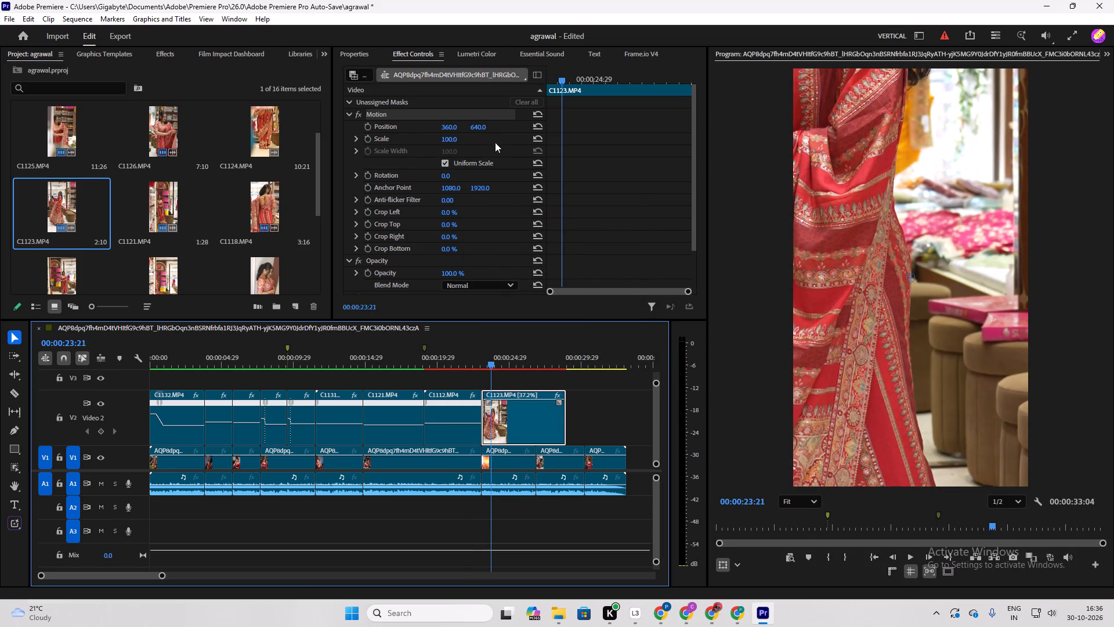
pyautogui.moveTo(454, 140); pyautogui.dragTo(410, 145)
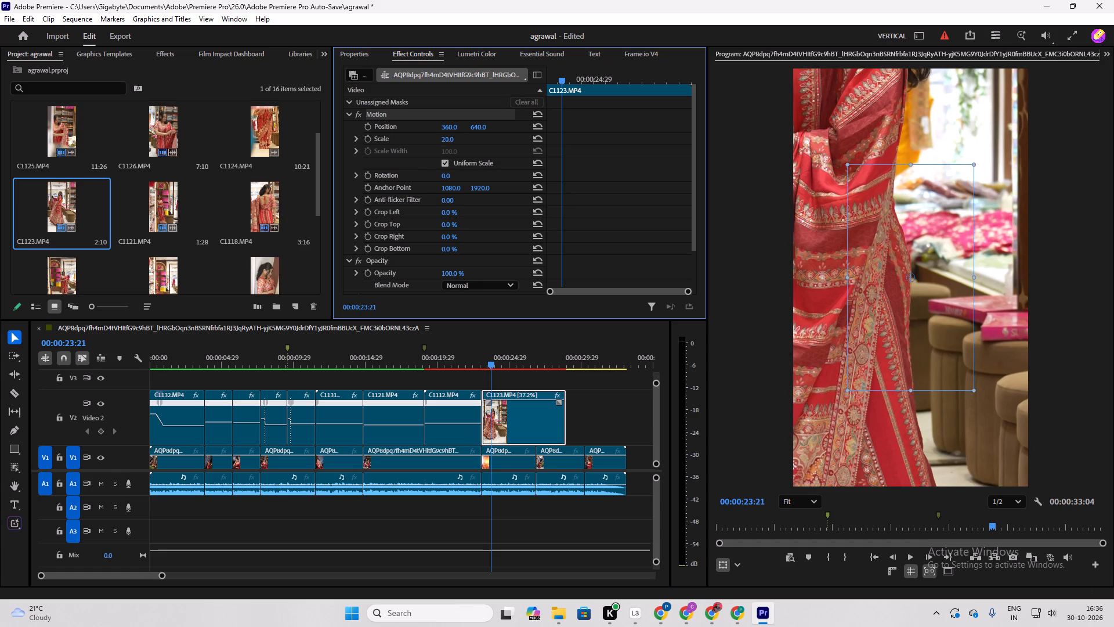
pyautogui.moveTo(410, 145); pyautogui.dragTo(404, 150)
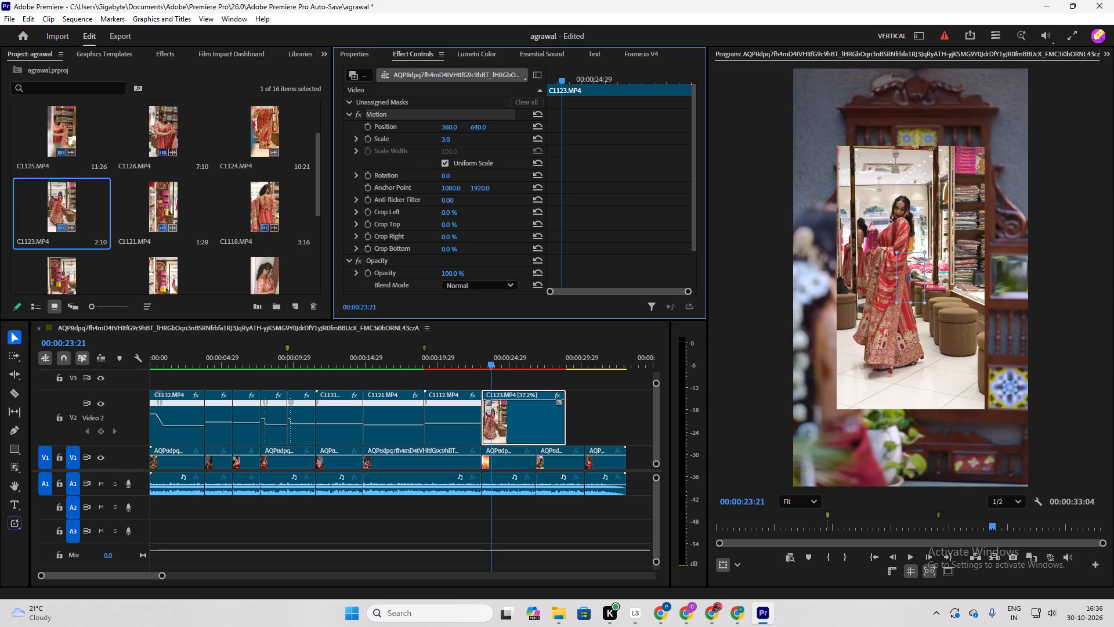
pyautogui.moveTo(404, 150); pyautogui.dragTo(419, 155)
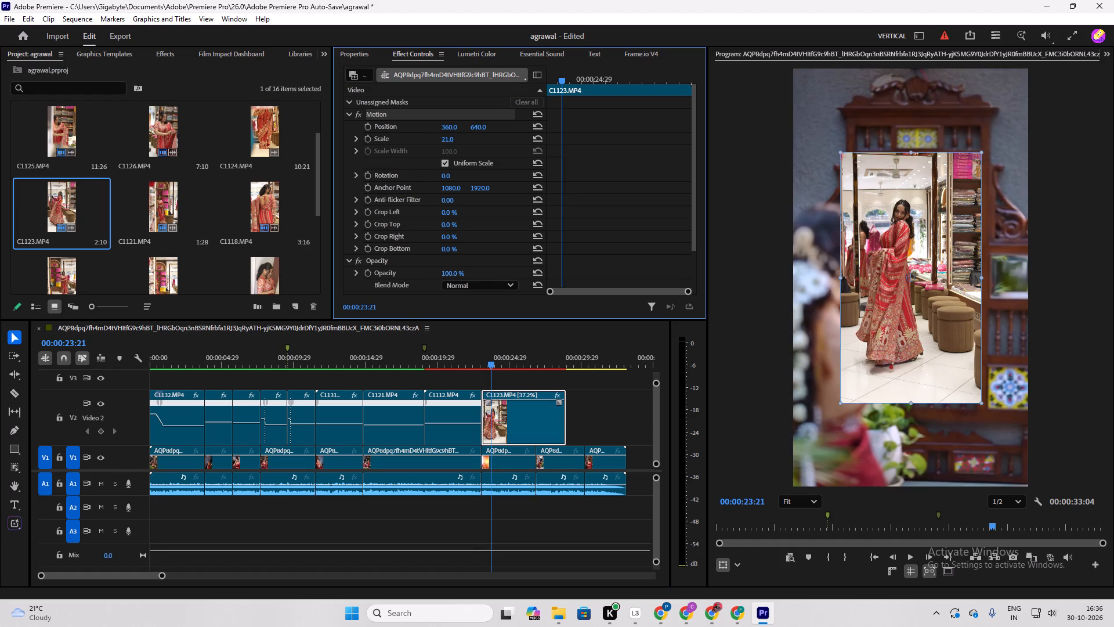
pyautogui.moveTo(419, 155); pyautogui.dragTo(421, 155)
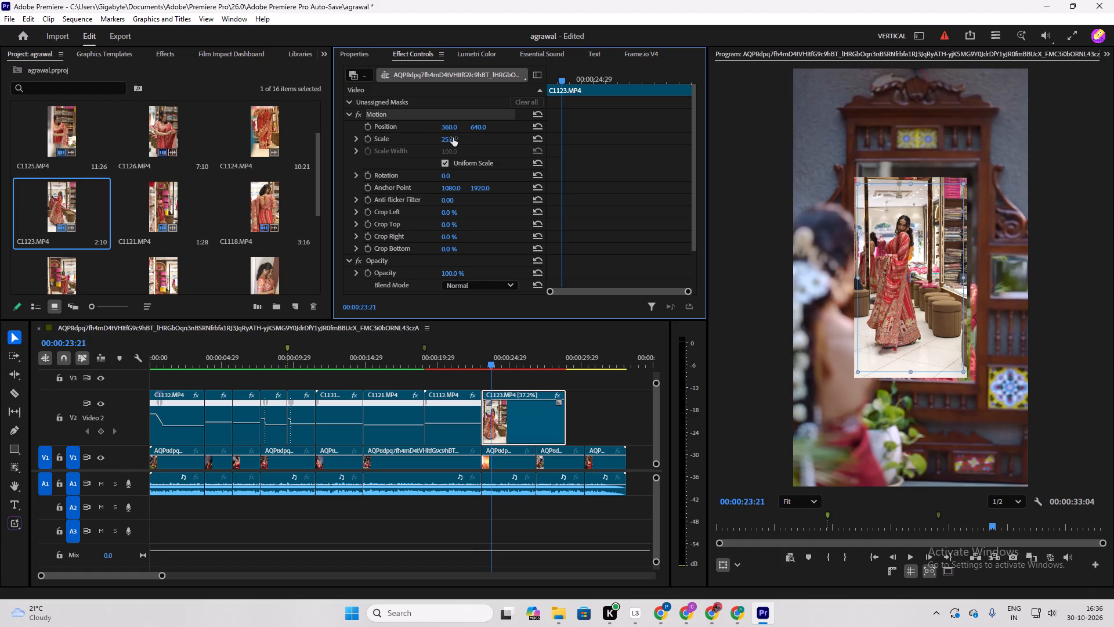
pyautogui.click(453, 138)
pyautogui.press('BackSpace')
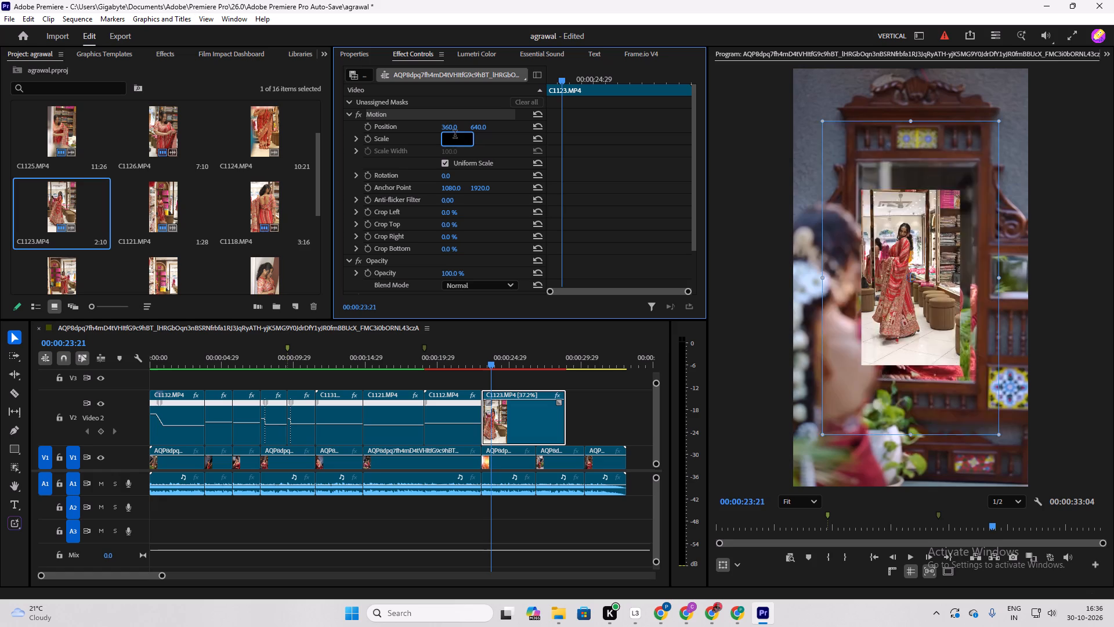
pyautogui.write('35')
pyautogui.press('Return')
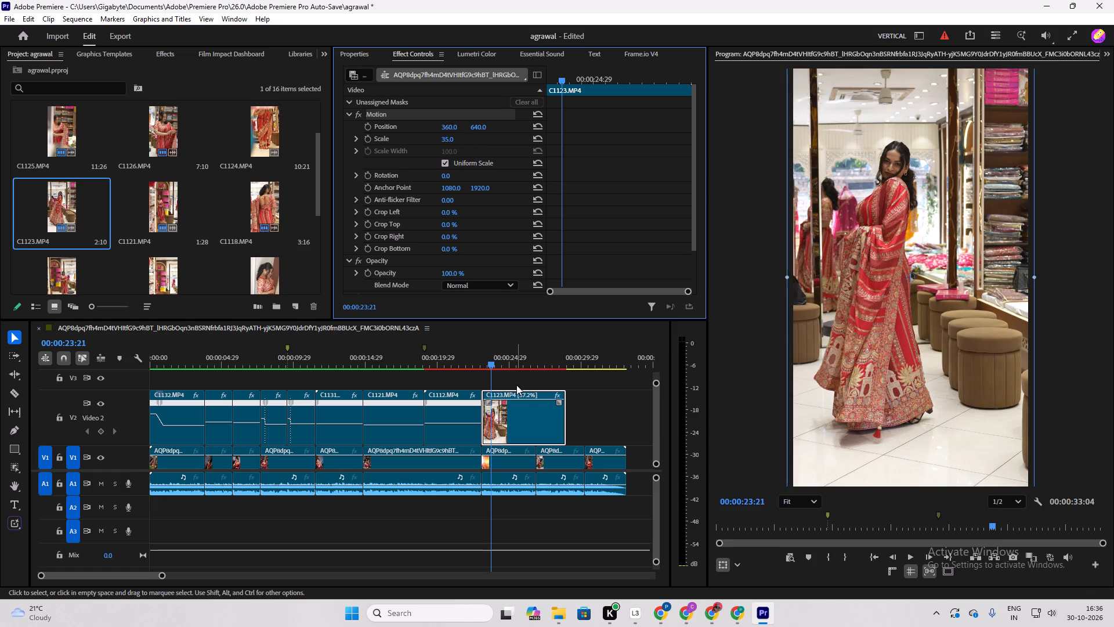
# Play through C1123 and trim its end to about 00:00:26:21, for a duration of about 03:20.
pyautogui.press('space')
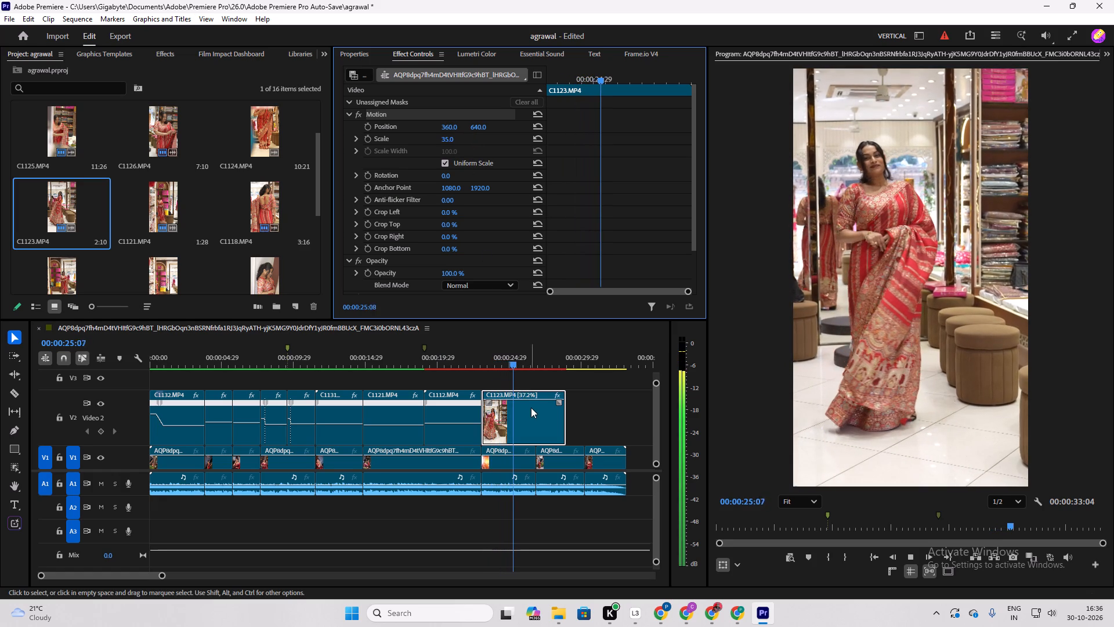
pyautogui.press('space')
pyautogui.press('space')
pyautogui.press('space')
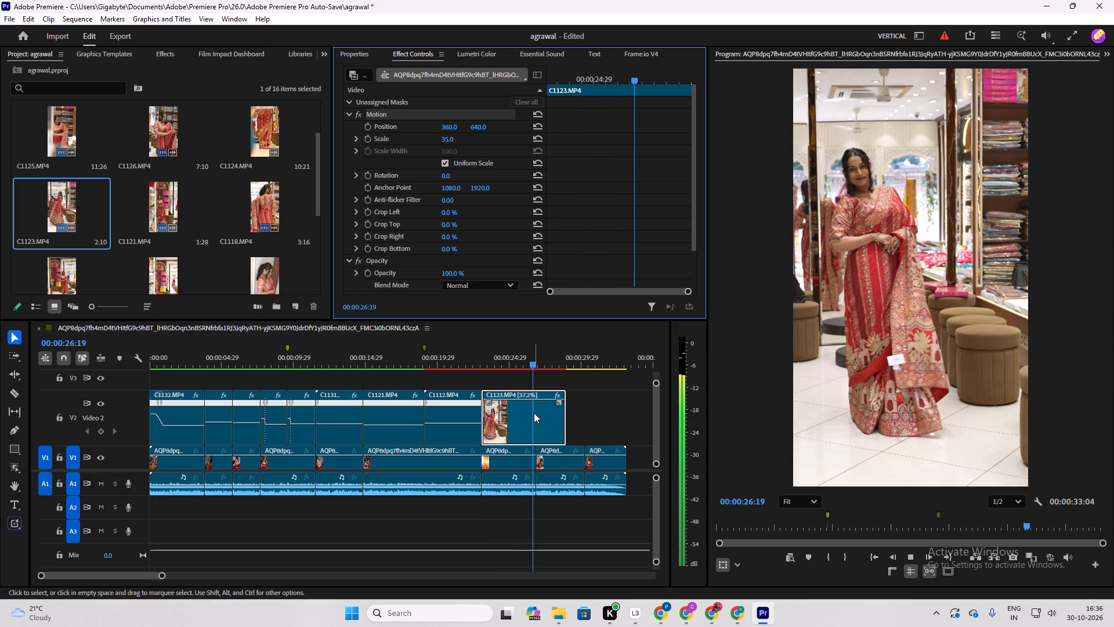
pyautogui.press('space')
pyautogui.press('space')
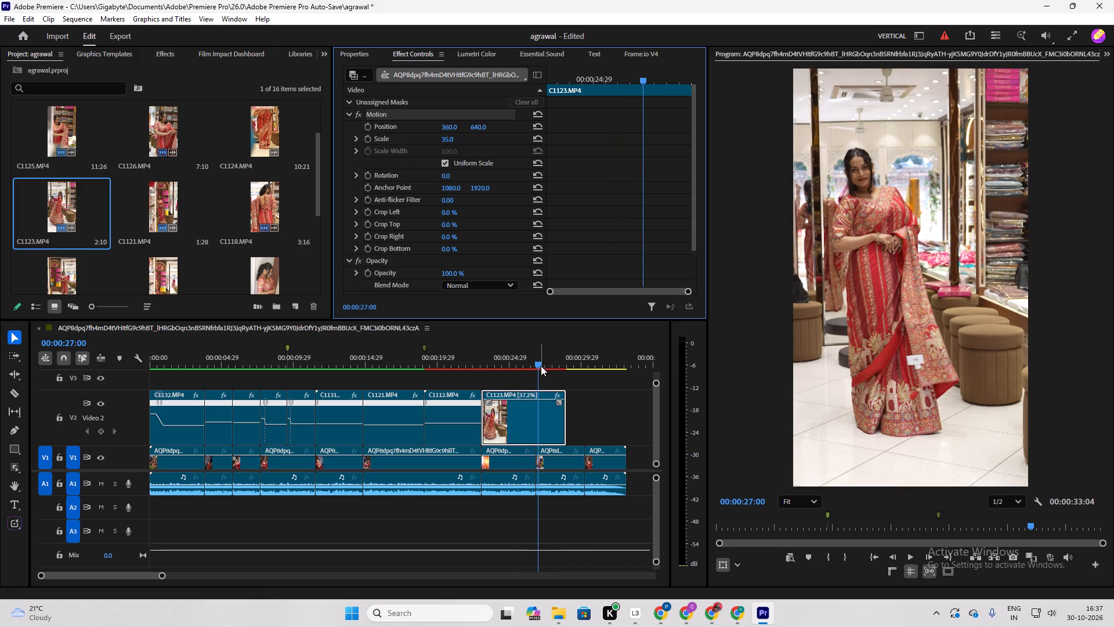
pyautogui.click(540, 361)
pyautogui.moveTo(566, 423); pyautogui.dragTo(531, 428)
# Play the trimmed C1123 from its start and render the sequence's preview files for smooth playback.
pyautogui.moveTo(533, 356); pyautogui.dragTo(483, 395)
pyautogui.press('space')
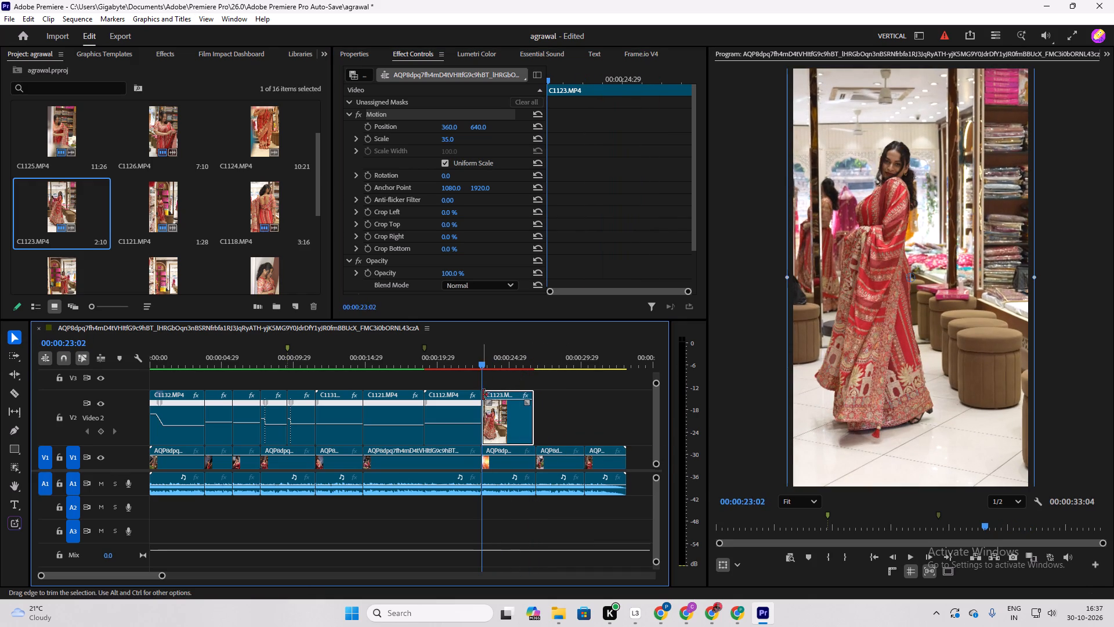
pyautogui.press('space')
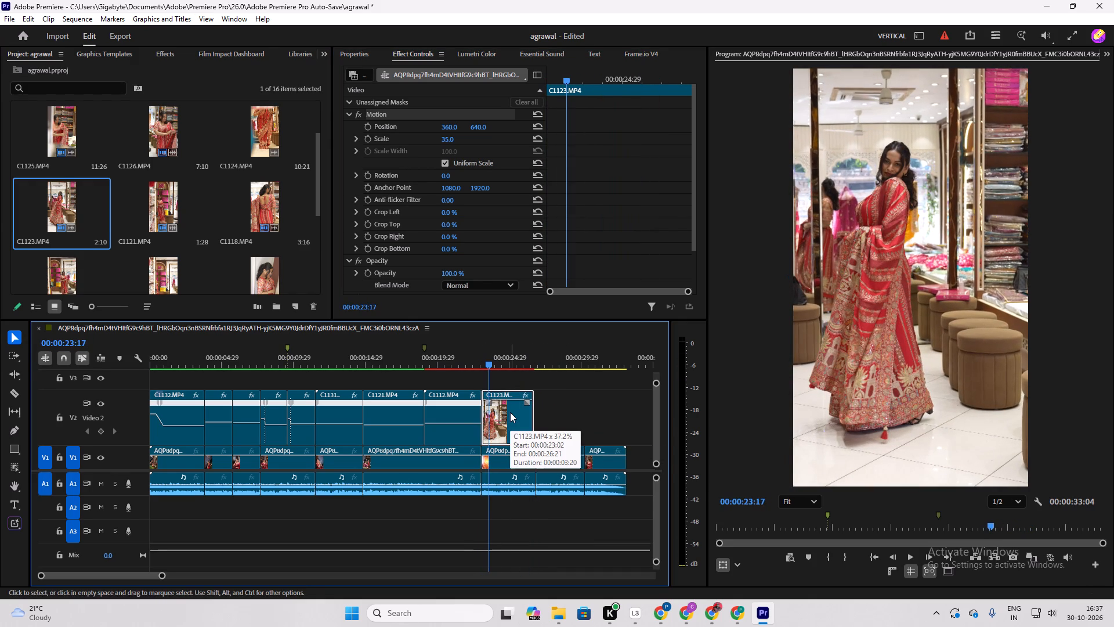
pyautogui.press('Return')
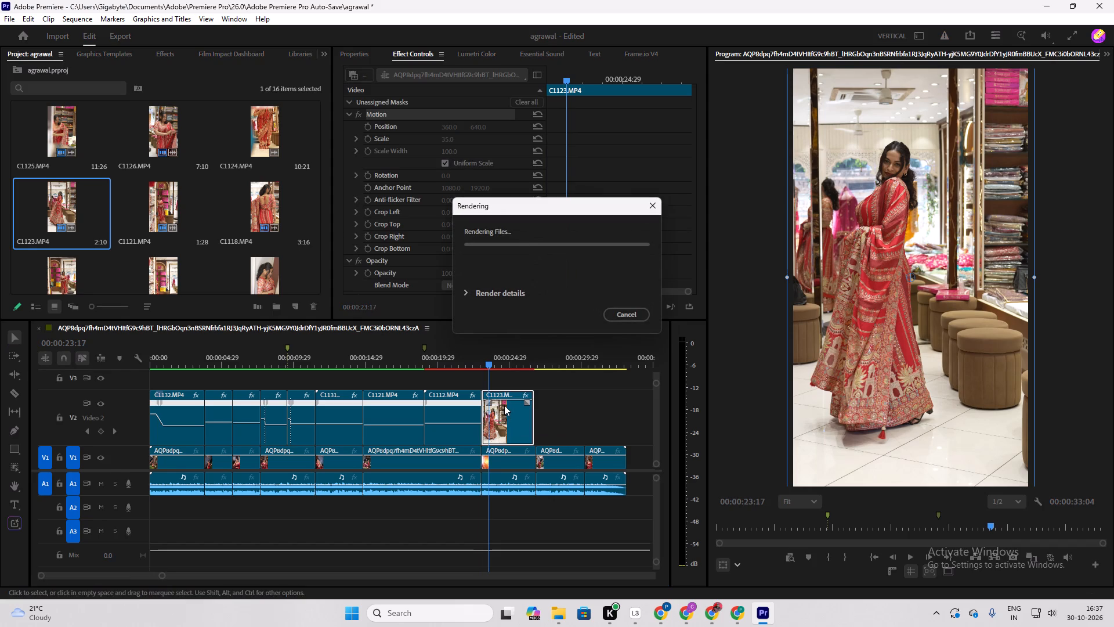
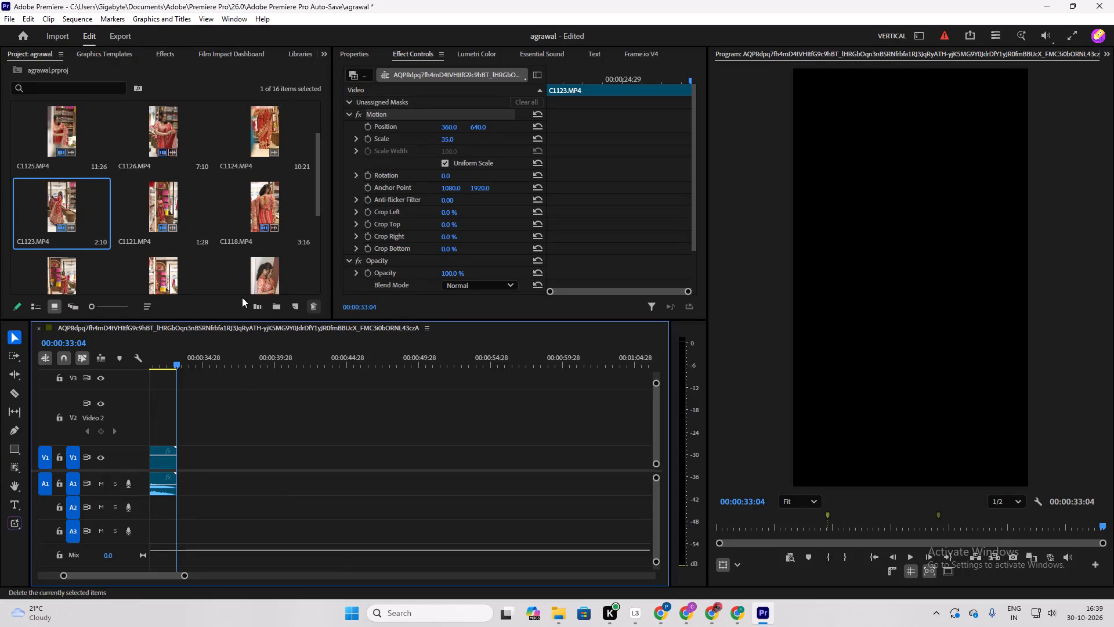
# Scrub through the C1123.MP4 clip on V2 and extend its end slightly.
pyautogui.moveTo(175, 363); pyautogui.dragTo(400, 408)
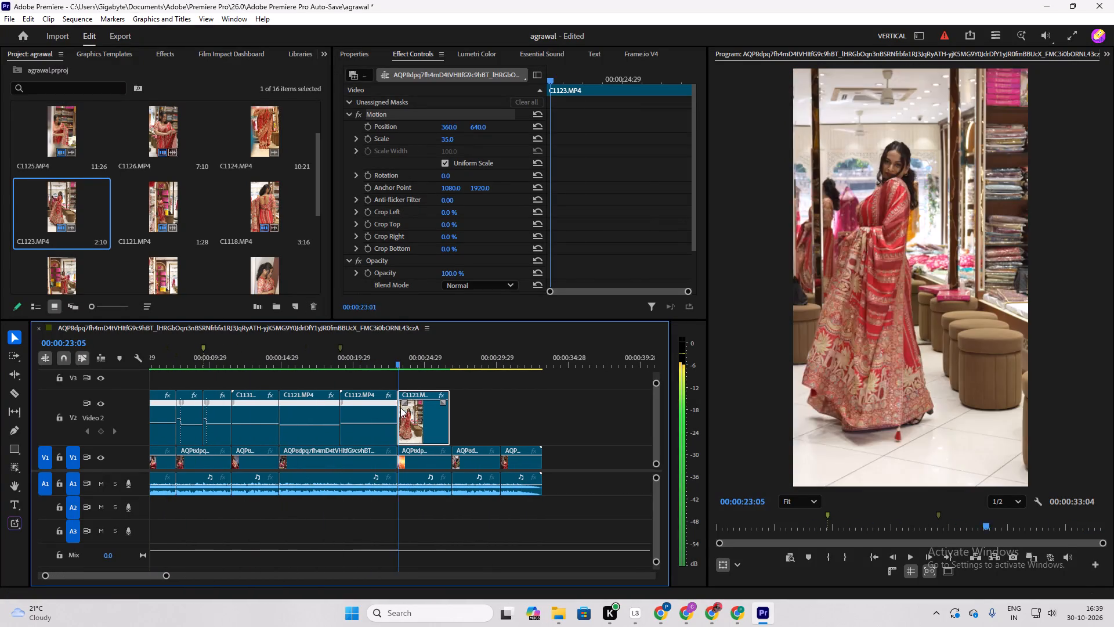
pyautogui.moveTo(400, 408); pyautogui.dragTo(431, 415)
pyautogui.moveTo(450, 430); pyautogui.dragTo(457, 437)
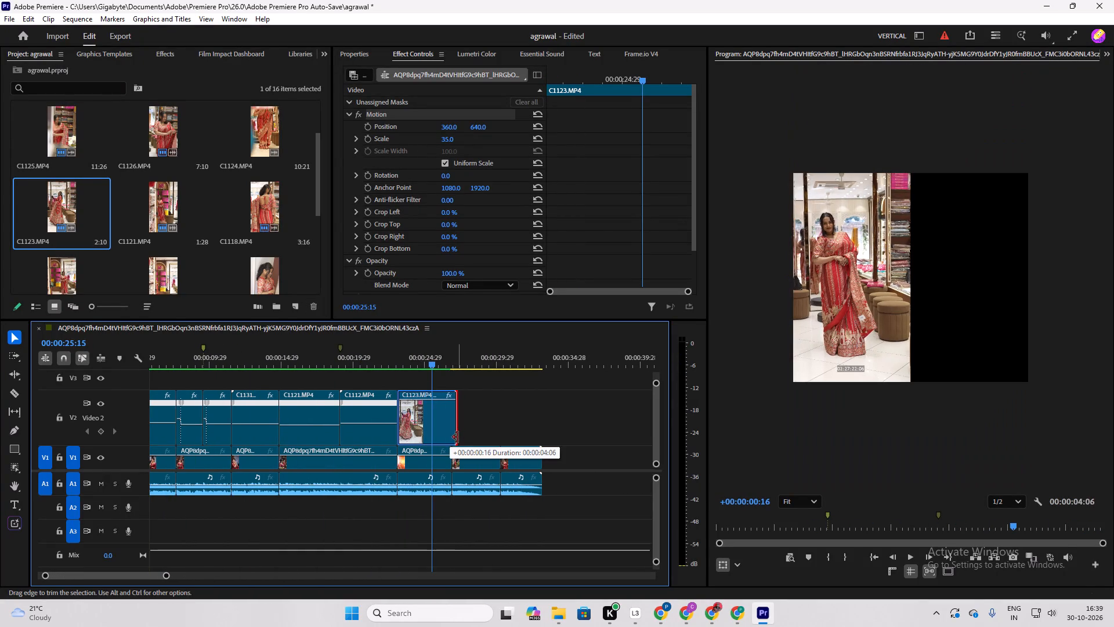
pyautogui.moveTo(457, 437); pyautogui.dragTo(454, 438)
# Play back the C1123.MP4 clip on V2 to judge it, and cut it from the timeline.
pyautogui.moveTo(431, 359); pyautogui.dragTo(407, 383)
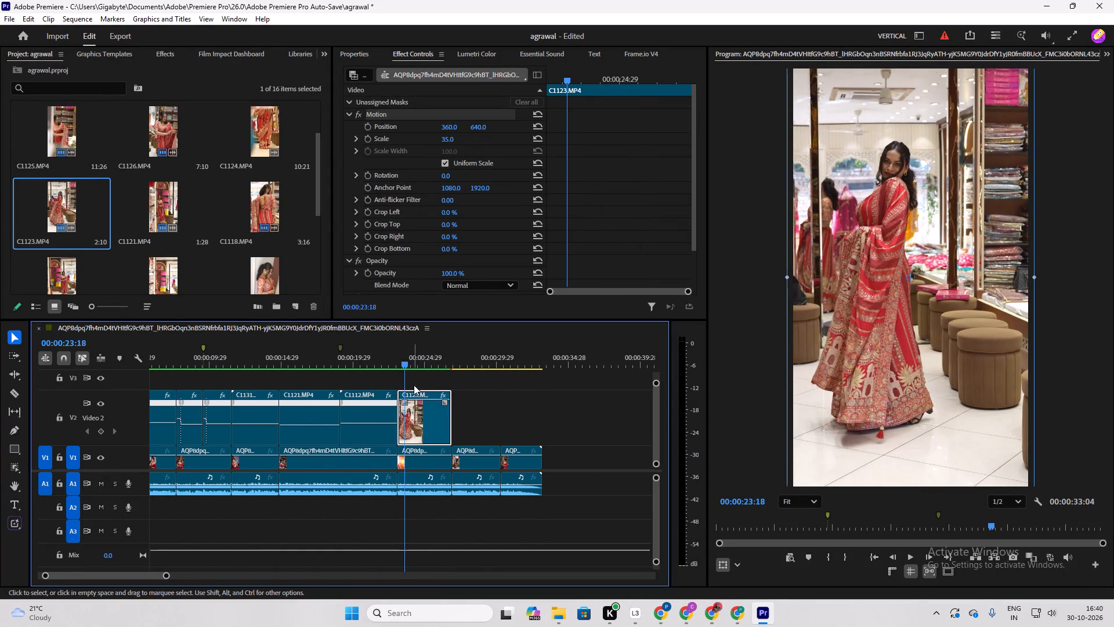
pyautogui.press('space')
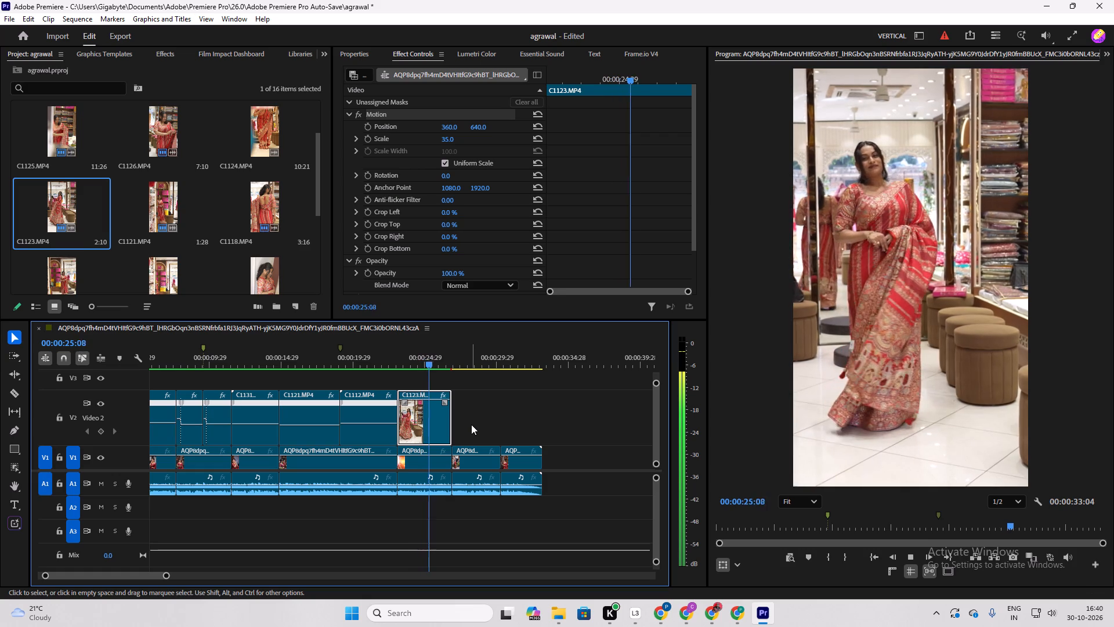
pyautogui.press('space')
pyautogui.moveTo(440, 361); pyautogui.dragTo(420, 370)
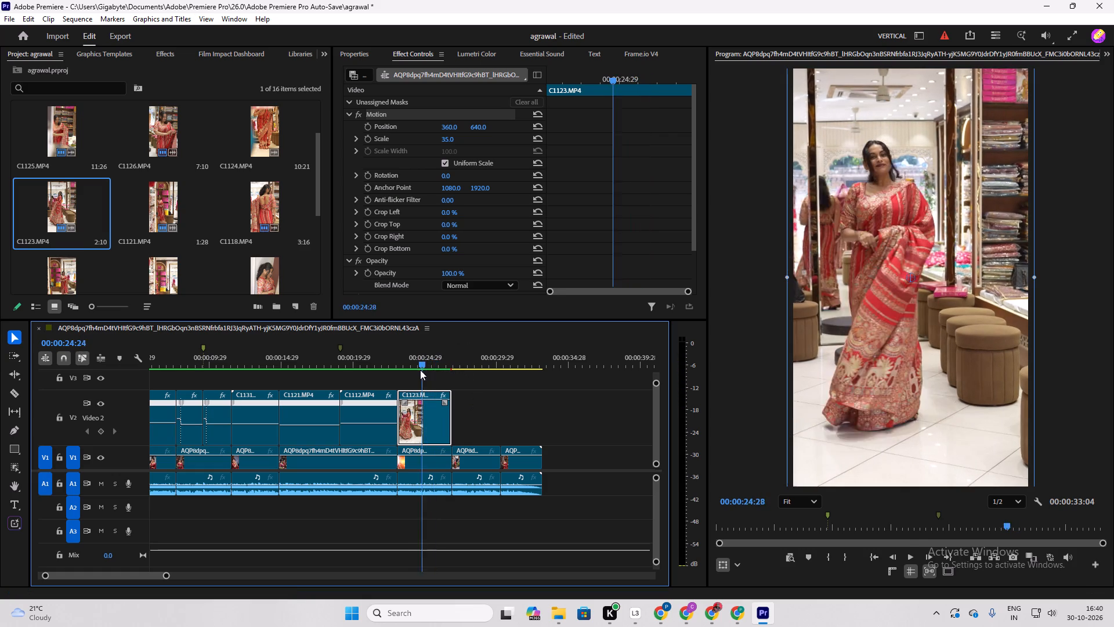
pyautogui.moveTo(420, 370); pyautogui.dragTo(398, 387)
pyautogui.press('space')
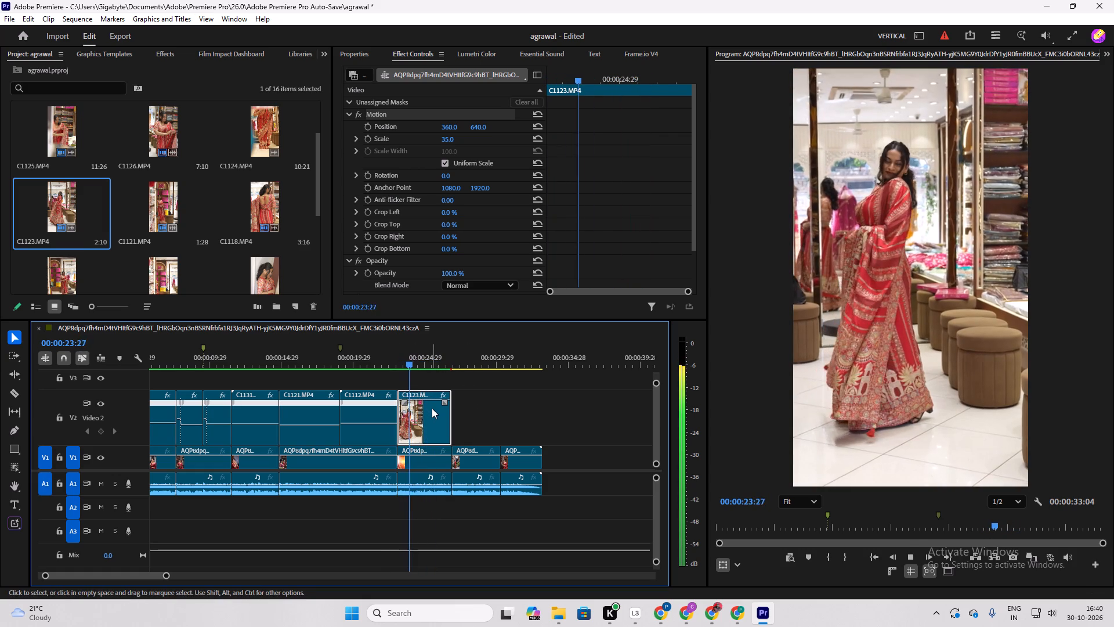
pyautogui.press('space')
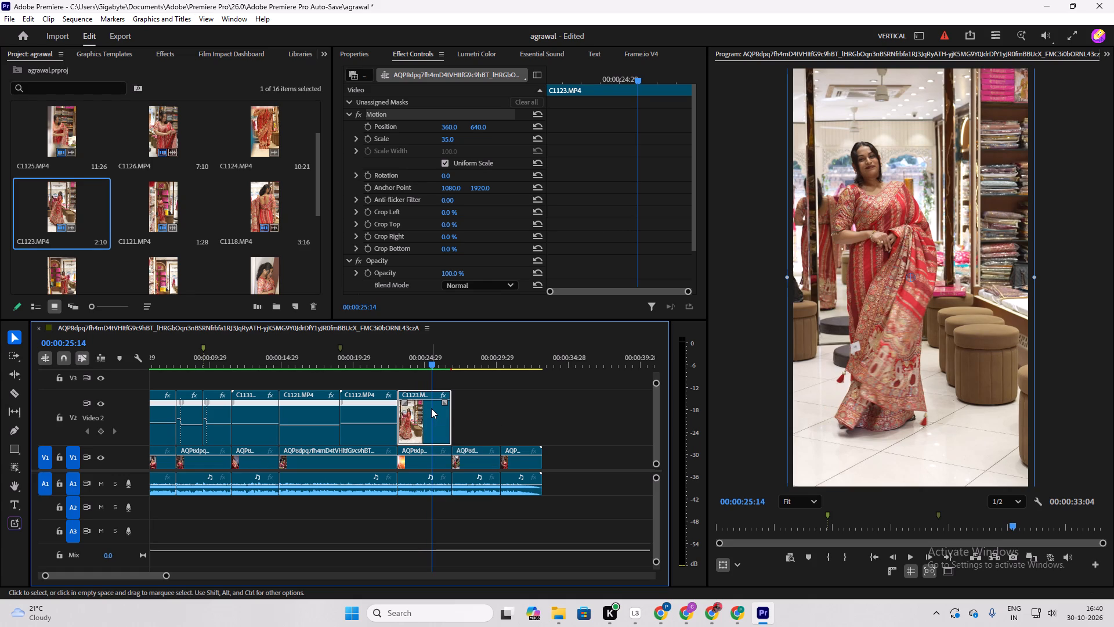
pyautogui.hotkey('ctrl', 'x')
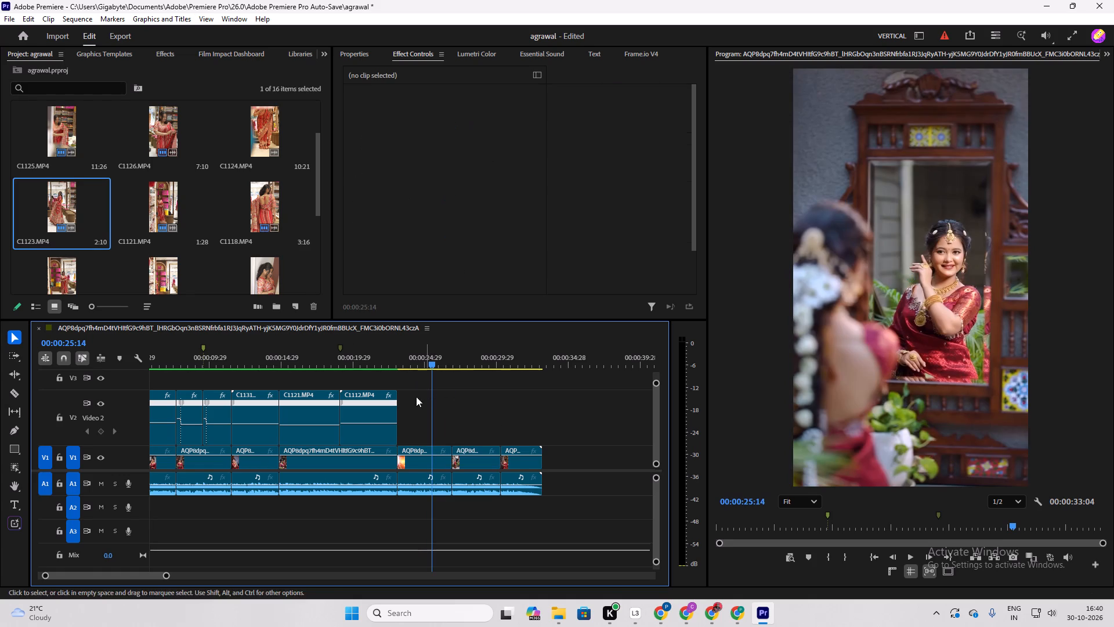
# Look through the project footage for a replacement shot and examine C1116.MP4 from its start to near its end.
pyautogui.click(164, 210)
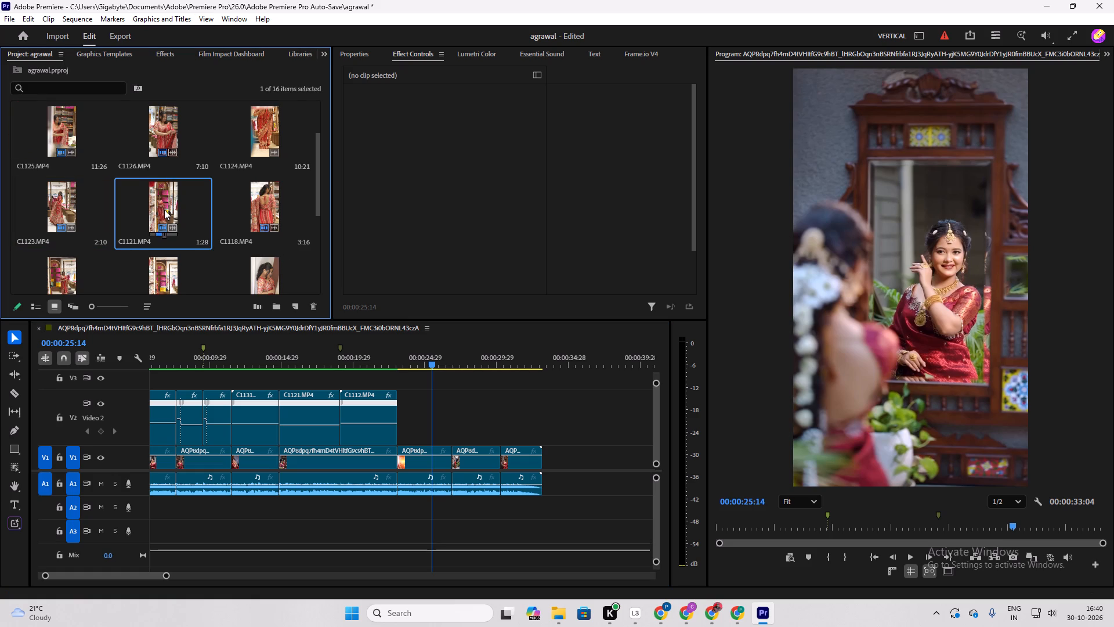
pyautogui.scroll(1, 152, 147)
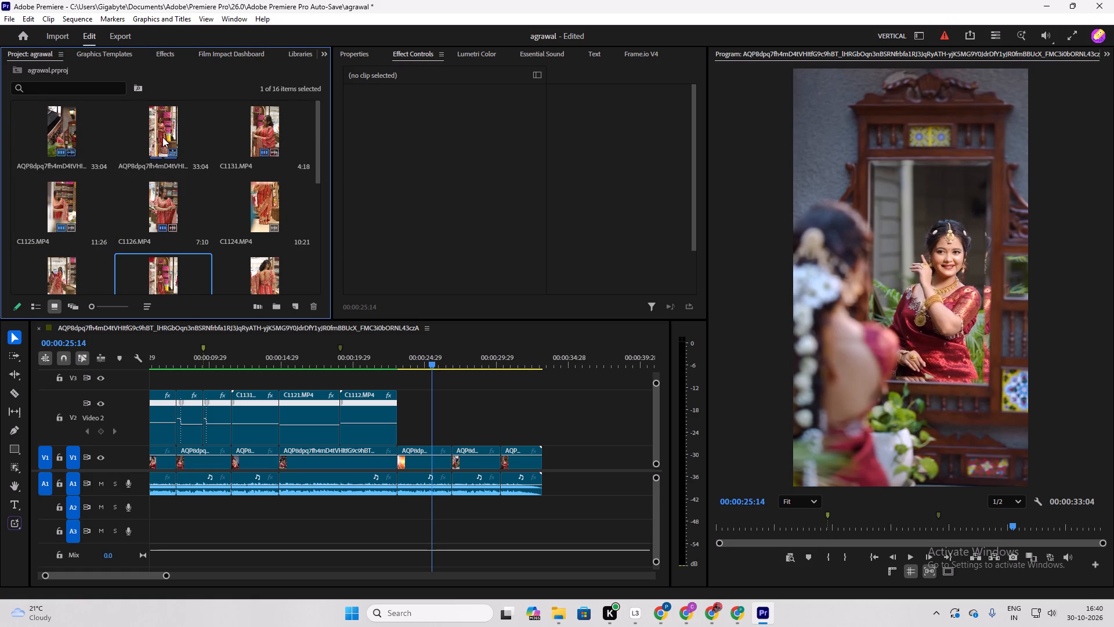
pyautogui.scroll(-2, 194, 161)
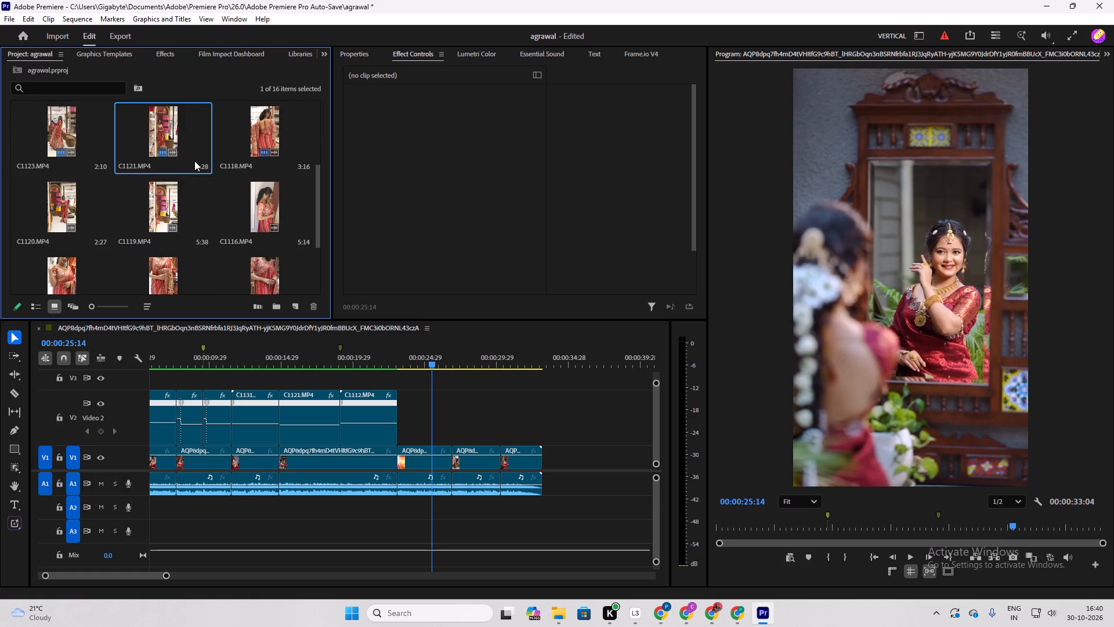
pyautogui.scroll(-1, 194, 161)
pyautogui.doubleClick(267, 131)
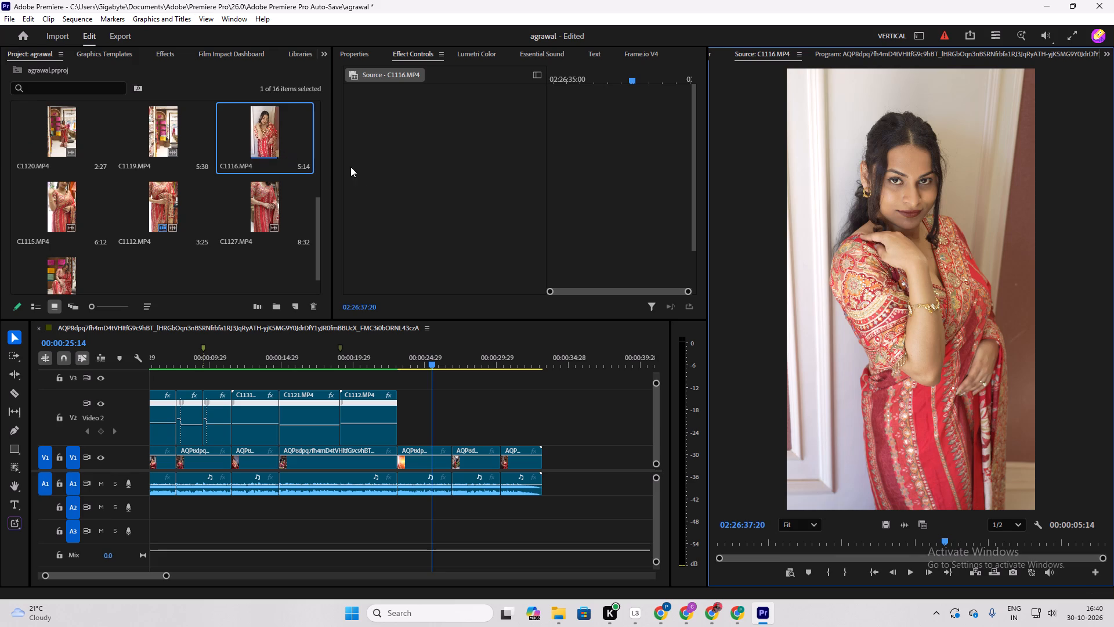
pyautogui.moveTo(949, 539); pyautogui.dragTo(805, 540)
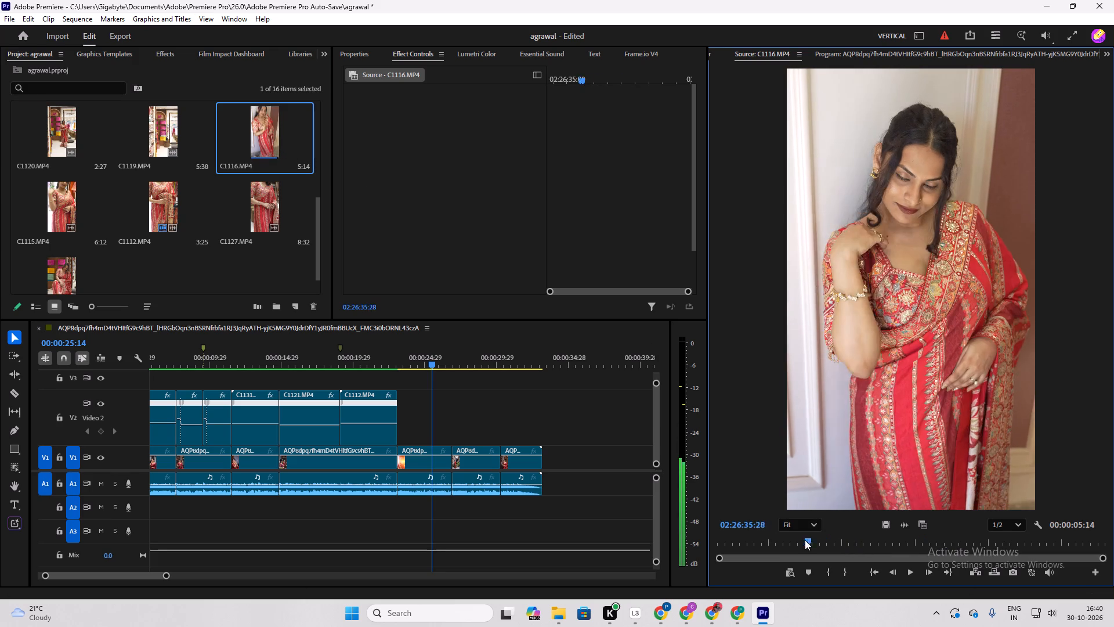
pyautogui.moveTo(805, 540); pyautogui.dragTo(955, 551)
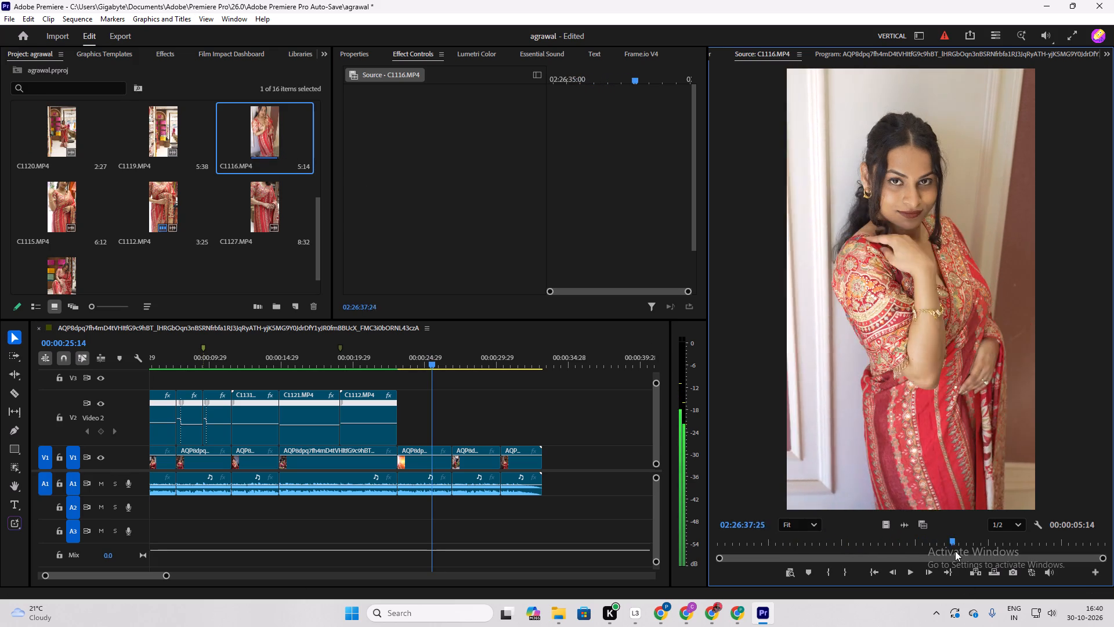
pyautogui.moveTo(955, 551); pyautogui.dragTo(1021, 554)
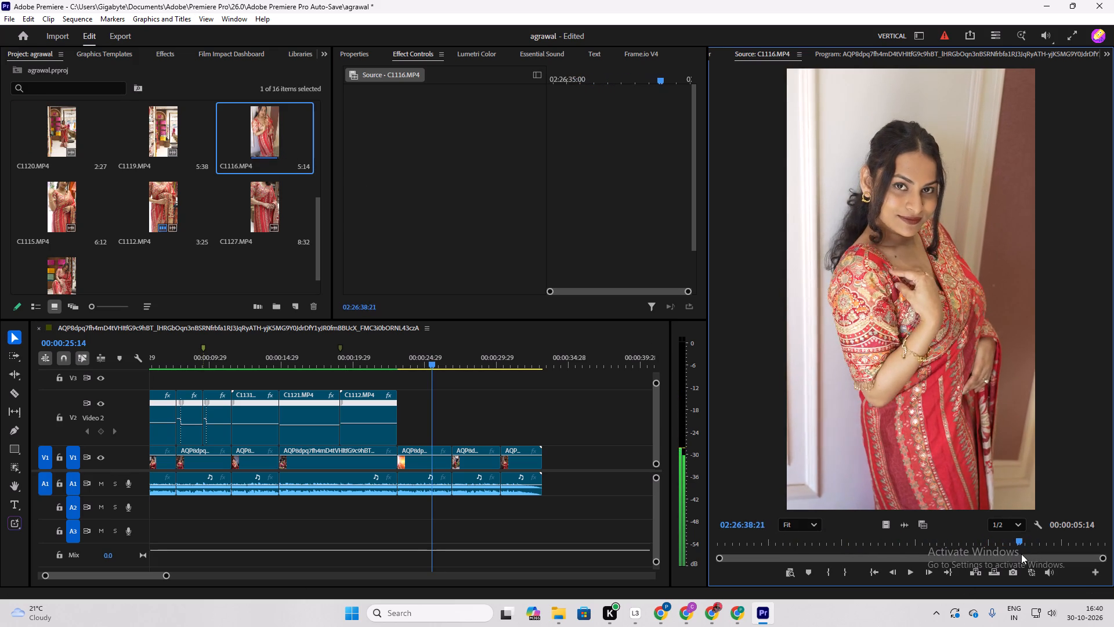
pyautogui.moveTo(1021, 554); pyautogui.dragTo(1037, 549)
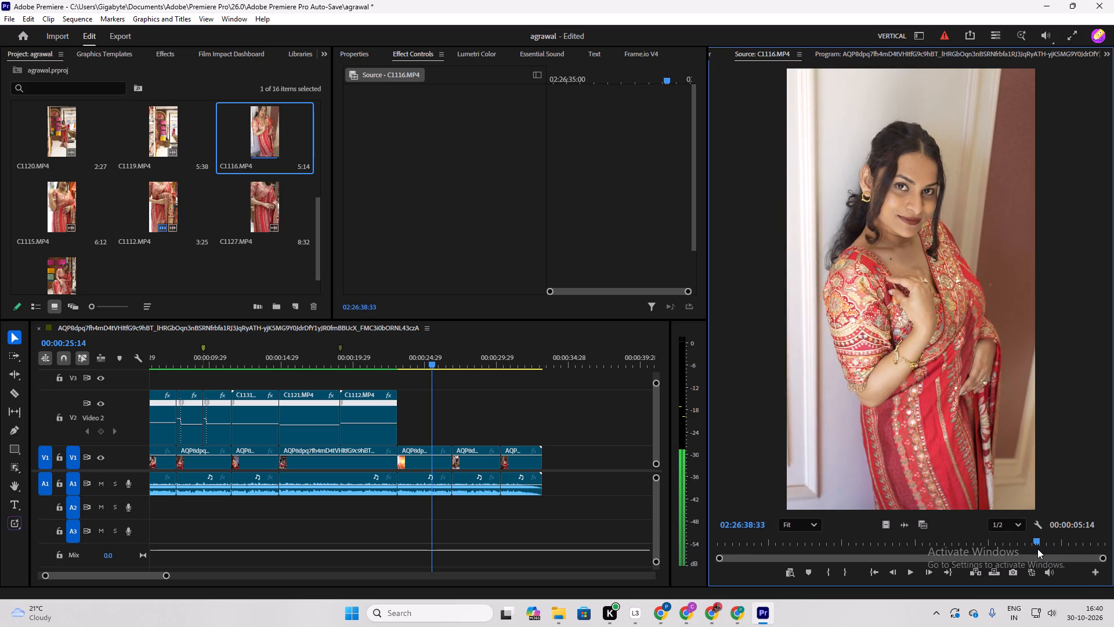
pyautogui.moveTo(1037, 549); pyautogui.dragTo(1048, 541)
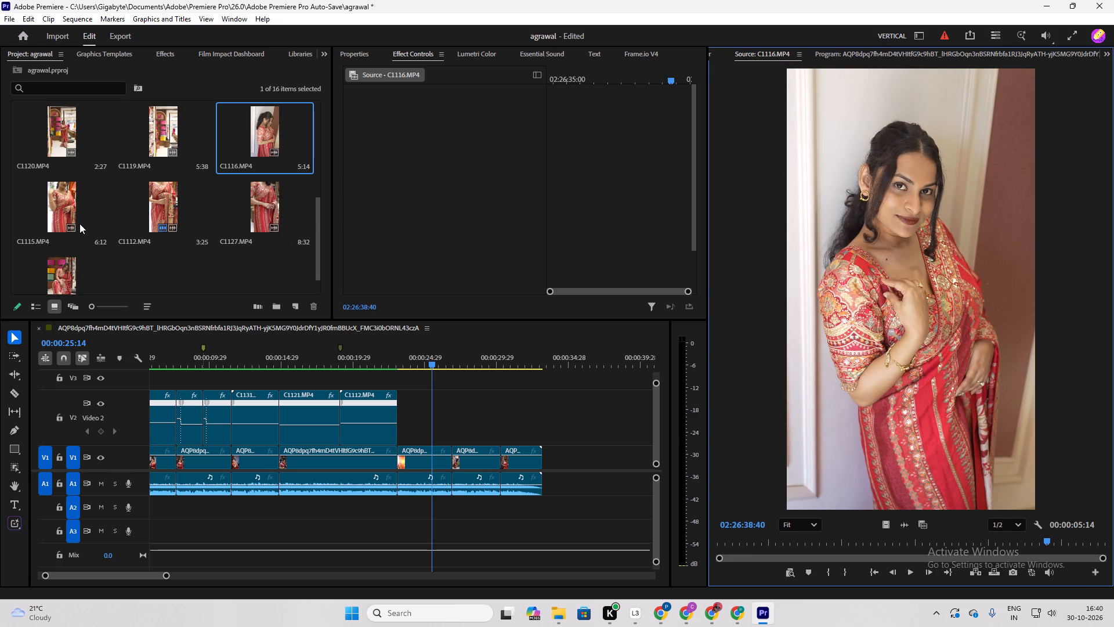
# Examine C1132.MP4 along its length and open C1112.MP4 as further candidate shots.
pyautogui.scroll(4, 53, 214)
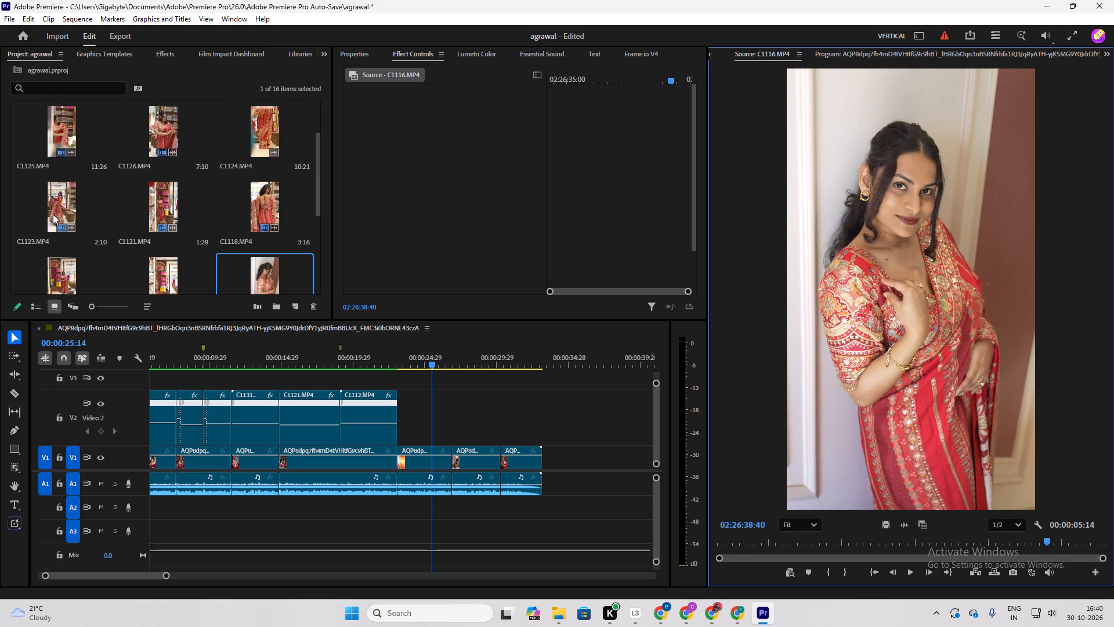
pyautogui.scroll(-5, 53, 214)
pyautogui.doubleClick(60, 247)
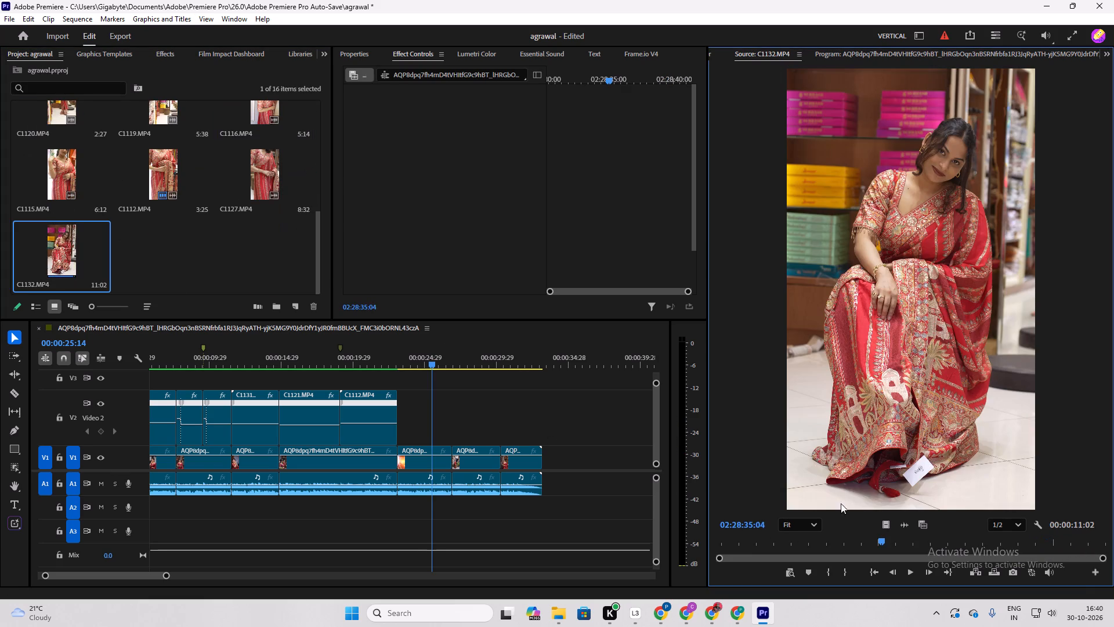
pyautogui.moveTo(879, 538); pyautogui.dragTo(1066, 578)
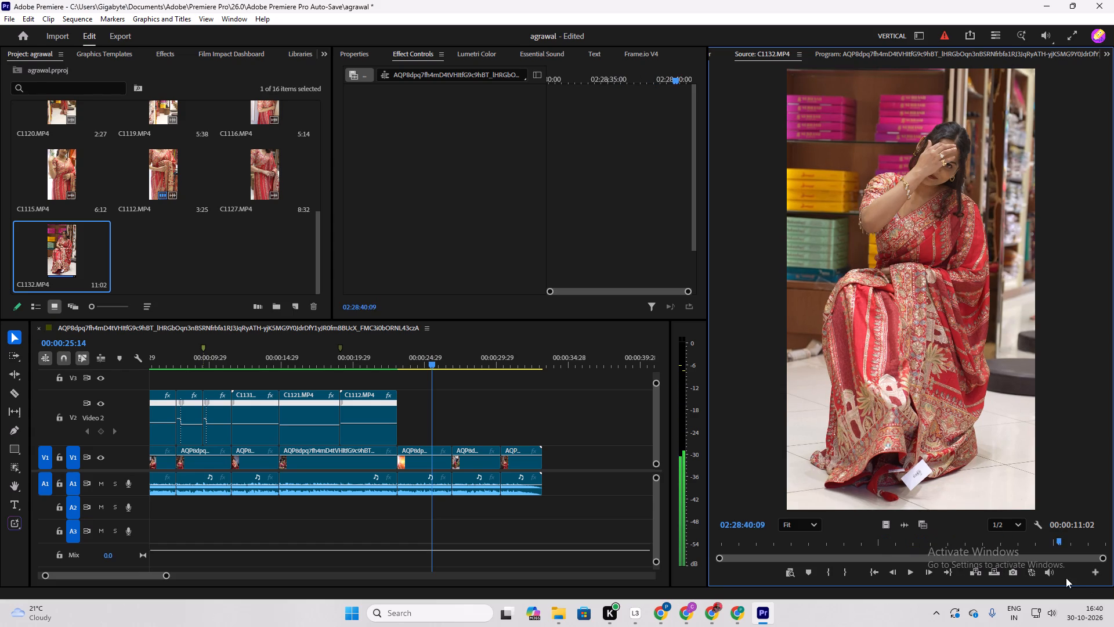
pyautogui.moveTo(1066, 578); pyautogui.dragTo(1012, 575)
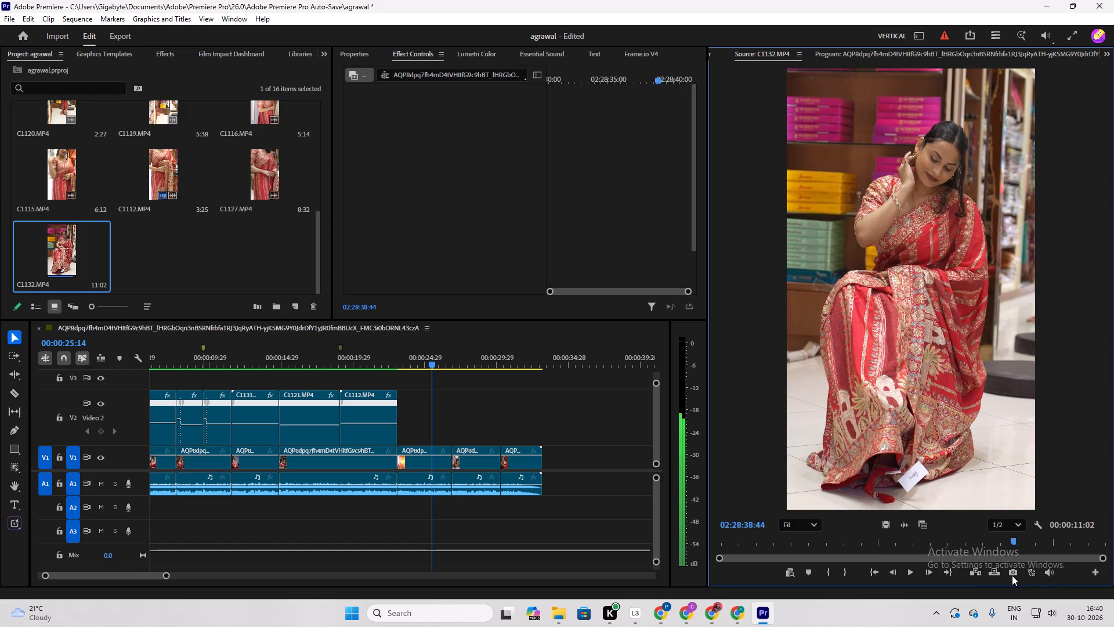
pyautogui.moveTo(1012, 575); pyautogui.dragTo(1055, 568)
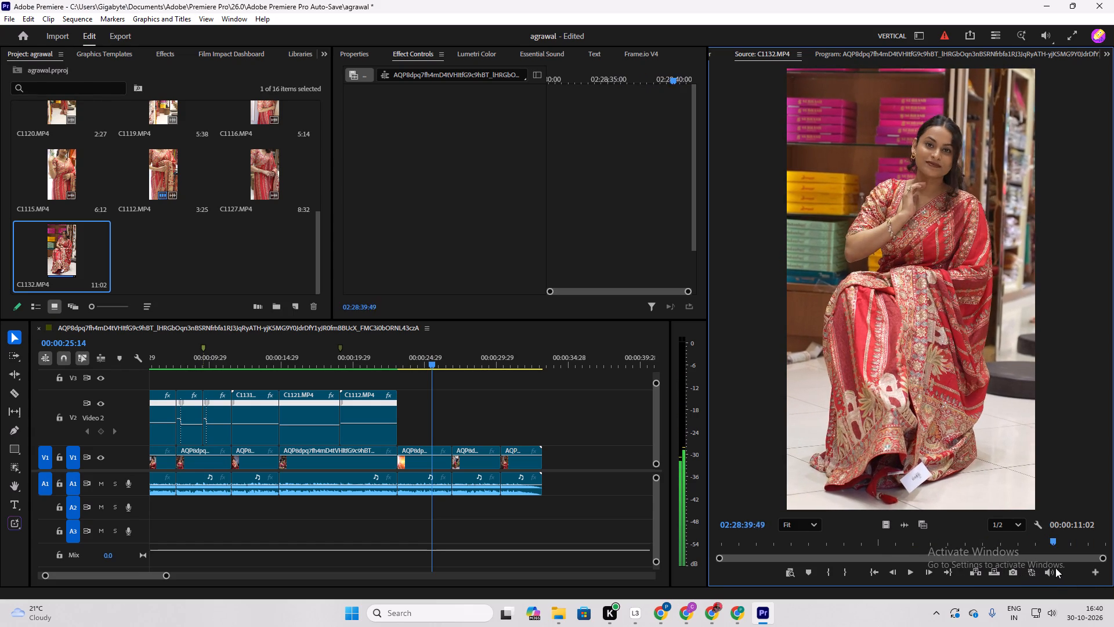
pyautogui.moveTo(1055, 568); pyautogui.dragTo(751, 543)
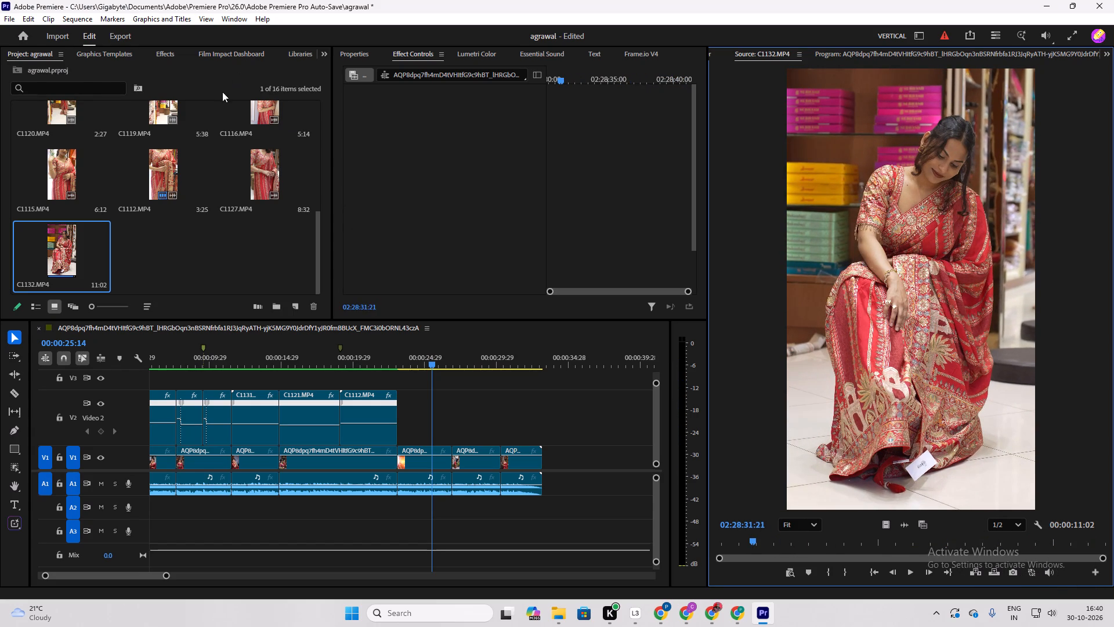
pyautogui.click(161, 175)
pyautogui.doubleClick(161, 175)
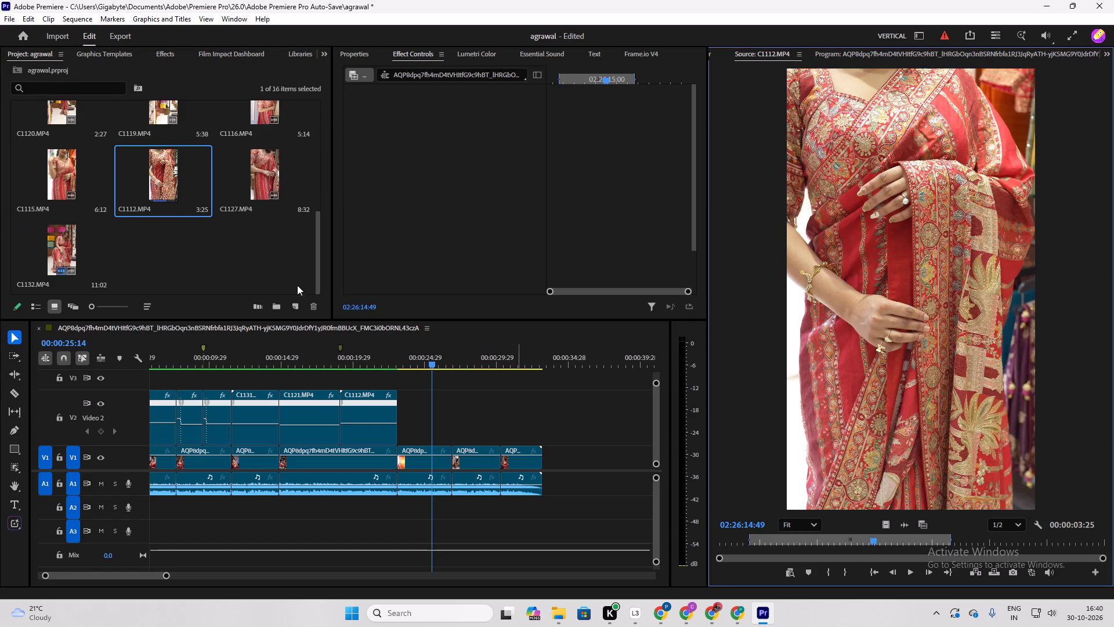
# Review source clip C1115.MP4 and mark an in point near its start and an out point at about 02:26:32:12.
pyautogui.doubleClick(77, 165)
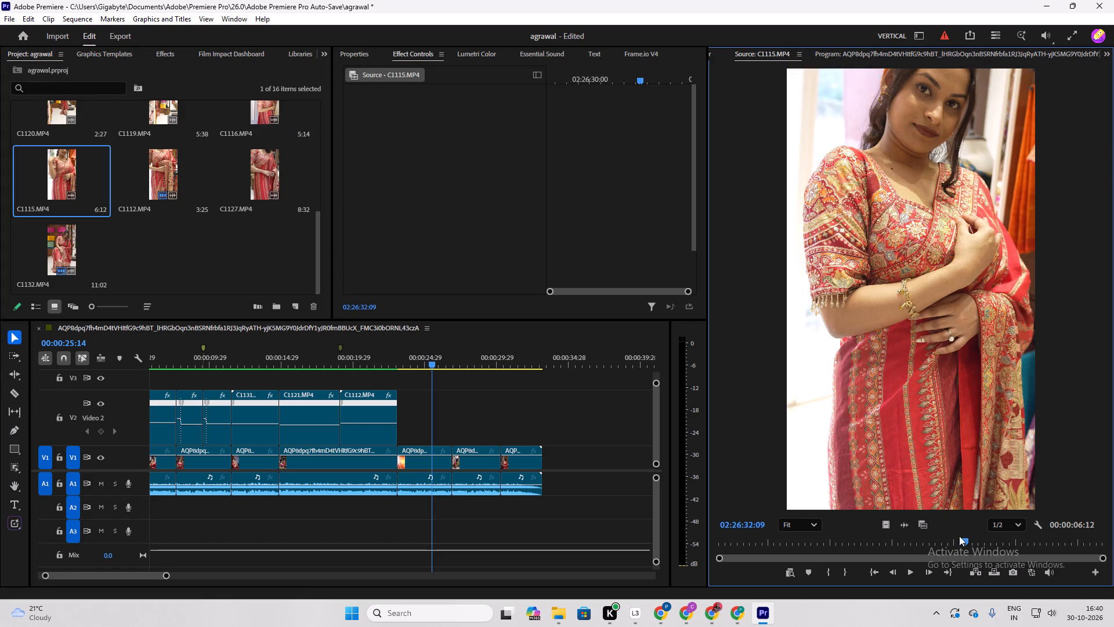
pyautogui.moveTo(965, 538); pyautogui.dragTo(847, 542)
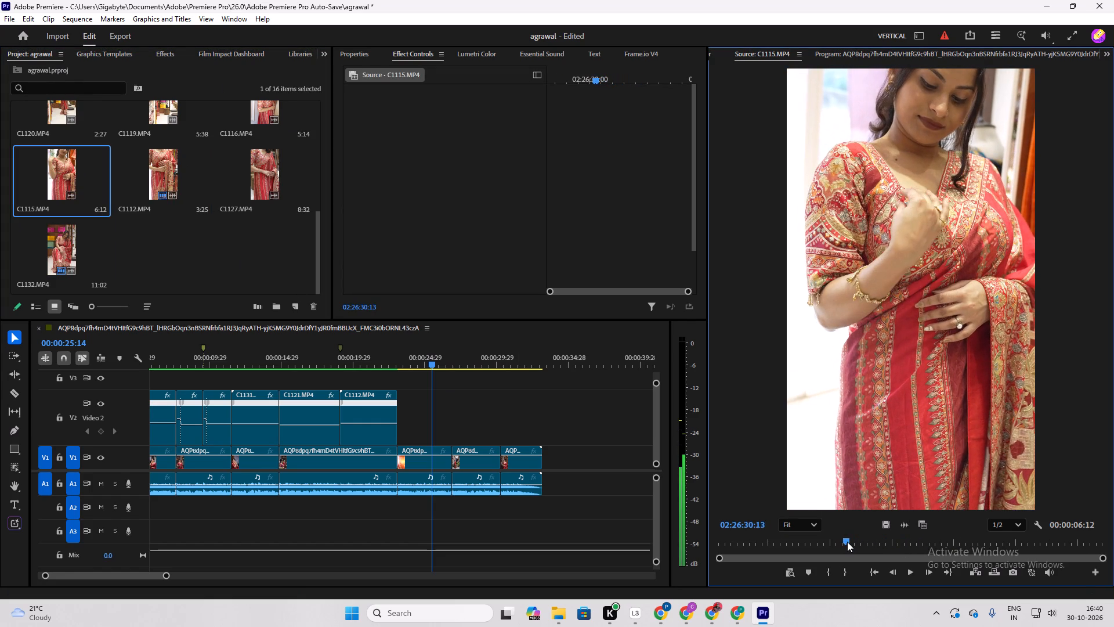
pyautogui.moveTo(847, 542); pyautogui.dragTo(818, 542)
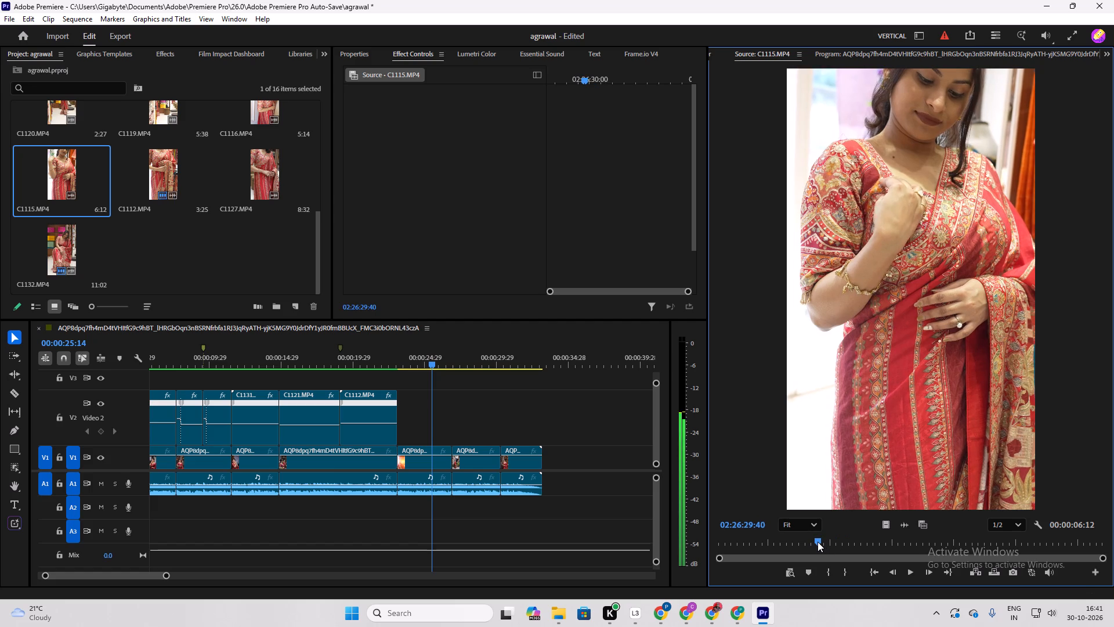
pyautogui.moveTo(818, 542); pyautogui.dragTo(717, 537)
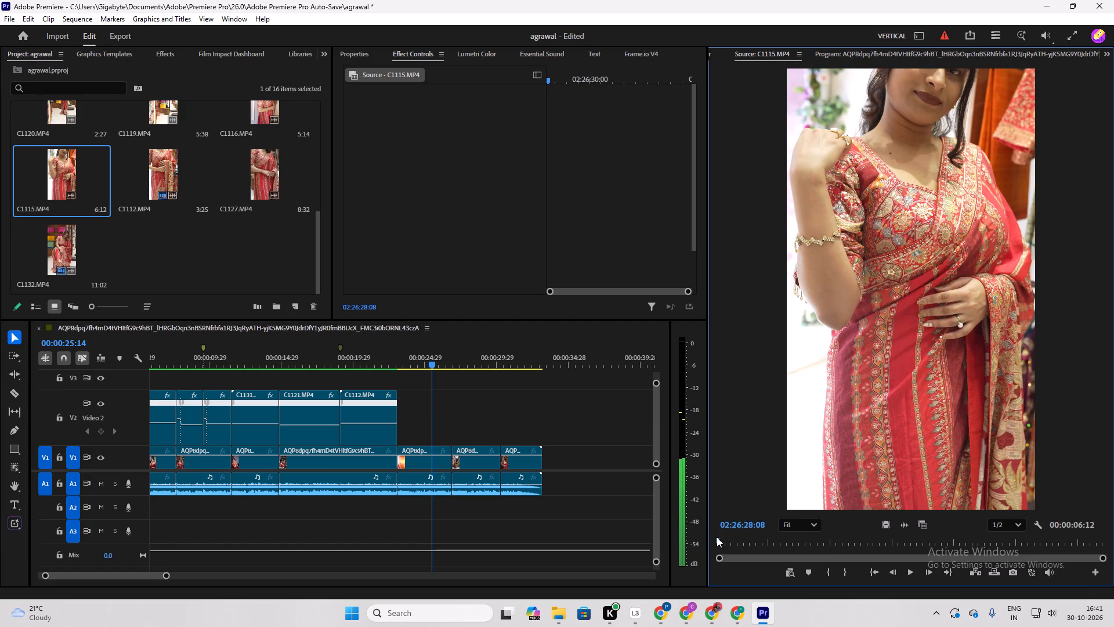
pyautogui.moveTo(717, 537); pyautogui.dragTo(726, 541)
pyautogui.press('i')
pyautogui.moveTo(728, 540); pyautogui.dragTo(976, 572)
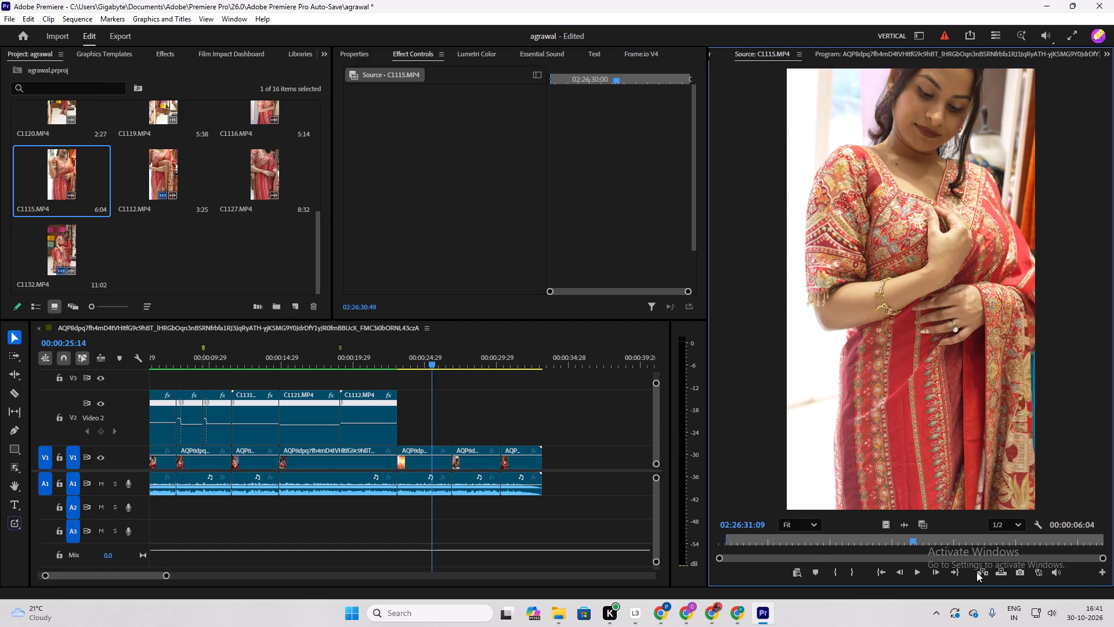
pyautogui.moveTo(976, 572); pyautogui.dragTo(971, 572)
pyautogui.press('o')
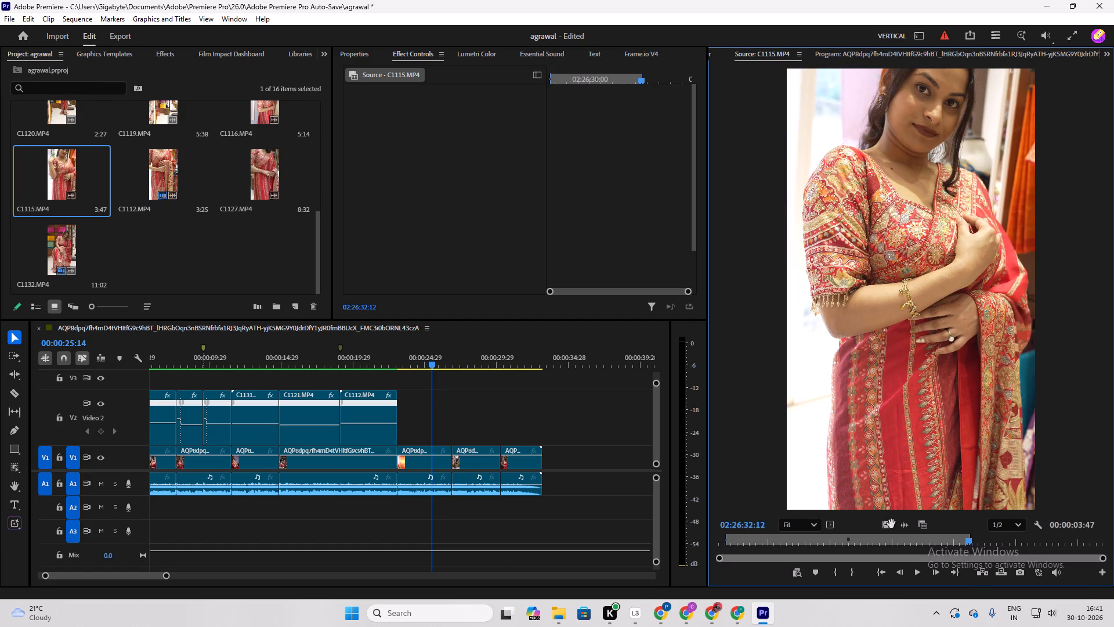
# Place only the video of C1115.MP4 on V2 just after the C1112.MP4 clip, and extend its end as far as the footage allows.
pyautogui.moveTo(891, 524); pyautogui.dragTo(410, 439)
pyautogui.moveTo(465, 431); pyautogui.dragTo(515, 445)
pyautogui.click(476, 433)
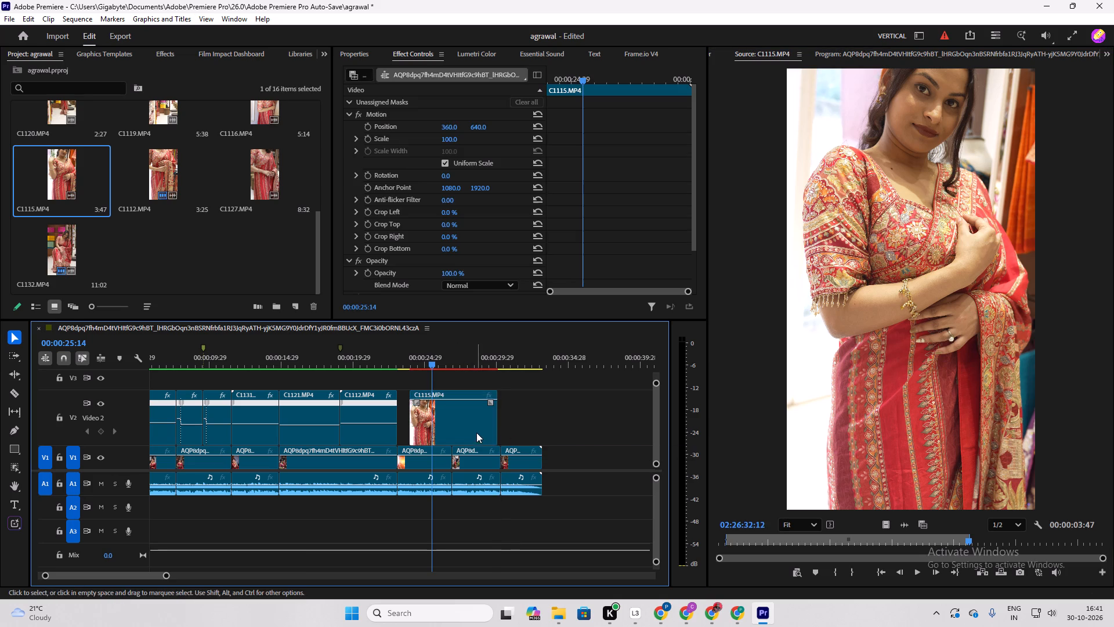
# Show the Time Remapping Speed keyframes on the C1115.MP4 clip on V2.
pyautogui.moveTo(433, 367); pyautogui.dragTo(425, 370)
pyautogui.click(454, 427)
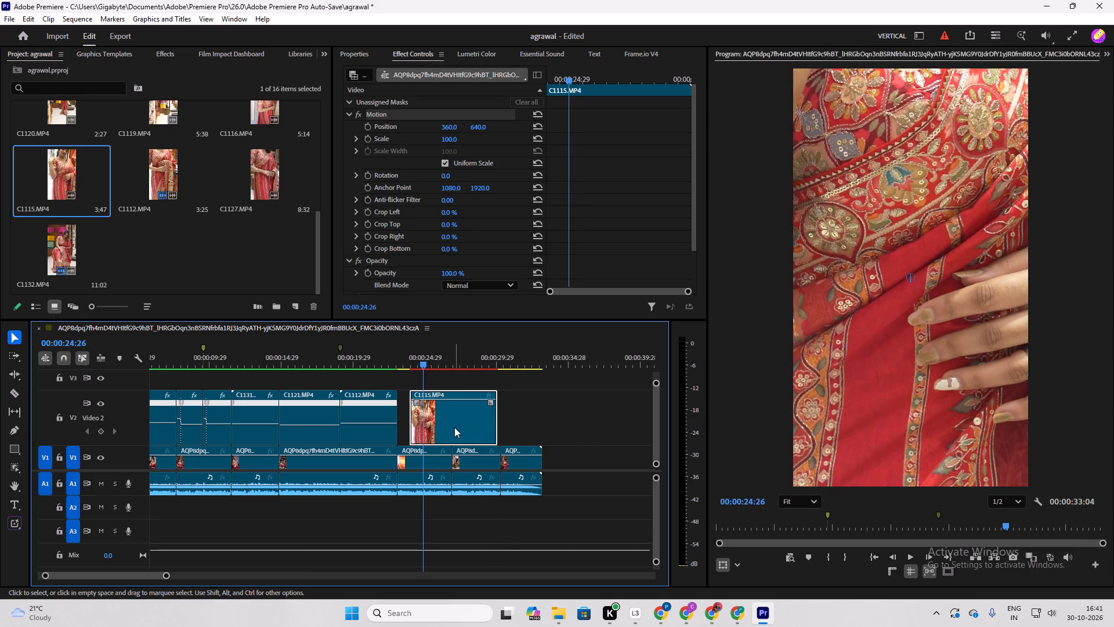
pyautogui.rightClick(445, 421)
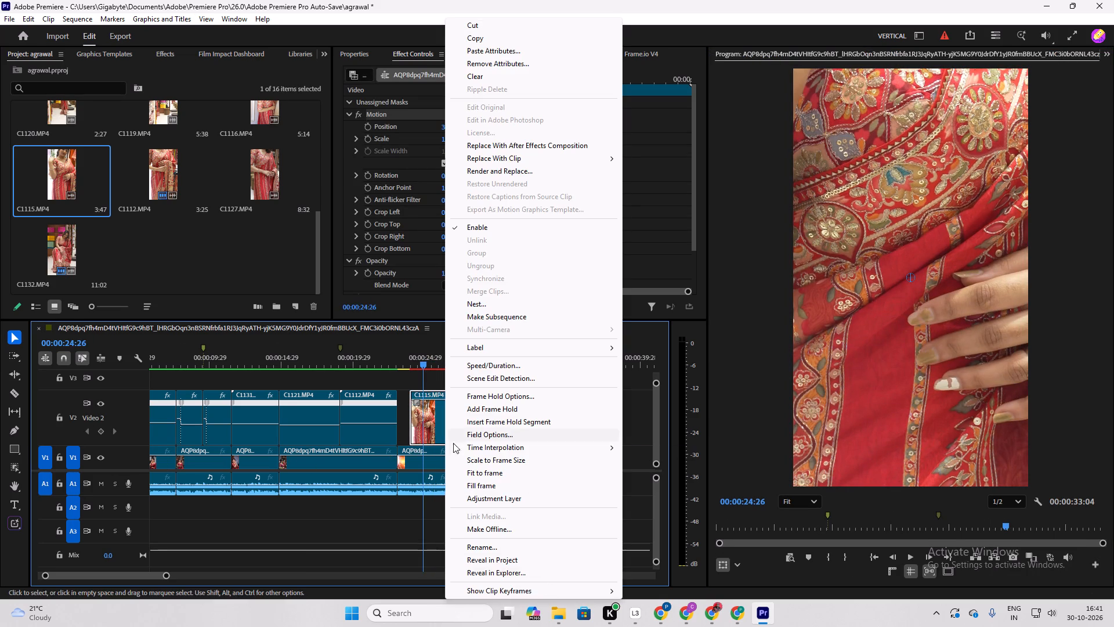
pyautogui.click(531, 590)
pyautogui.click(666, 575)
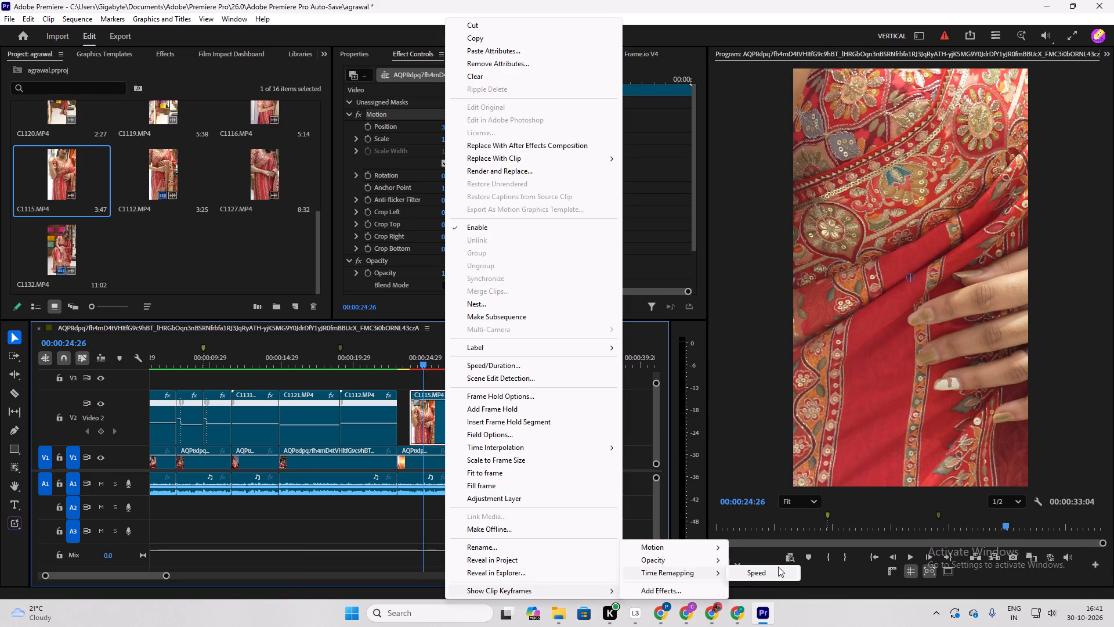
pyautogui.click(772, 567)
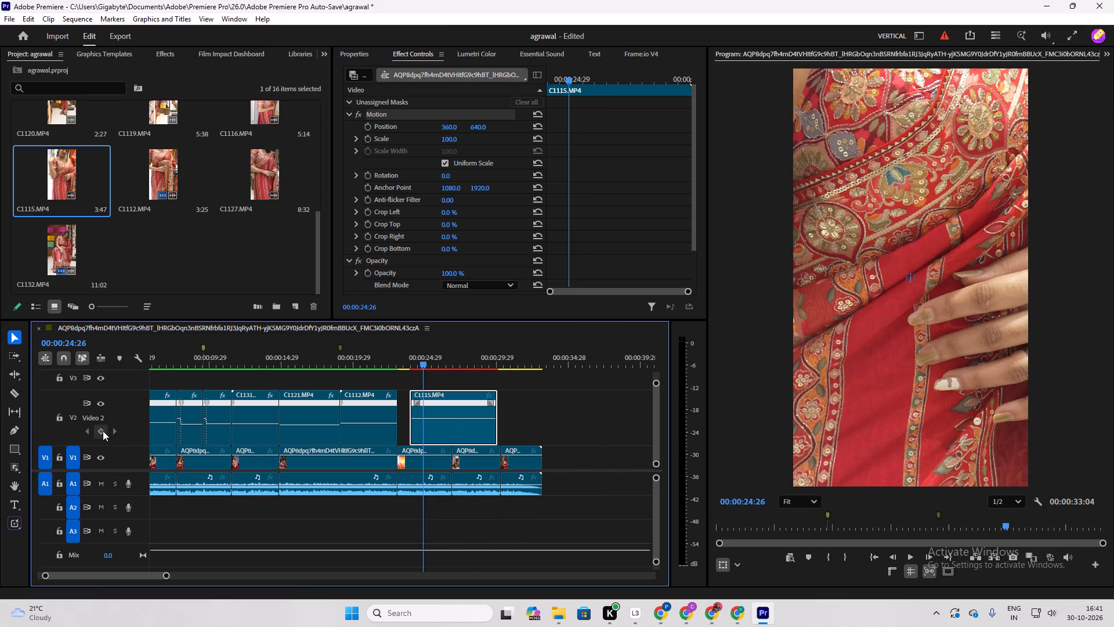
# Add a speed keyframe to C1115.MP4 on V2 at 00:00:27:13 and lower the speed before it to about 39%.
pyautogui.click(101, 431)
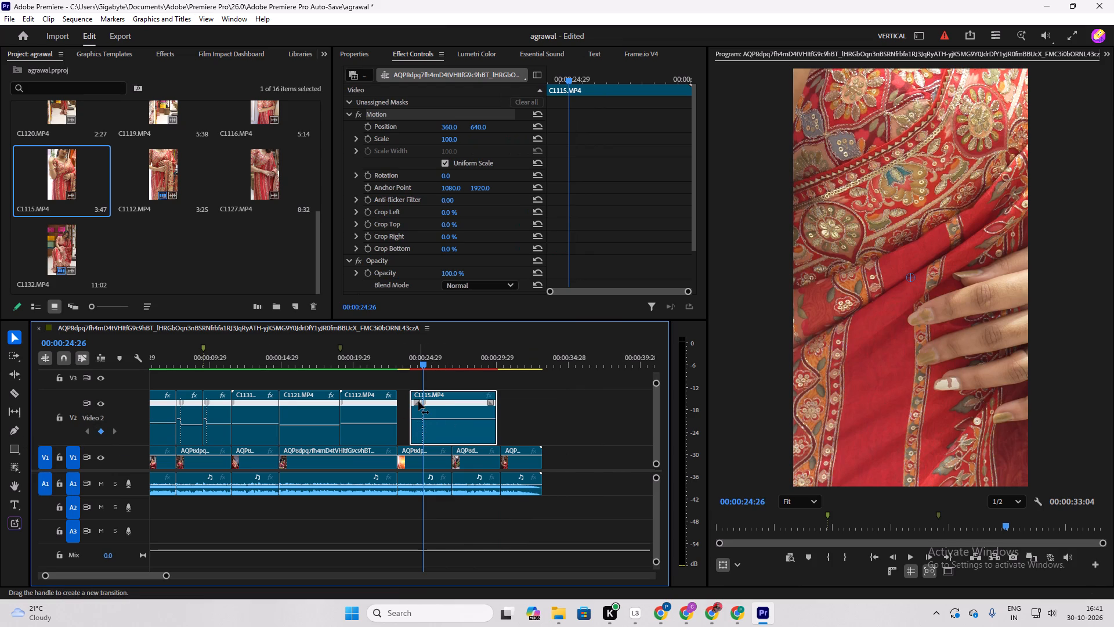
pyautogui.hotkey('ctrl', 'z')
pyautogui.moveTo(424, 365); pyautogui.dragTo(462, 394)
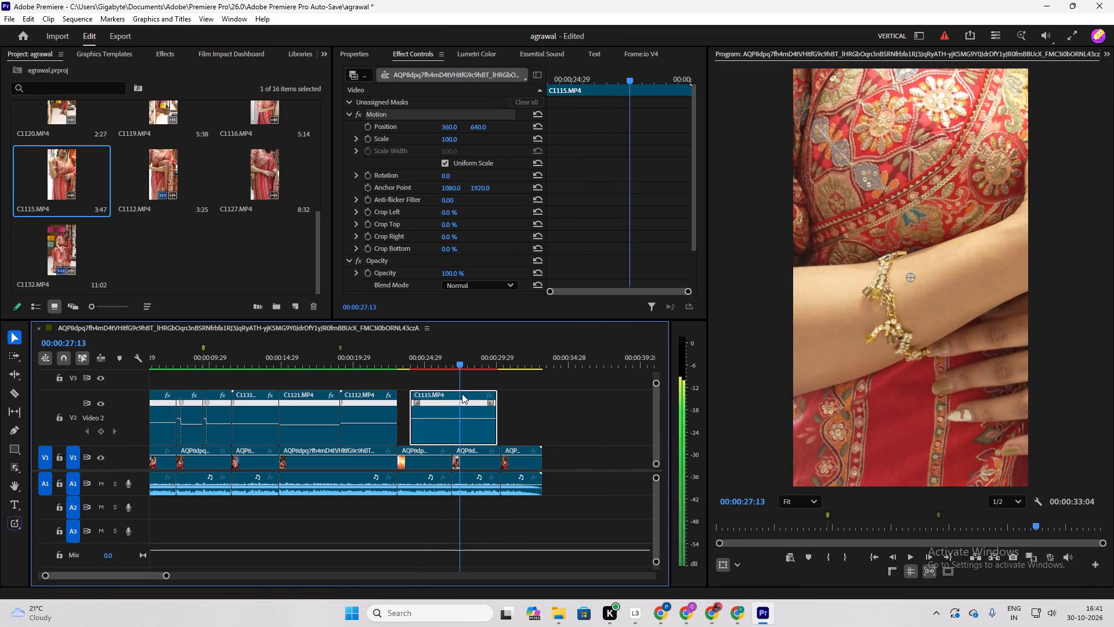
pyautogui.moveTo(462, 394); pyautogui.dragTo(461, 394)
pyautogui.click(104, 427)
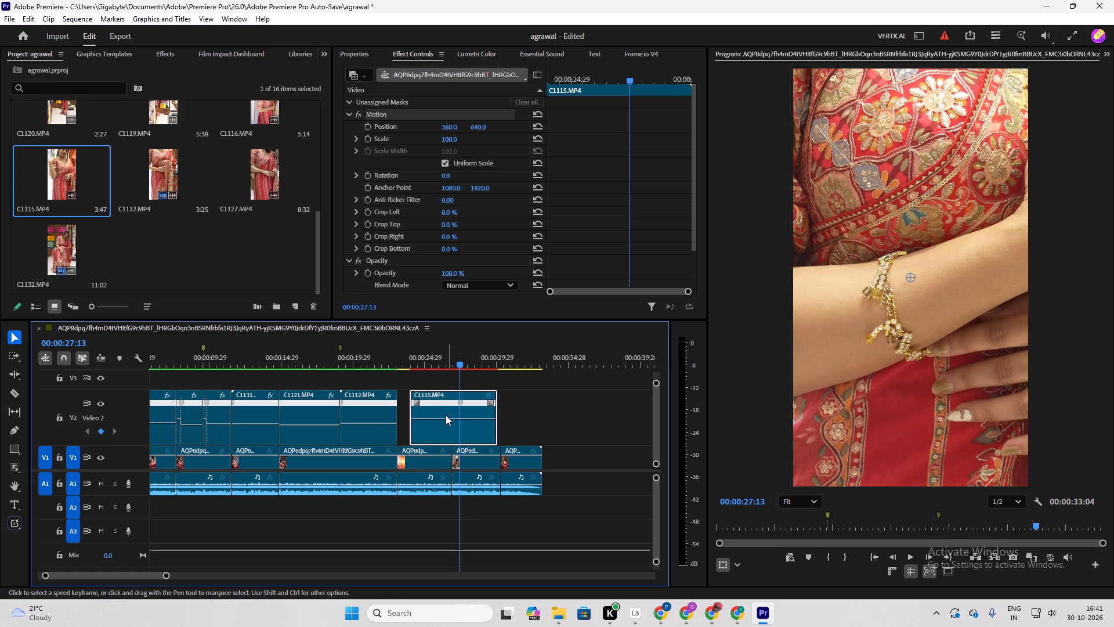
pyautogui.moveTo(445, 416); pyautogui.dragTo(443, 437)
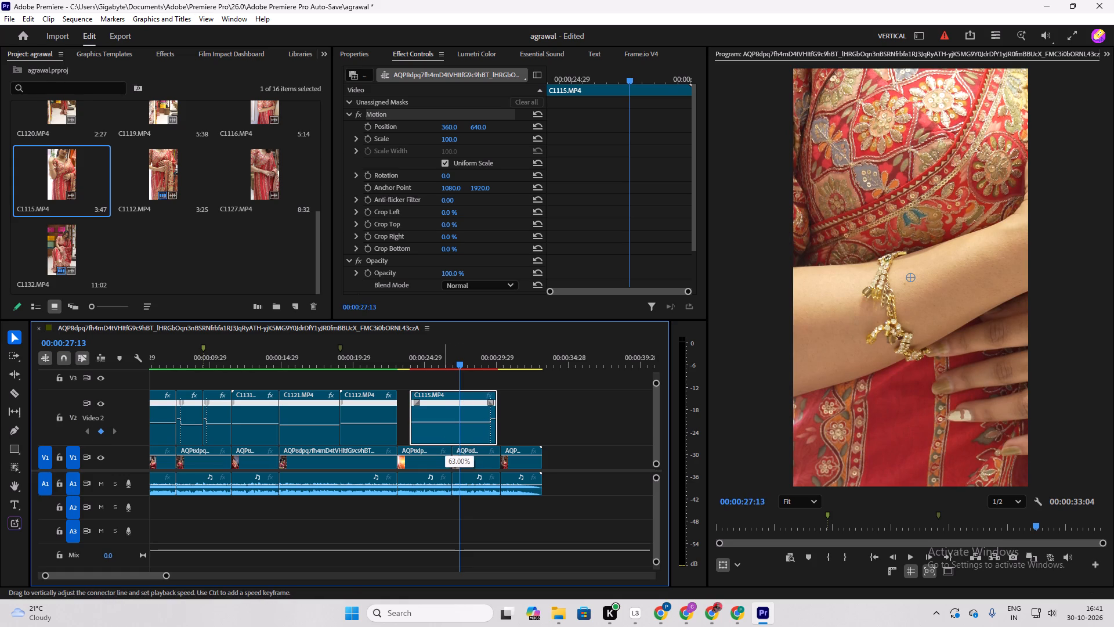
pyautogui.moveTo(443, 437); pyautogui.dragTo(439, 438)
pyautogui.moveTo(439, 438); pyautogui.dragTo(437, 448)
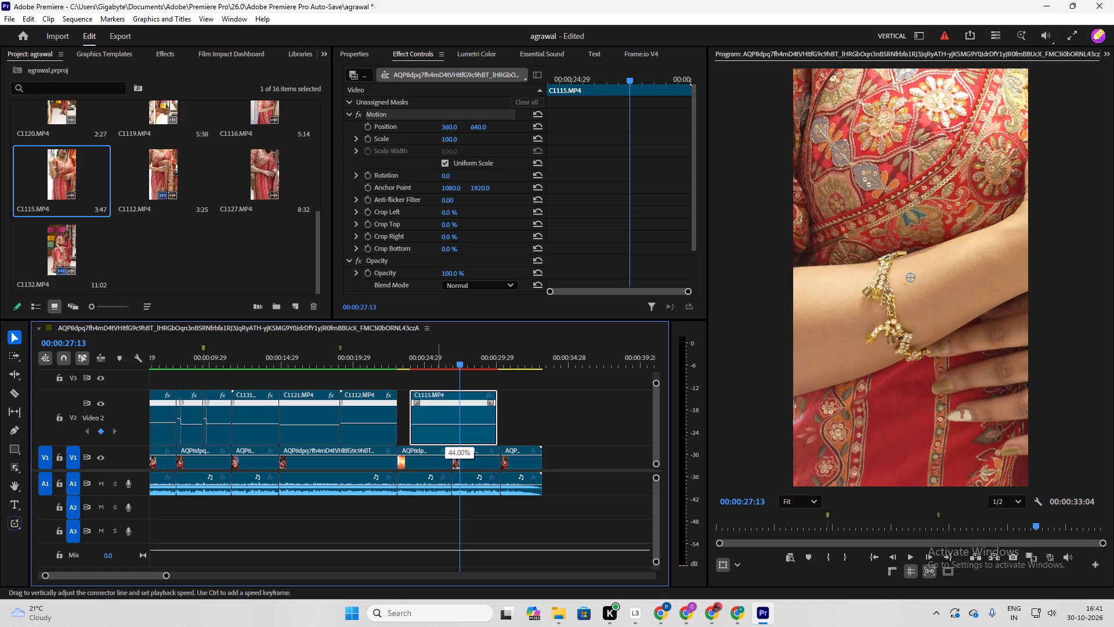
pyautogui.moveTo(437, 448); pyautogui.dragTo(436, 451)
pyautogui.moveTo(436, 451); pyautogui.dragTo(436, 451)
# Move the slowed C1115.MP4 clip on V2 so it starts directly after the C1112.MP4 clip.
pyautogui.moveTo(429, 435); pyautogui.dragTo(420, 437)
# Set the scale of the C1115.MP4 clip to 35.
pyautogui.click(453, 135)
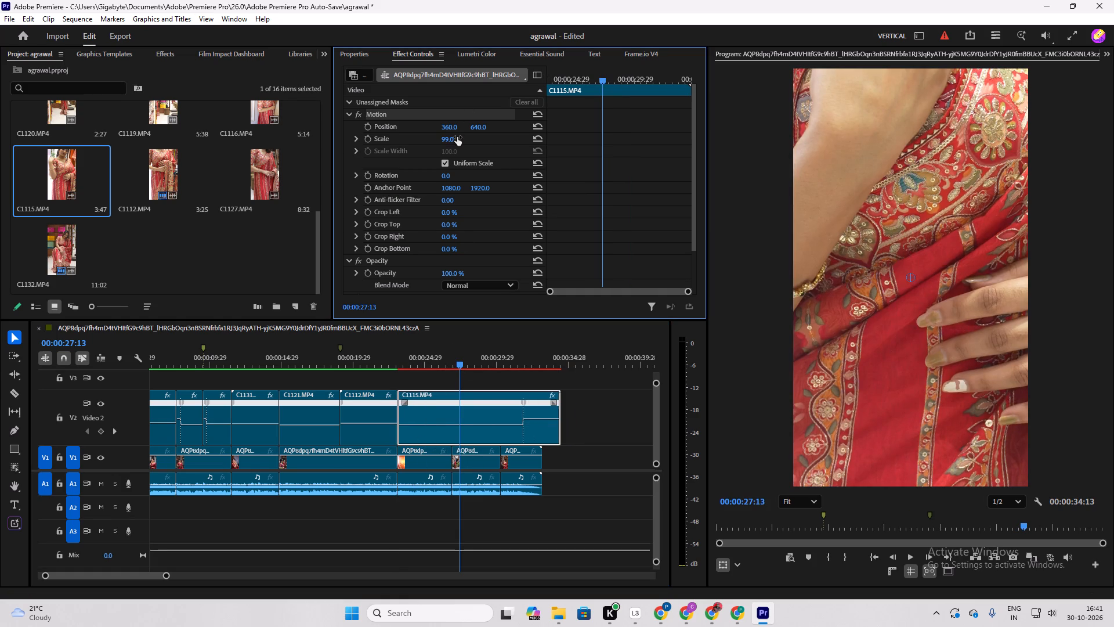
pyautogui.moveTo(458, 137); pyautogui.dragTo(442, 140)
pyautogui.press('BackSpace')
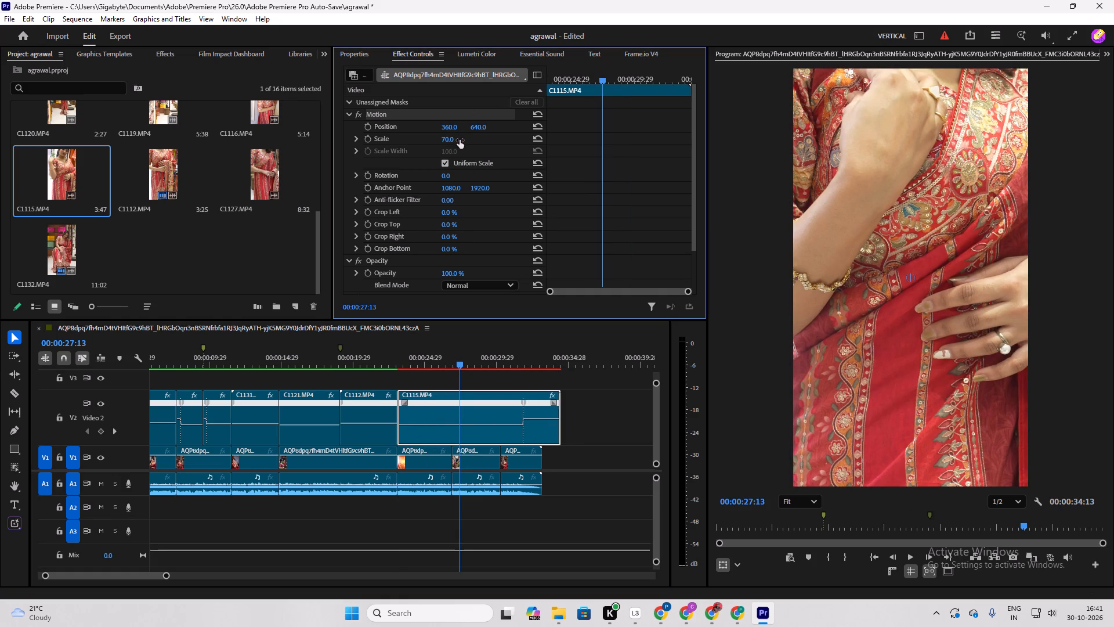
pyautogui.click(449, 142)
pyautogui.press('BackSpace')
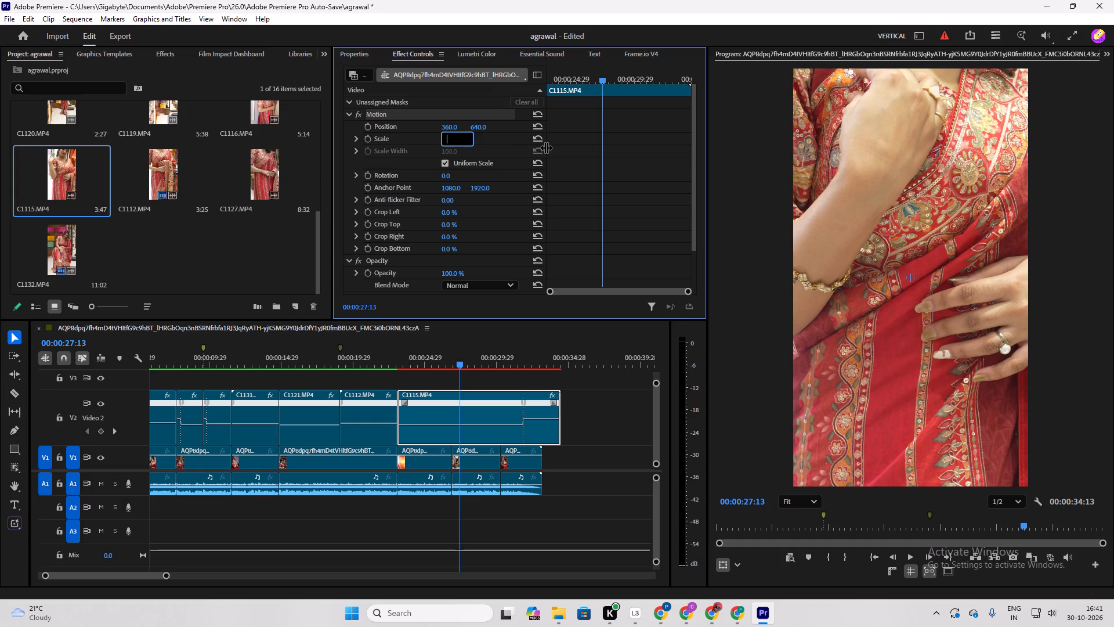
pyautogui.press('3')
pyautogui.press('5')
pyautogui.press('Return')
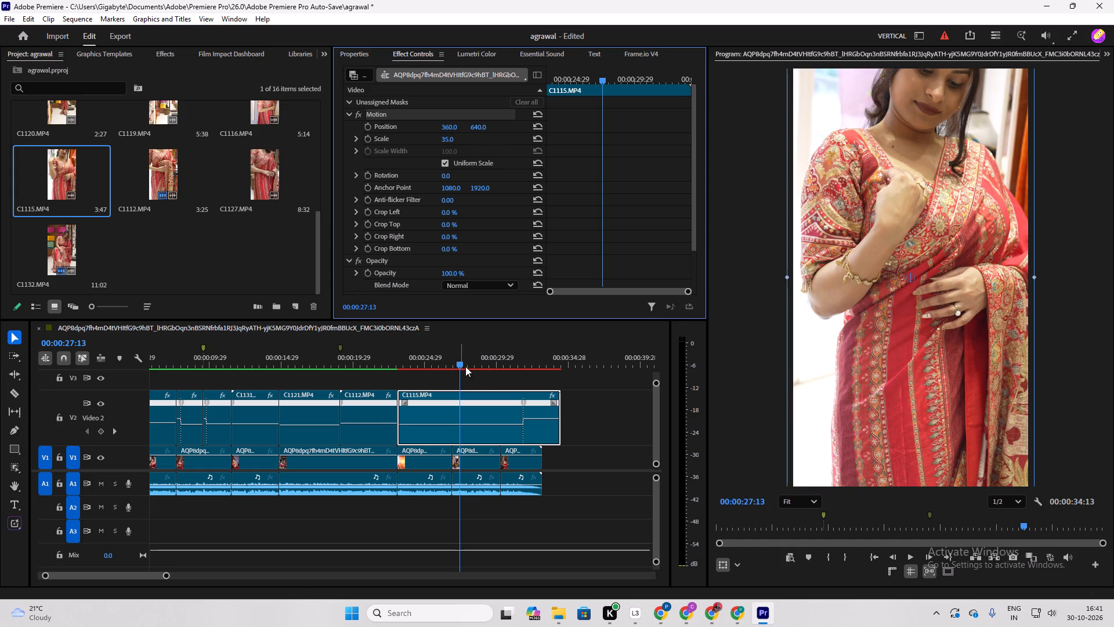
# Play through the slowed C1115.MP4 clip and trim its end to match the end of the V1 reference shot beneath it.
pyautogui.moveTo(464, 363); pyautogui.dragTo(396, 423)
pyautogui.press('space')
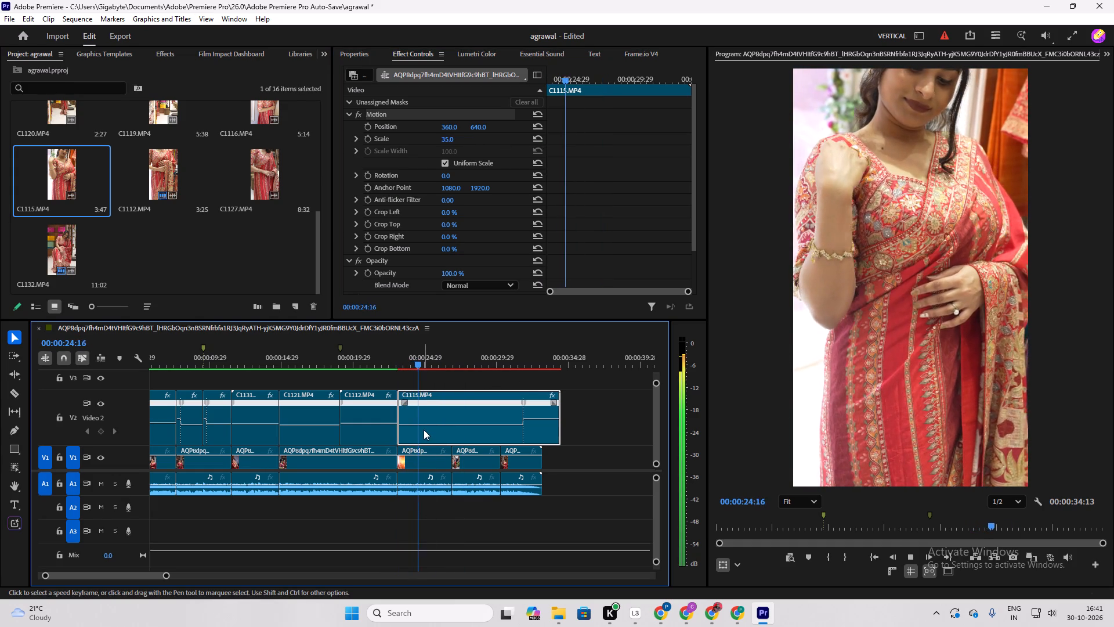
pyautogui.press('space')
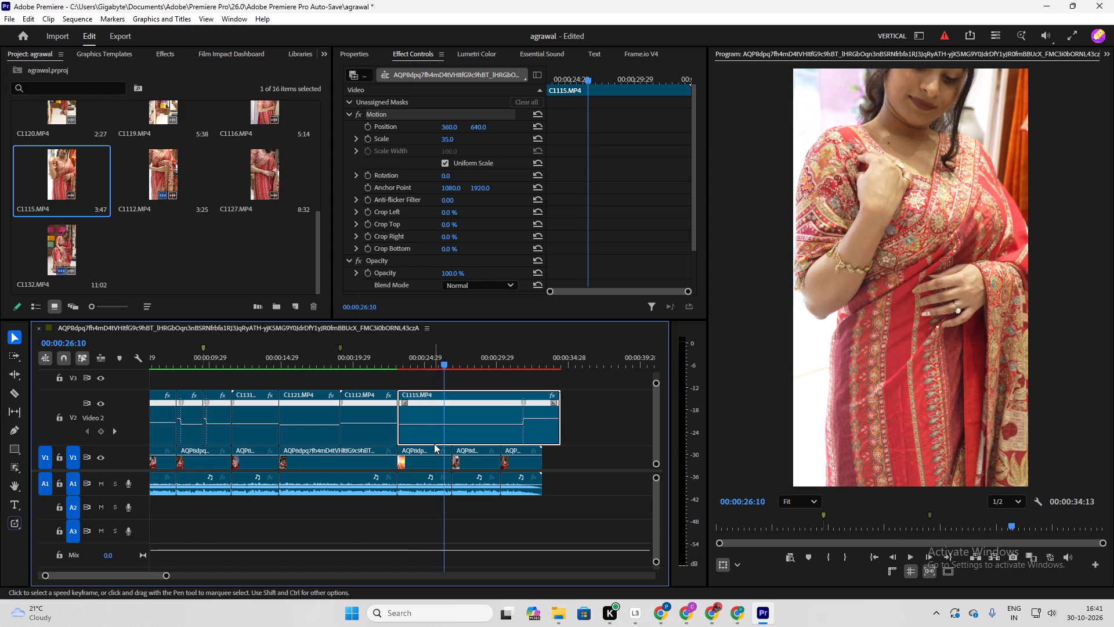
pyautogui.moveTo(558, 430); pyautogui.dragTo(453, 457)
pyautogui.press('space')
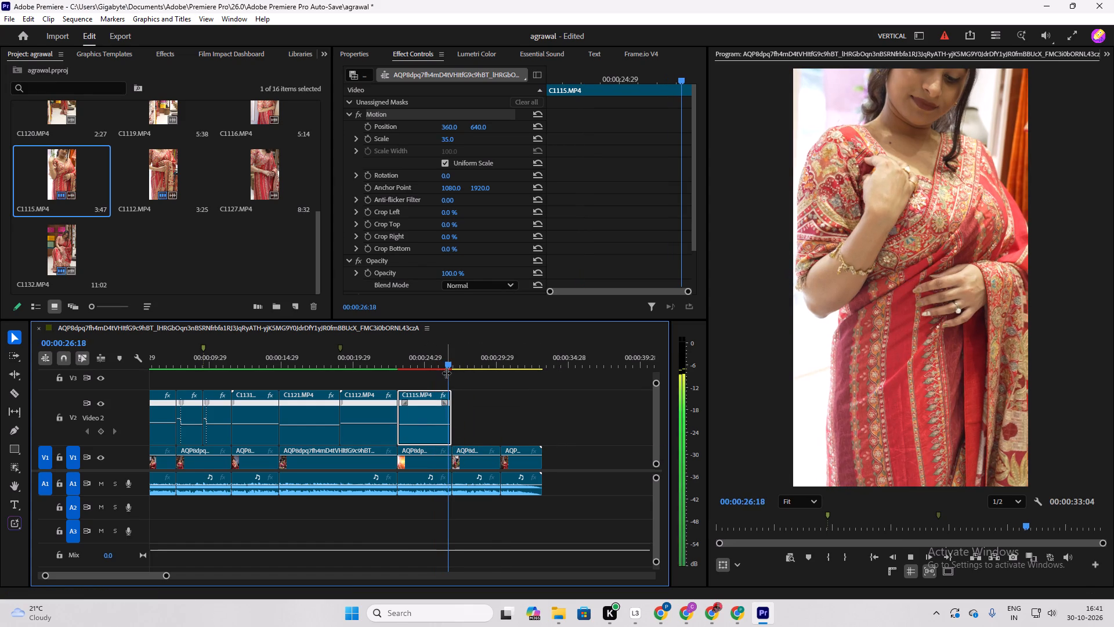
pyautogui.press('space')
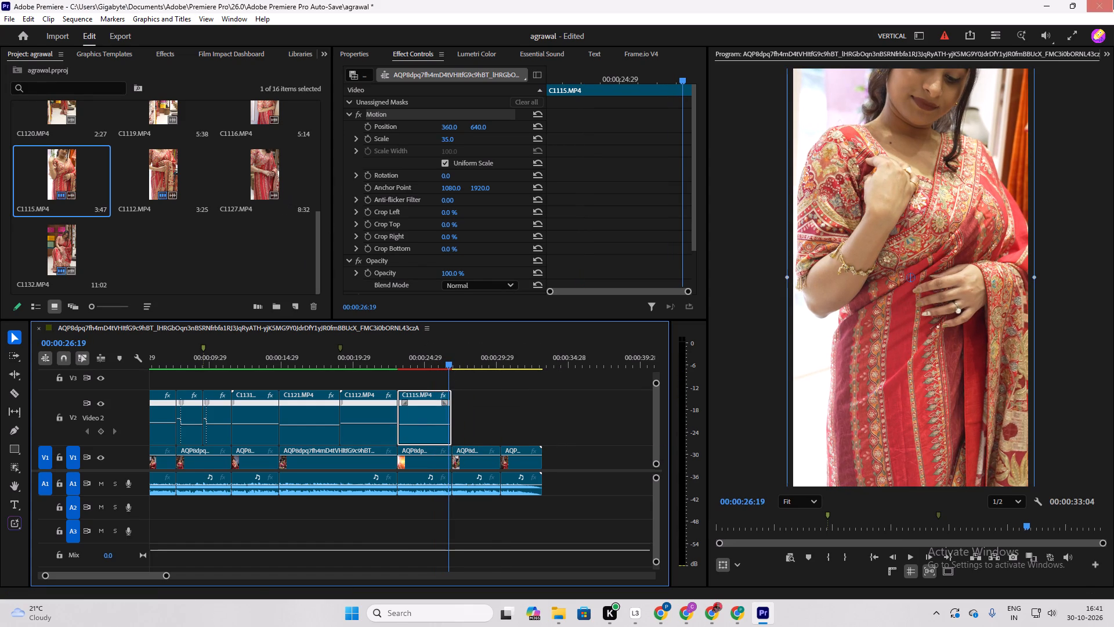
# Review C1119.MP4 and C1120.MP4, then mark C1120.MP4 in at 02:27:05:10 and extend its out point for a 3:22 duration.
pyautogui.scroll(1, 131, 195)
pyautogui.doubleClick(155, 174)
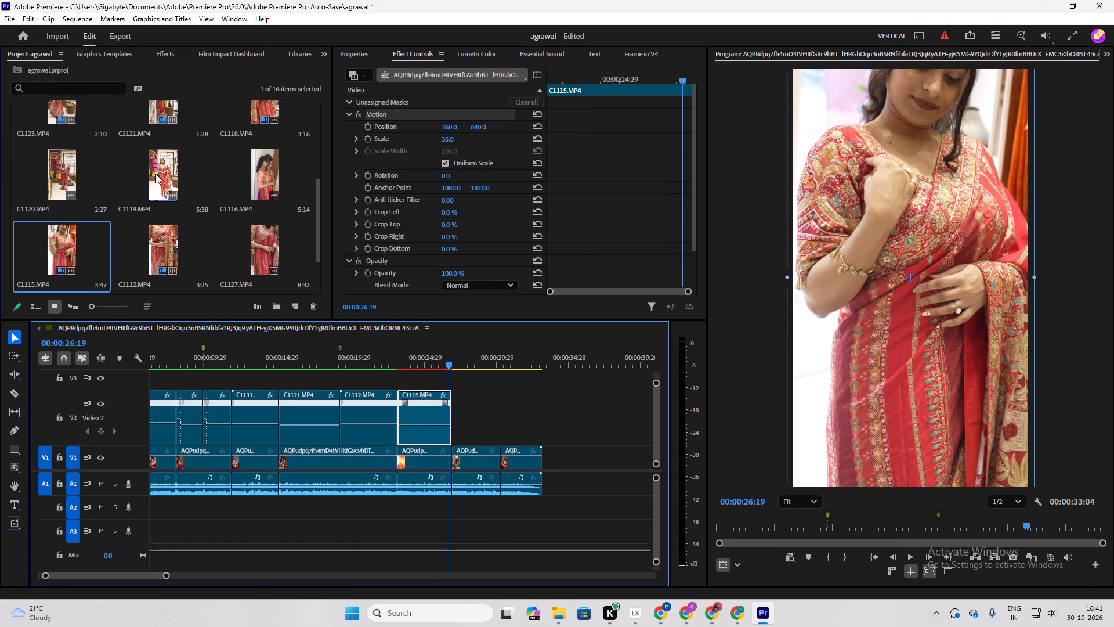
pyautogui.press('space')
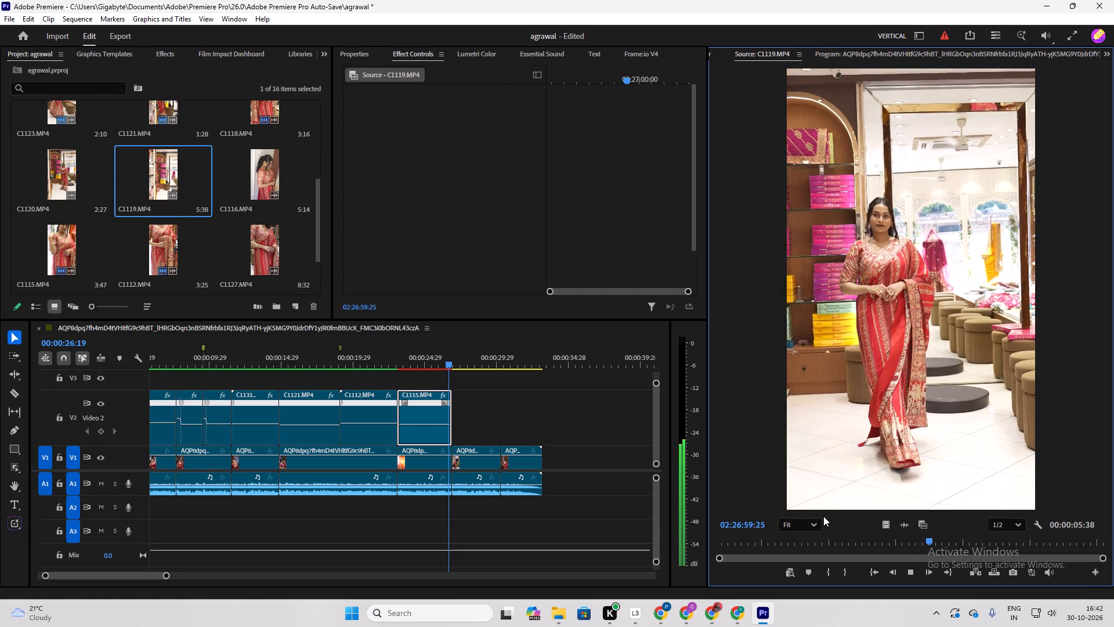
pyautogui.press('space')
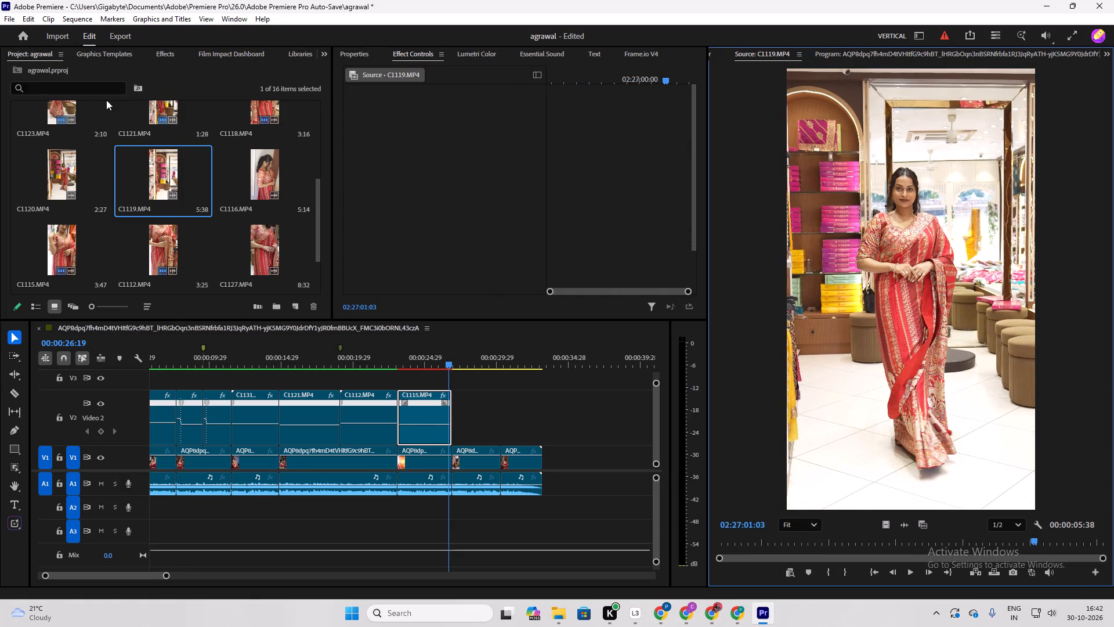
pyautogui.doubleClick(62, 175)
pyautogui.press('space')
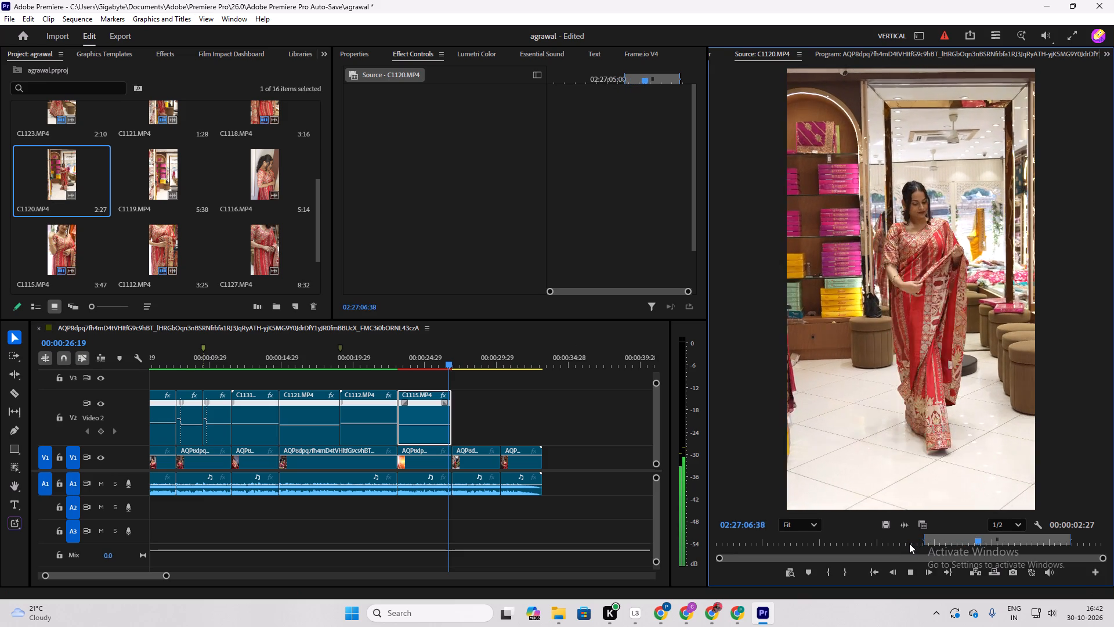
pyautogui.press('space')
pyautogui.moveTo(990, 540); pyautogui.dragTo(885, 547)
pyautogui.press('i')
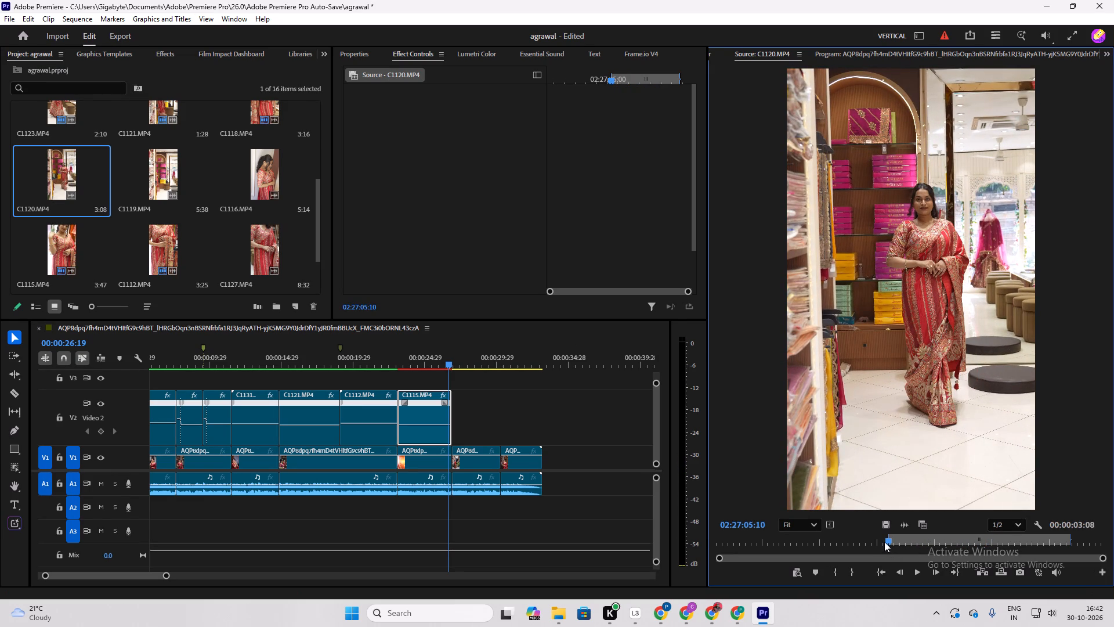
pyautogui.moveTo(1070, 542); pyautogui.dragTo(1087, 549)
# Place only the video of C1120.MP4 on V2 directly after the C1115.MP4 clip.
pyautogui.moveTo(888, 527); pyautogui.dragTo(501, 426)
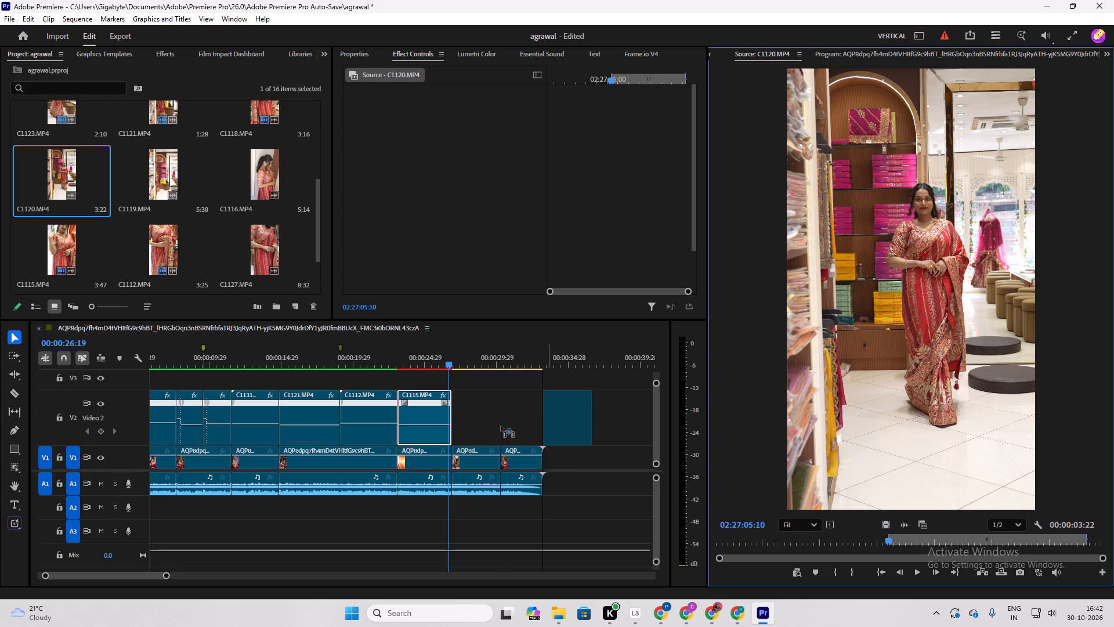
pyautogui.moveTo(501, 426); pyautogui.dragTo(455, 424)
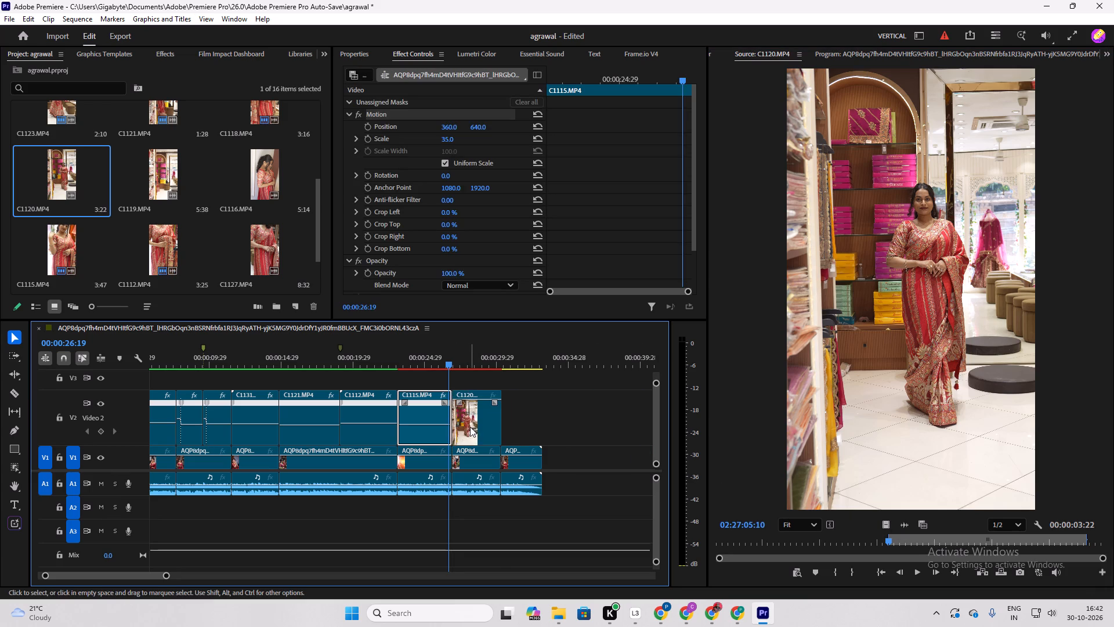
# Preview the start of the C1120.MP4 clip on V2 and set its scale to 35.
pyautogui.click(470, 427)
pyautogui.press('space')
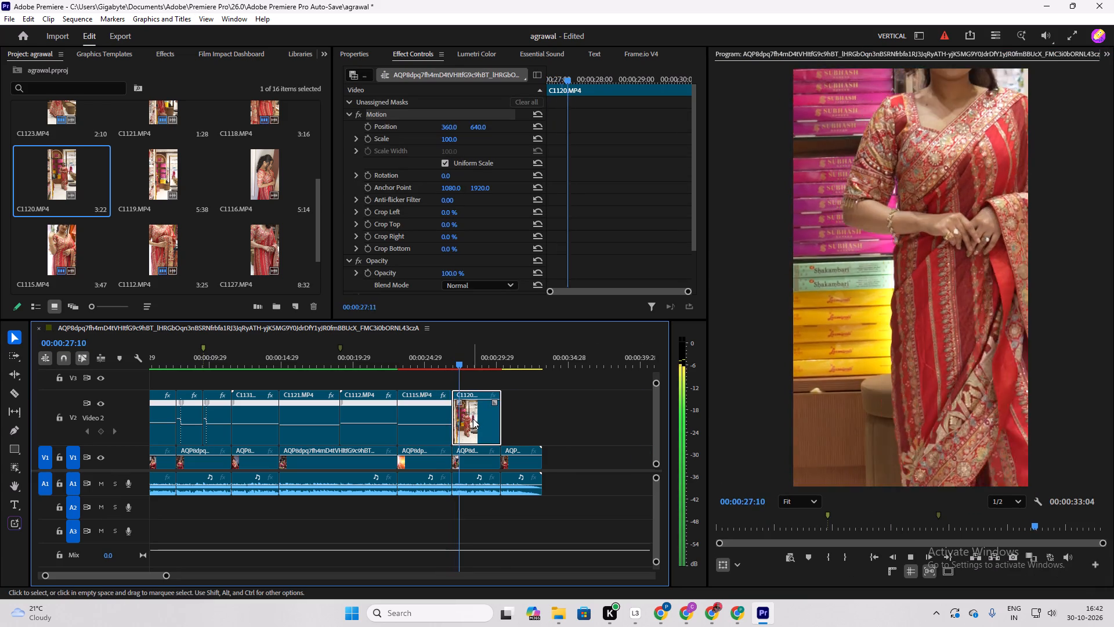
pyautogui.press('space')
pyautogui.click(477, 419)
pyautogui.click(453, 141)
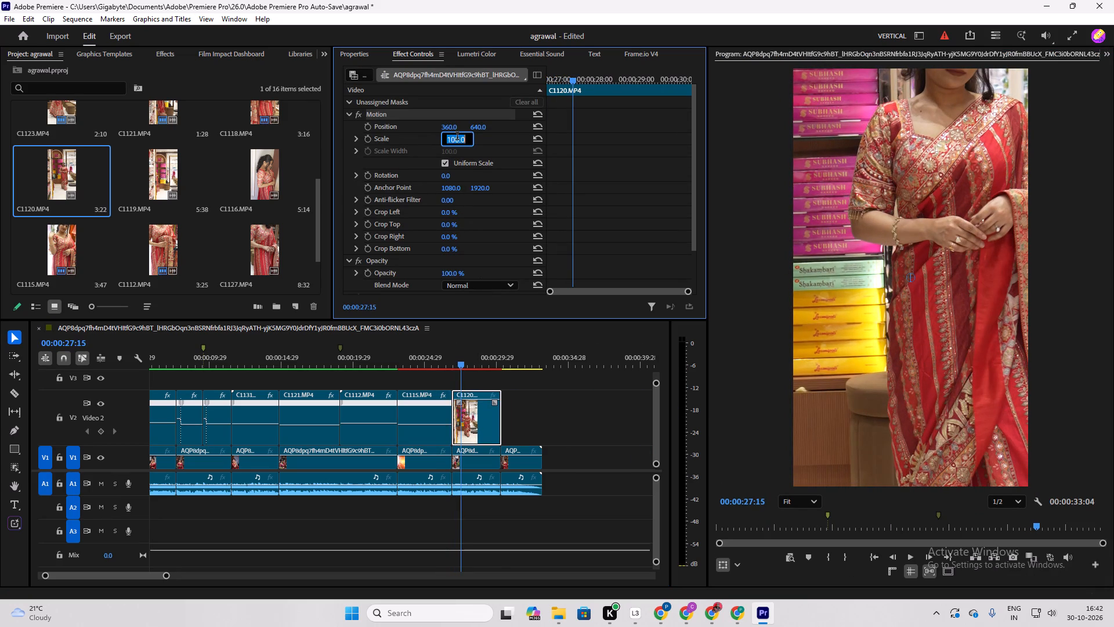
pyautogui.press('BackSpace')
pyautogui.write('35')
pyautogui.press('Return')
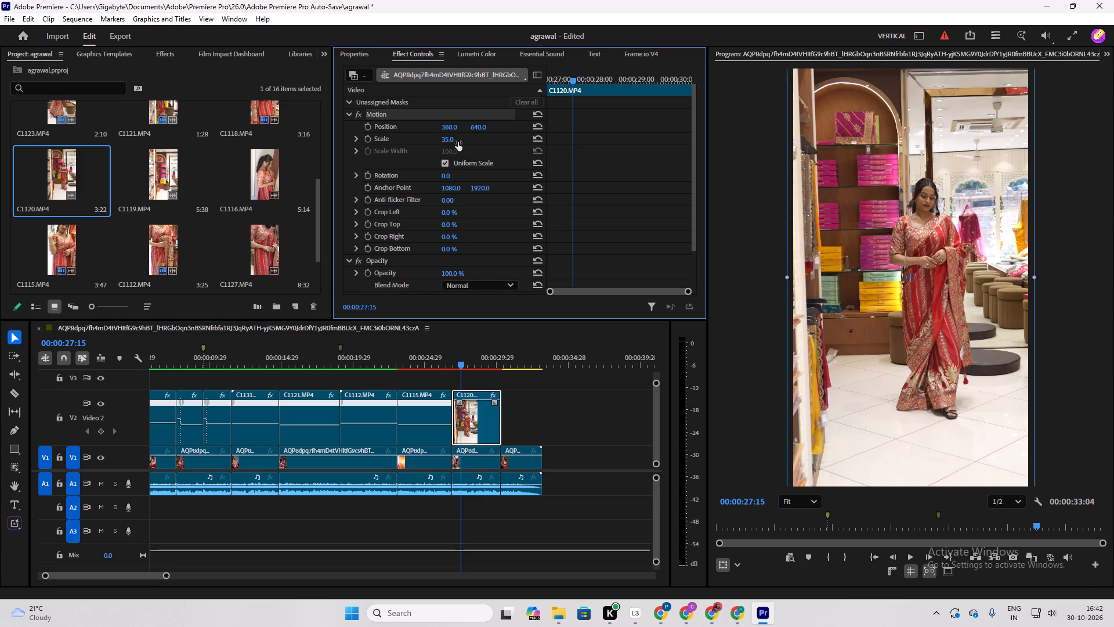
# Find the saree-flare moment at 00:00:29:05, then trim the start of C1120.MP4 and shift the clip to end at the V1 cut.
pyautogui.click(460, 363)
pyautogui.moveTo(460, 362); pyautogui.dragTo(482, 383)
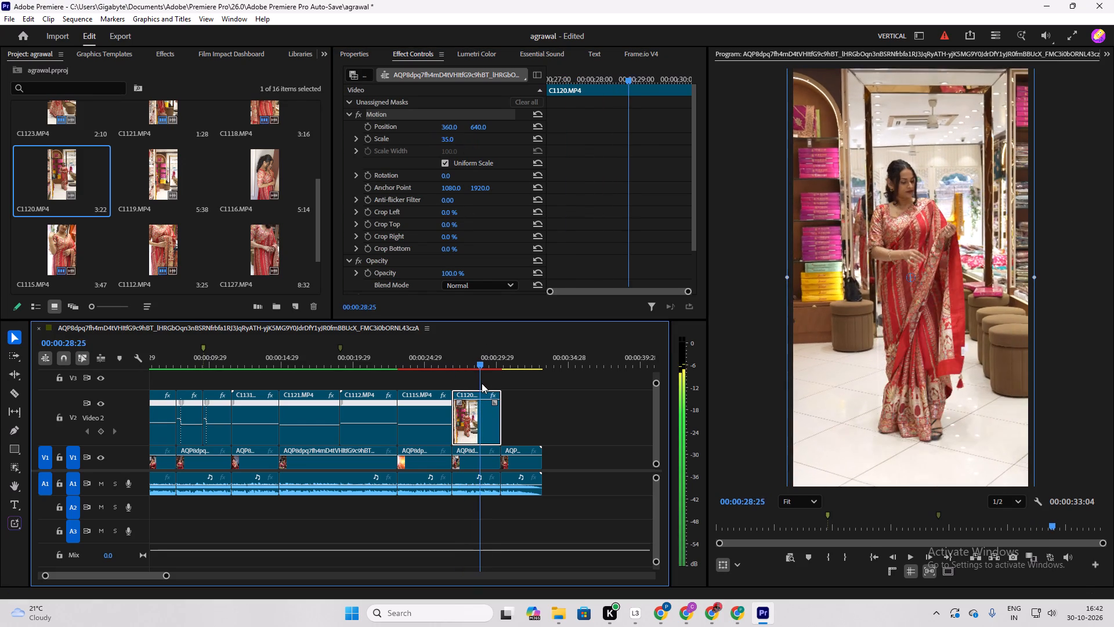
pyautogui.moveTo(482, 383); pyautogui.dragTo(486, 397)
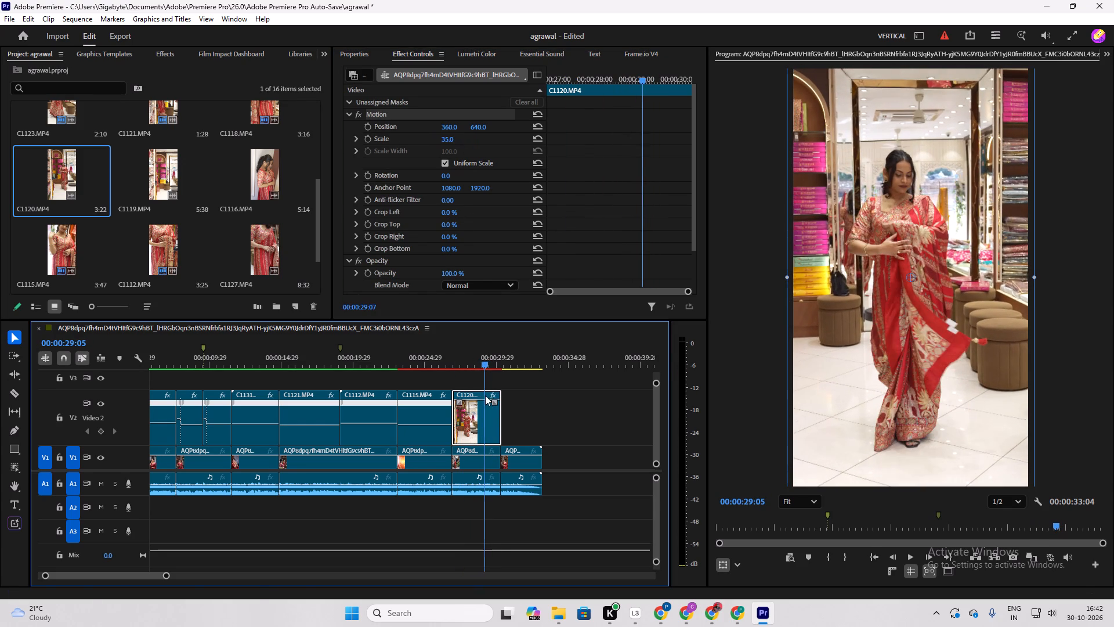
pyautogui.moveTo(457, 428); pyautogui.dragTo(464, 429)
pyautogui.moveTo(464, 424); pyautogui.dragTo(468, 426)
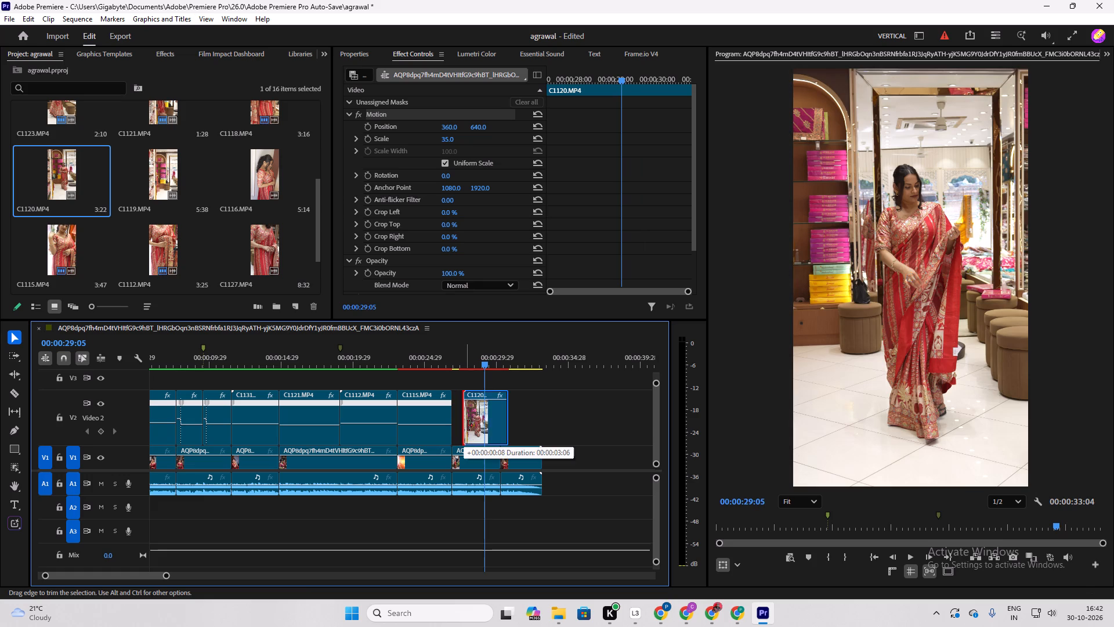
pyautogui.moveTo(468, 426); pyautogui.dragTo(474, 432)
pyautogui.moveTo(490, 429); pyautogui.dragTo(481, 427)
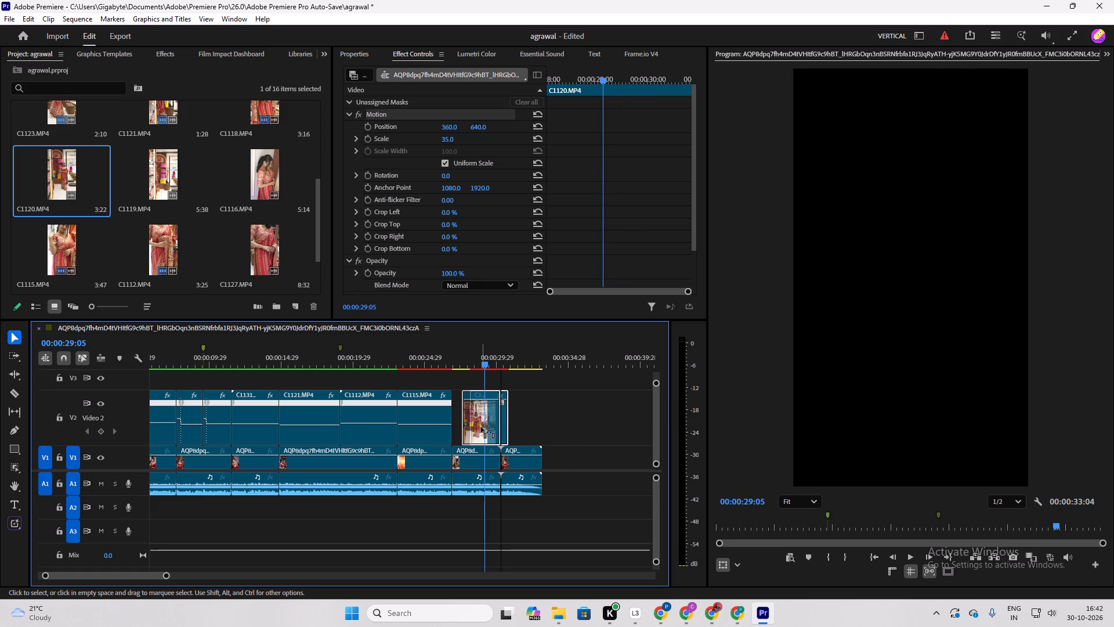
pyautogui.moveTo(481, 427); pyautogui.dragTo(481, 426)
# Show the Time Remapping Speed keyframes on the C1120.MP4 clip on V2.
pyautogui.click(99, 428)
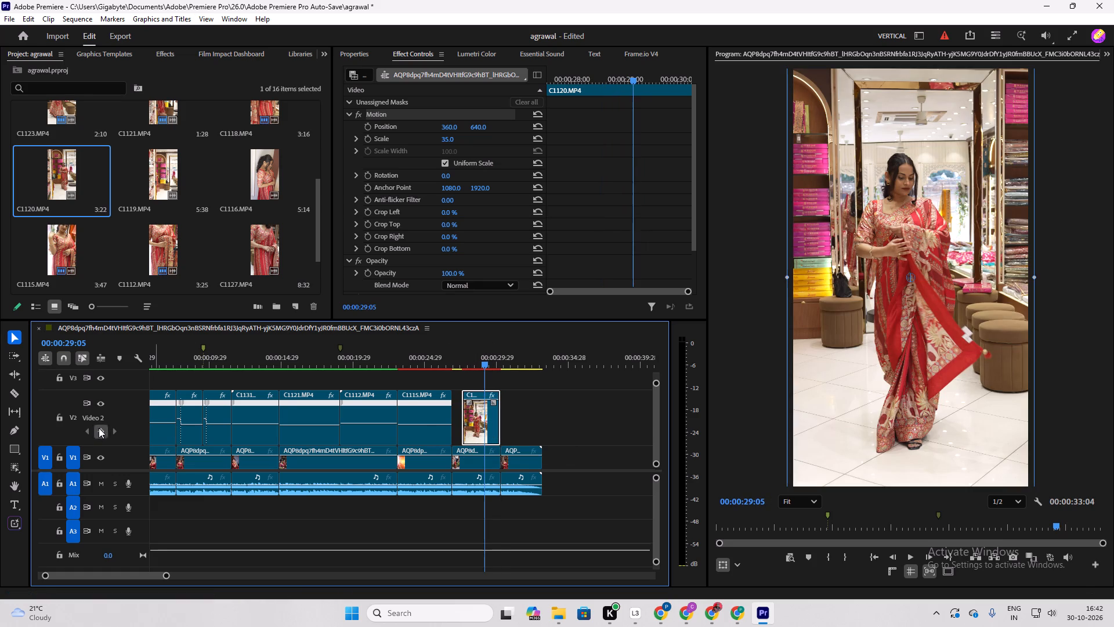
pyautogui.hotkey('ctrl', 'z')
pyautogui.rightClick(483, 424)
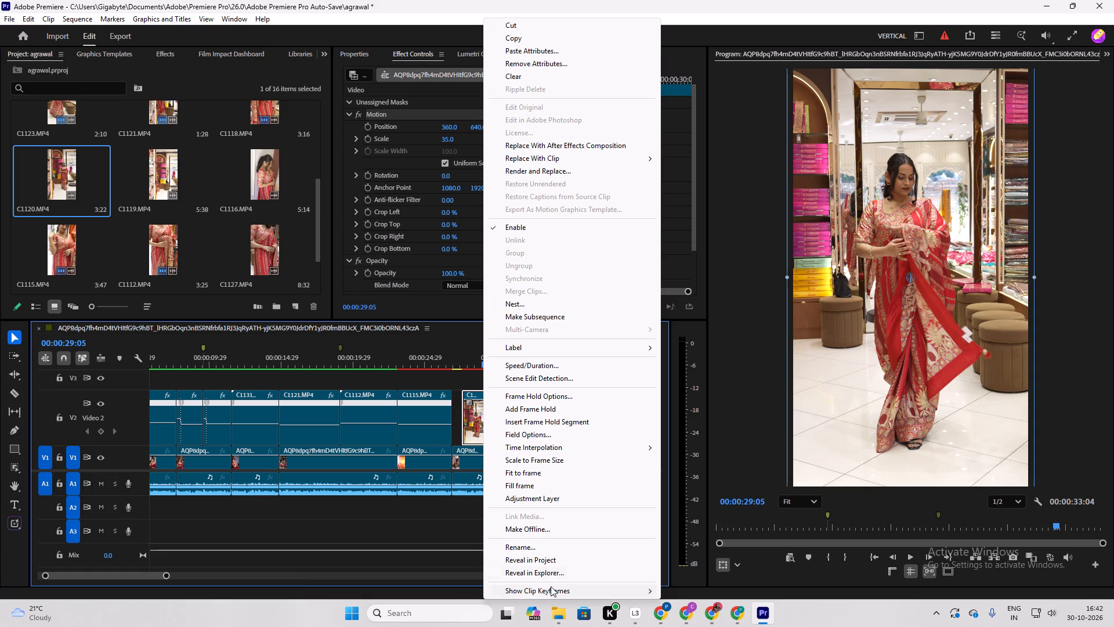
pyautogui.click(559, 588)
pyautogui.click(714, 578)
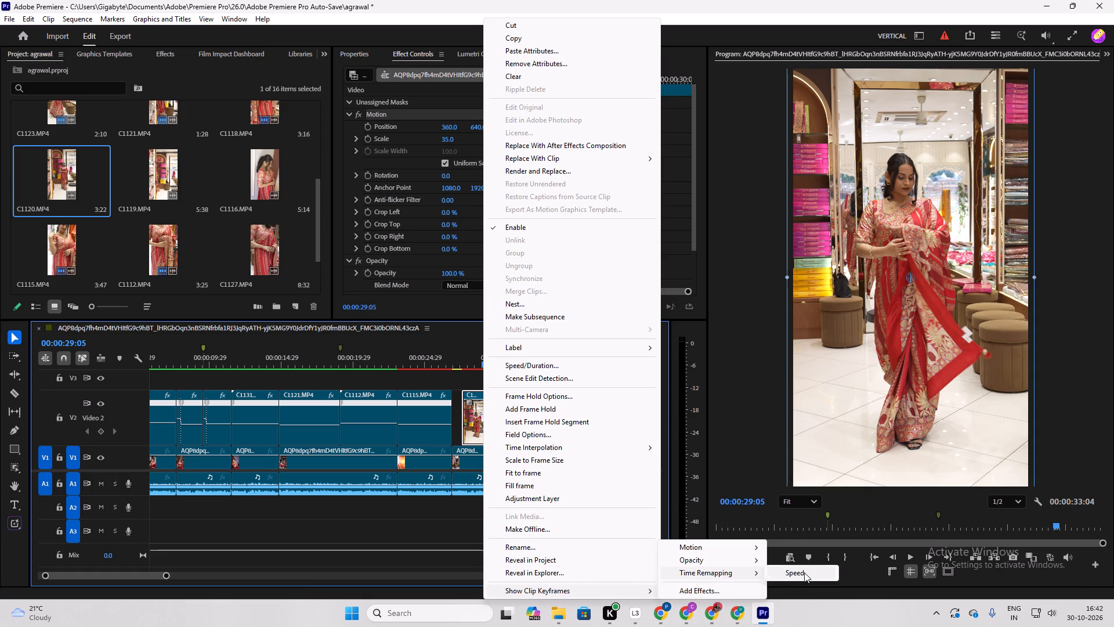
pyautogui.click(805, 572)
# Add a speed keyframe to C1120.MP4 at 00:00:29:05 and lower the speed before it to about 50%.
pyautogui.click(106, 431)
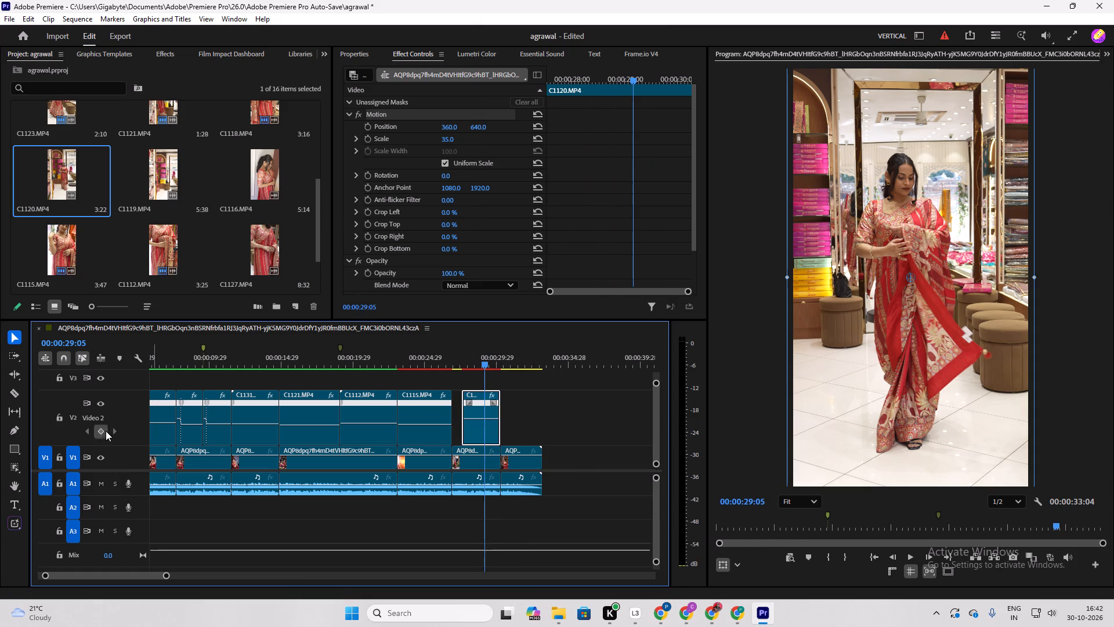
pyautogui.moveTo(475, 417); pyautogui.dragTo(472, 446)
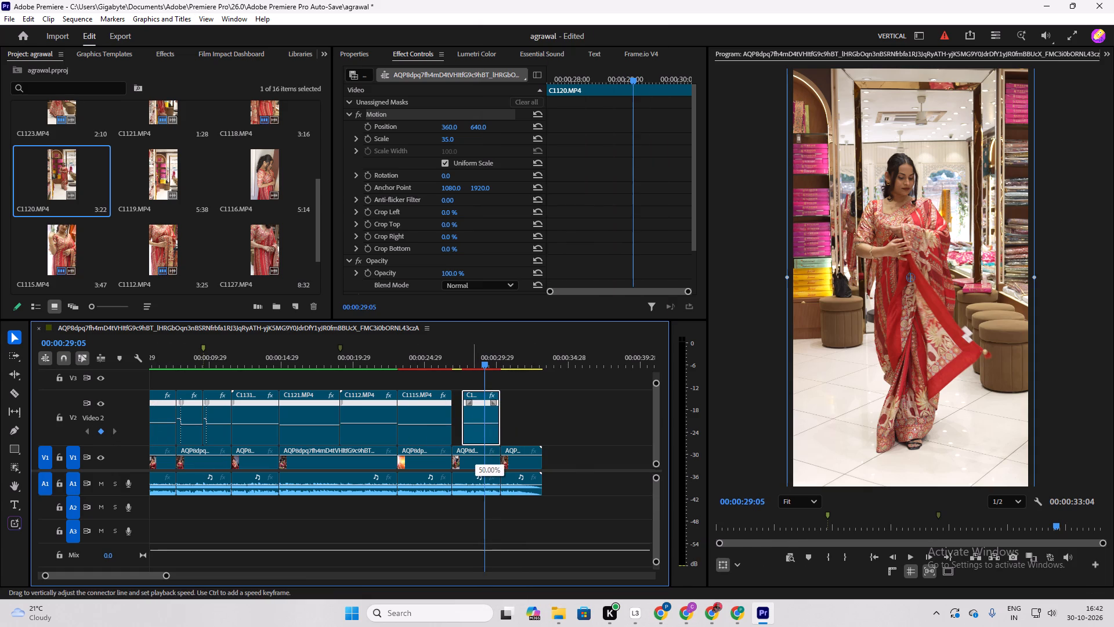
# Lower the speed of the C1120.MP4 segment before the speed keyframe to about 41%.
pyautogui.moveTo(472, 446); pyautogui.dragTo(471, 446)
pyautogui.moveTo(479, 425); pyautogui.dragTo(479, 429)
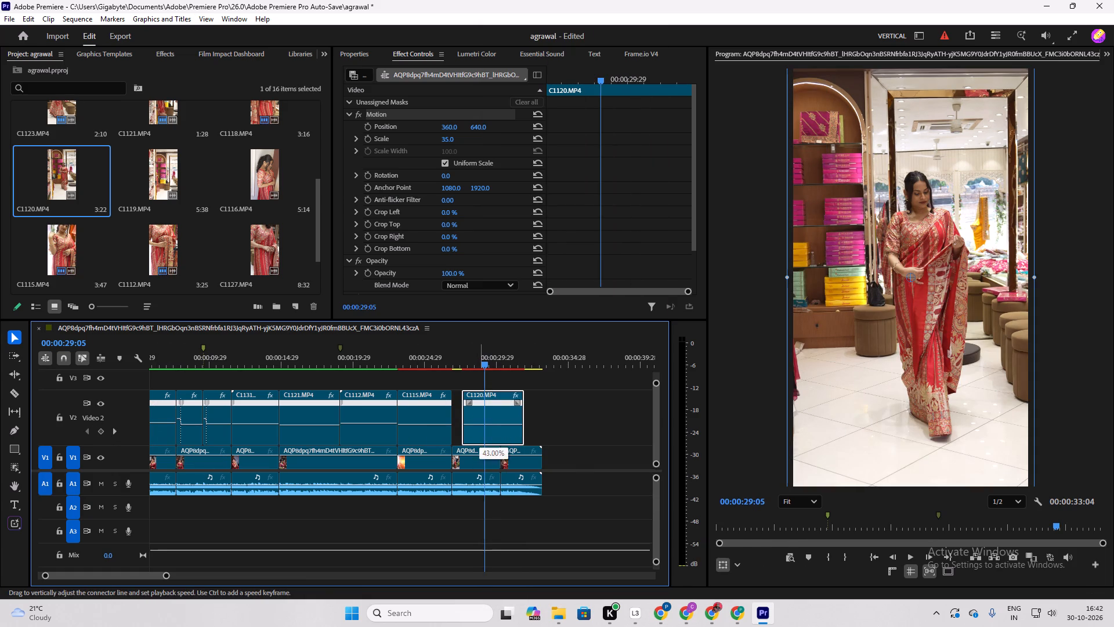
pyautogui.moveTo(479, 429); pyautogui.dragTo(479, 433)
pyautogui.click(482, 427)
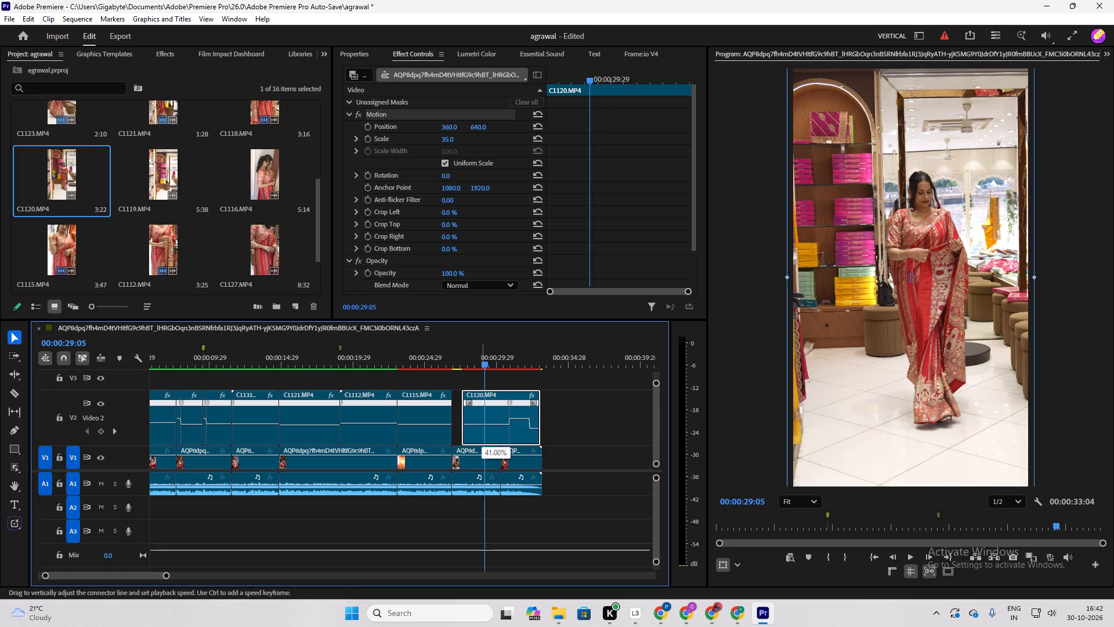
# Move C1120.MP4 on V2 to start at the V1 cut after C1115.MP4 and trim its end to the next V1 cut.
pyautogui.click(472, 435)
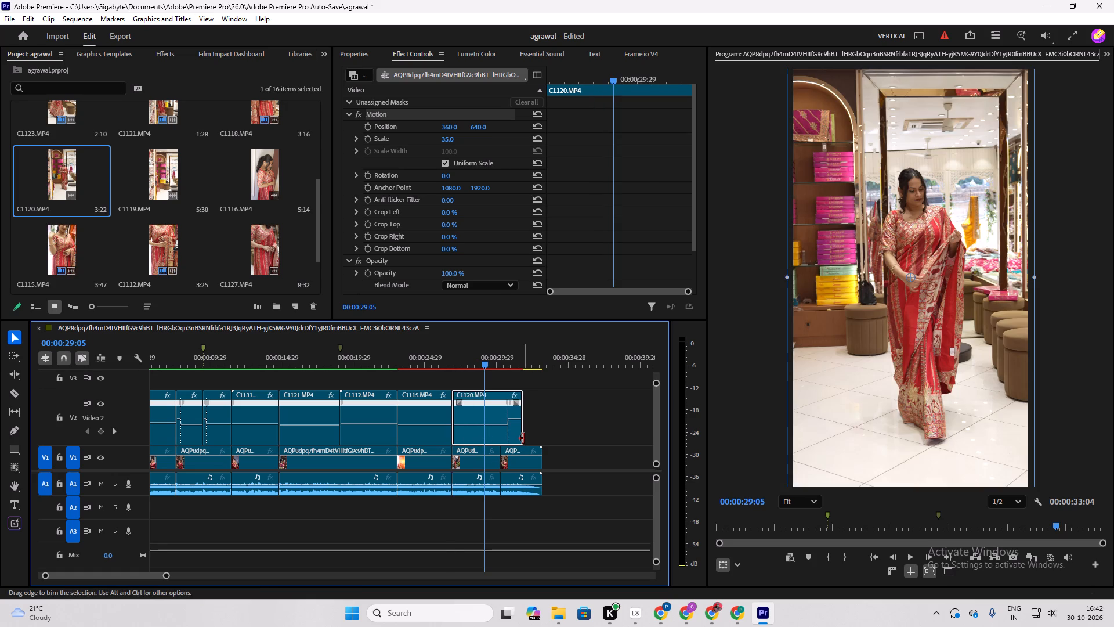
pyautogui.moveTo(523, 438); pyautogui.dragTo(503, 440)
# Play back the slowed C1120.MP4 clip on the timeline and render the sequence's video previews.
pyautogui.moveTo(483, 361); pyautogui.dragTo(474, 365)
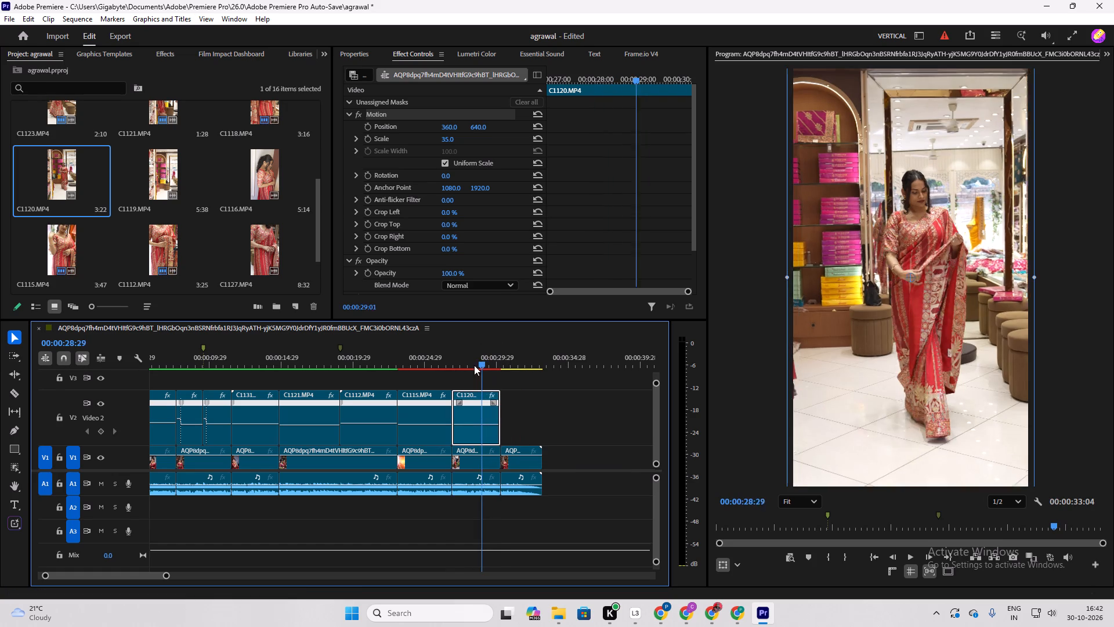
pyautogui.moveTo(474, 365); pyautogui.dragTo(444, 402)
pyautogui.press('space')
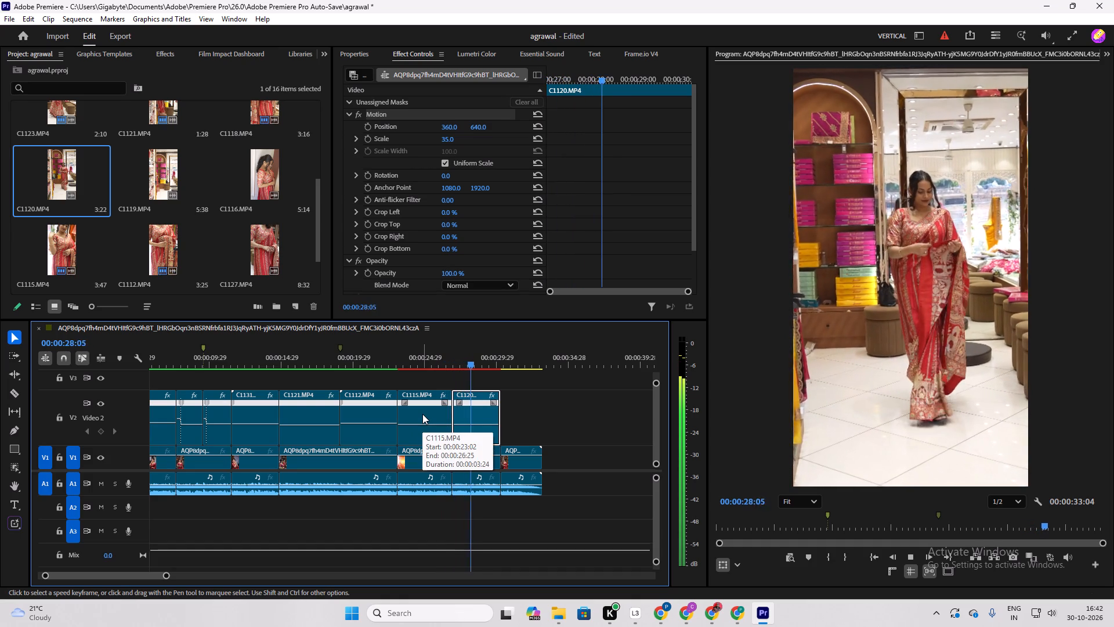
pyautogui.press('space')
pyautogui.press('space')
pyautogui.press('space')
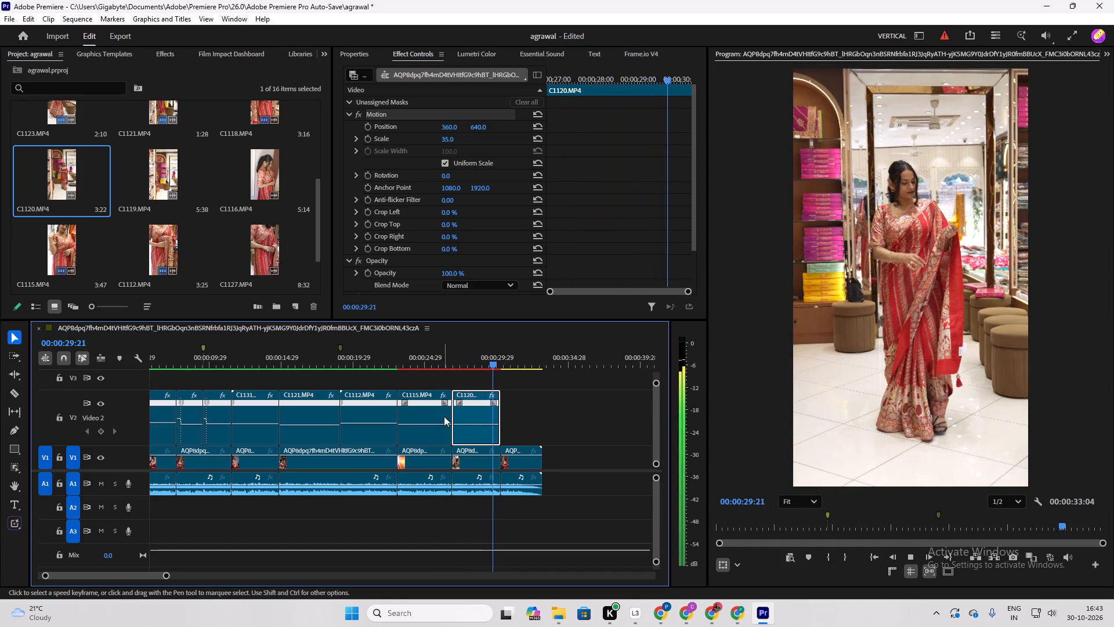
pyautogui.press('Return')
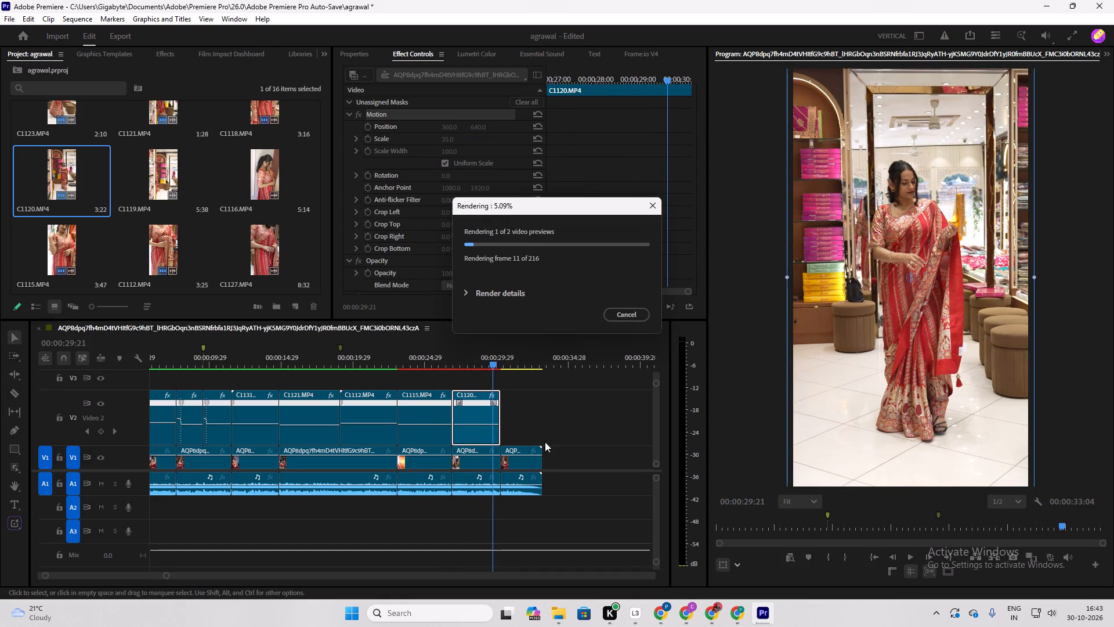
# Switch to the Chrome window with the Dhanda Nyoliwala video while the previews render.
pyautogui.click(684, 604)
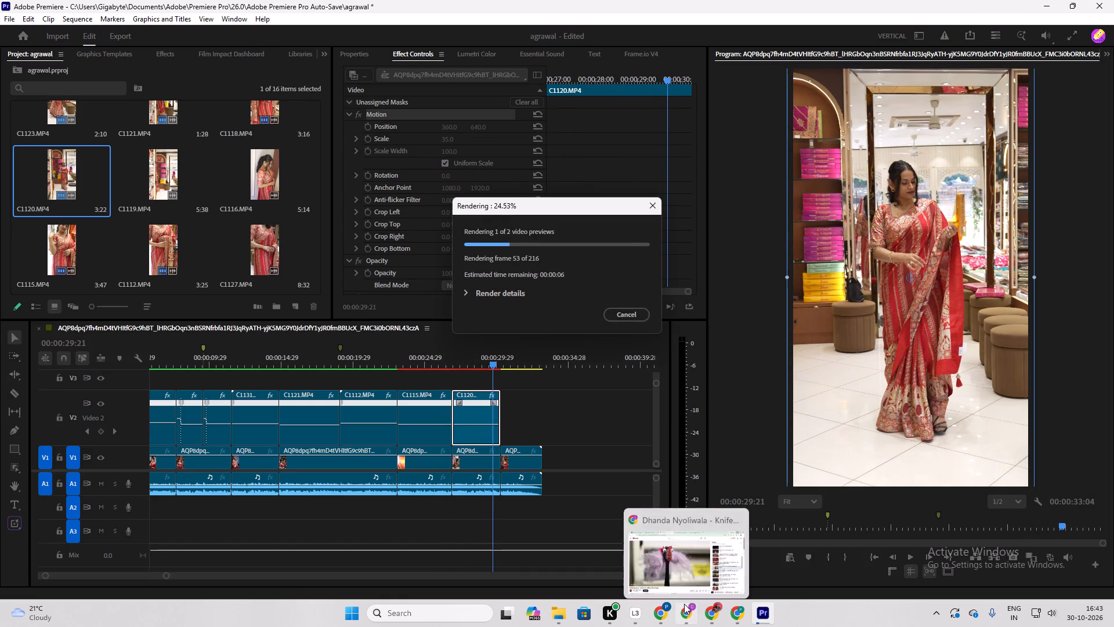
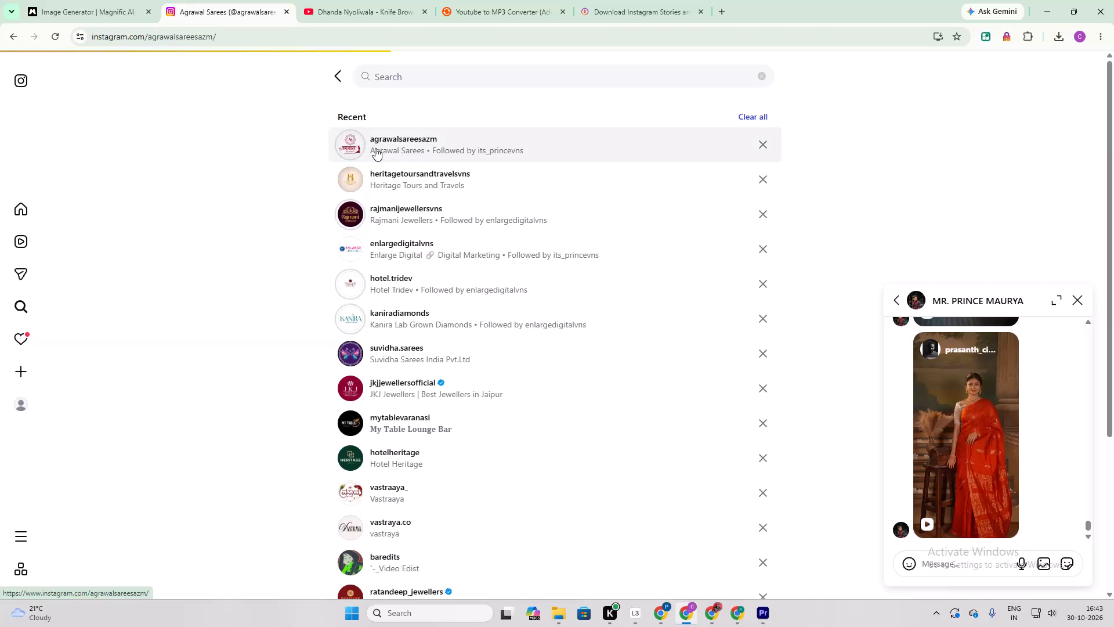
# Open the "Timeless Ethnic Elegance" saree reel on the agrawalsareesazm profile and copy its link.
pyautogui.scroll(-2, 468, 352)
pyautogui.click(525, 323)
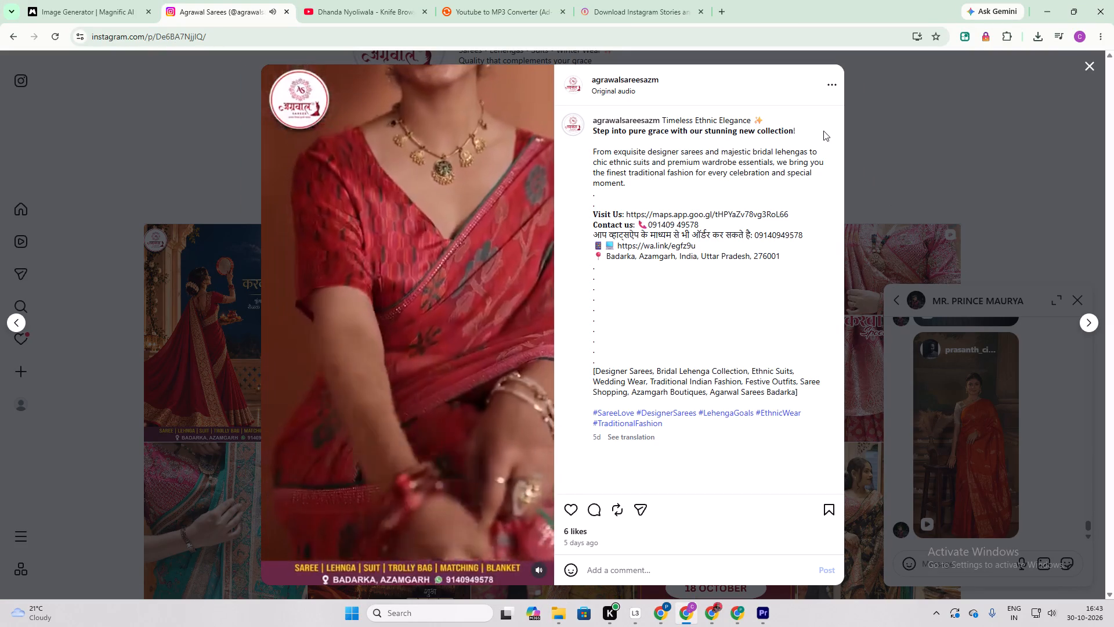
pyautogui.click(829, 82)
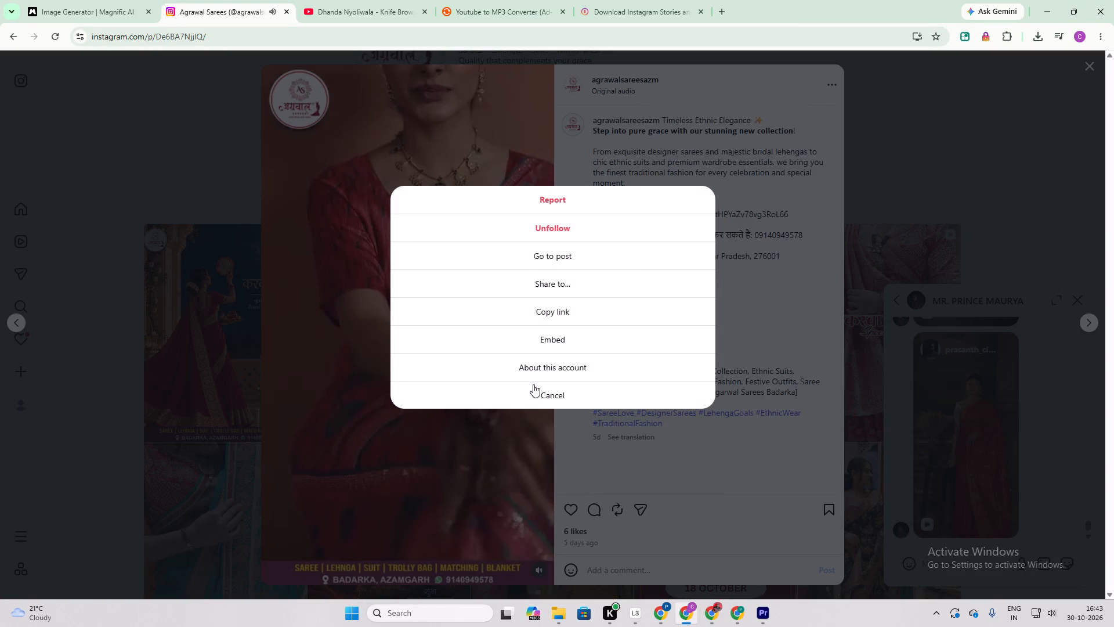
pyautogui.click(551, 314)
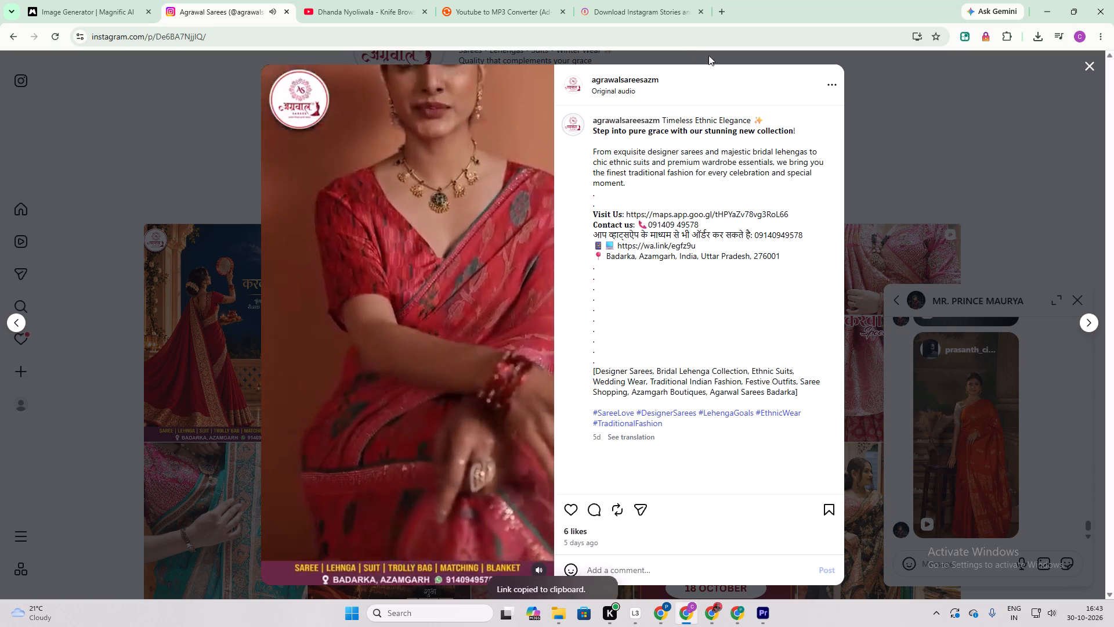
# Switch to storysaver.net, replace the old URL with the copied reel link, fetch it and download the agrawalsareesazm video.
pyautogui.click(634, 19)
pyautogui.click(628, 132)
pyautogui.scroll(4, 588, 277)
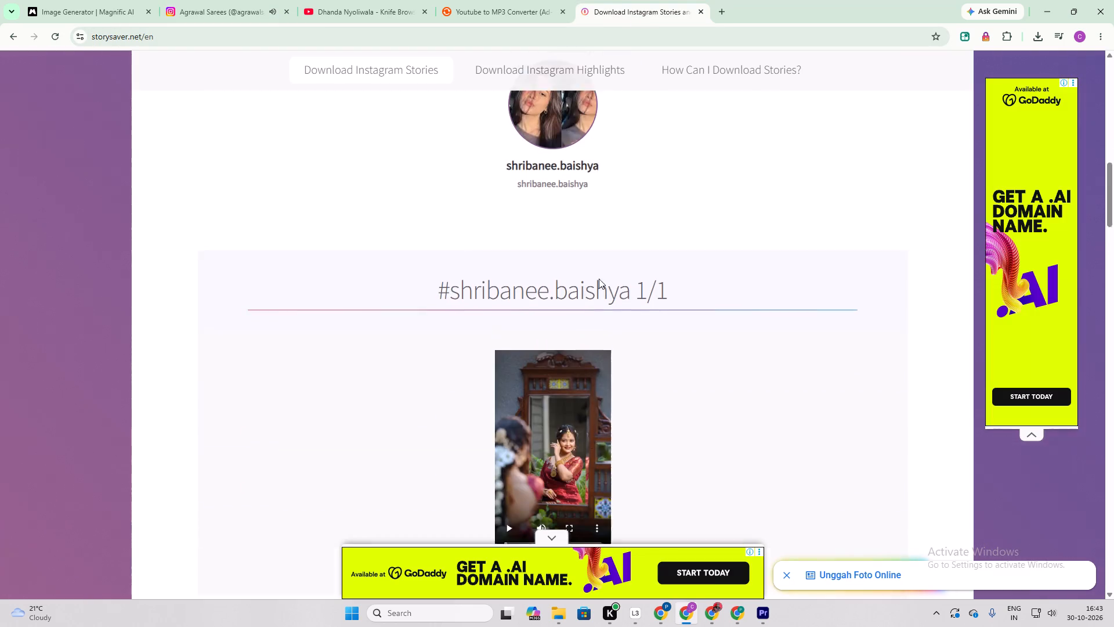
pyautogui.scroll(6, 599, 279)
pyautogui.click(566, 235)
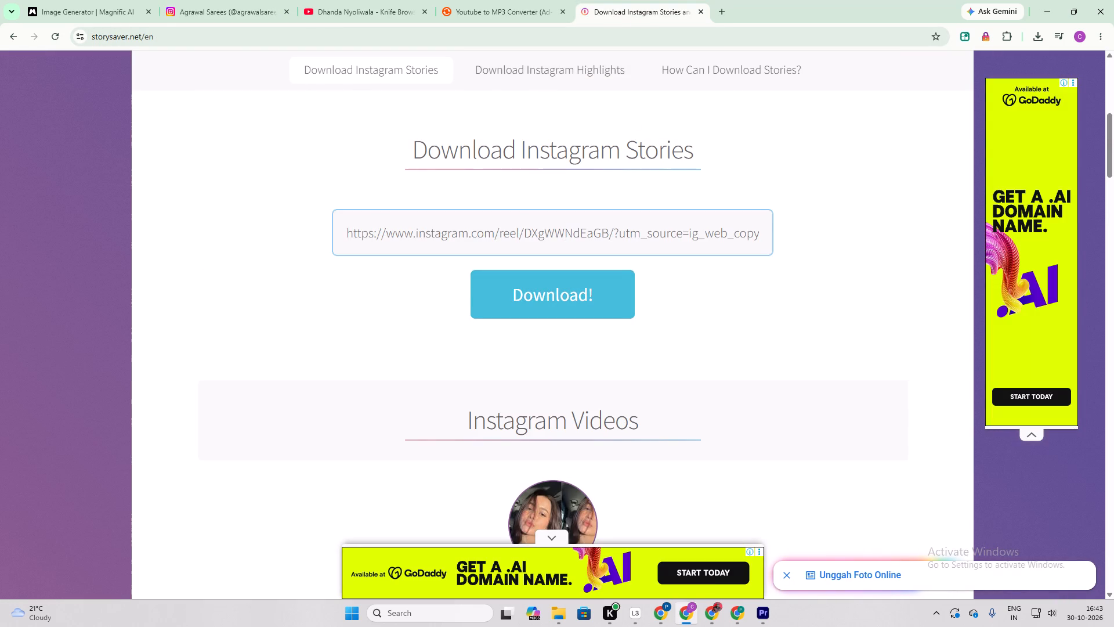
pyautogui.hotkey('ctrl', 'z')
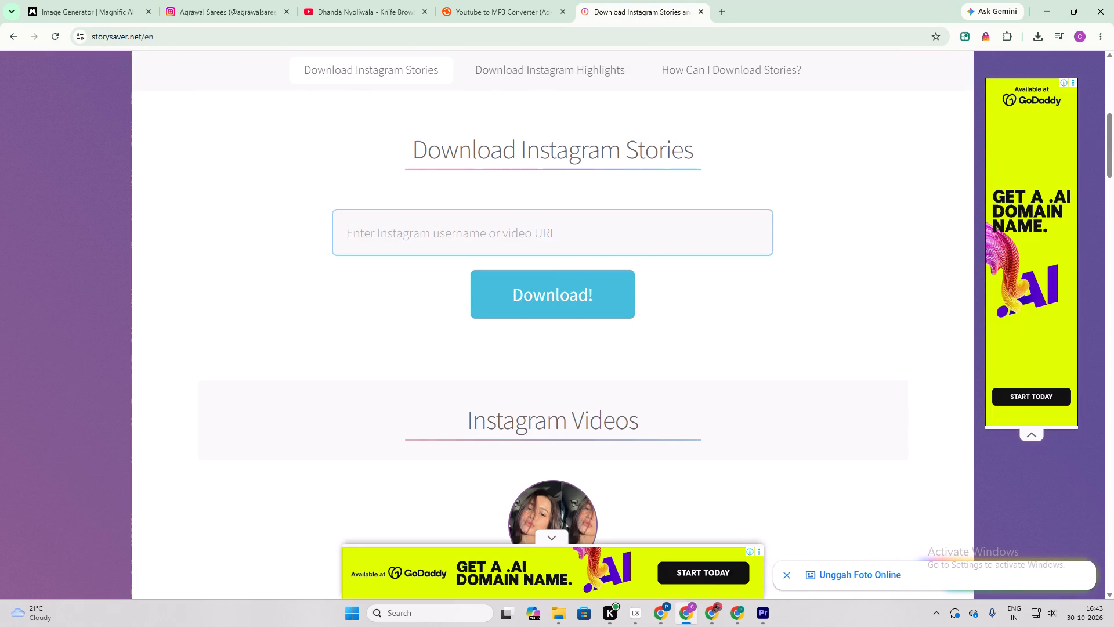
pyautogui.hotkey('ctrl', 'v')
pyautogui.click(557, 310)
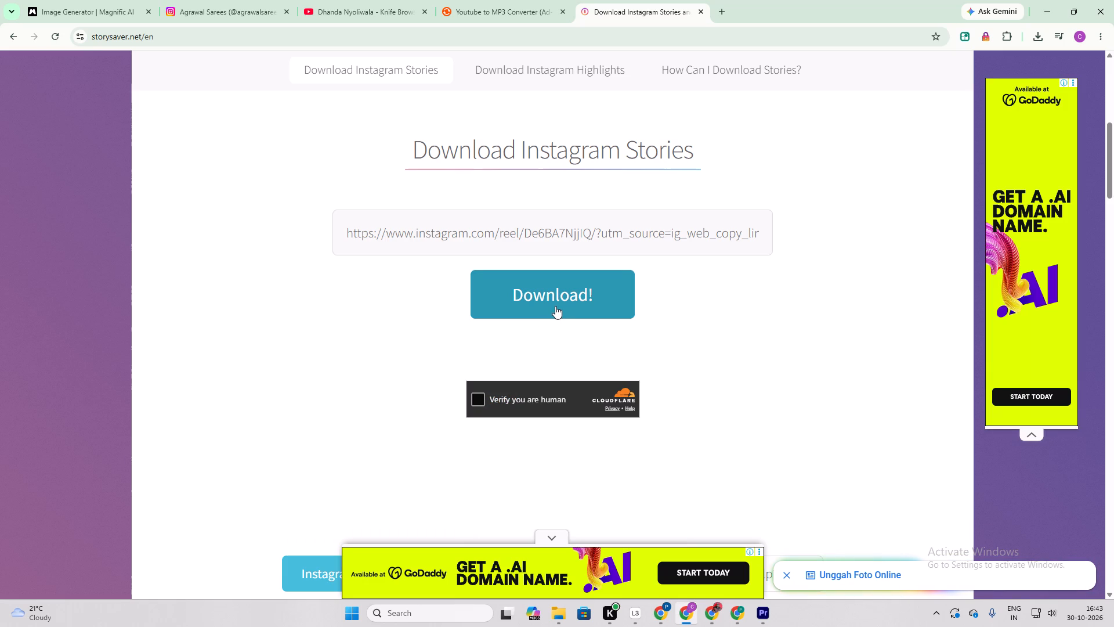
pyautogui.click(484, 396)
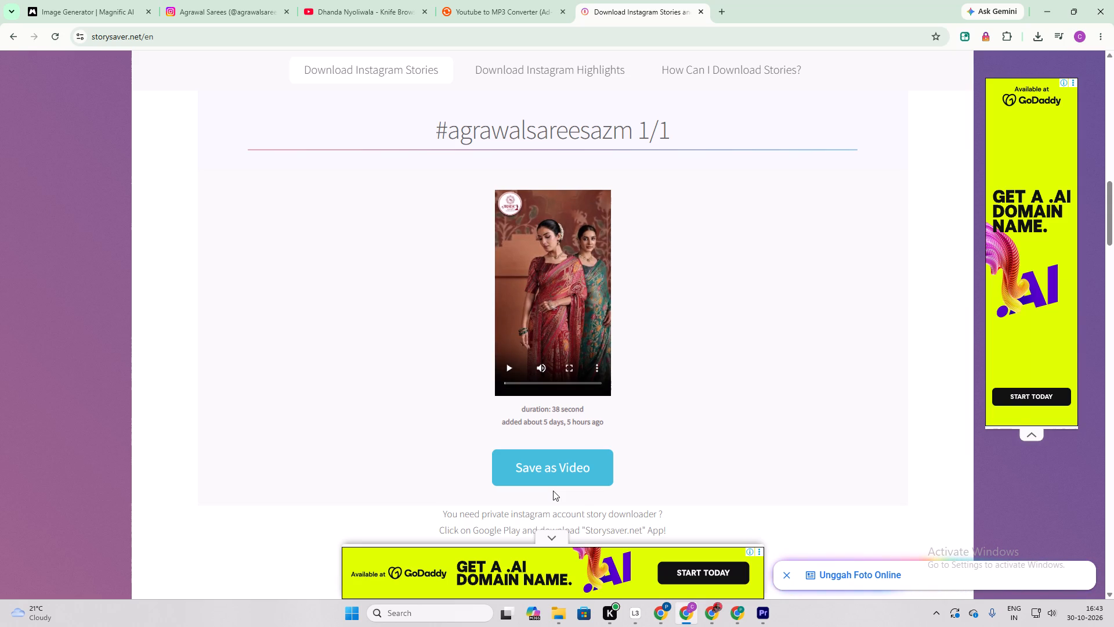
pyautogui.click(597, 368)
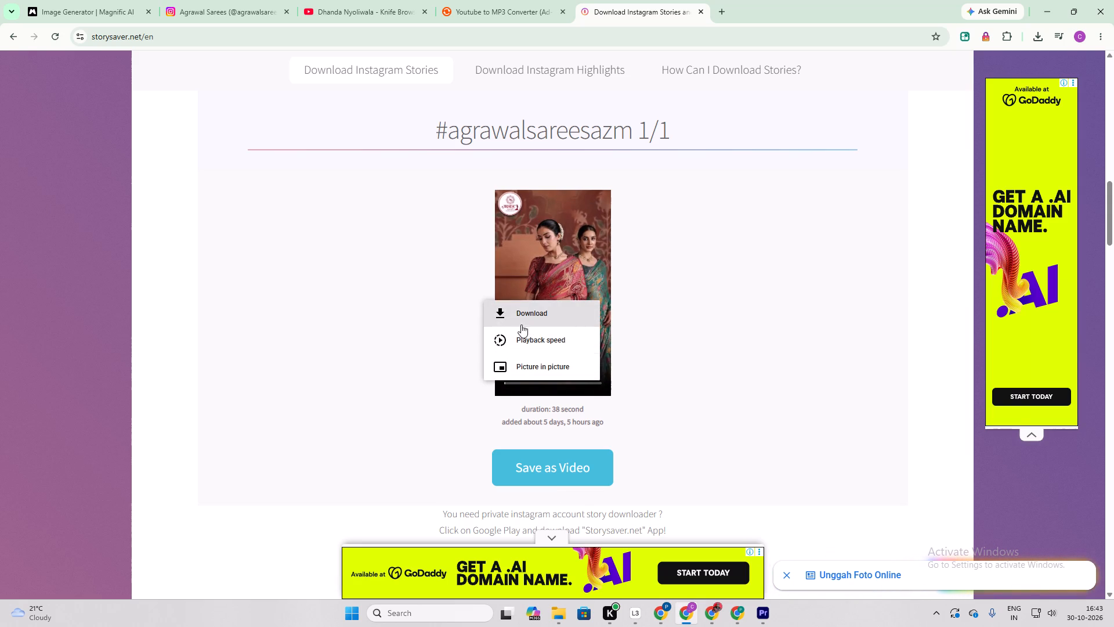
pyautogui.click(522, 311)
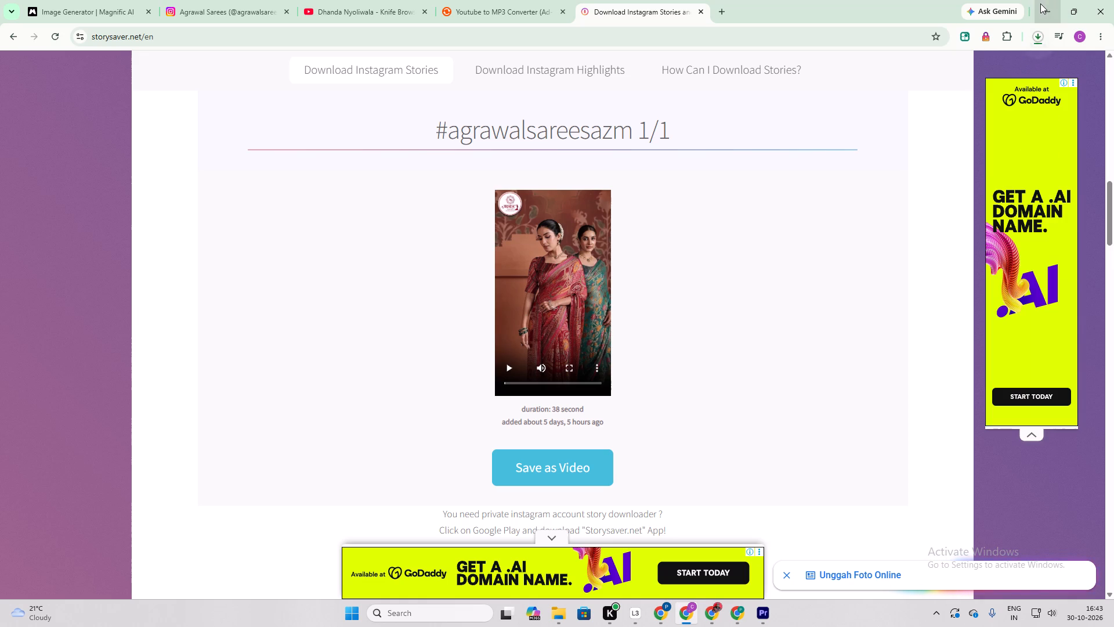
# Leave the browser and bring up the Downloads folder in File Explorer to find the downloaded agrawalsareesazm reel.
pyautogui.click(1041, 5)
pyautogui.scroll(4, 410, 529)
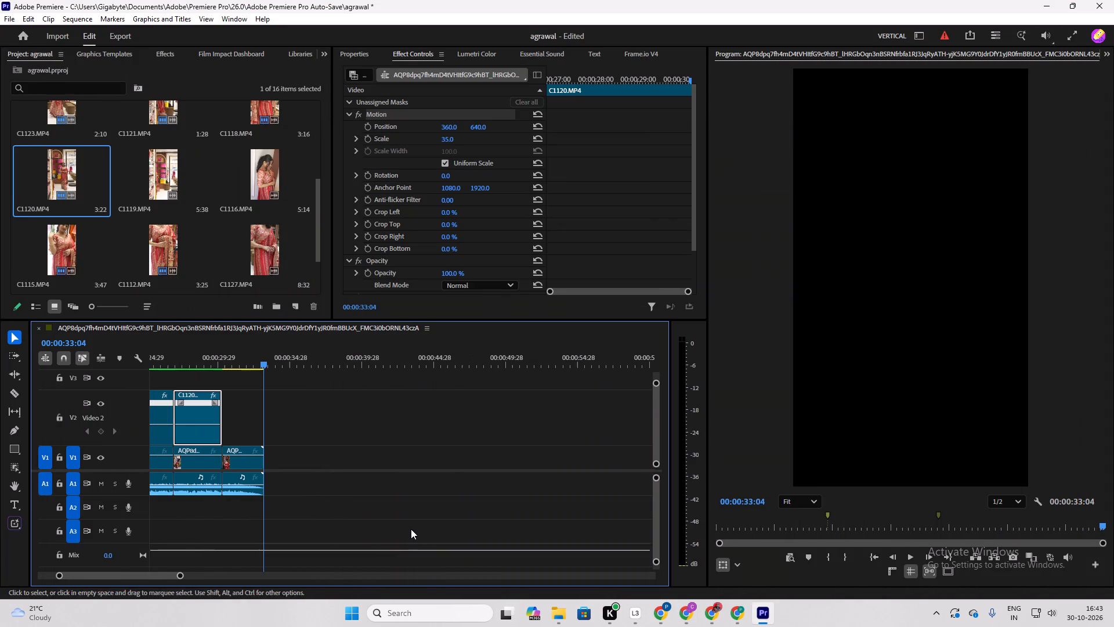
pyautogui.scroll(1, 411, 529)
pyautogui.click(562, 615)
pyautogui.scroll(5, 410, 313)
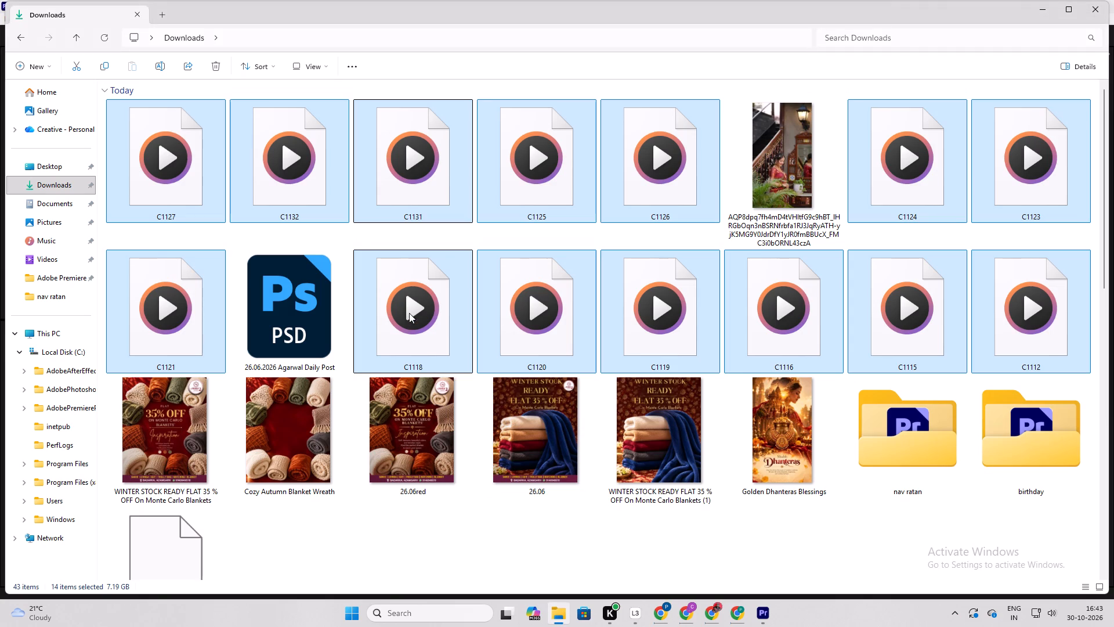
# Refresh the Downloads folder and check in Chrome whether the Agrawal Sarees story video has finished downloading.
pyautogui.hotkey('ctrl', 'r')
pyautogui.click(421, 540)
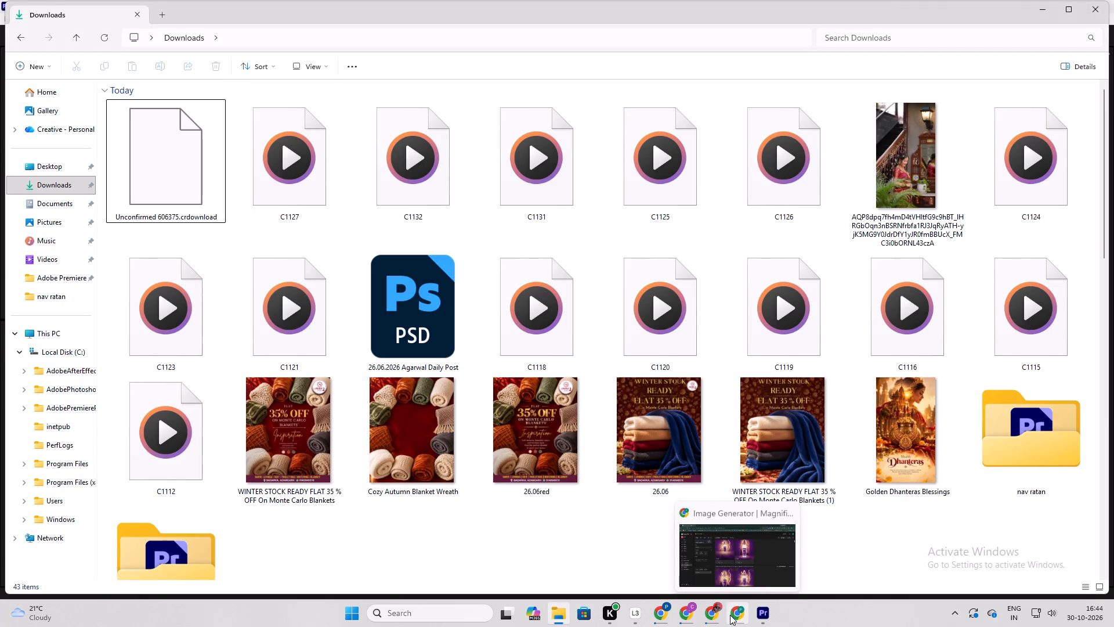
pyautogui.click(659, 614)
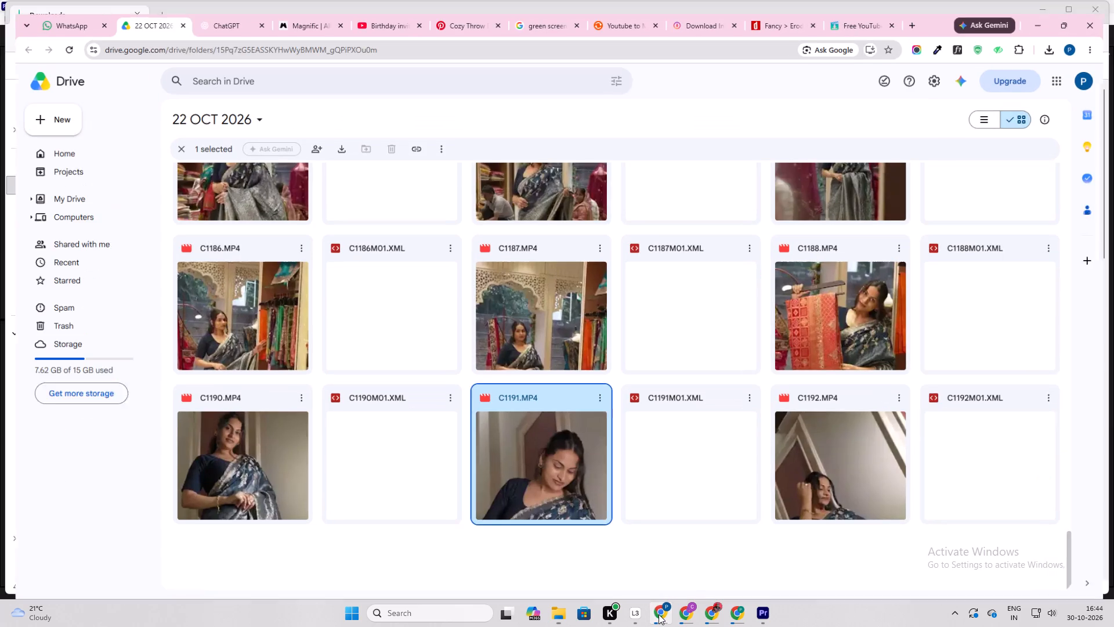
pyautogui.click(678, 615)
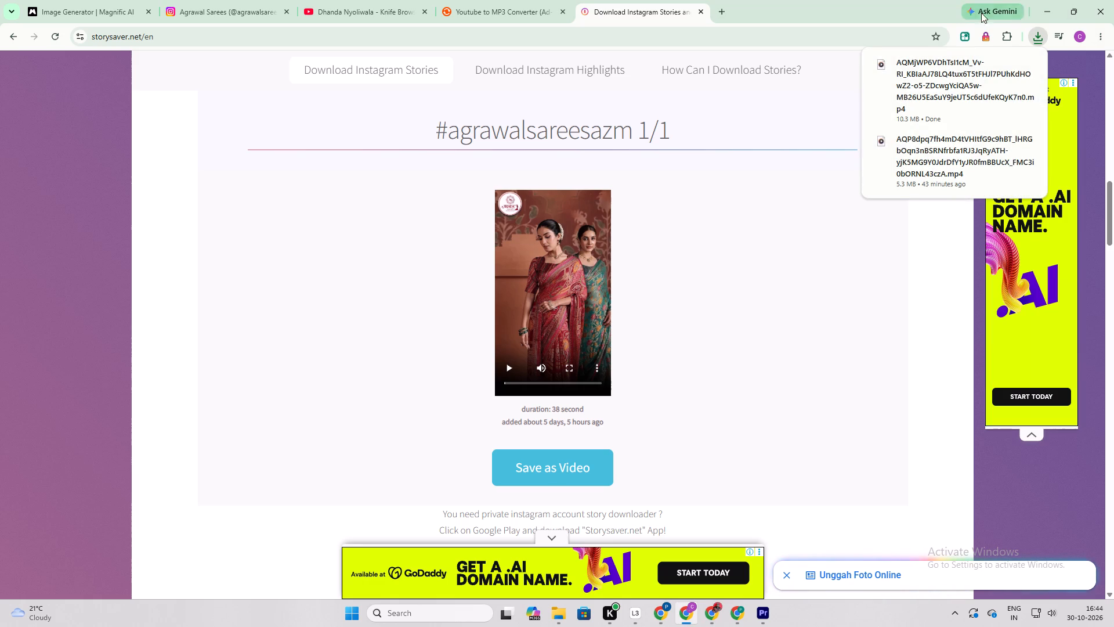
pyautogui.click(1045, 10)
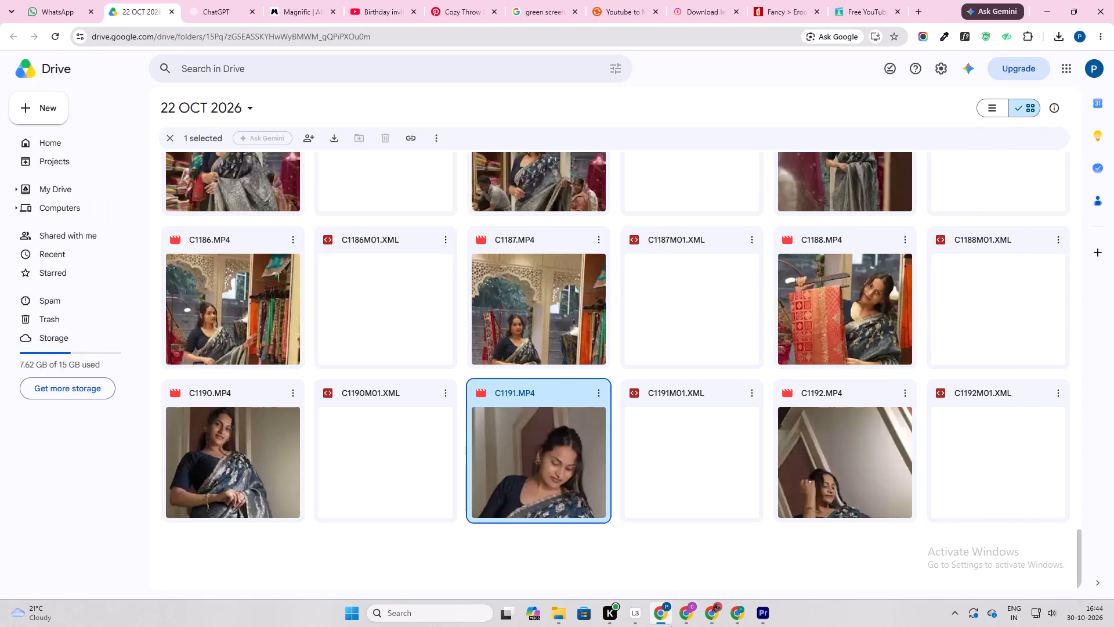
# Refresh the Downloads folder and import the newly downloaded AQMjWP6V… video into the Premiere project's bin.
pyautogui.click(547, 615)
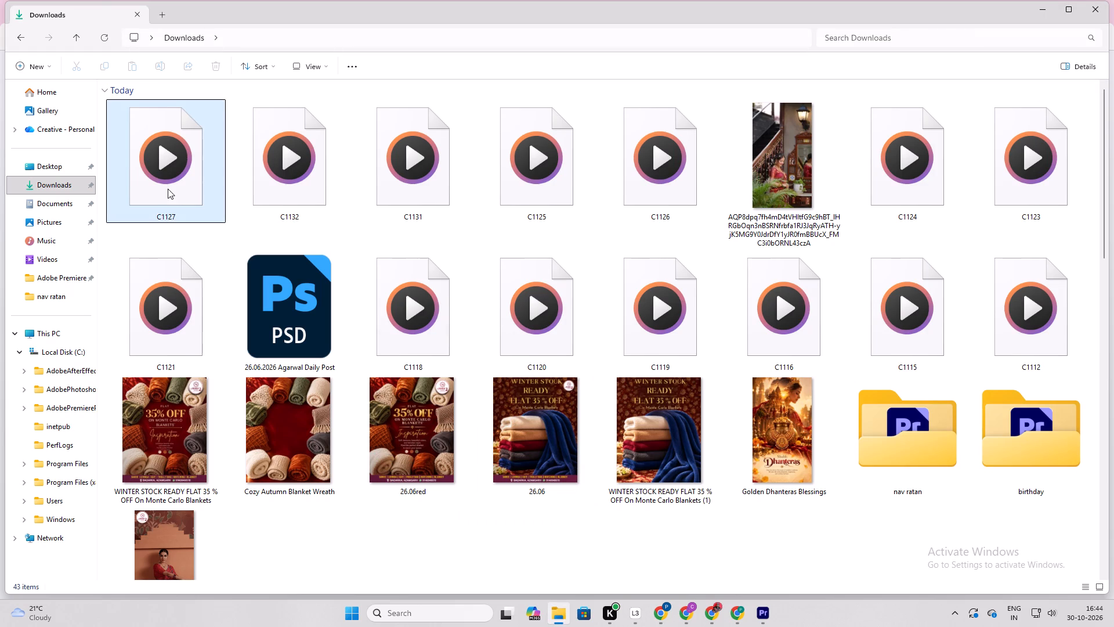
pyautogui.click(552, 582)
pyautogui.hotkey('ctrl', 'r')
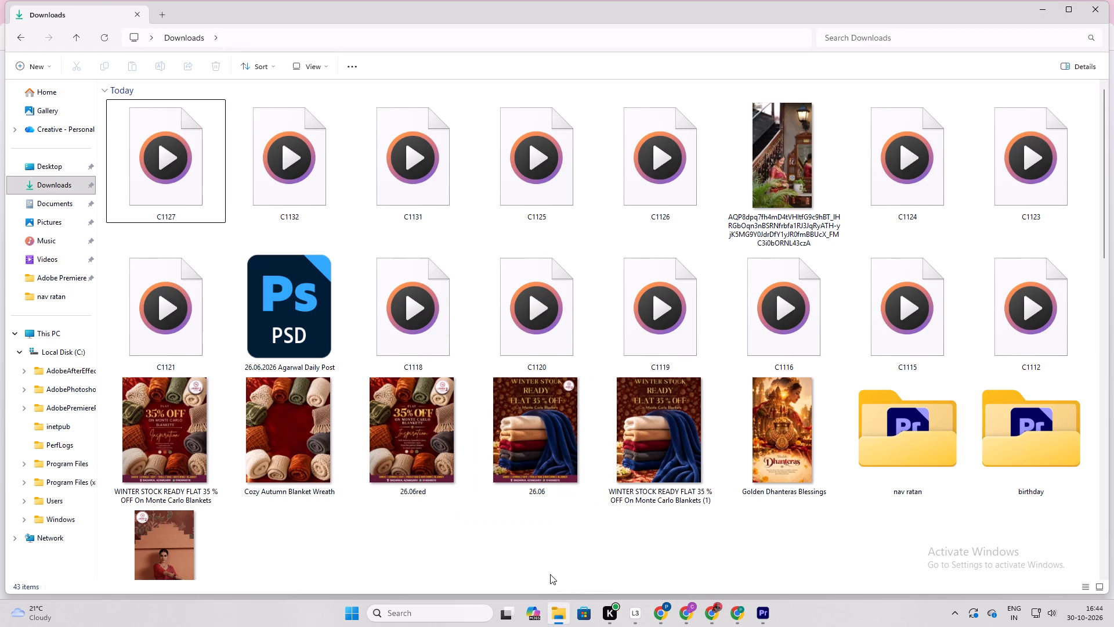
pyautogui.moveTo(171, 152); pyautogui.dragTo(771, 611)
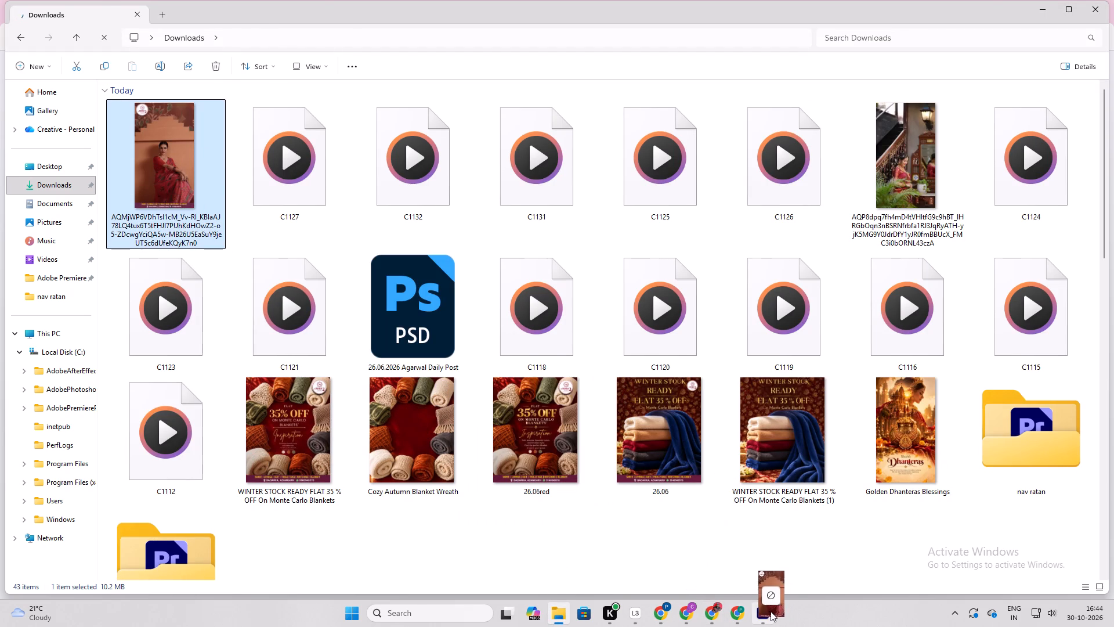
pyautogui.moveTo(771, 611); pyautogui.dragTo(325, 392)
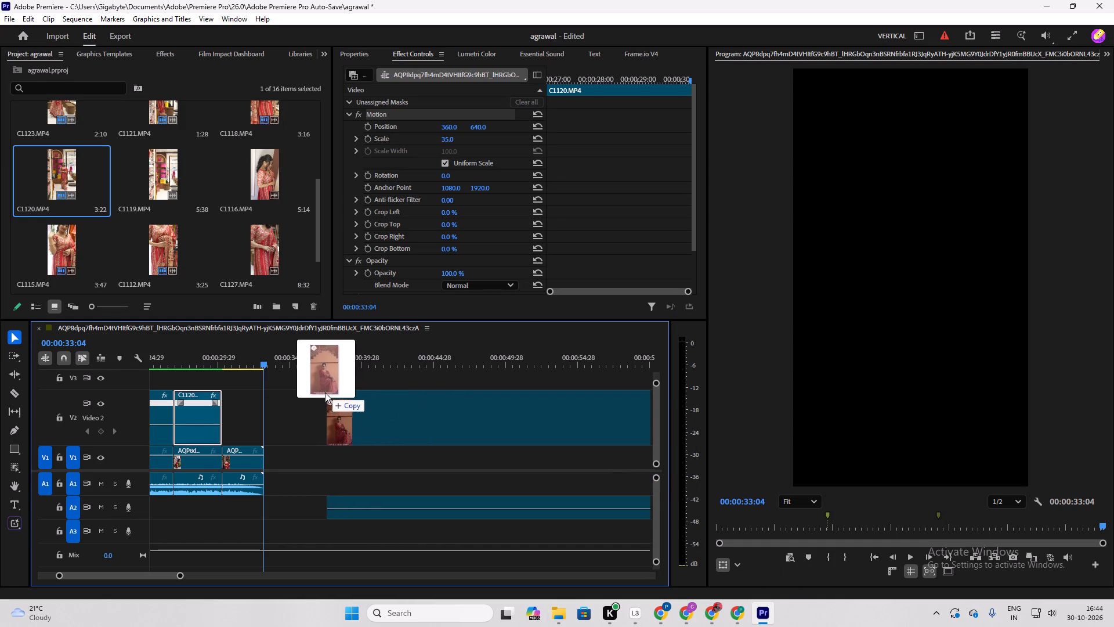
pyautogui.moveTo(325, 392); pyautogui.dragTo(82, 205)
# Open the AQMjWP6V… video as source, find its logo end card and mark the In point at 00:00:33:14.
pyautogui.doubleClick(165, 182)
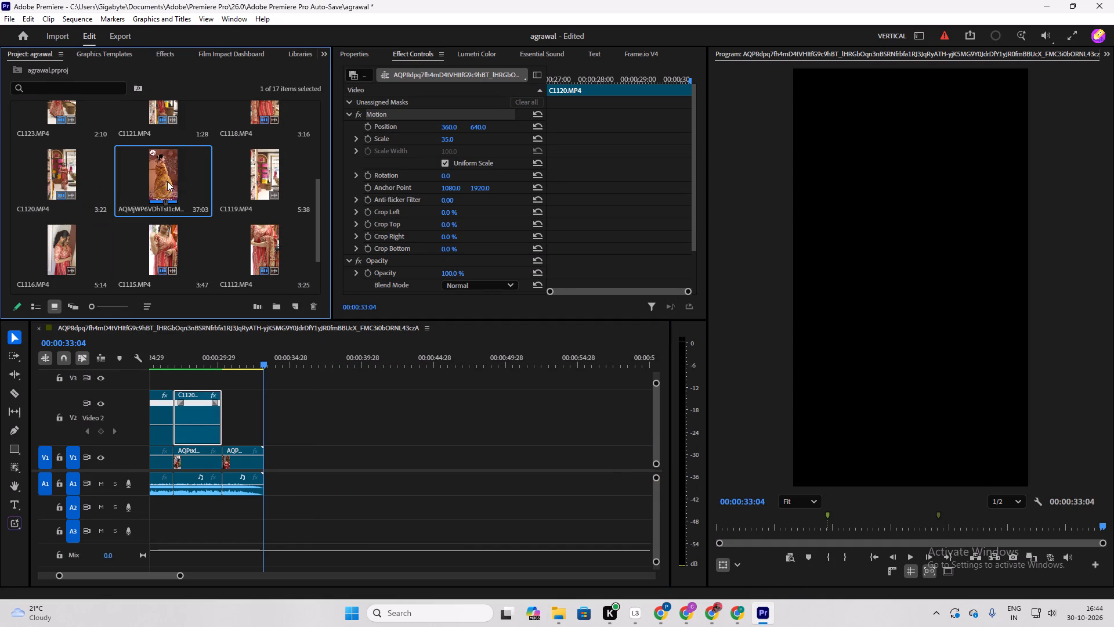
pyautogui.moveTo(943, 542); pyautogui.dragTo(966, 554)
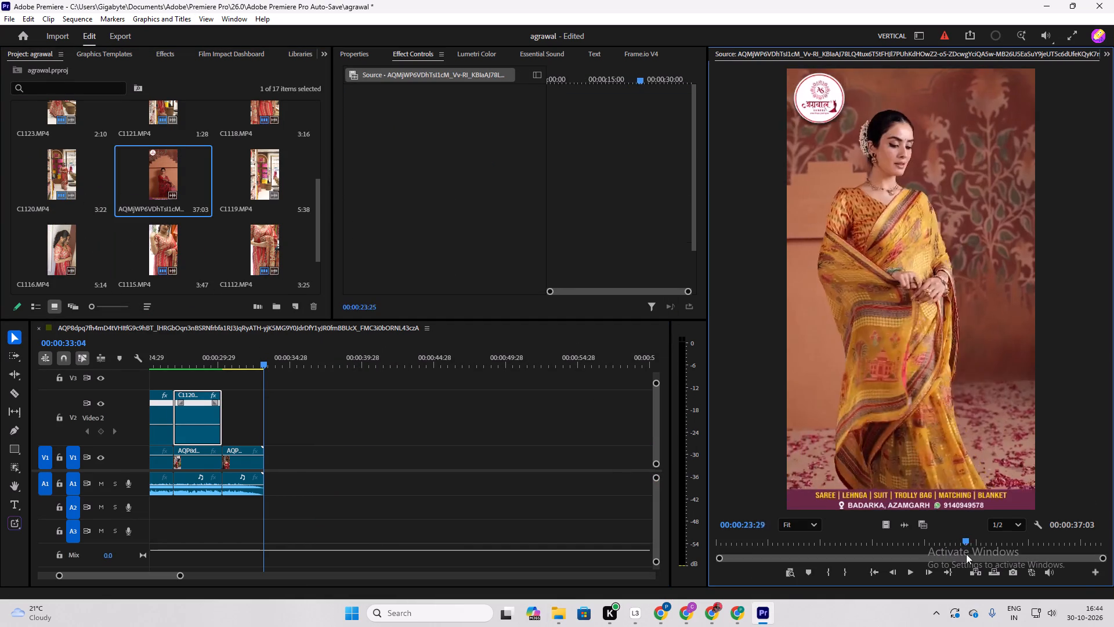
pyautogui.moveTo(966, 554); pyautogui.dragTo(1044, 582)
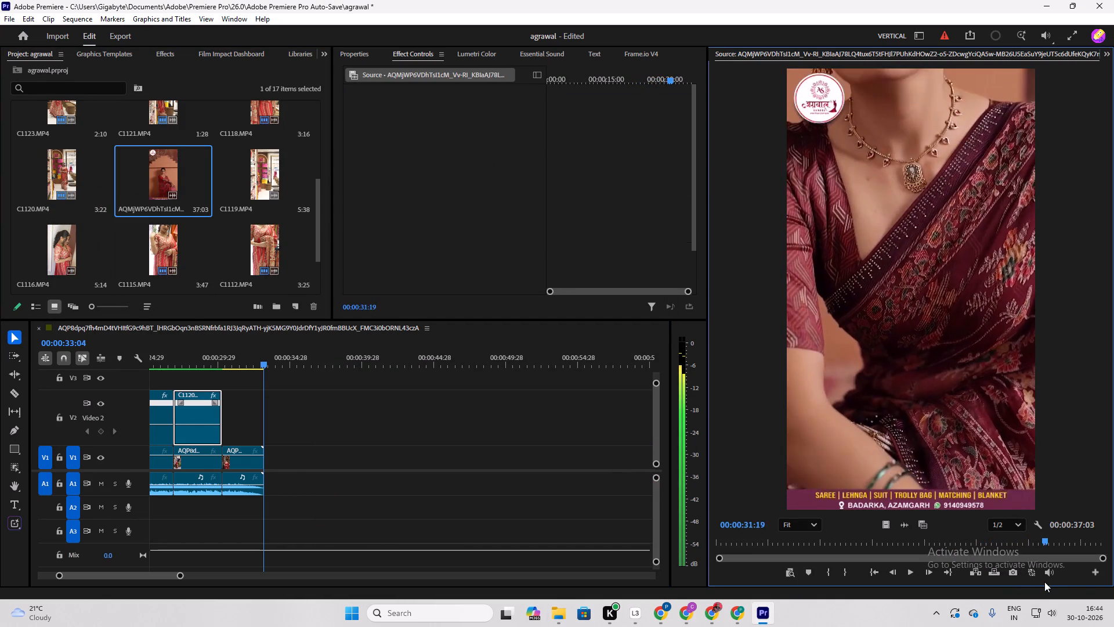
pyautogui.moveTo(1044, 582); pyautogui.dragTo(1056, 589)
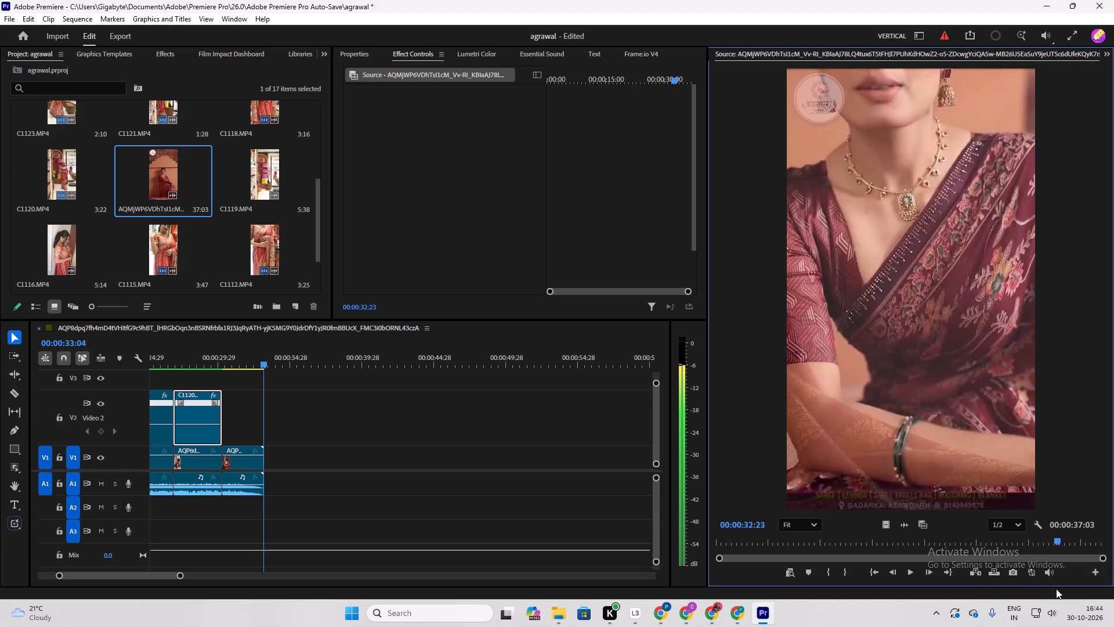
pyautogui.moveTo(1056, 589); pyautogui.dragTo(1061, 590)
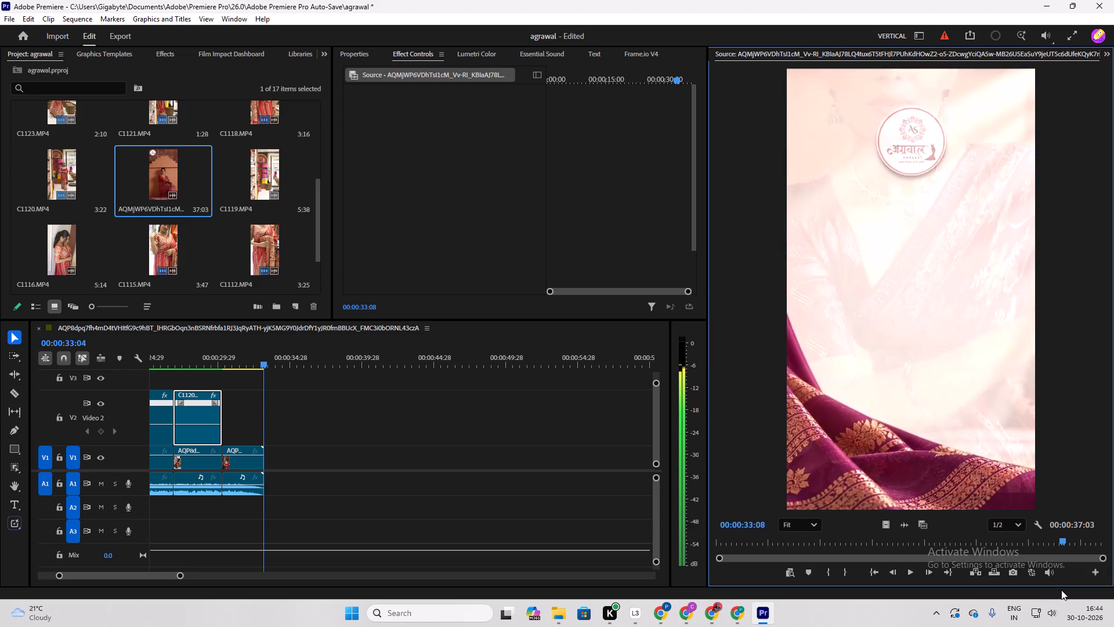
pyautogui.moveTo(1061, 590); pyautogui.dragTo(1057, 590)
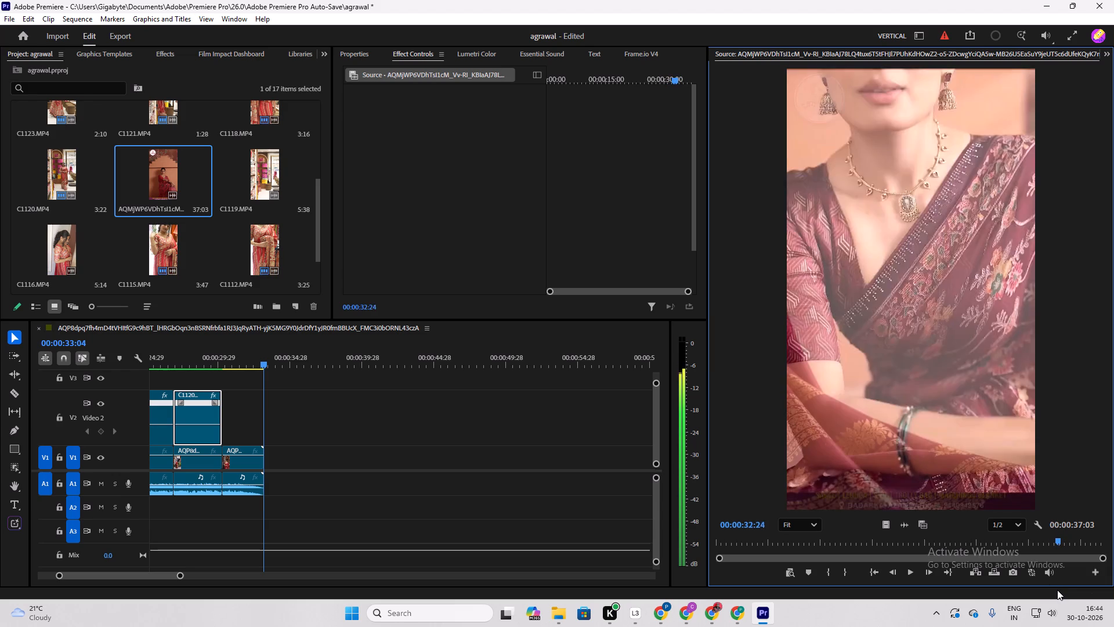
pyautogui.moveTo(1057, 590); pyautogui.dragTo(1062, 590)
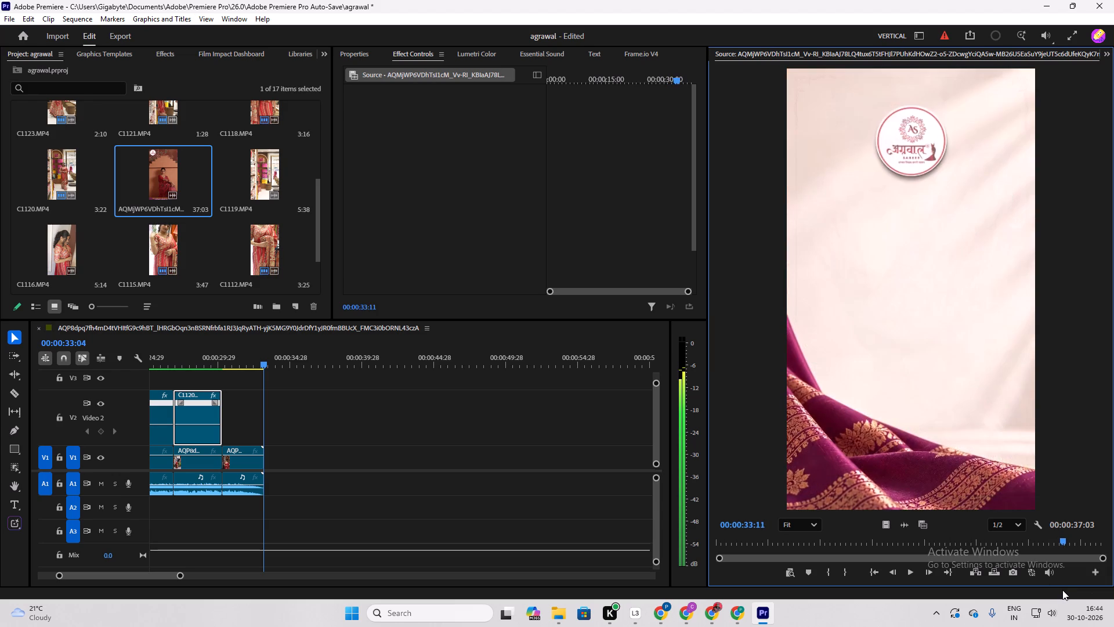
pyautogui.moveTo(1062, 590); pyautogui.dragTo(1064, 589)
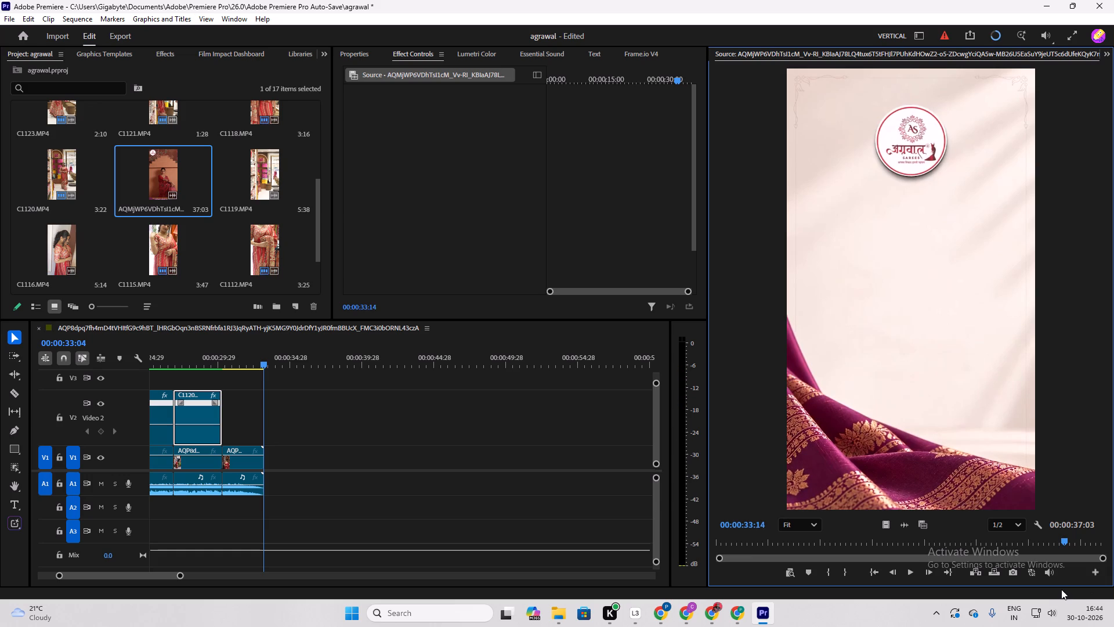
pyautogui.press('i')
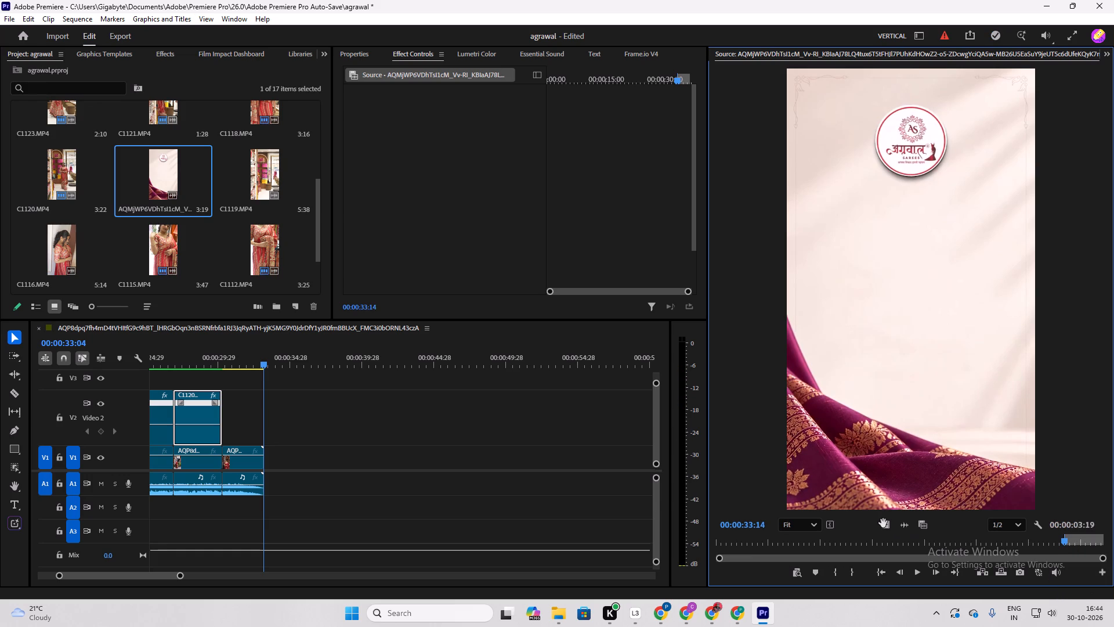
# Place only the video of the marked end card on V2, directly after C1120.MP4.
pyautogui.moveTo(885, 528); pyautogui.dragTo(246, 433)
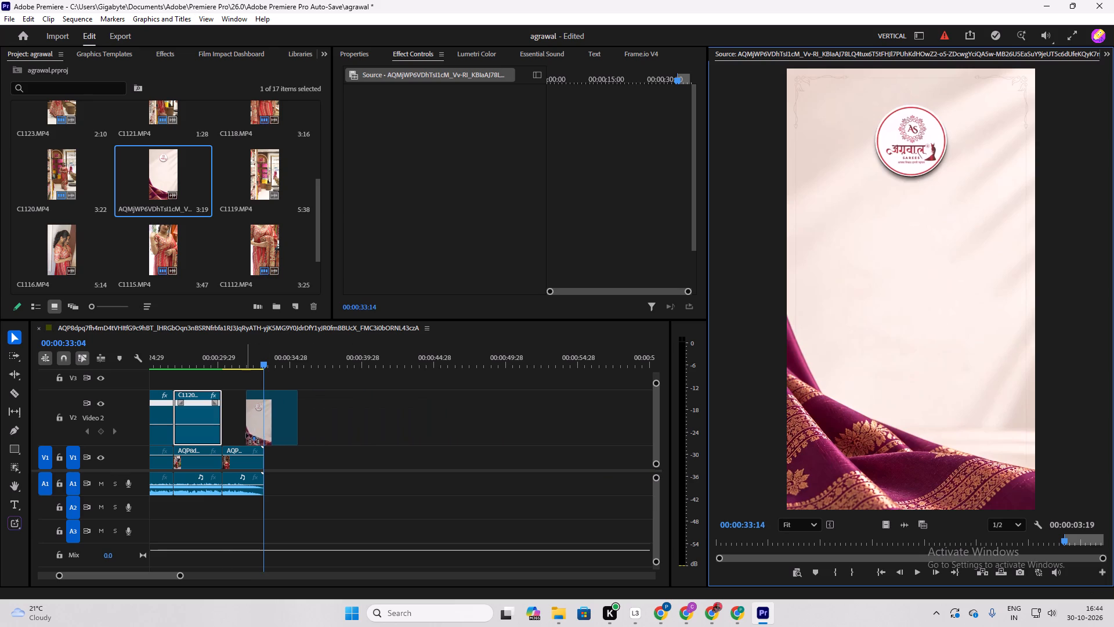
pyautogui.moveTo(246, 433); pyautogui.dragTo(228, 444)
# Play through the end card on V2 and trim its end to the end of the V1 clip, at 00:00:33:05.
pyautogui.moveTo(265, 359); pyautogui.dragTo(249, 376)
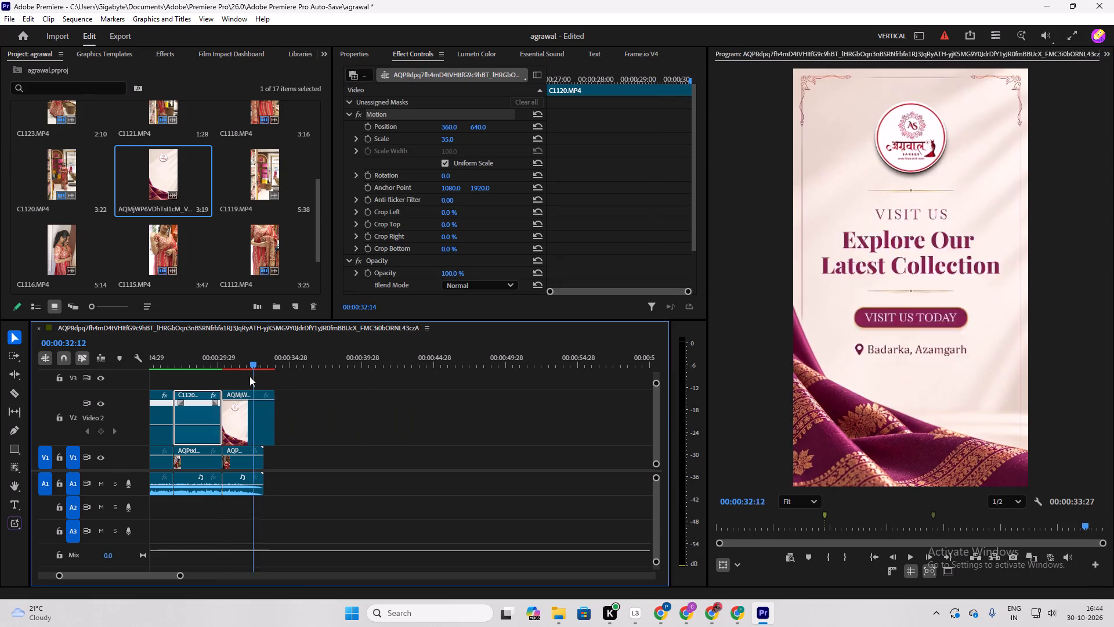
pyautogui.moveTo(249, 376); pyautogui.dragTo(219, 414)
pyautogui.press('space')
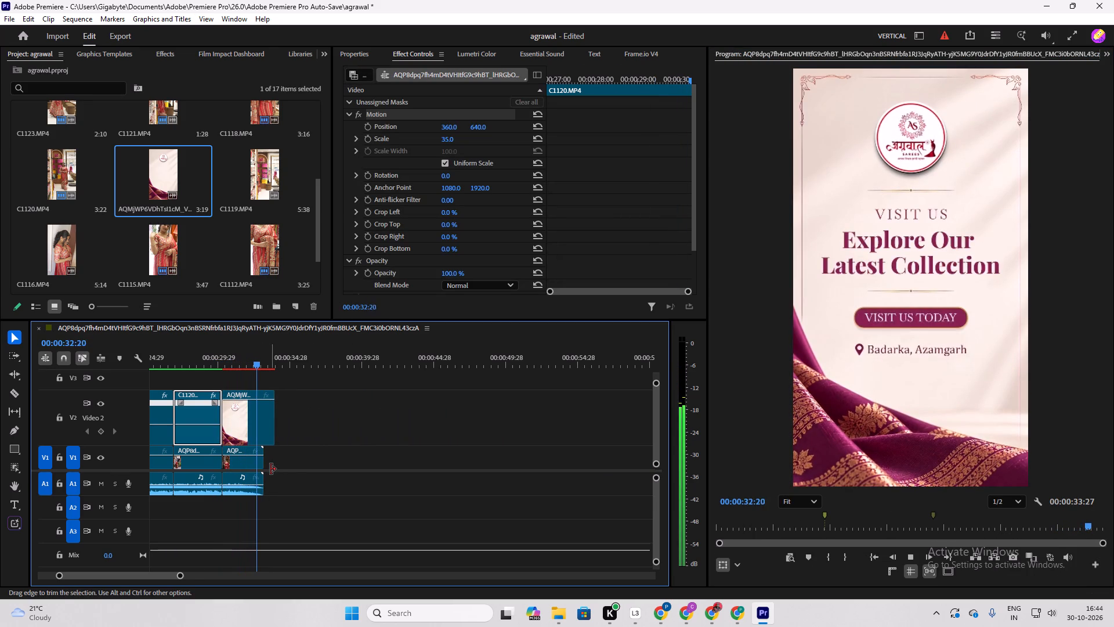
pyautogui.press('space')
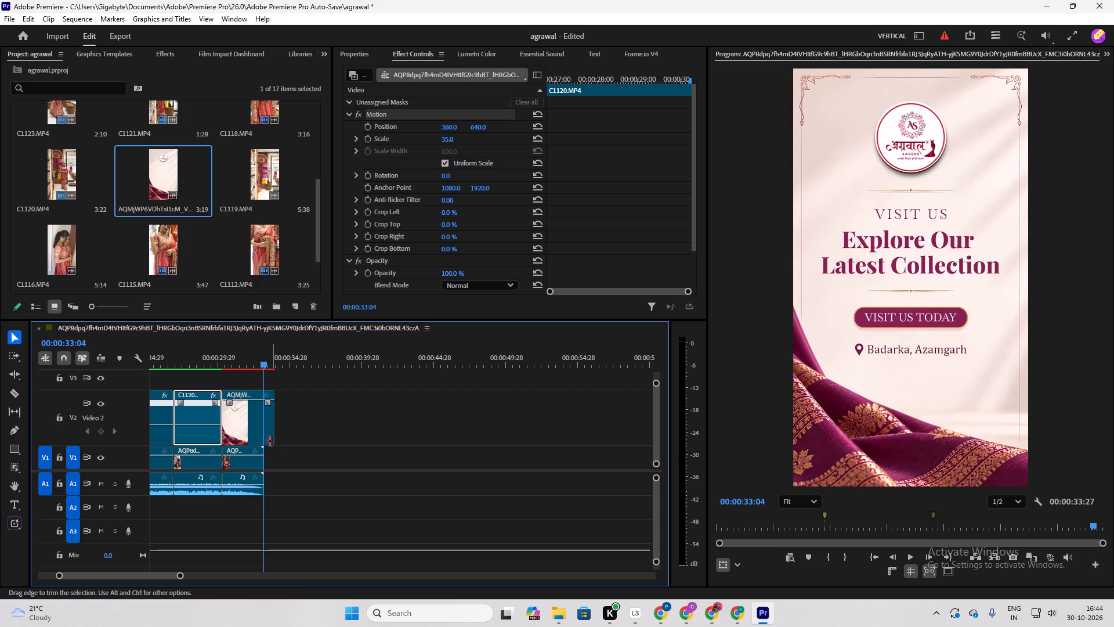
pyautogui.press('space')
pyautogui.press('space')
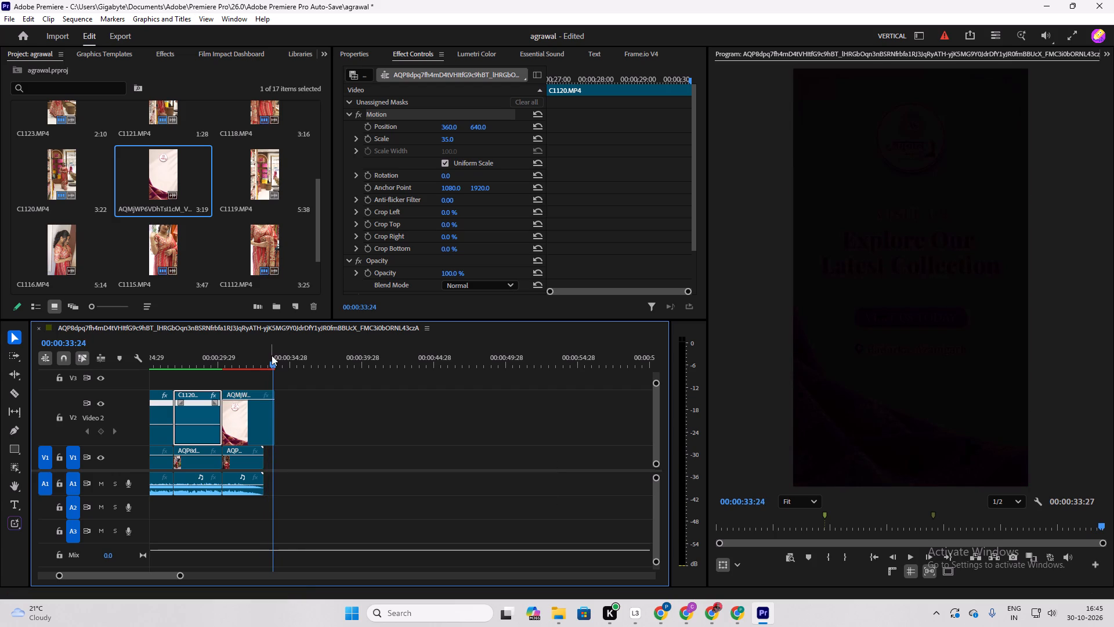
pyautogui.moveTo(272, 354); pyautogui.dragTo(266, 363)
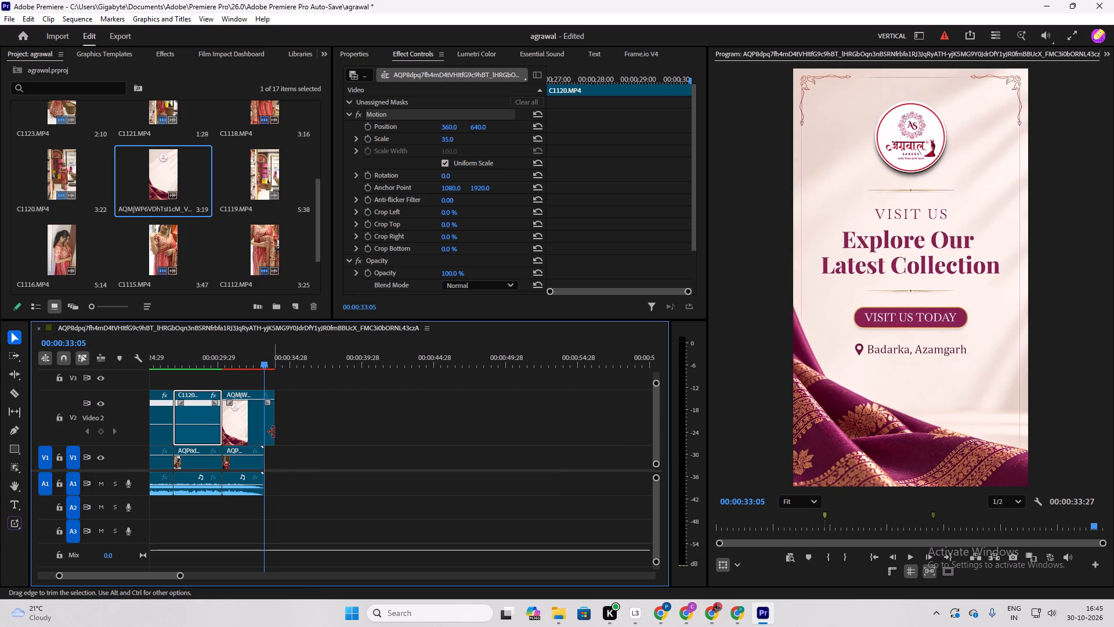
pyautogui.moveTo(273, 432); pyautogui.dragTo(263, 431)
# Add fade-out transitions to the ends of the V2 end card and the A1 audio.
pyautogui.click(256, 401)
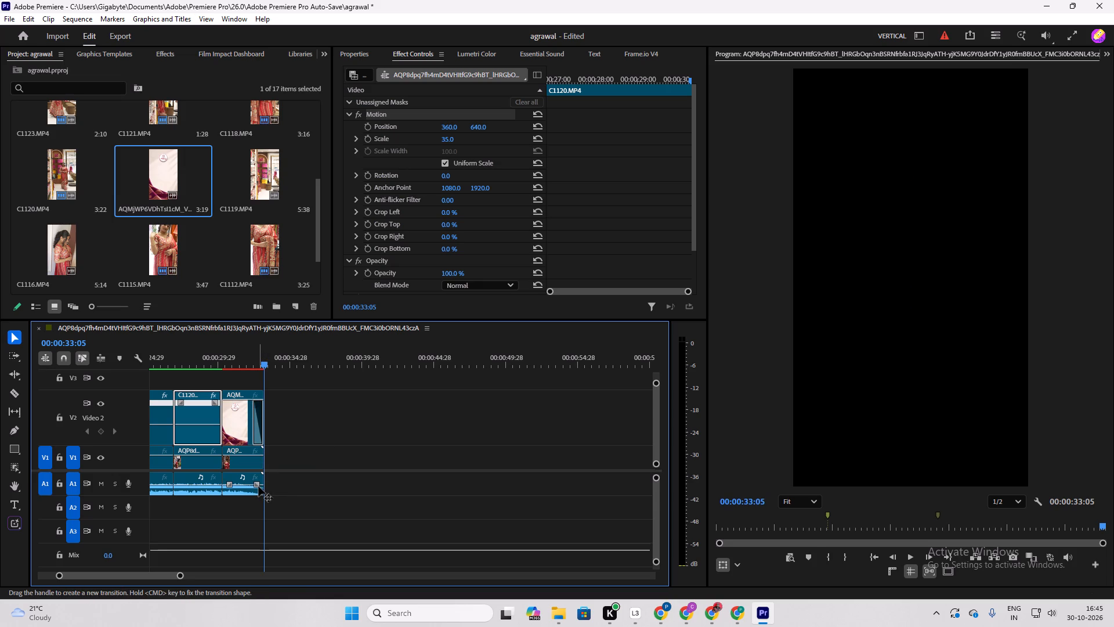
pyautogui.moveTo(258, 486); pyautogui.dragTo(251, 485)
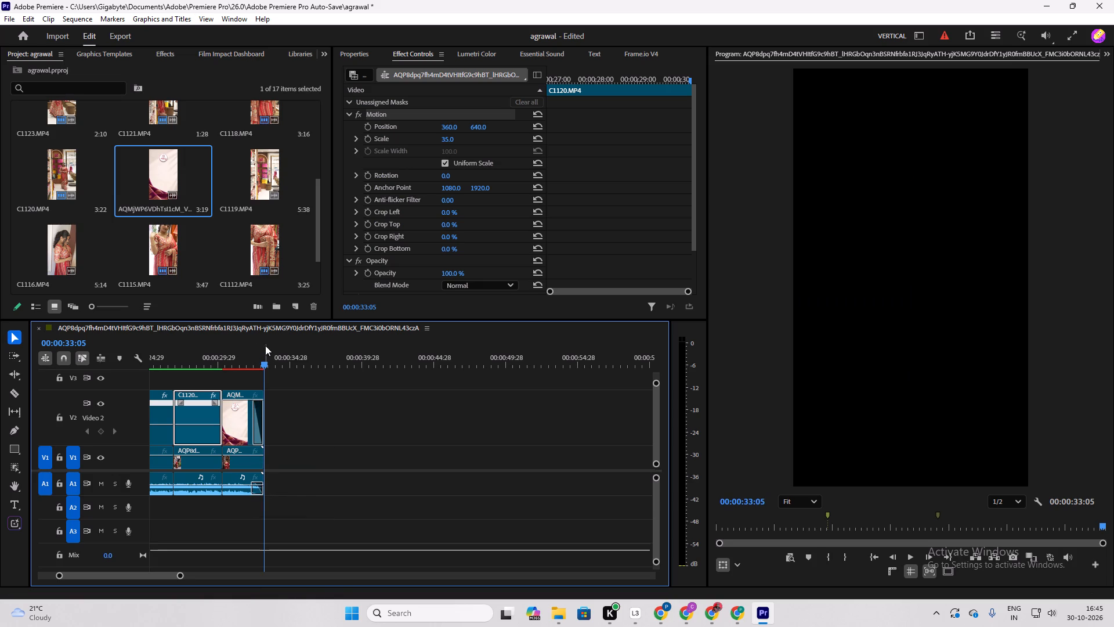
# Preview the ending with its fade and shorten the fade-out on the V2 end card.
pyautogui.moveTo(263, 371); pyautogui.dragTo(219, 423)
pyautogui.press('space')
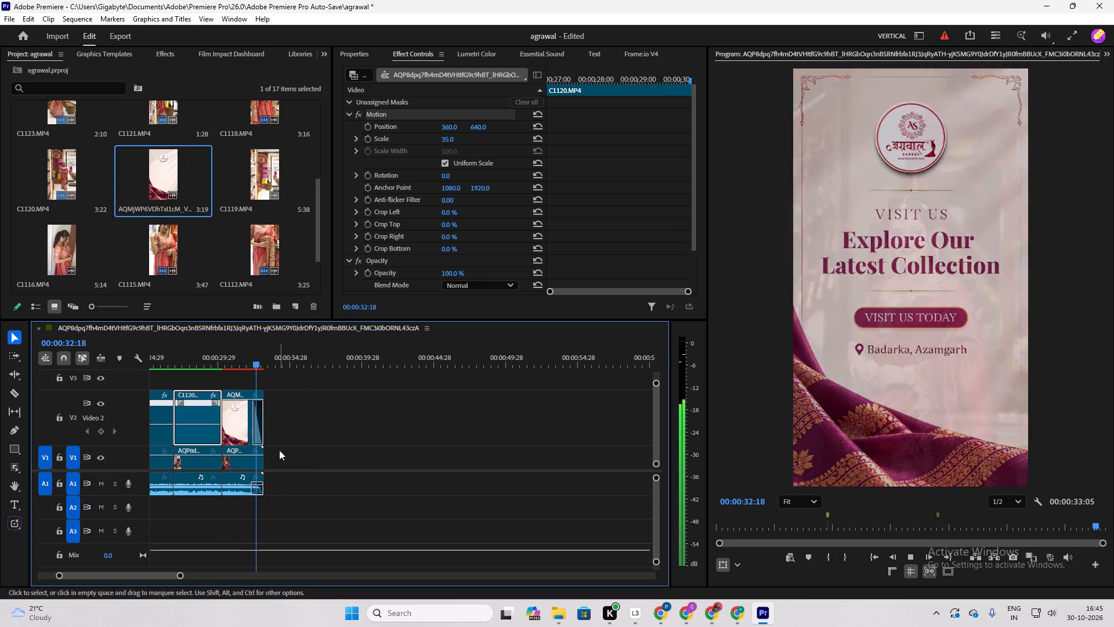
pyautogui.press('space')
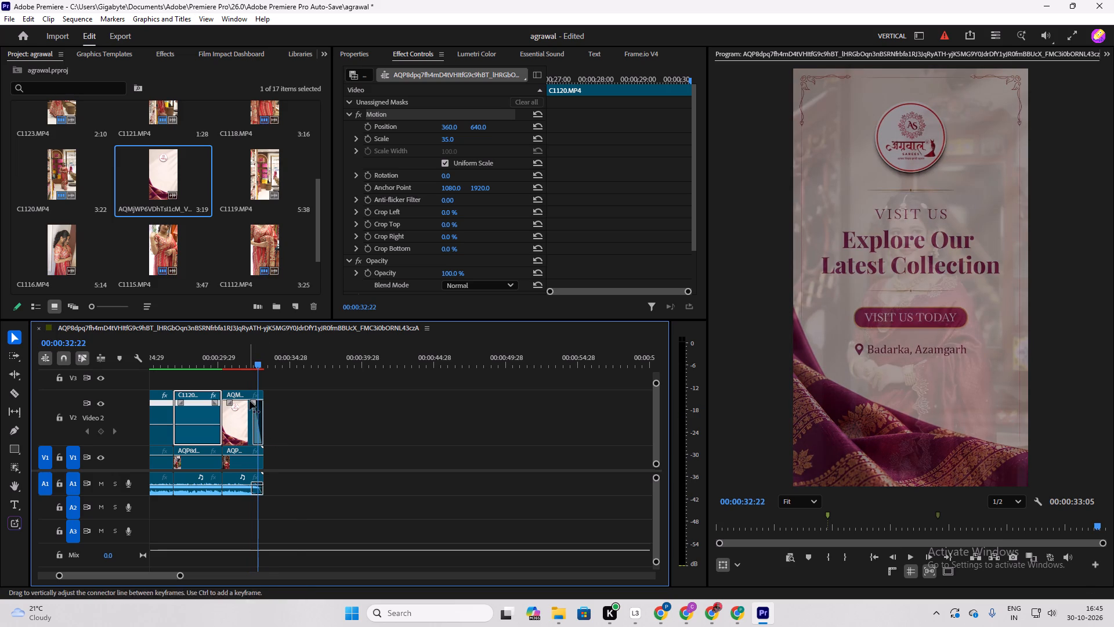
pyautogui.moveTo(251, 401); pyautogui.dragTo(254, 406)
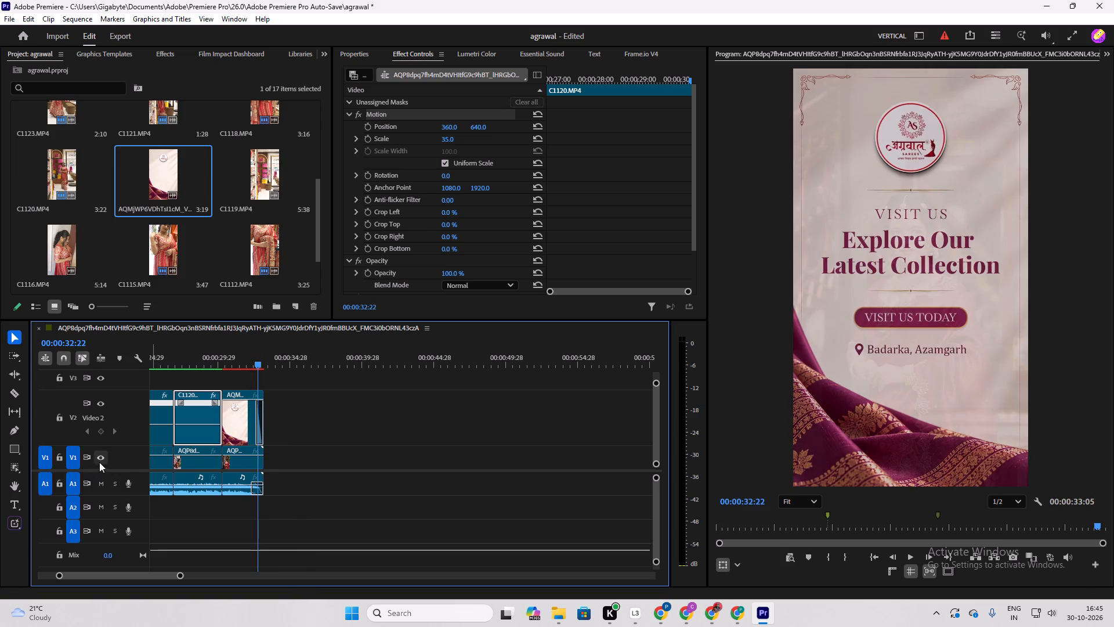
# Hide the V1 reference track's video and scrub through the end card's fade.
pyautogui.click(99, 460)
pyautogui.moveTo(264, 351); pyautogui.dragTo(273, 362)
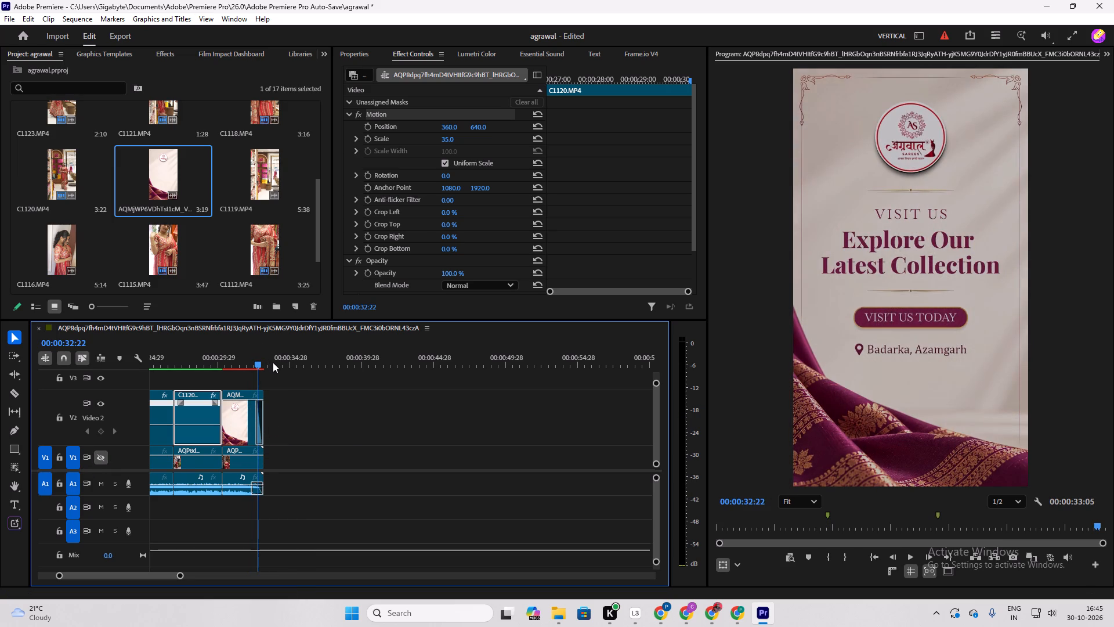
pyautogui.moveTo(273, 362); pyautogui.dragTo(274, 365)
pyautogui.moveTo(262, 360); pyautogui.dragTo(236, 382)
# Render the sequence previews and play the opening of the reel briefly.
pyautogui.scroll(9, 310, 429)
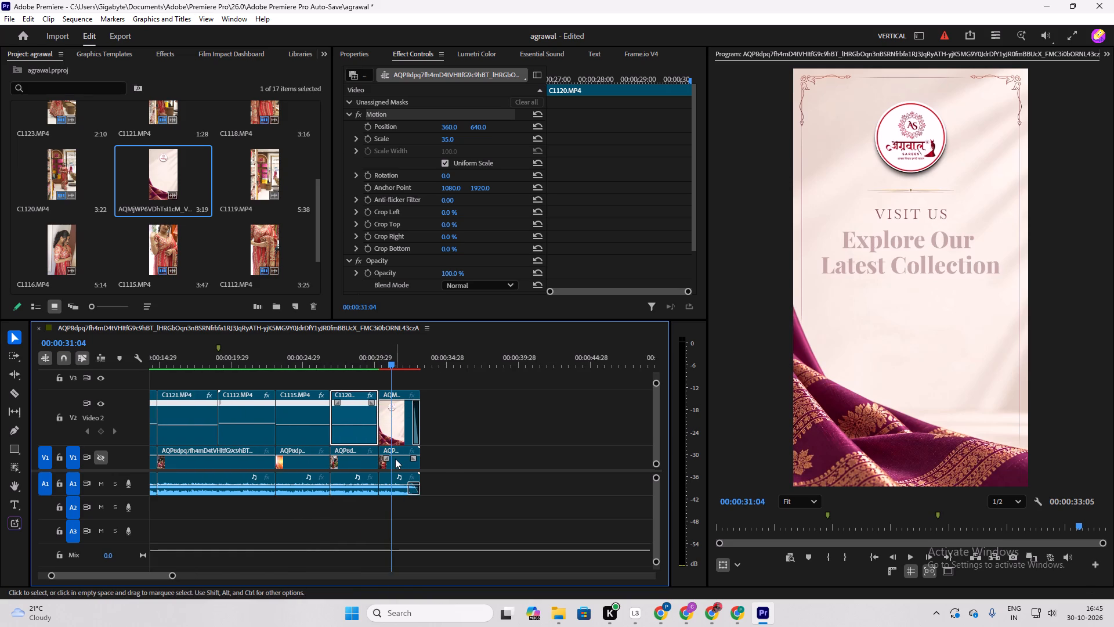
pyautogui.moveTo(357, 380); pyautogui.dragTo(391, 433)
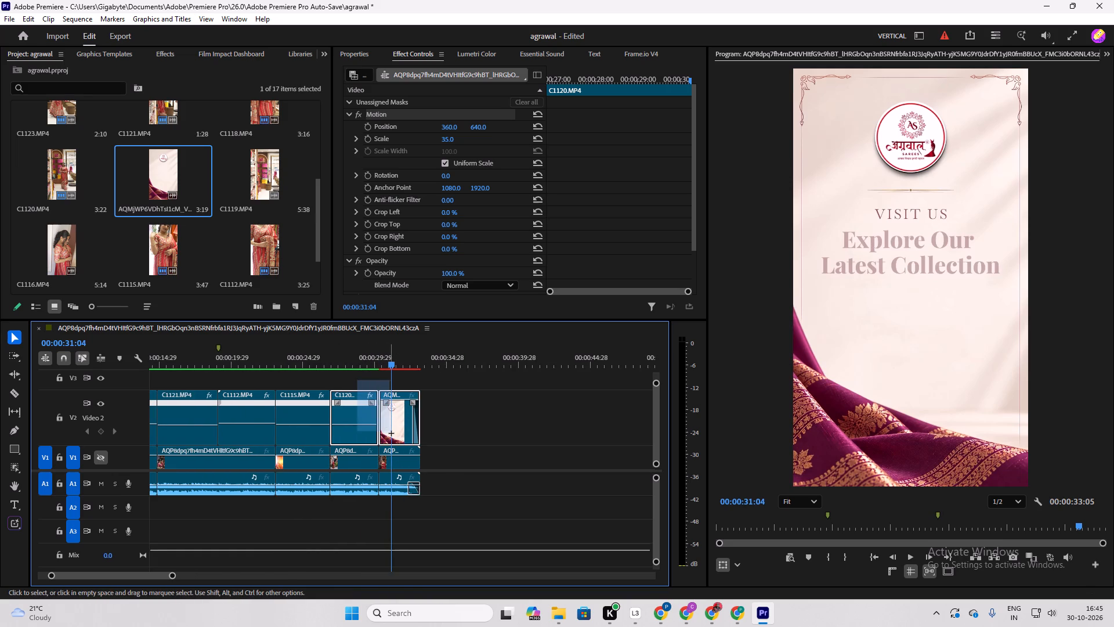
pyautogui.moveTo(391, 433); pyautogui.dragTo(392, 433)
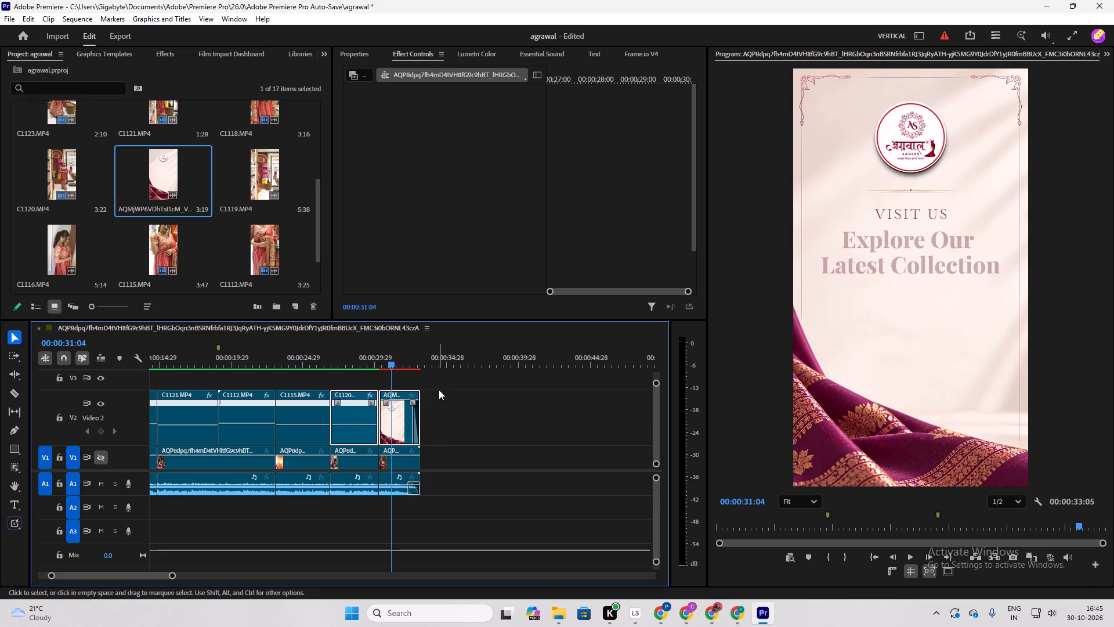
pyautogui.press('Return')
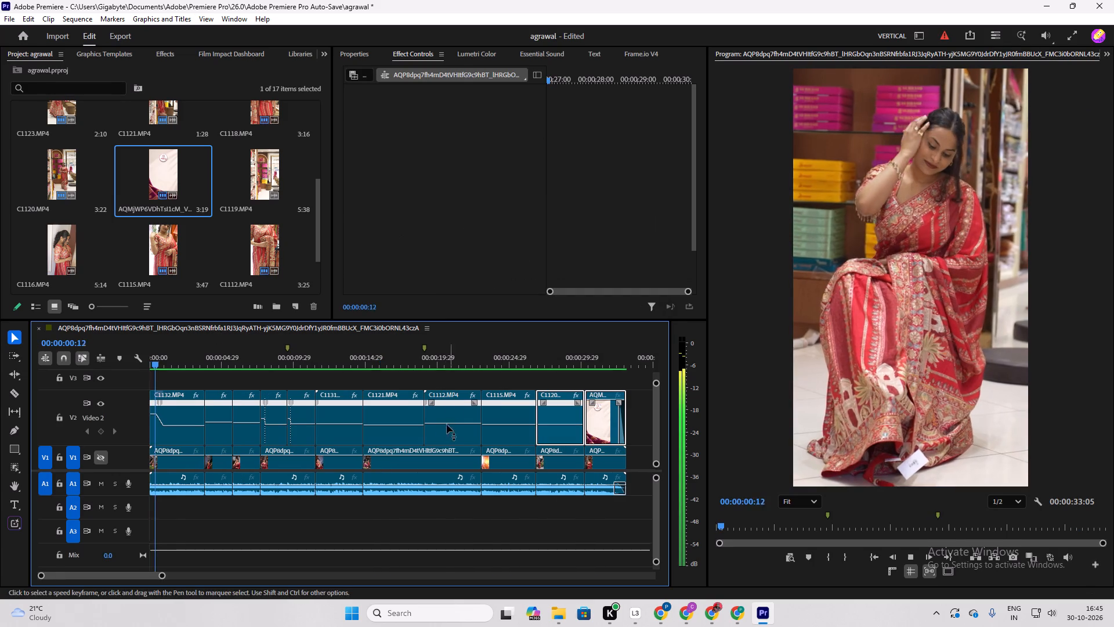
pyautogui.press('space')
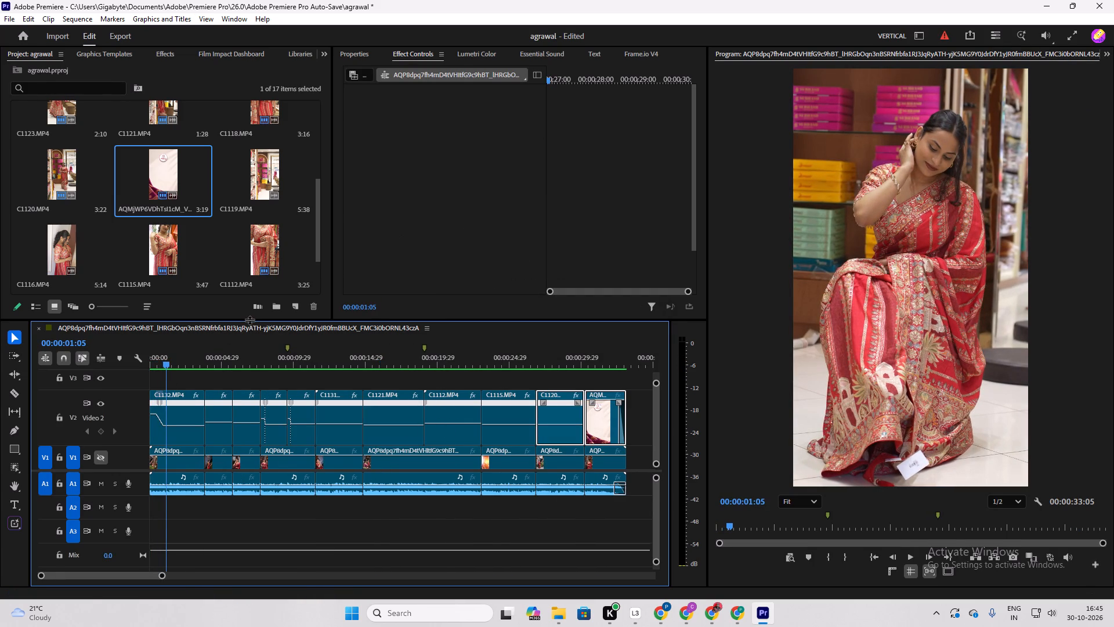
# Make the timeline area taller to give the tracks more room.
pyautogui.moveTo(249, 320); pyautogui.dragTo(290, 219)
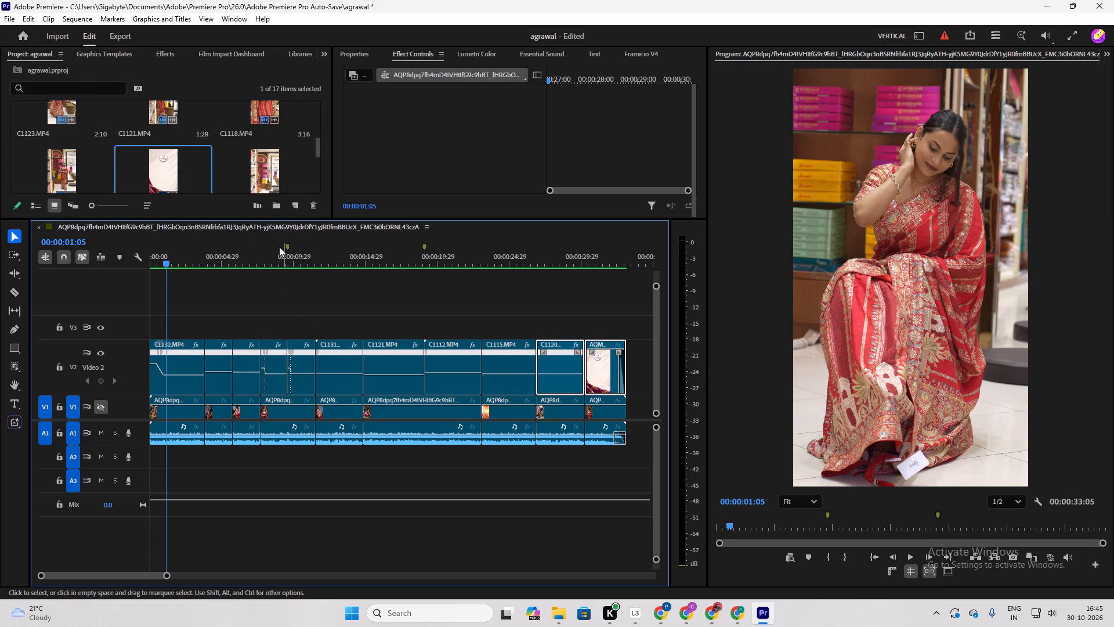
# Create a new adjustment layer at 720 × 1280 and 23.976 fps with square pixels.
pyautogui.click(289, 199)
pyautogui.click(320, 272)
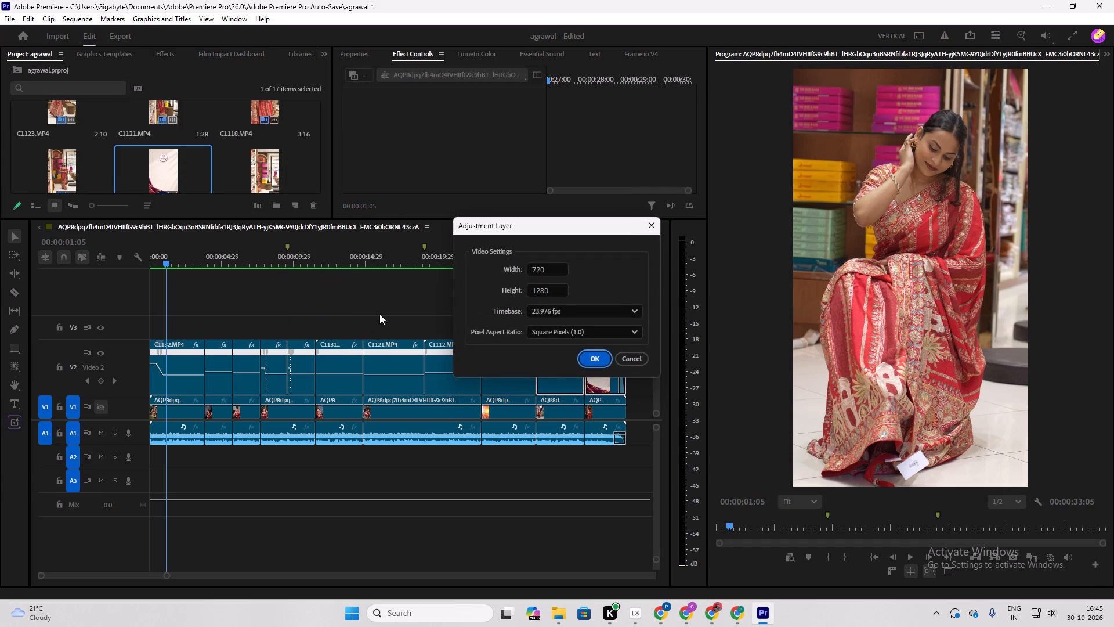
pyautogui.click(593, 358)
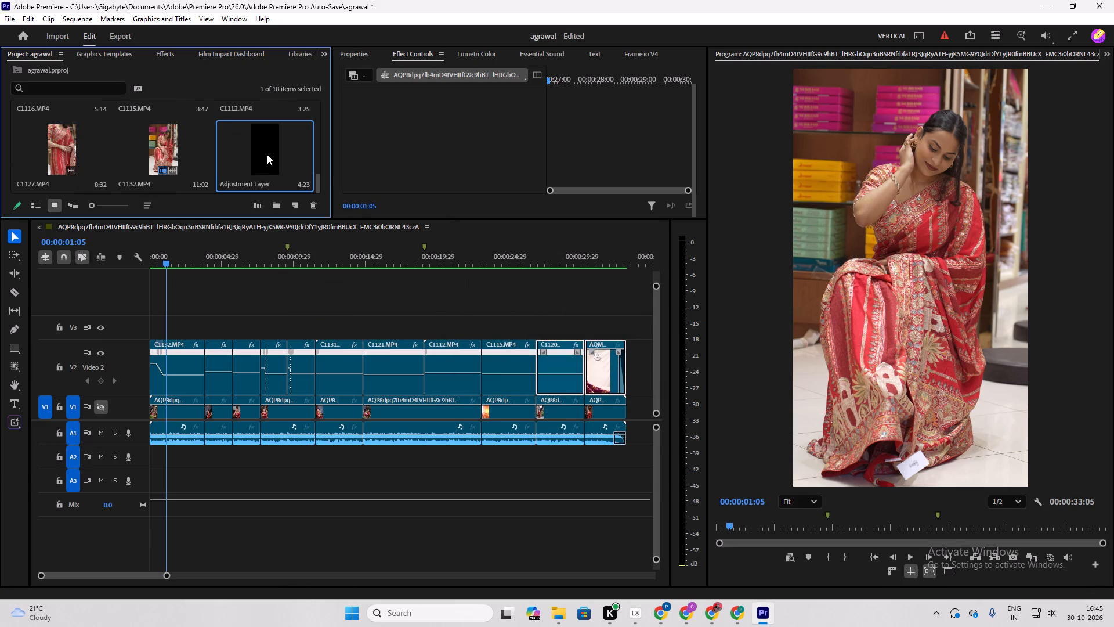
# Place the adjustment layer on V3 from the sequence start and extend it to the start of the logo end card.
pyautogui.moveTo(267, 154); pyautogui.dragTo(150, 325)
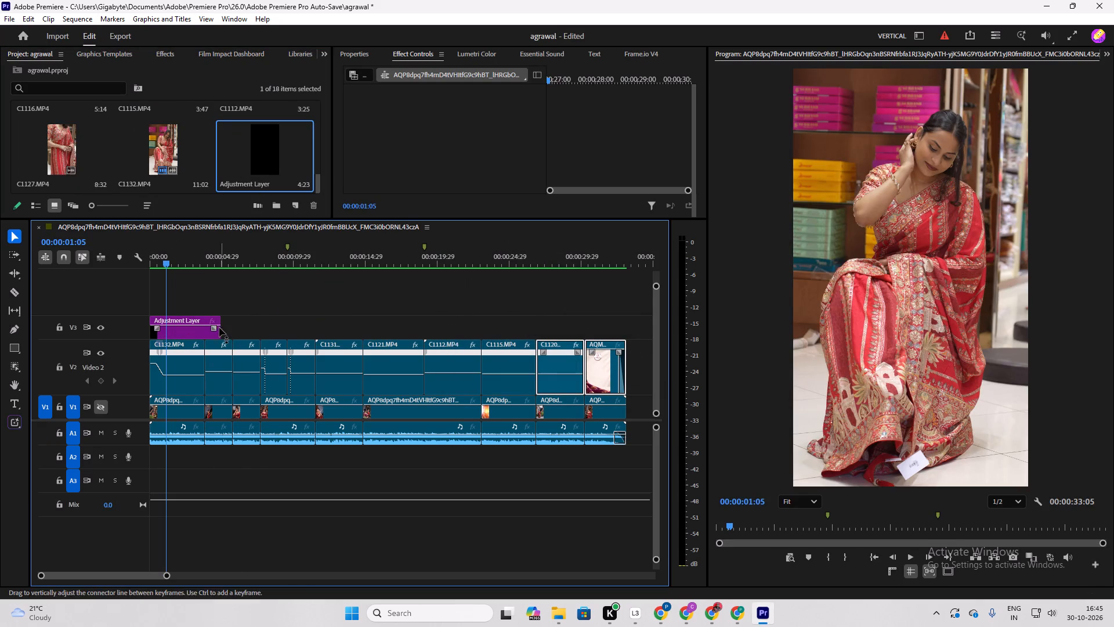
pyautogui.moveTo(220, 329); pyautogui.dragTo(580, 368)
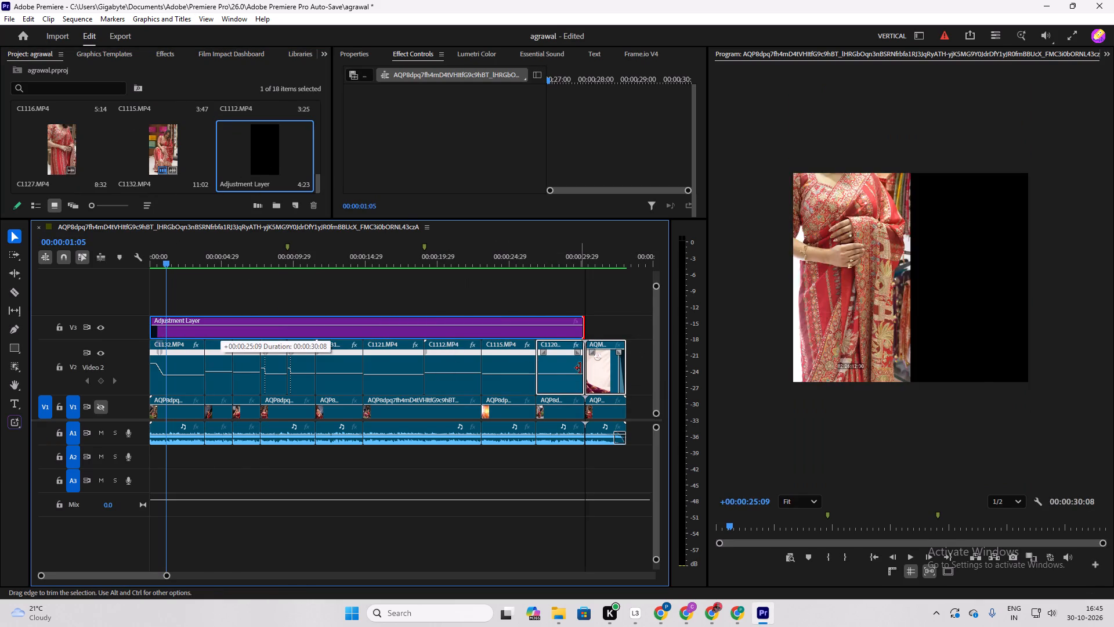
pyautogui.moveTo(580, 368); pyautogui.dragTo(580, 368)
pyautogui.click(616, 282)
pyautogui.moveTo(578, 333); pyautogui.dragTo(584, 335)
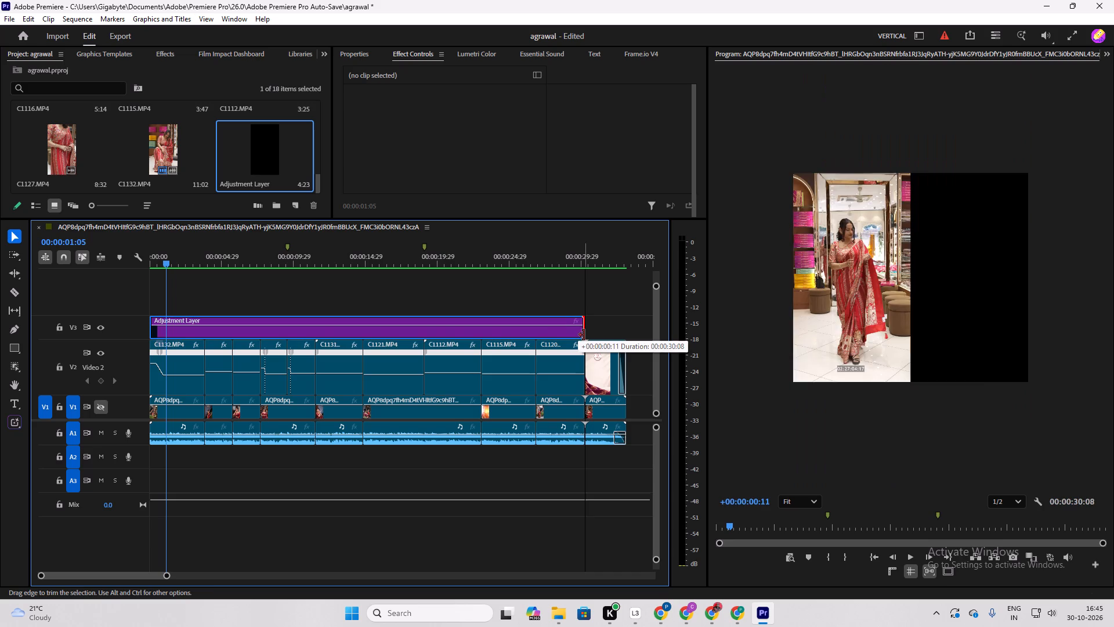
pyautogui.moveTo(584, 335); pyautogui.dragTo(584, 335)
pyautogui.click(490, 282)
# Warm the V3 adjustment layer in Lumetri Basic Correction with temperature 12.3 and saturation about 109.
pyautogui.click(465, 331)
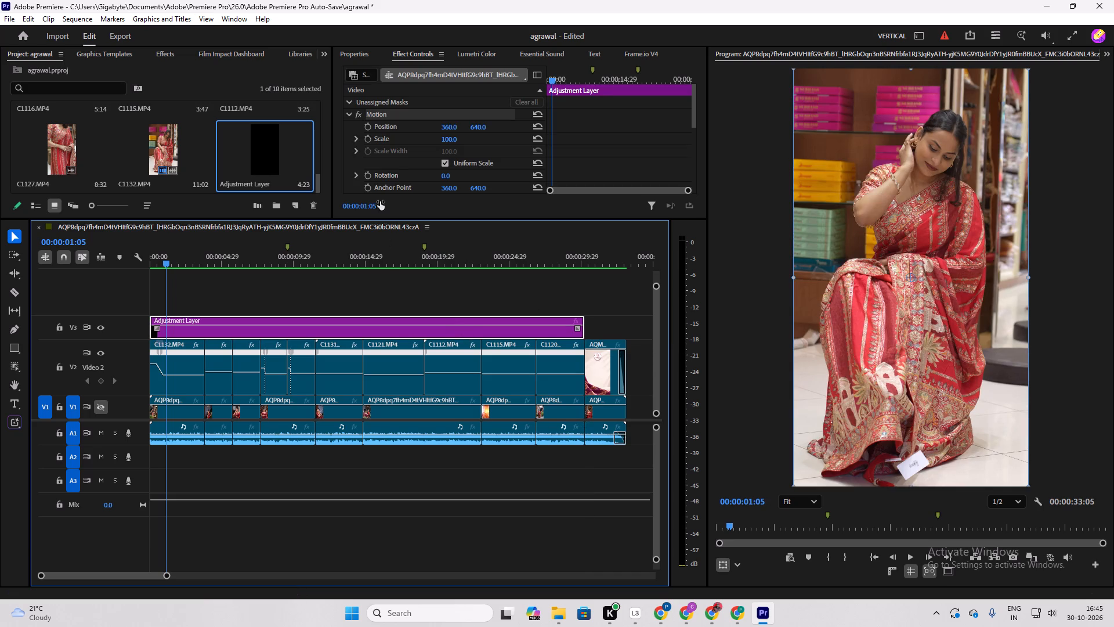
pyautogui.click(473, 53)
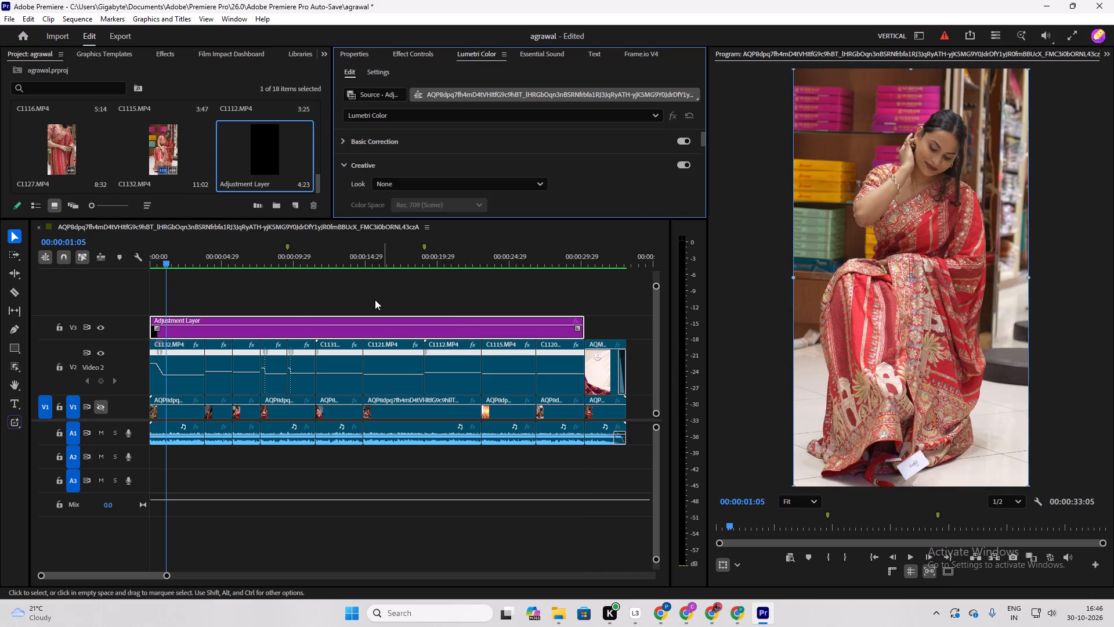
pyautogui.scroll(-3, 399, 145)
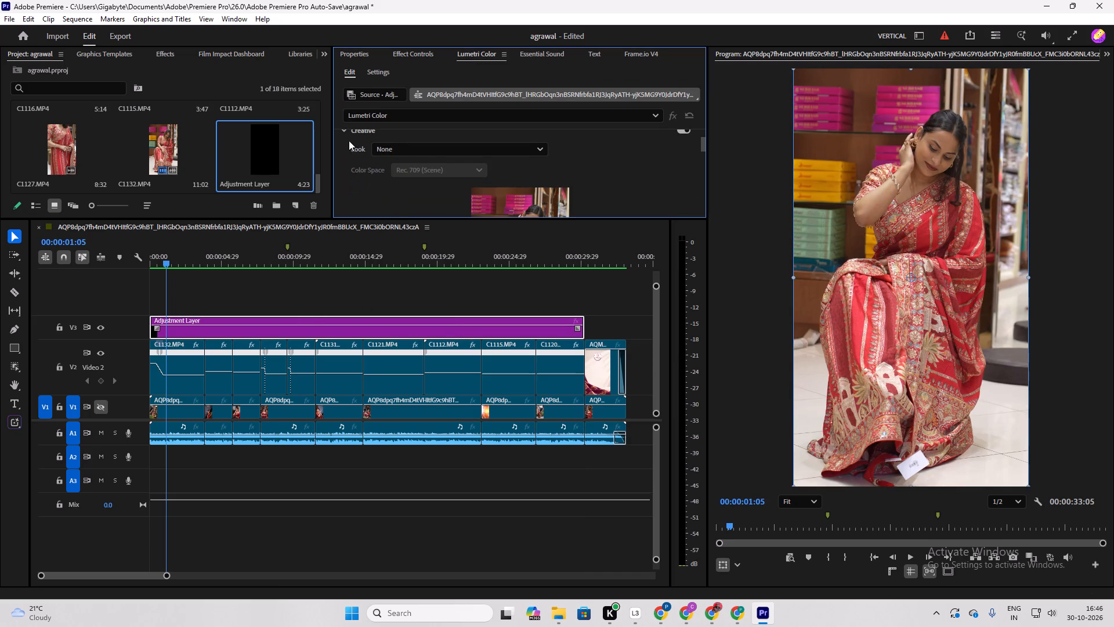
pyautogui.scroll(3, 349, 140)
pyautogui.click(345, 142)
pyautogui.scroll(-3, 381, 145)
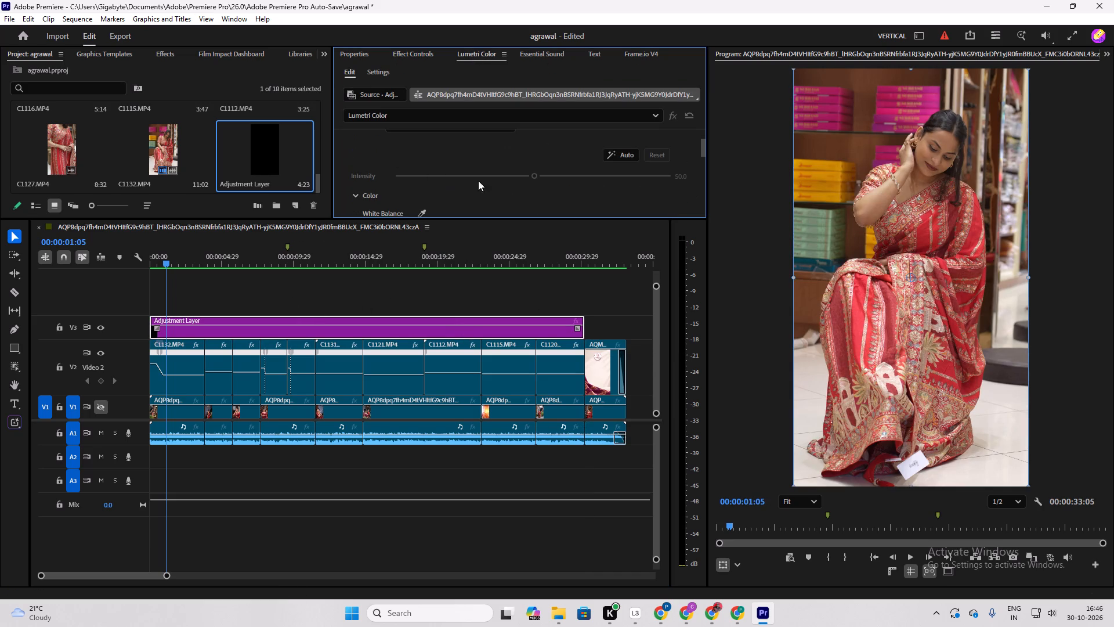
pyautogui.scroll(-5, 408, 161)
pyautogui.moveTo(540, 175); pyautogui.dragTo(548, 182)
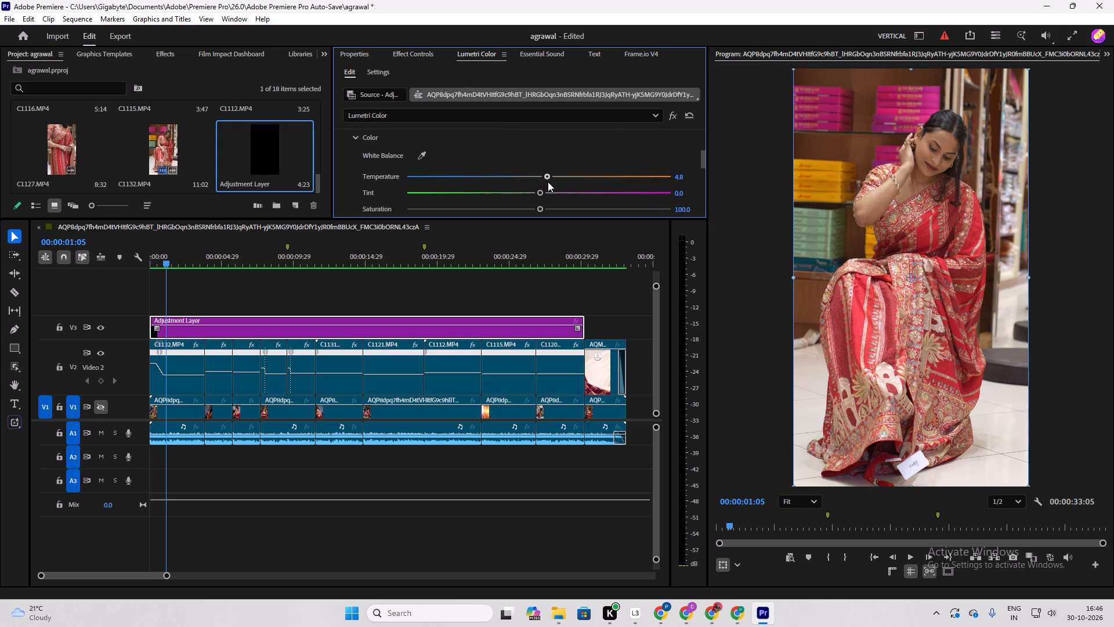
pyautogui.moveTo(548, 182); pyautogui.dragTo(554, 188)
pyautogui.scroll(-3, 556, 162)
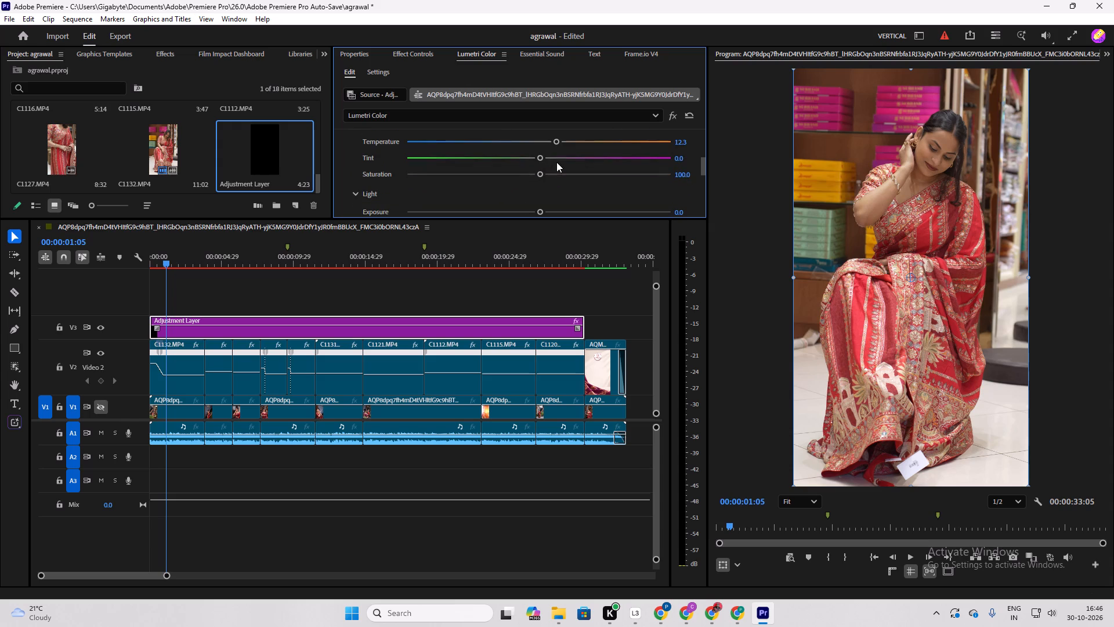
pyautogui.moveTo(540, 174); pyautogui.dragTo(549, 181)
# Raise the adjustment layer's exposure to 0.7 and fine-tune its saturation.
pyautogui.scroll(-3, 552, 172)
pyautogui.moveTo(538, 176); pyautogui.dragTo(553, 186)
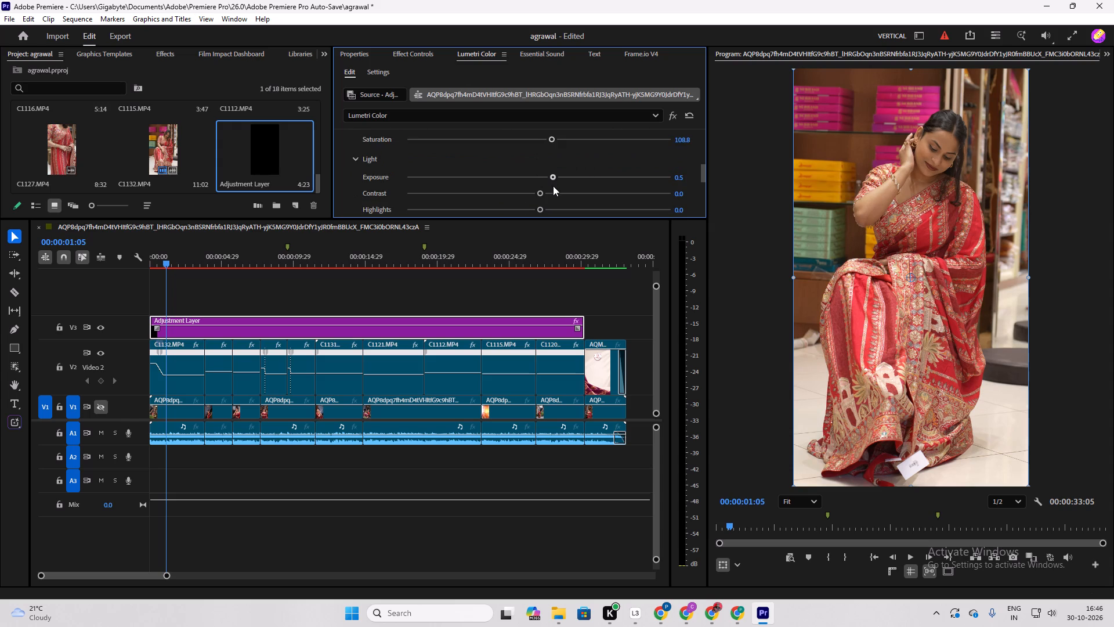
pyautogui.moveTo(553, 186); pyautogui.dragTo(560, 192)
pyautogui.moveTo(560, 192); pyautogui.dragTo(556, 192)
pyautogui.moveTo(556, 192); pyautogui.dragTo(554, 193)
pyautogui.scroll(1, 561, 157)
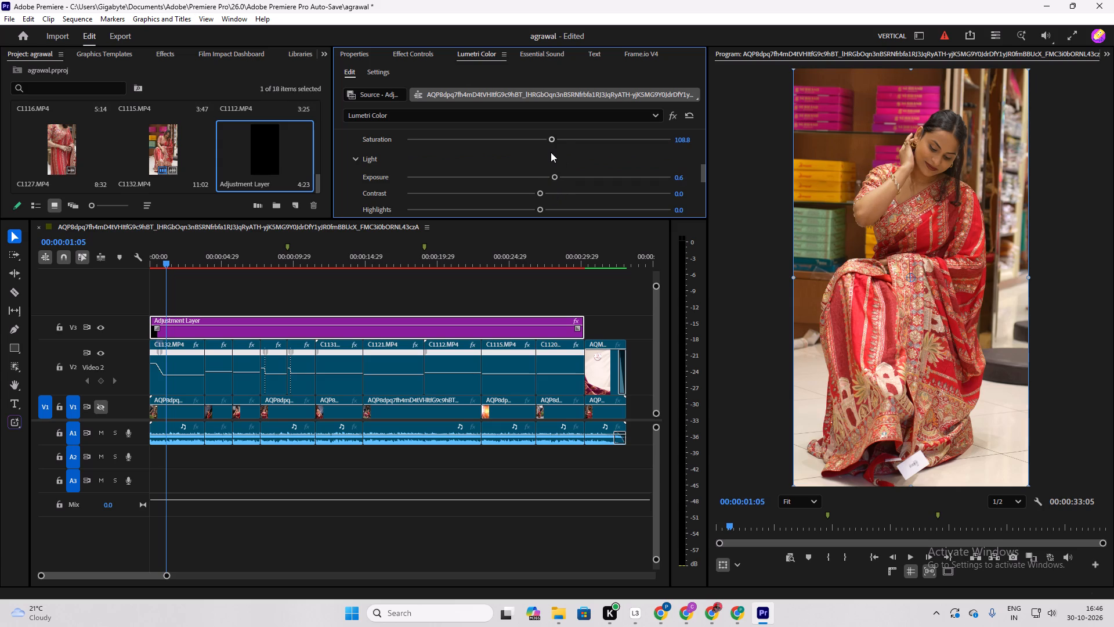
pyautogui.click(551, 153)
pyautogui.scroll(-2, 561, 161)
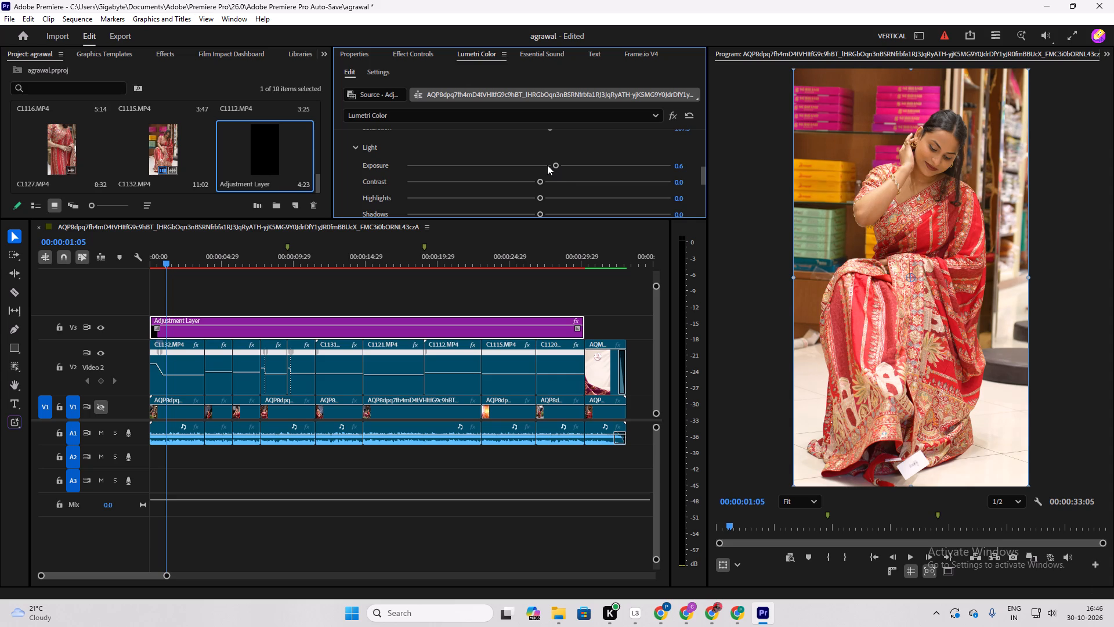
pyautogui.click(555, 167)
# Set the adjustment layer's contrast to -6.1, highlights to 7.5, shadows to -11.0, whites to 4.8 and blacks to -12.3.
pyautogui.scroll(-2, 541, 178)
pyautogui.moveTo(539, 160); pyautogui.dragTo(545, 163)
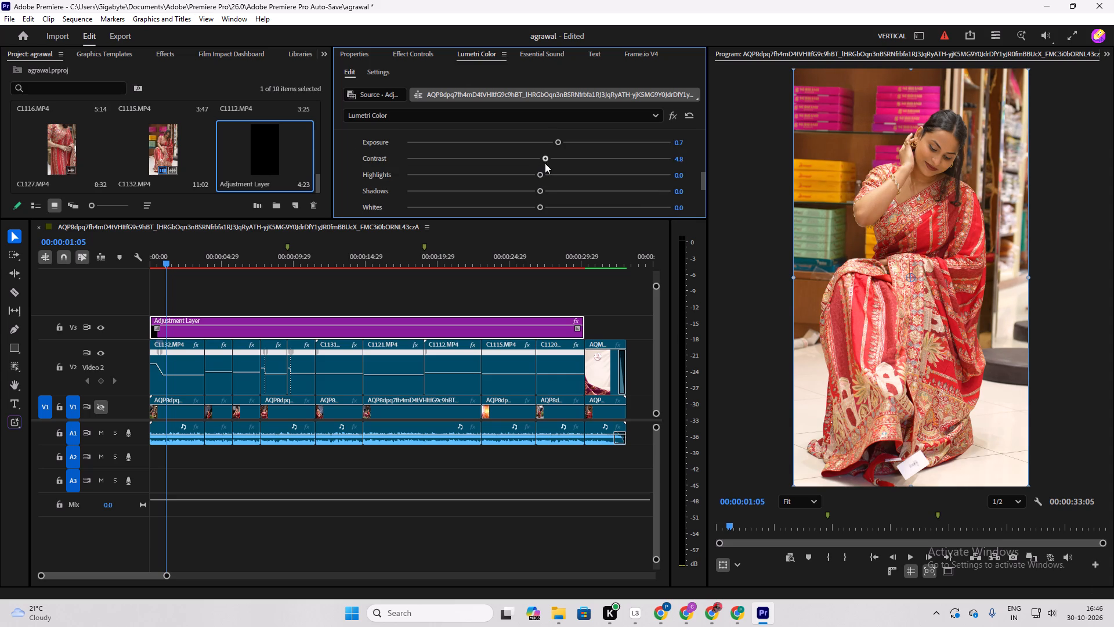
pyautogui.moveTo(545, 163); pyautogui.dragTo(530, 167)
pyautogui.moveTo(538, 176); pyautogui.dragTo(548, 181)
pyautogui.moveTo(540, 190); pyautogui.dragTo(527, 191)
pyautogui.moveTo(527, 191); pyautogui.dragTo(523, 192)
pyautogui.scroll(-2, 531, 188)
pyautogui.click(541, 183)
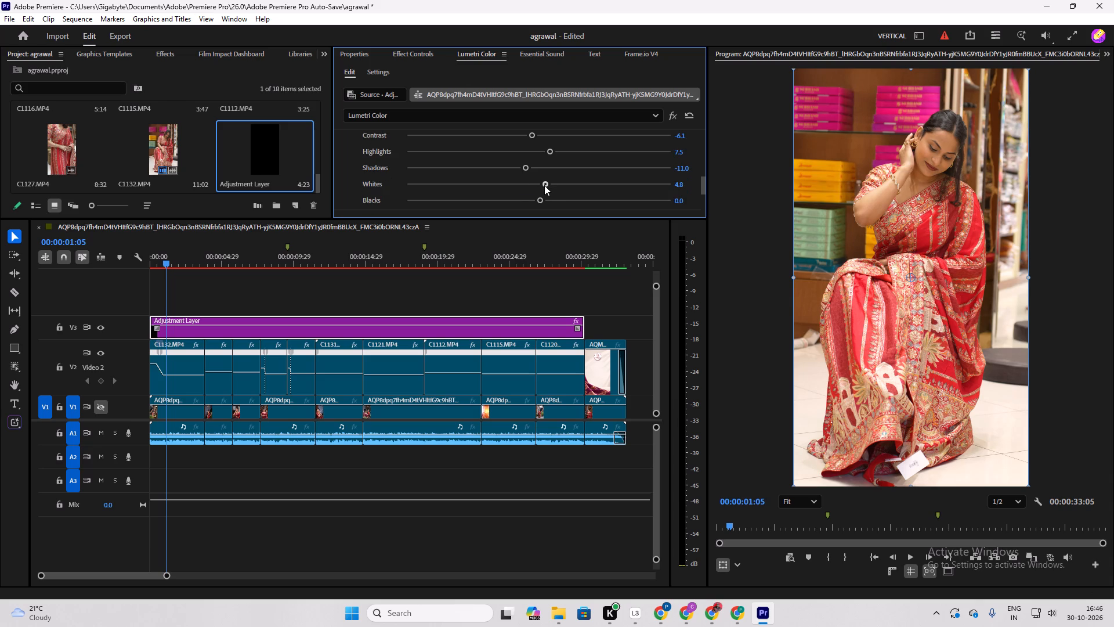
pyautogui.moveTo(538, 201); pyautogui.dragTo(521, 202)
# Sharpen the adjustment layer to 22.4 in the Lumetri Creative adjustments.
pyautogui.scroll(-3, 545, 195)
pyautogui.scroll(-4, 496, 196)
pyautogui.click(341, 140)
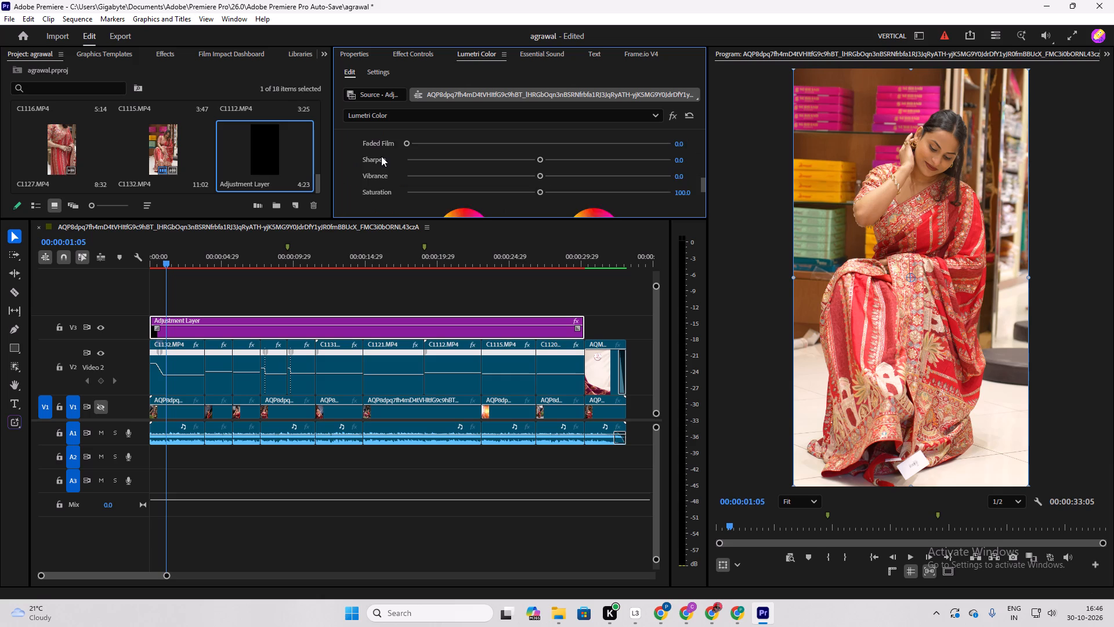
pyautogui.scroll(-5, 387, 156)
pyautogui.scroll(5, 395, 157)
pyautogui.moveTo(540, 158); pyautogui.dragTo(543, 163)
pyautogui.moveTo(543, 163); pyautogui.dragTo(560, 174)
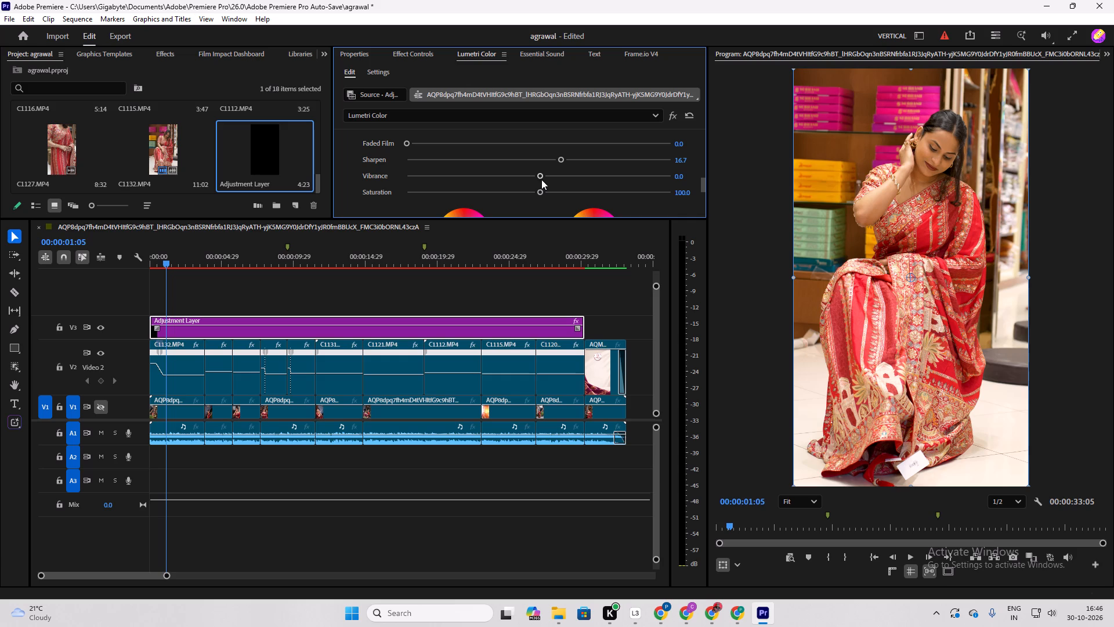
pyautogui.moveTo(562, 158); pyautogui.dragTo(567, 168)
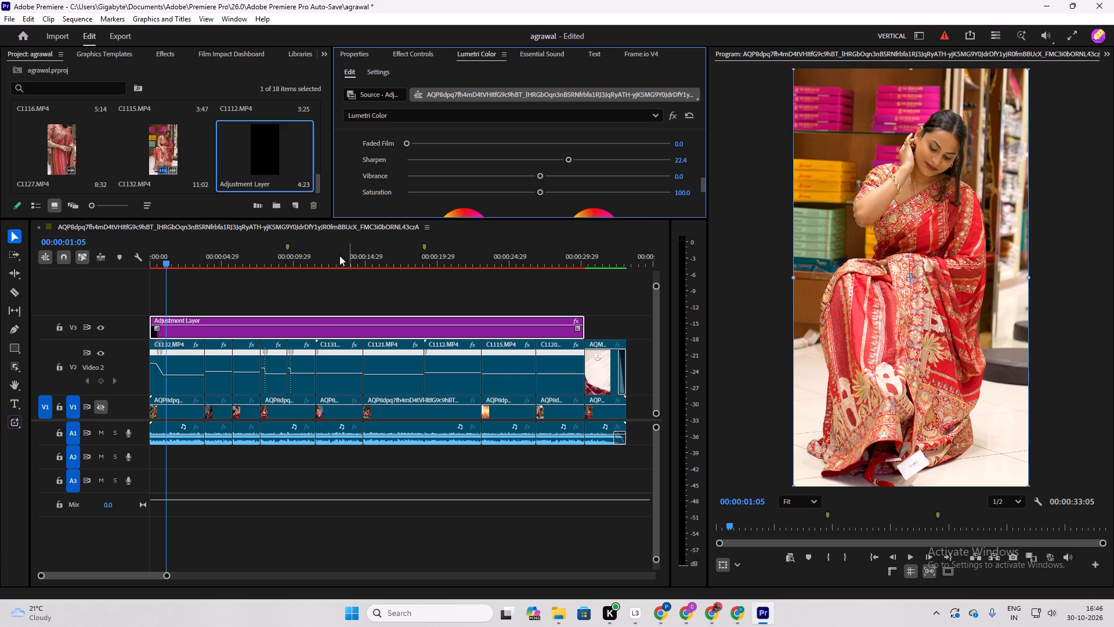
# Deselect the adjustment layer and render the sequence previews with the new colour grade.
pyautogui.click(269, 270)
pyautogui.press('Return')
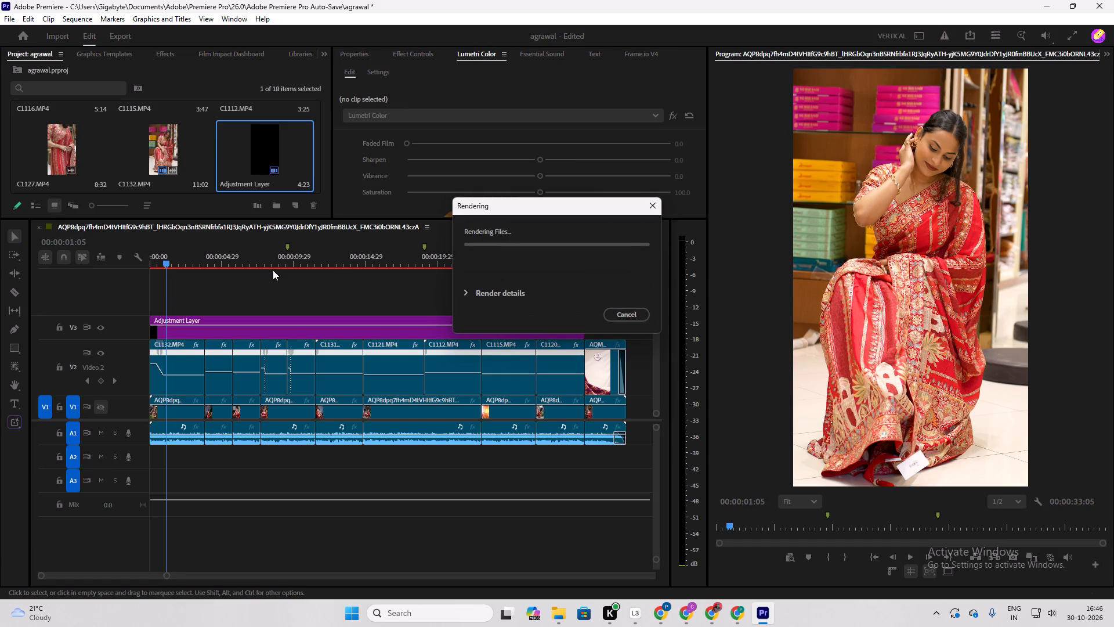
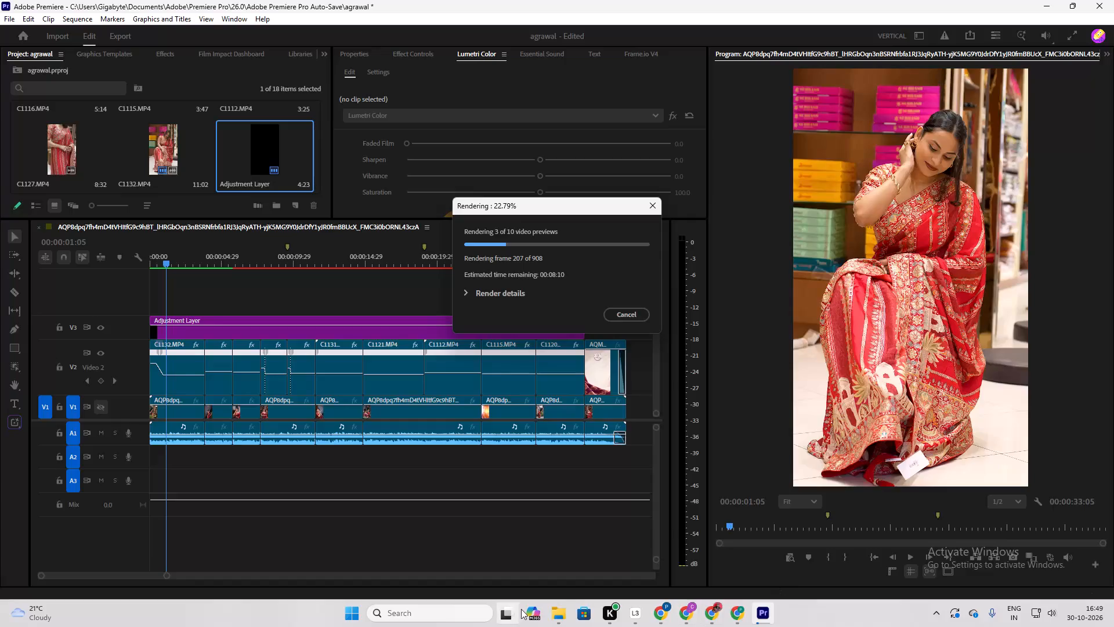
# Switch to Loggy3 while the previews render, stop and restart the session recording, and minimise its window.
pyautogui.click(641, 618)
pyautogui.click(494, 539)
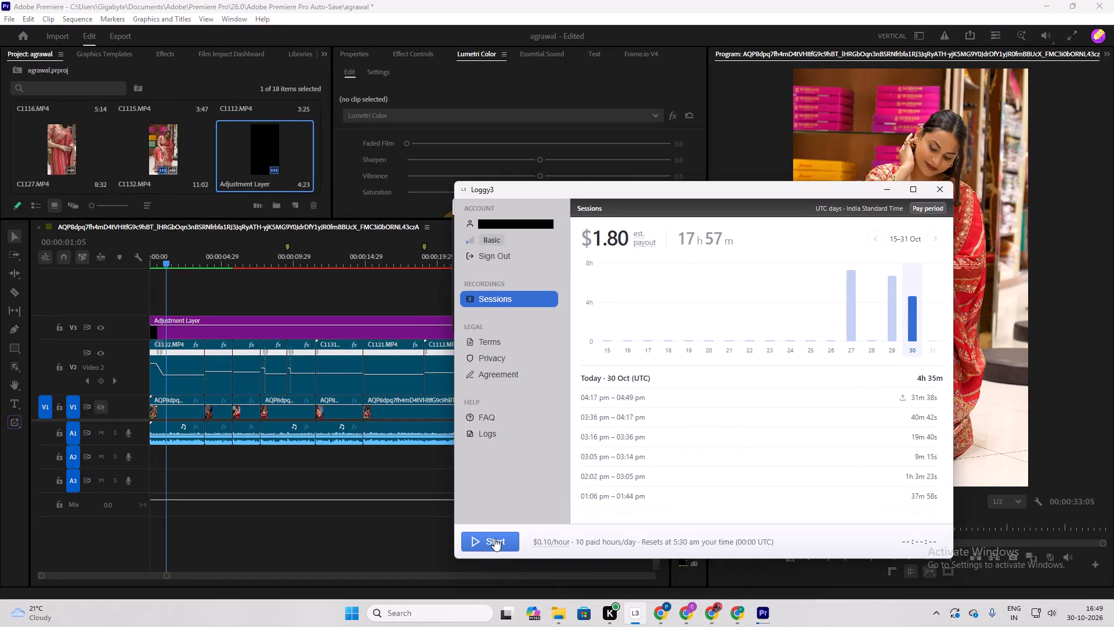
pyautogui.click(494, 538)
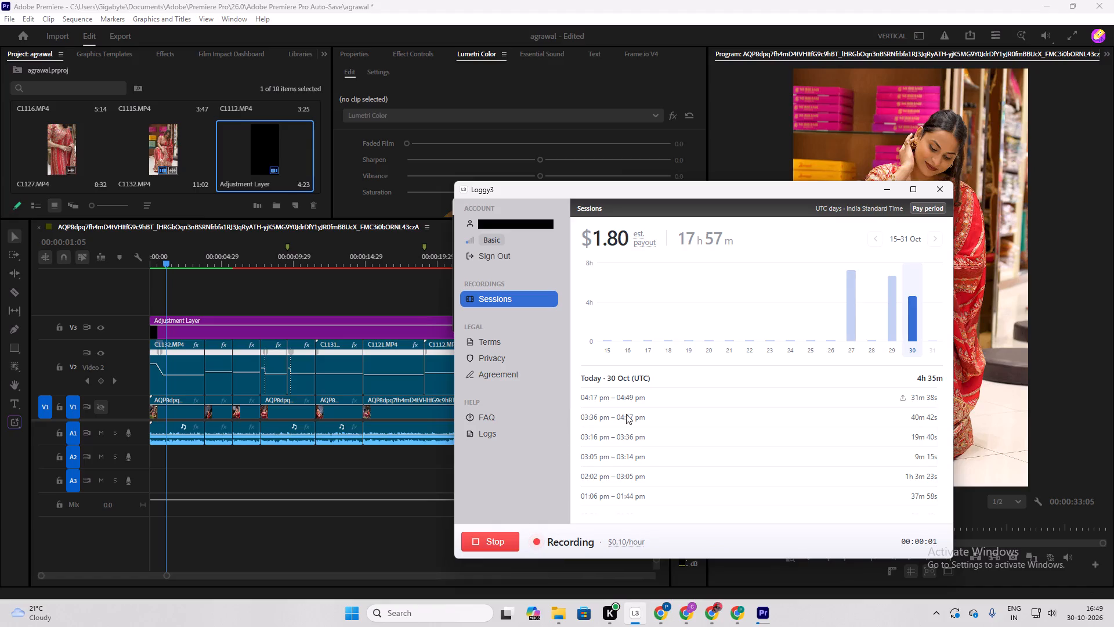
pyautogui.moveTo(892, 540); pyautogui.dragTo(882, 517)
pyautogui.moveTo(761, 465); pyautogui.dragTo(769, 394)
pyautogui.moveTo(746, 189); pyautogui.dragTo(751, 197)
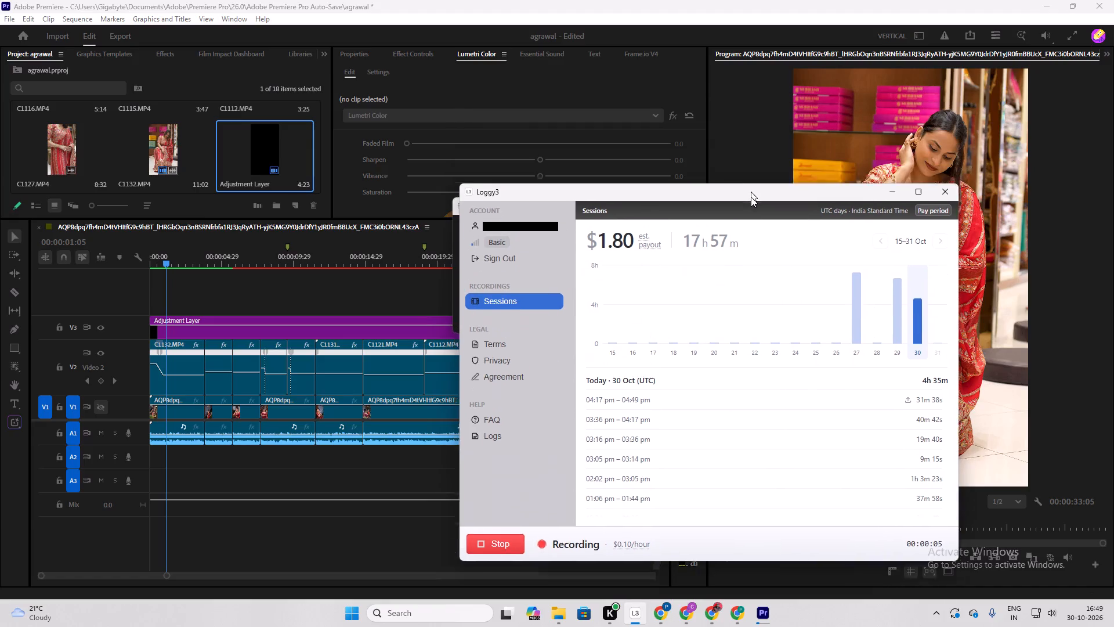
pyautogui.moveTo(751, 197); pyautogui.dragTo(744, 175)
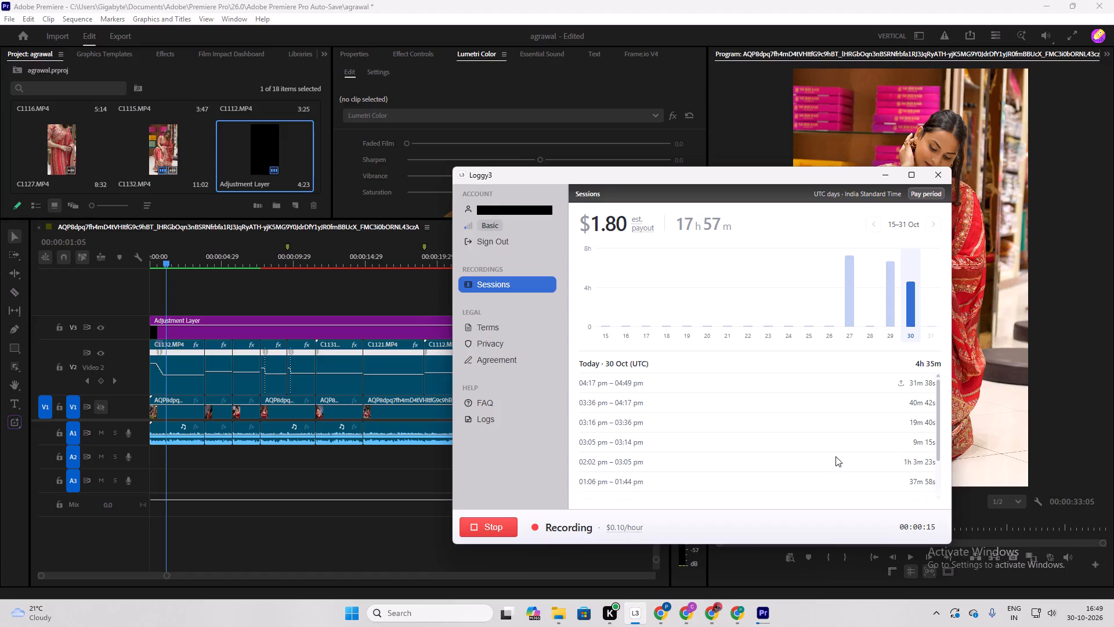
pyautogui.click(892, 172)
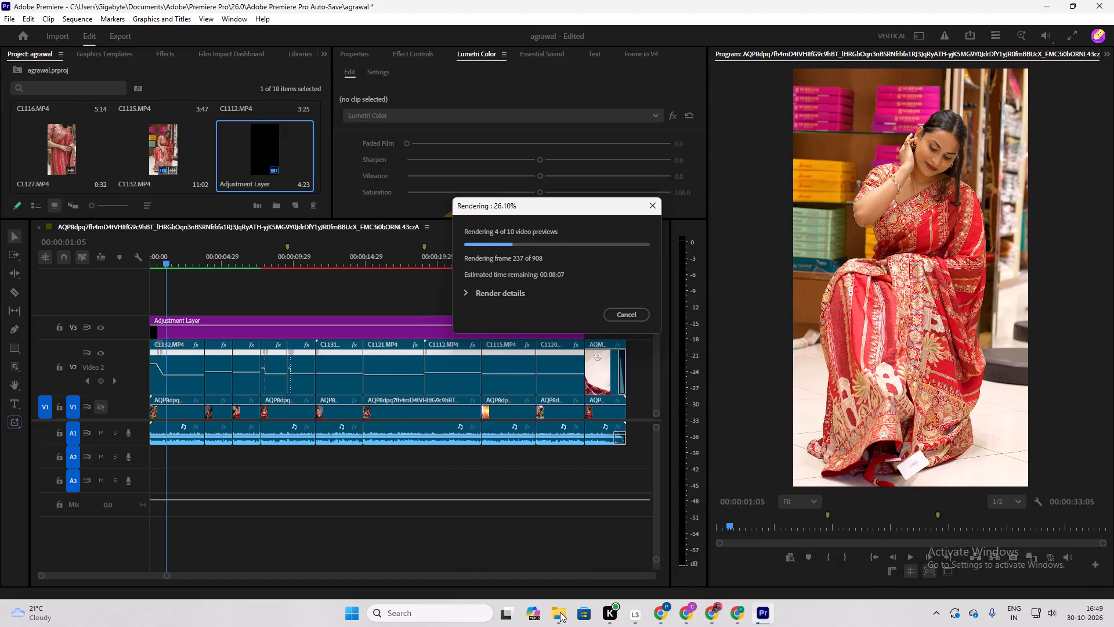
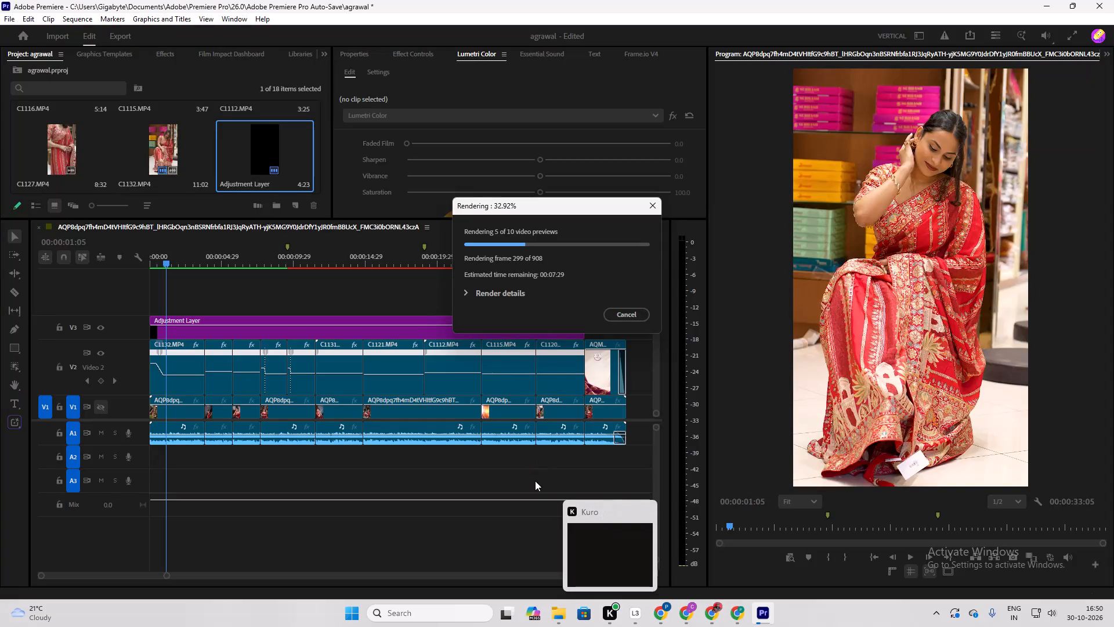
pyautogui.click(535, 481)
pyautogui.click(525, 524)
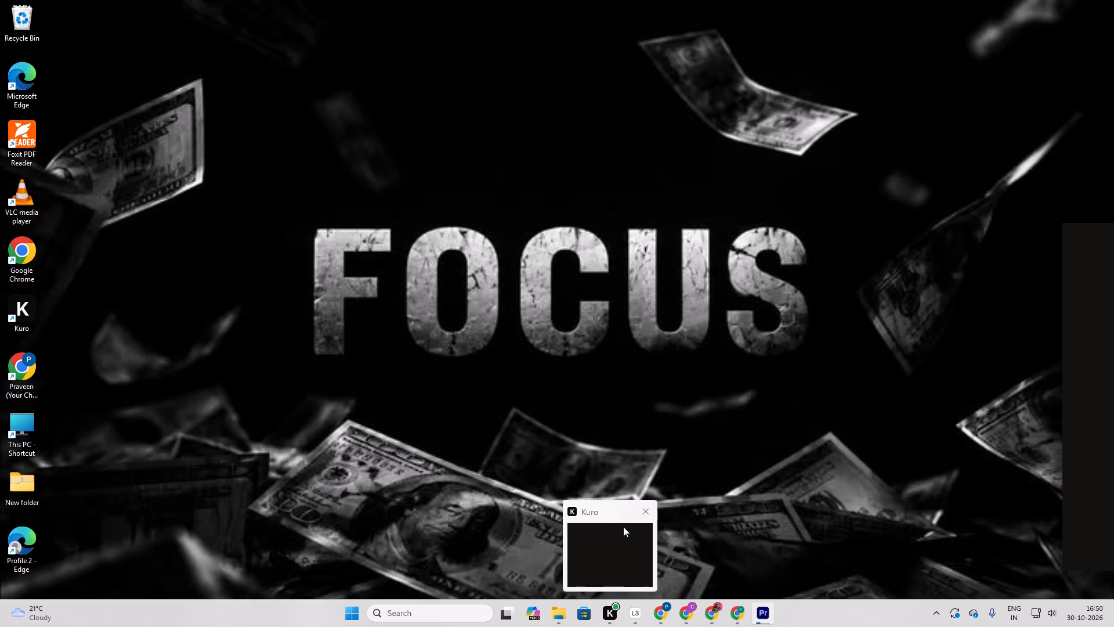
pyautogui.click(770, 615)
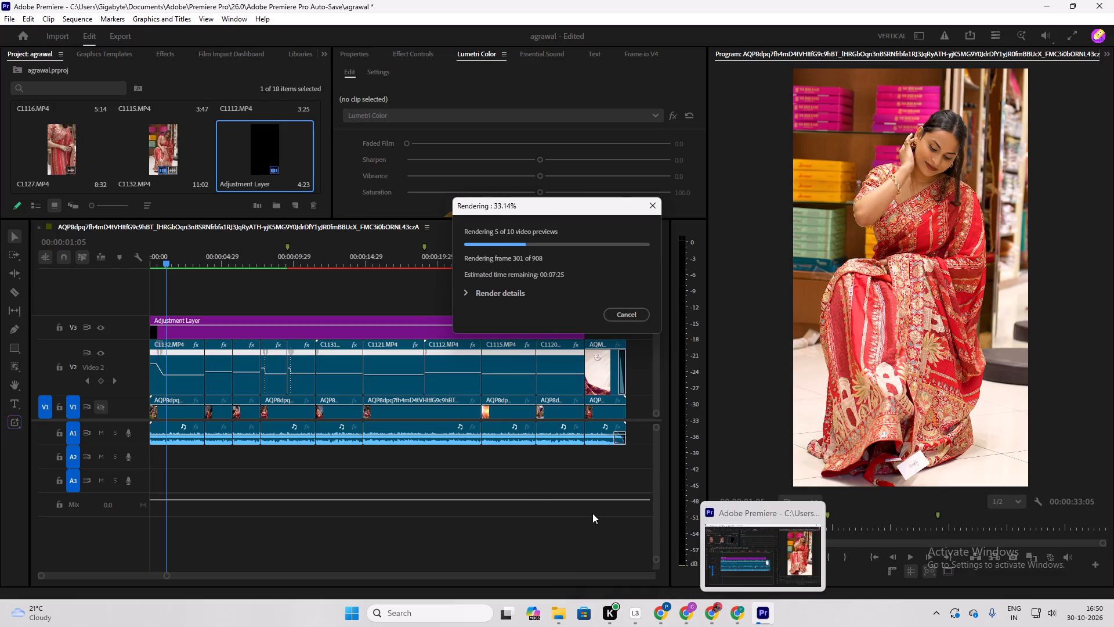
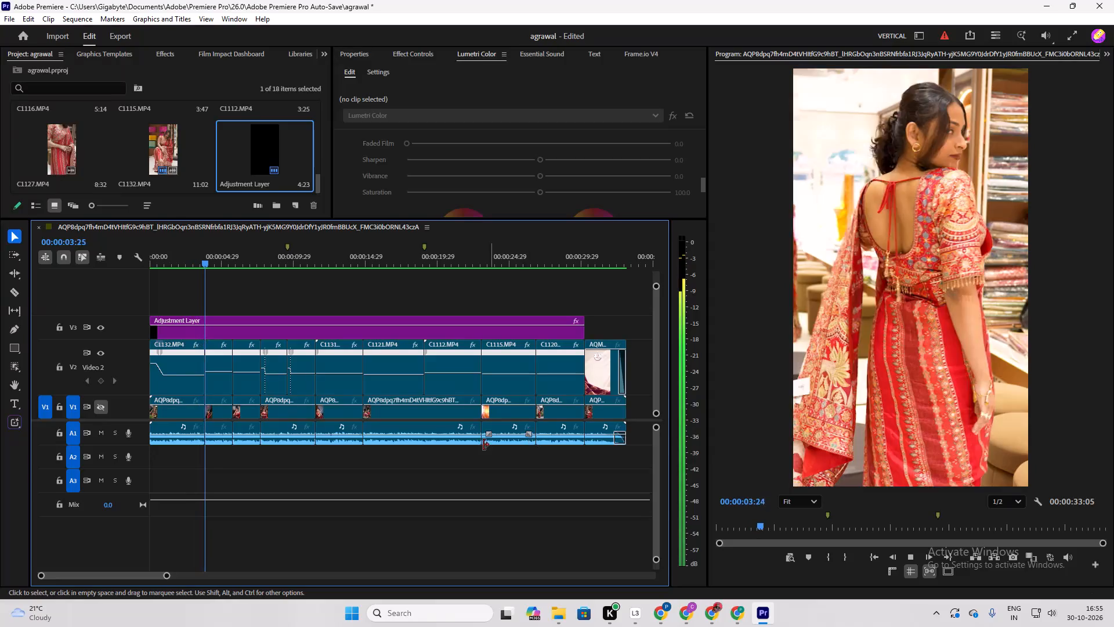
# Split the V3 adjustment layer at 00:00:03:24, where clip C1118 begins.
pyautogui.press('space')
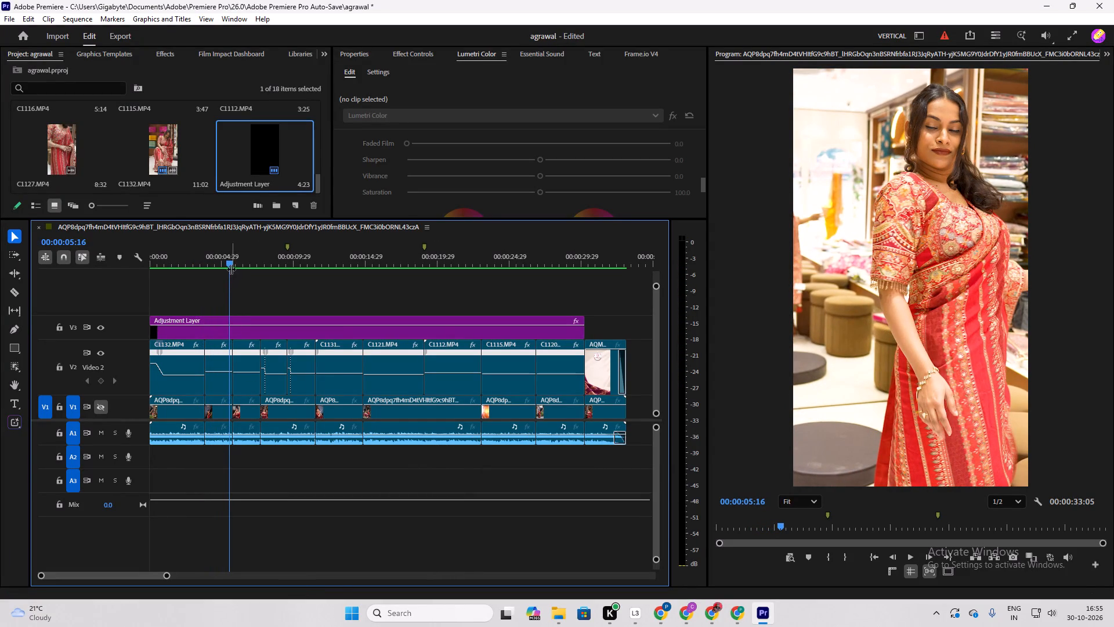
pyautogui.moveTo(230, 261); pyautogui.dragTo(207, 308)
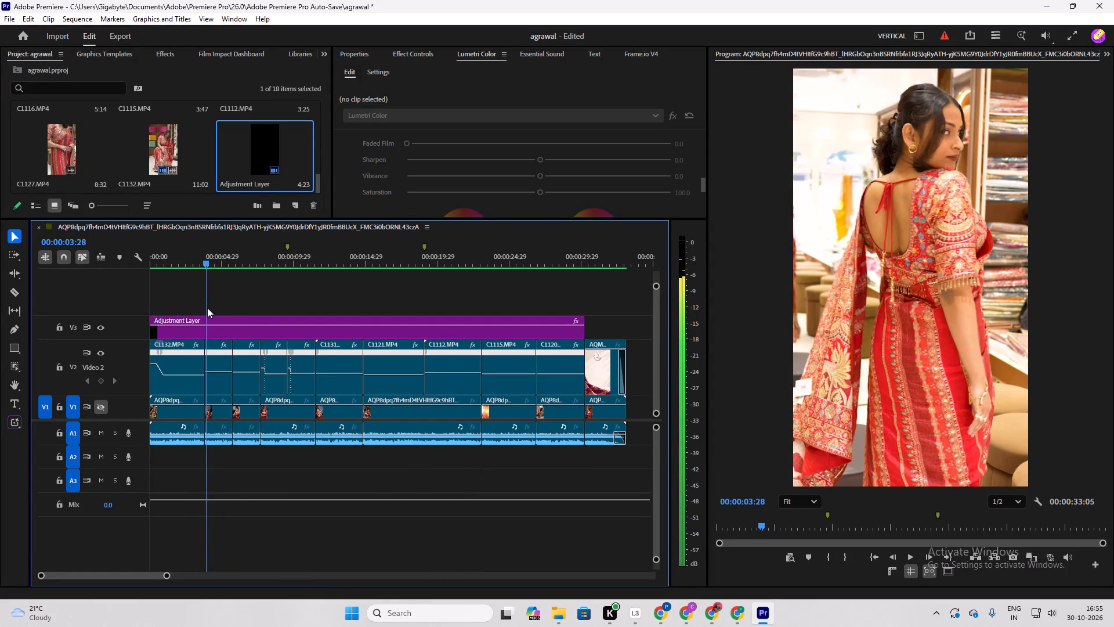
pyautogui.moveTo(207, 308); pyautogui.dragTo(150, 320)
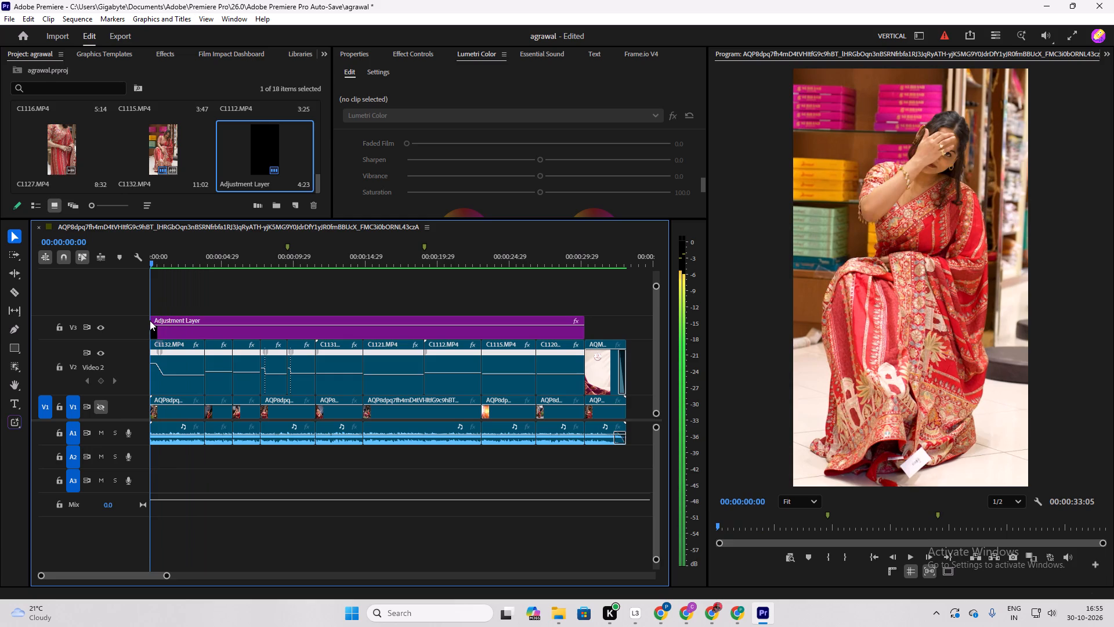
pyautogui.moveTo(150, 320); pyautogui.dragTo(208, 336)
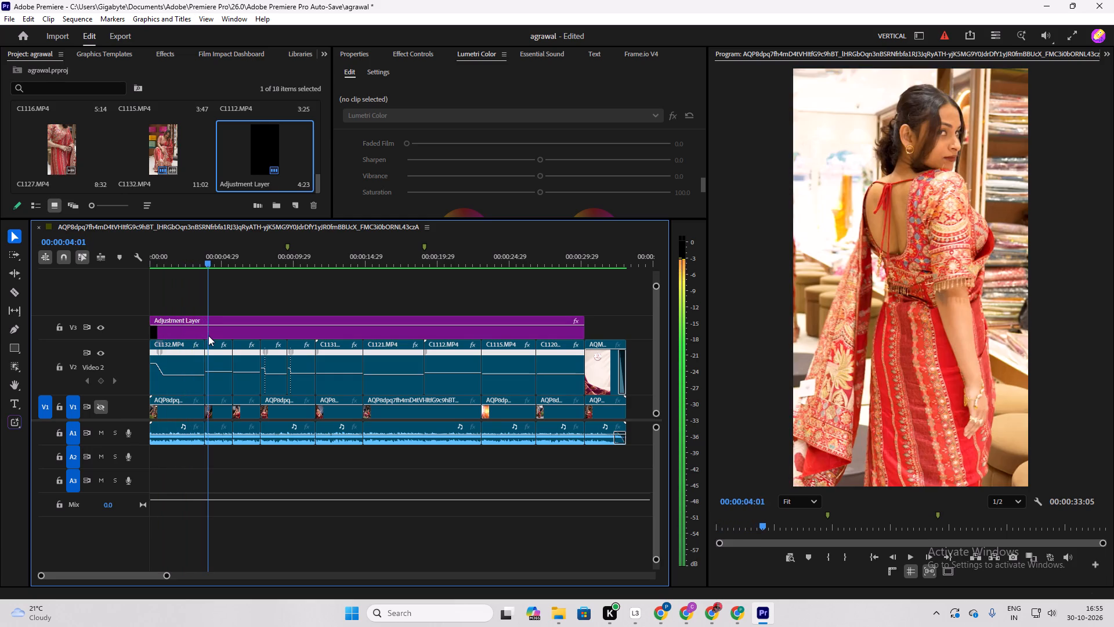
pyautogui.moveTo(208, 336); pyautogui.dragTo(205, 336)
pyautogui.click(218, 331)
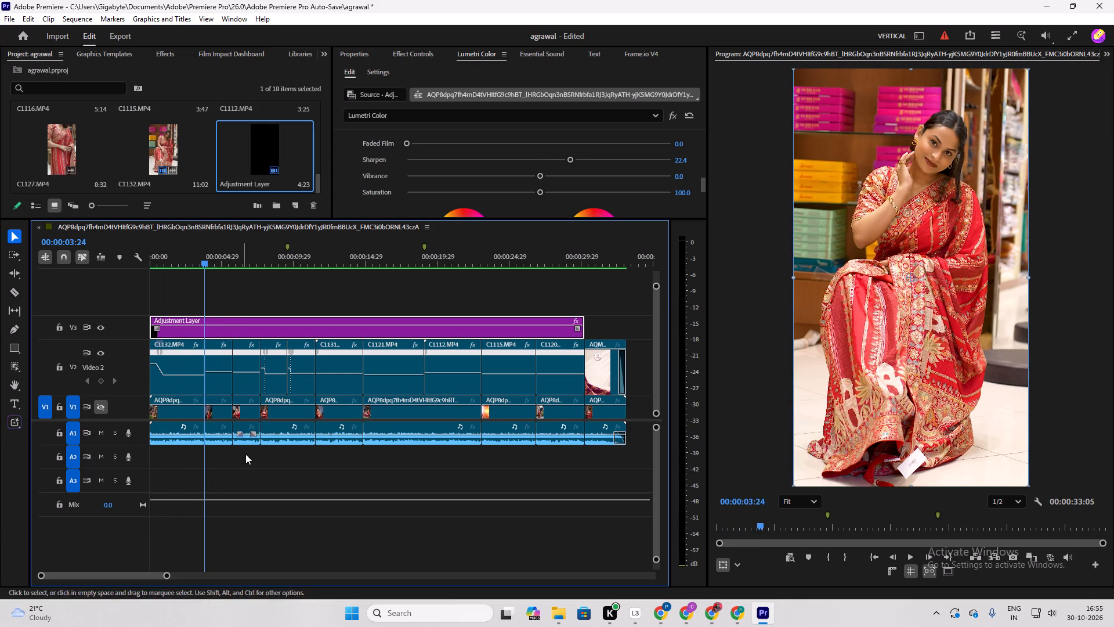
pyautogui.moveTo(165, 576); pyautogui.dragTo(121, 573)
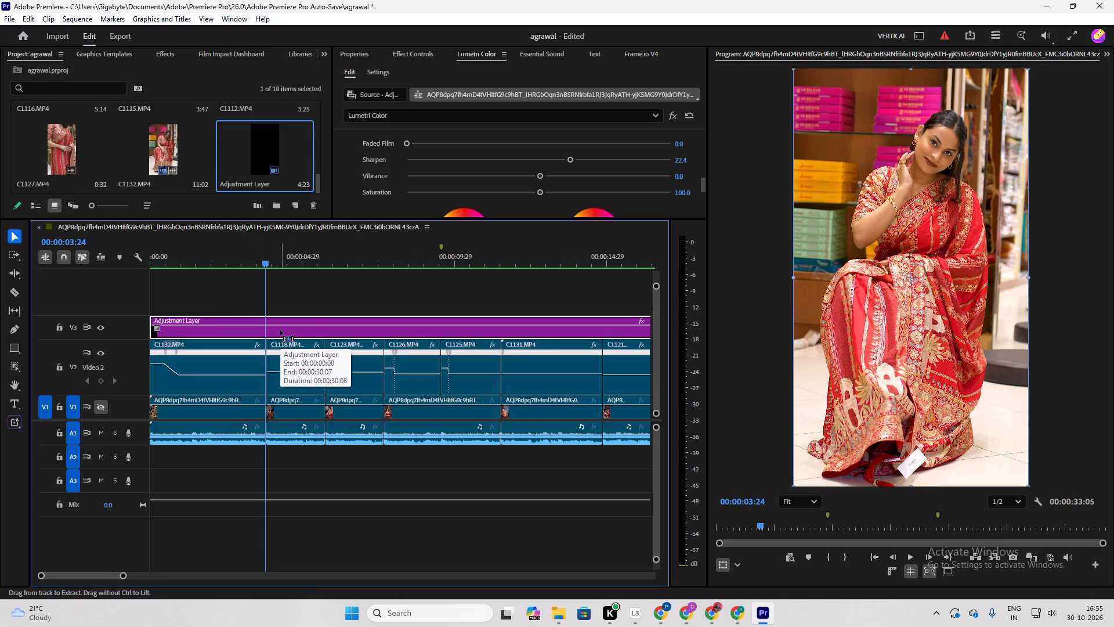
pyautogui.hotkey('ctrl', 'k')
# Split the V3 adjustment layer at 00:00:05:22, where clip C1123 begins.
pyautogui.moveTo(269, 258); pyautogui.dragTo(321, 296)
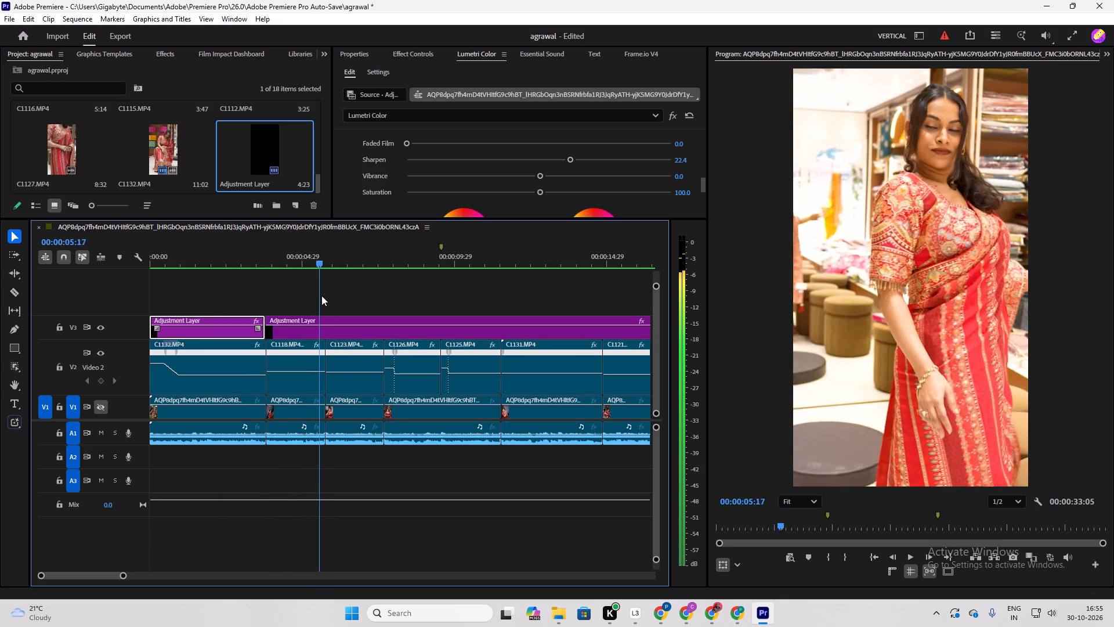
pyautogui.moveTo(321, 296); pyautogui.dragTo(326, 308)
pyautogui.click(343, 331)
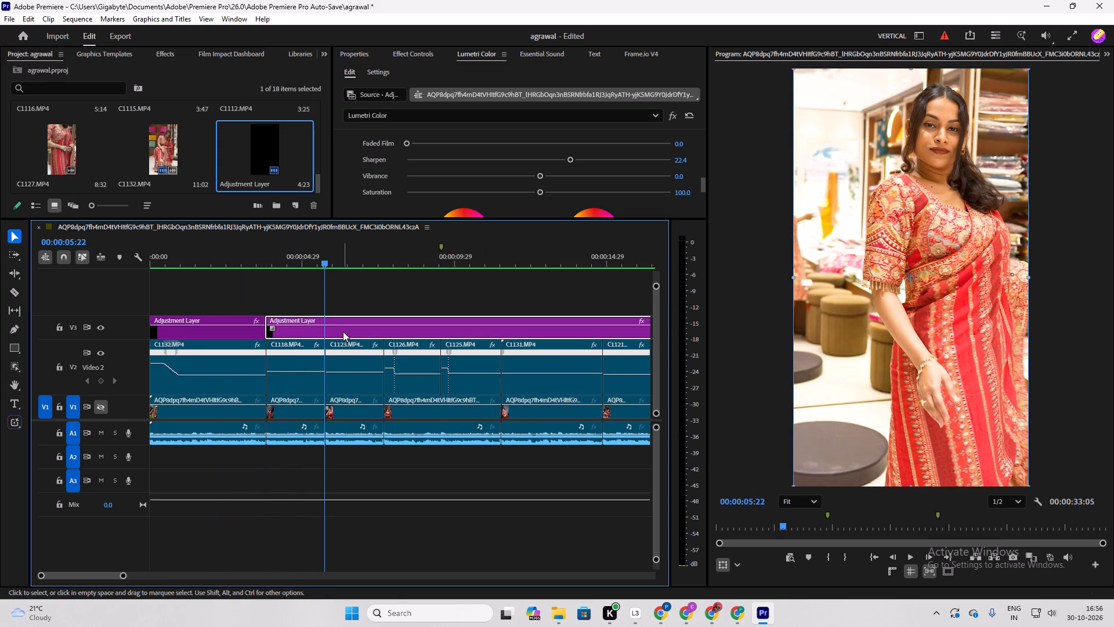
pyautogui.hotkey('ctrl', 'k')
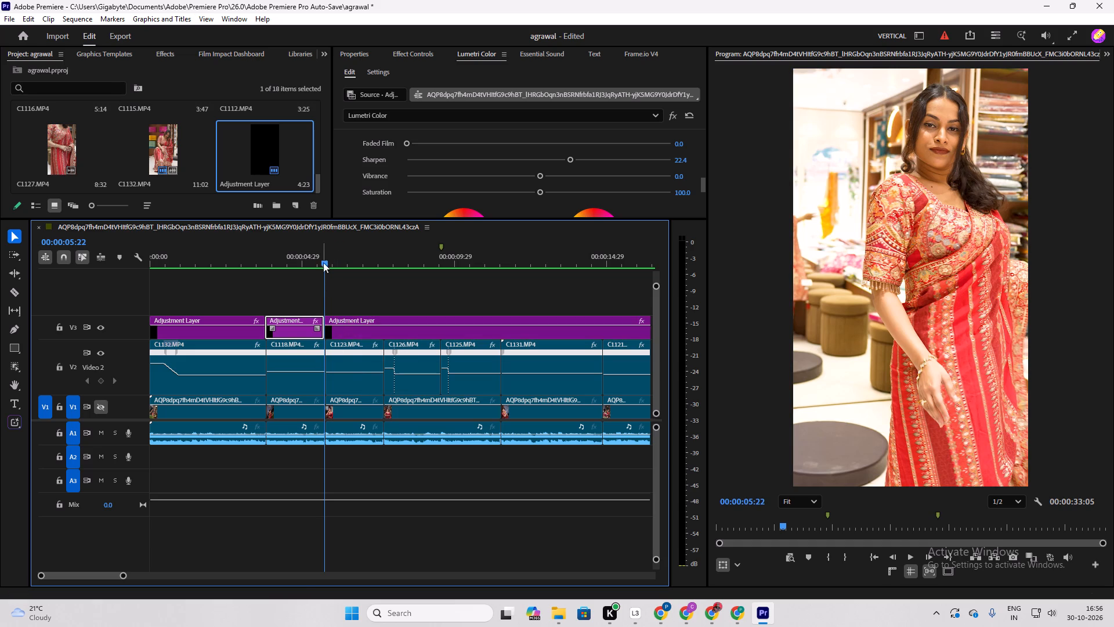
# Review the graded shots from C1123 through C1121 to judge where the adjustment layer needs another cut.
pyautogui.moveTo(324, 262); pyautogui.dragTo(363, 308)
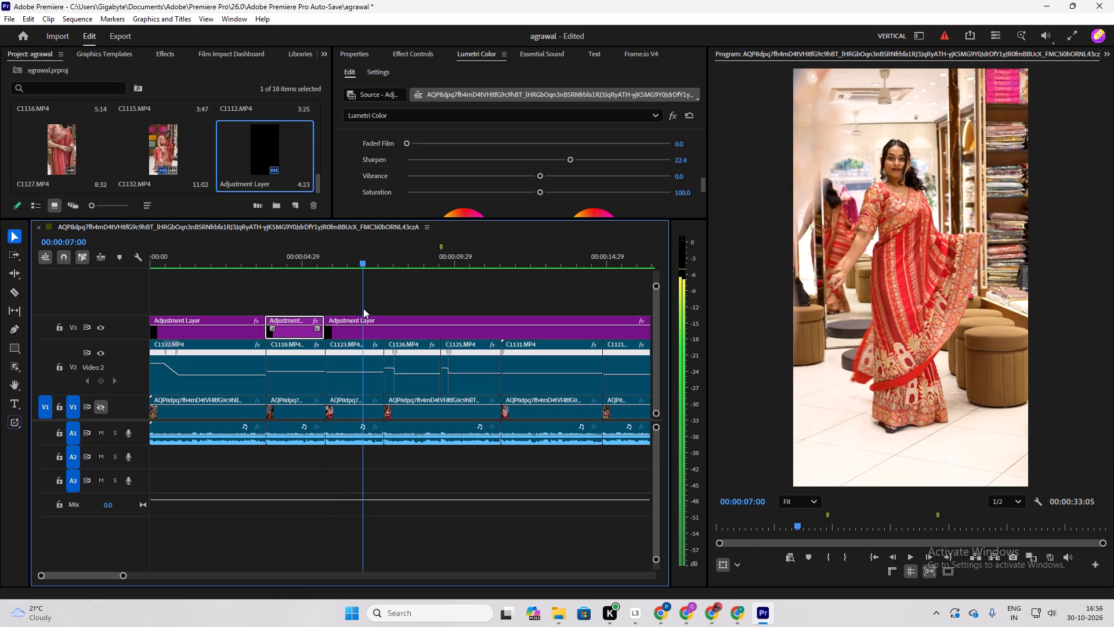
pyautogui.moveTo(363, 308); pyautogui.dragTo(386, 351)
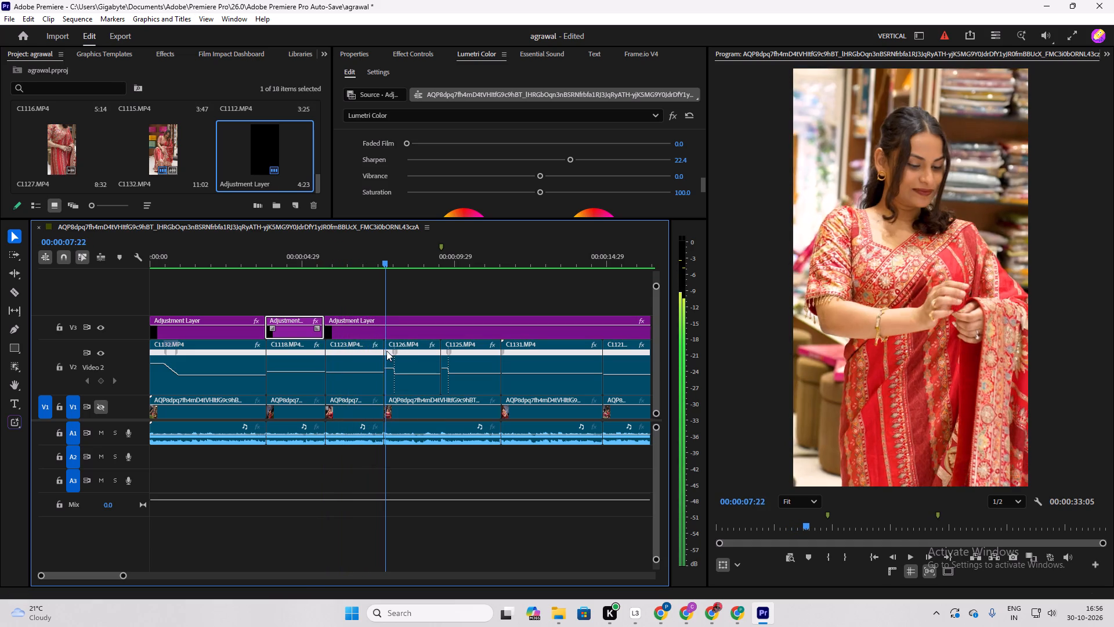
pyautogui.moveTo(386, 351); pyautogui.dragTo(375, 354)
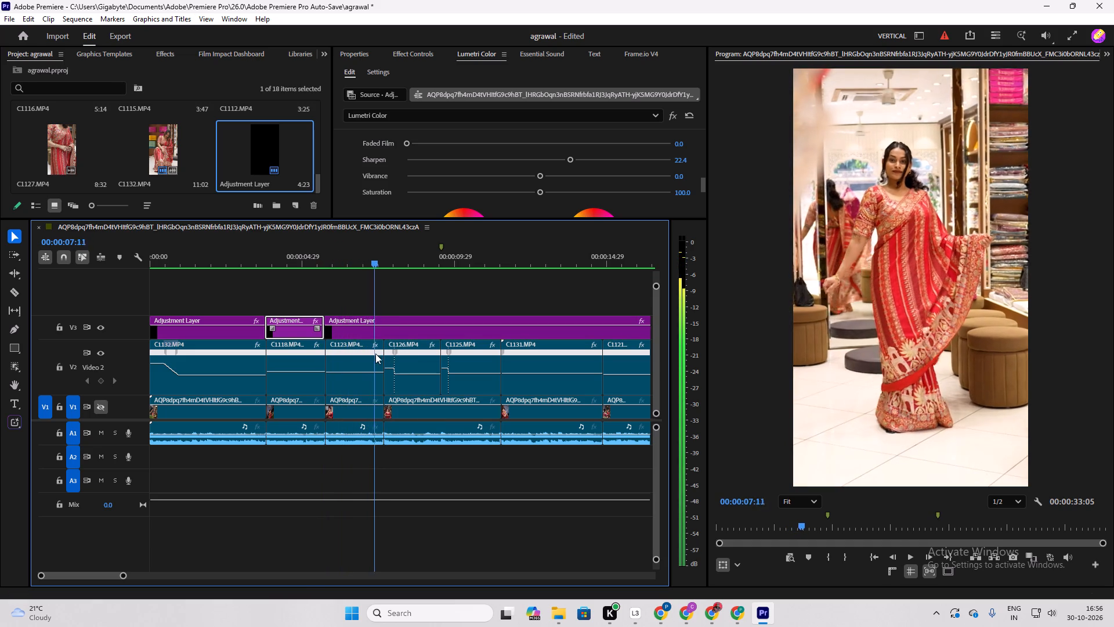
pyautogui.moveTo(375, 354); pyautogui.dragTo(483, 411)
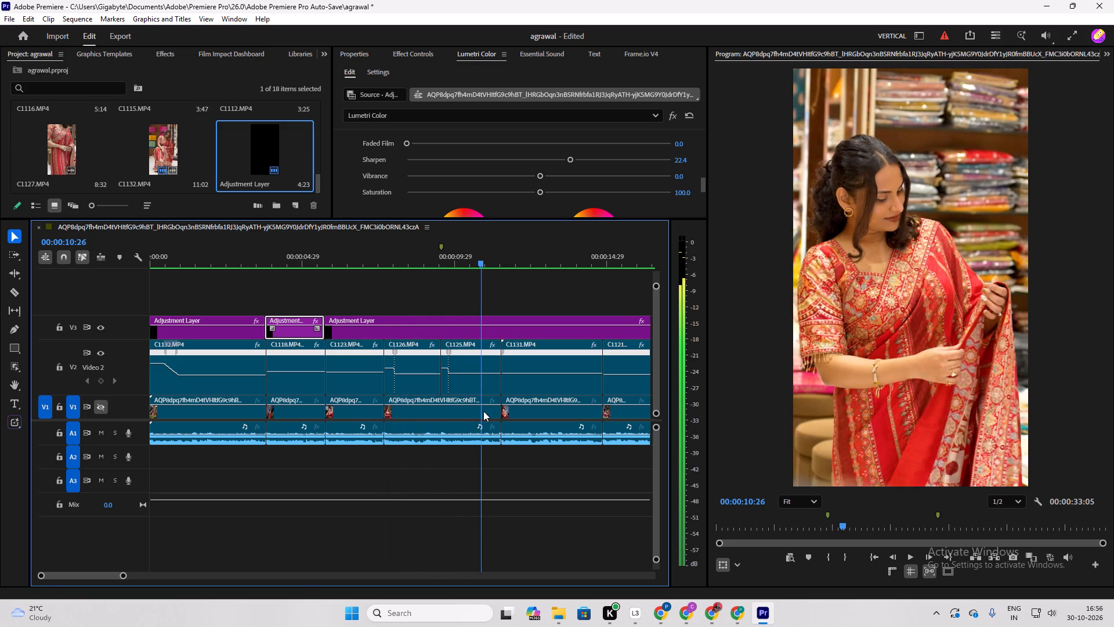
pyautogui.moveTo(483, 411); pyautogui.dragTo(483, 412)
pyautogui.scroll(-5, 471, 402)
pyautogui.moveTo(399, 263); pyautogui.dragTo(439, 286)
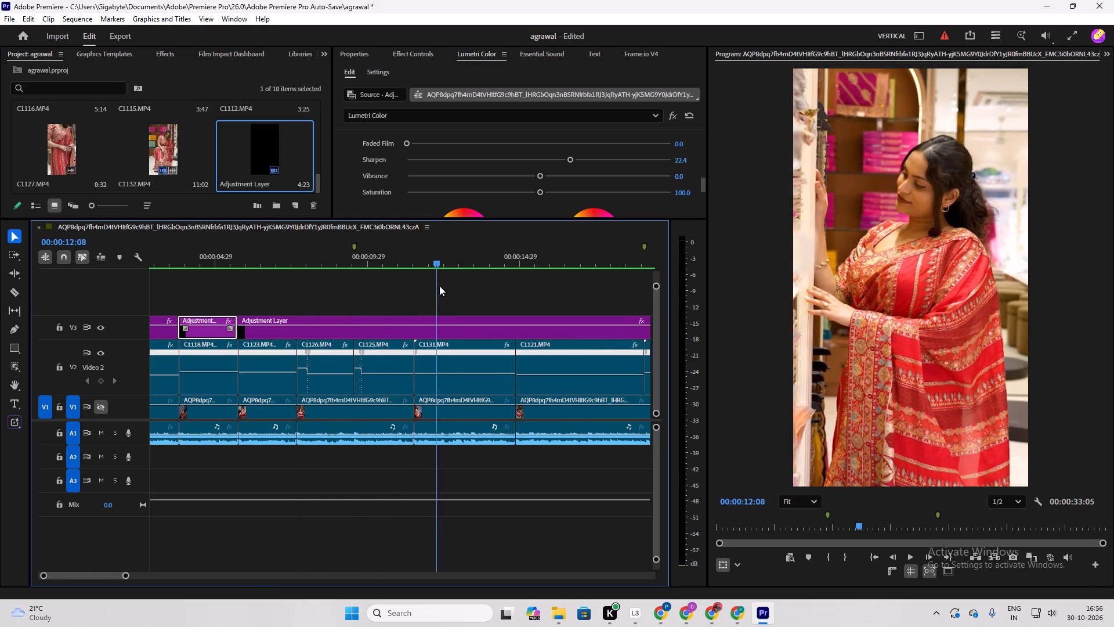
pyautogui.moveTo(439, 286); pyautogui.dragTo(452, 295)
pyautogui.scroll(-4, 427, 294)
pyautogui.moveTo(383, 259); pyautogui.dragTo(444, 280)
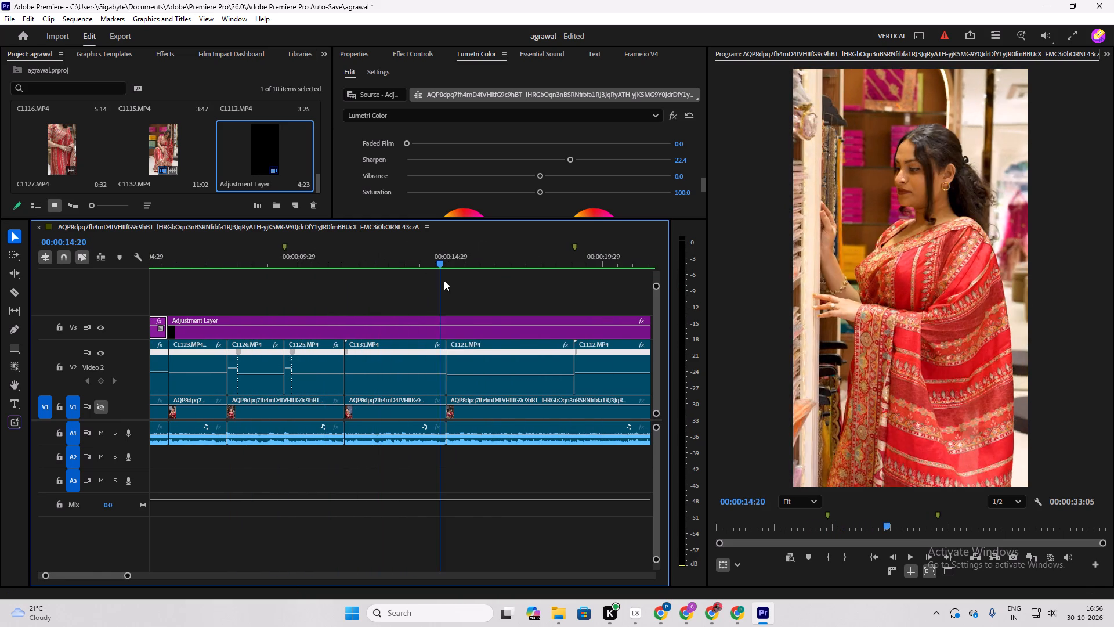
pyautogui.moveTo(444, 280); pyautogui.dragTo(523, 334)
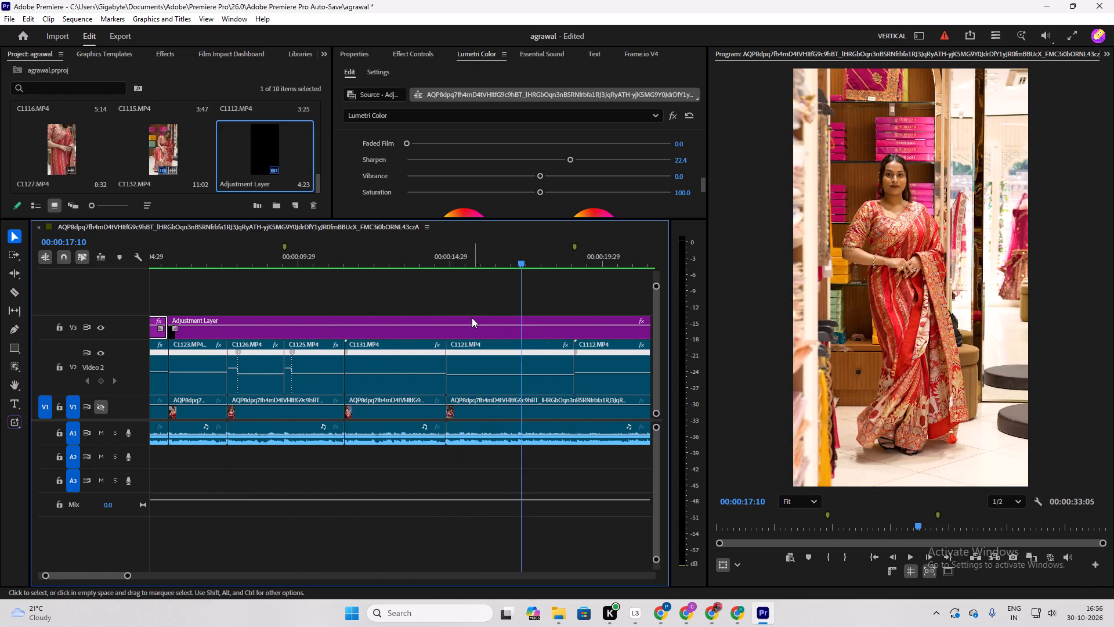
# Split the V3 adjustment layer at 00:00:19:02, where clip C1112 begins.
pyautogui.scroll(-9, 472, 318)
pyautogui.moveTo(368, 259); pyautogui.dragTo(459, 298)
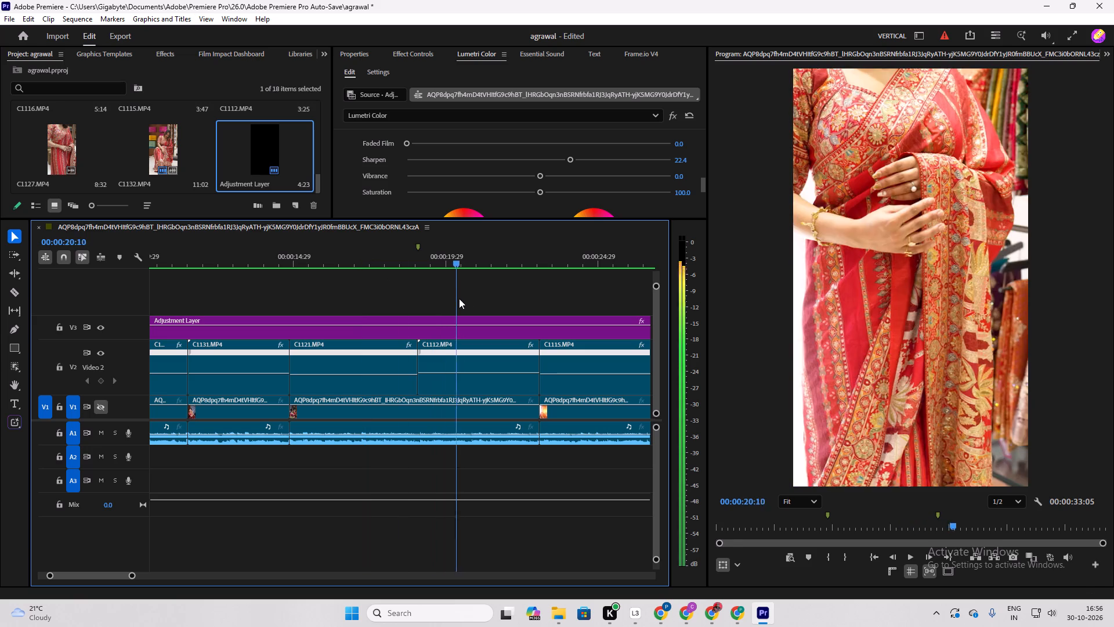
pyautogui.moveTo(459, 298); pyautogui.dragTo(421, 332)
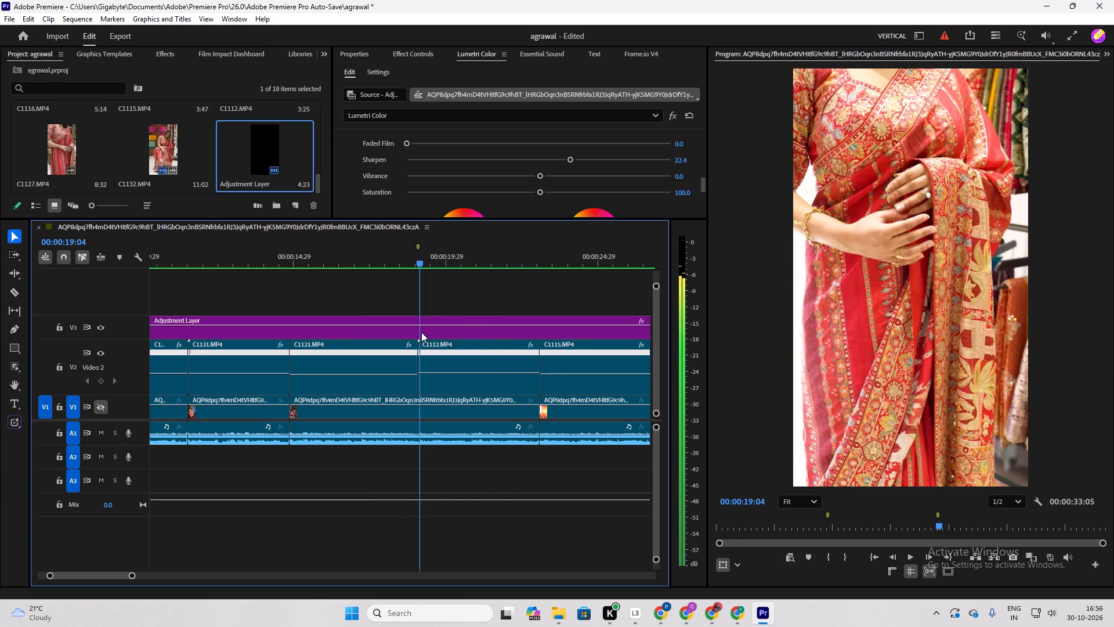
pyautogui.moveTo(421, 332); pyautogui.dragTo(419, 334)
pyautogui.click(433, 326)
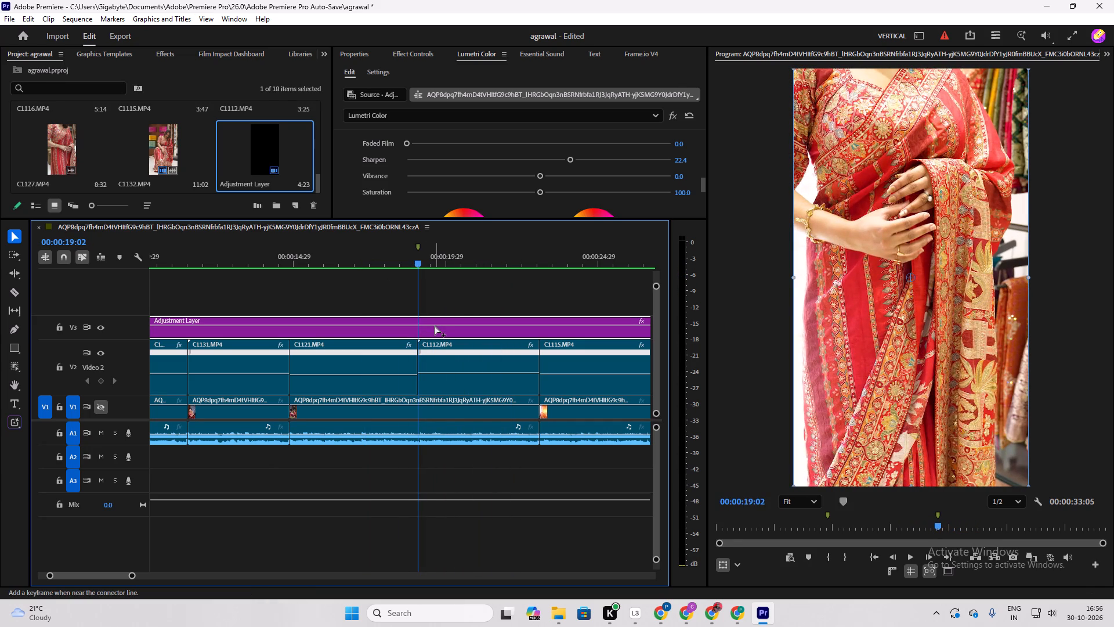
pyautogui.hotkey('ctrl', 'k')
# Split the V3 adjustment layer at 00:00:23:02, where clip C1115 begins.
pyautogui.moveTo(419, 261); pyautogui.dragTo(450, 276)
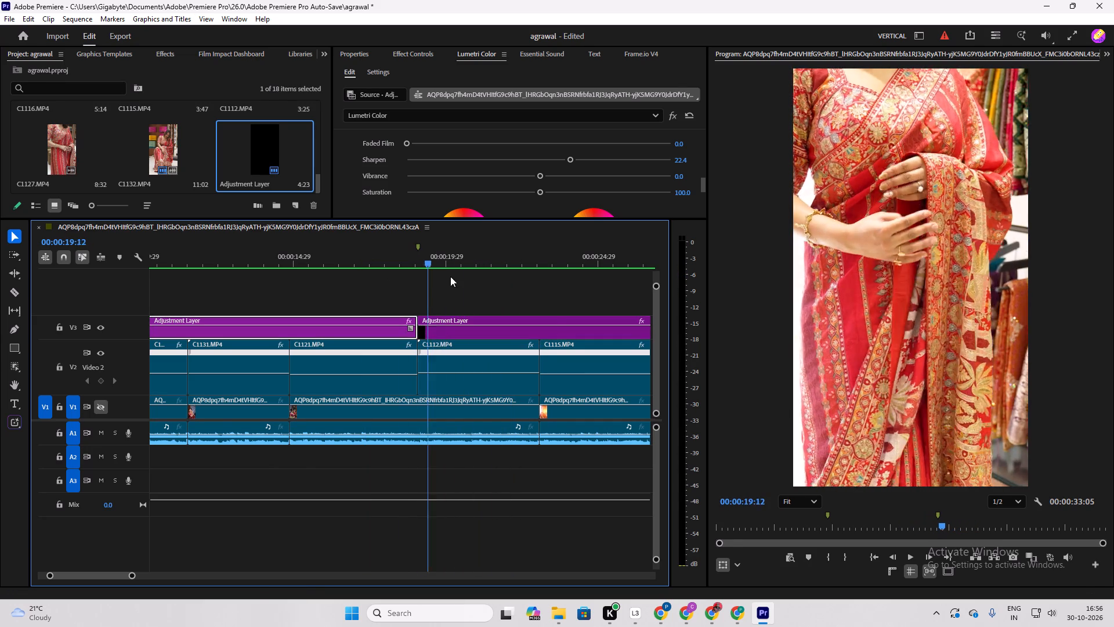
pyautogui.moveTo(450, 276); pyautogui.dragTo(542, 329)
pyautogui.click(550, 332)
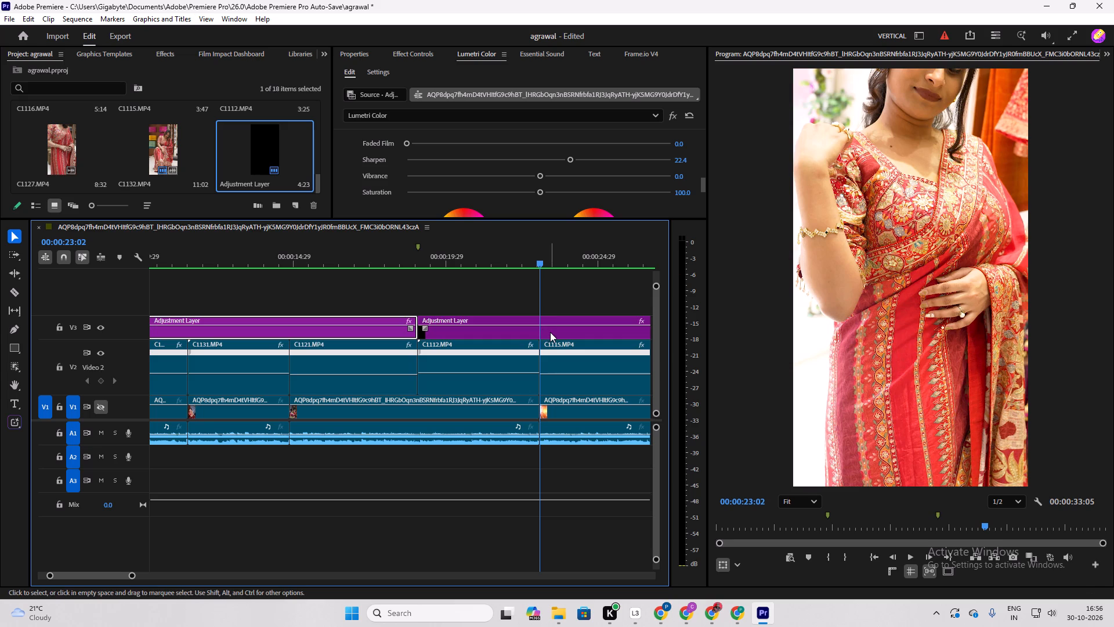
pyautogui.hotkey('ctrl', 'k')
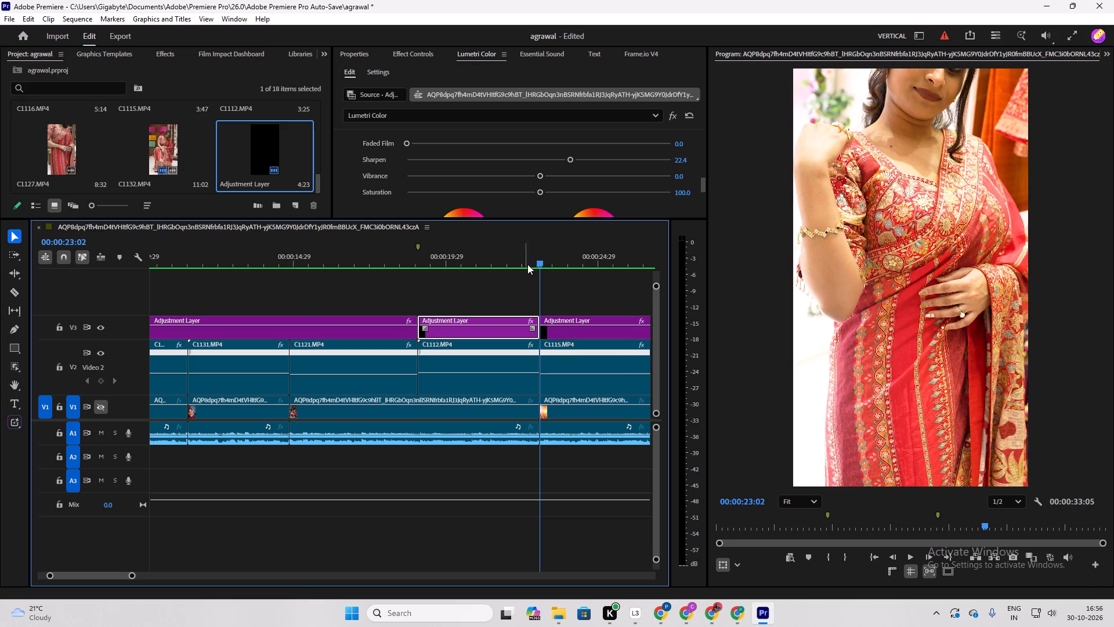
# Undo the split at the start of C1115 and split the adjustment layer at 00:00:26:25 instead, where C1120 begins.
pyautogui.moveTo(544, 263); pyautogui.dragTo(612, 330)
pyautogui.scroll(-5, 580, 317)
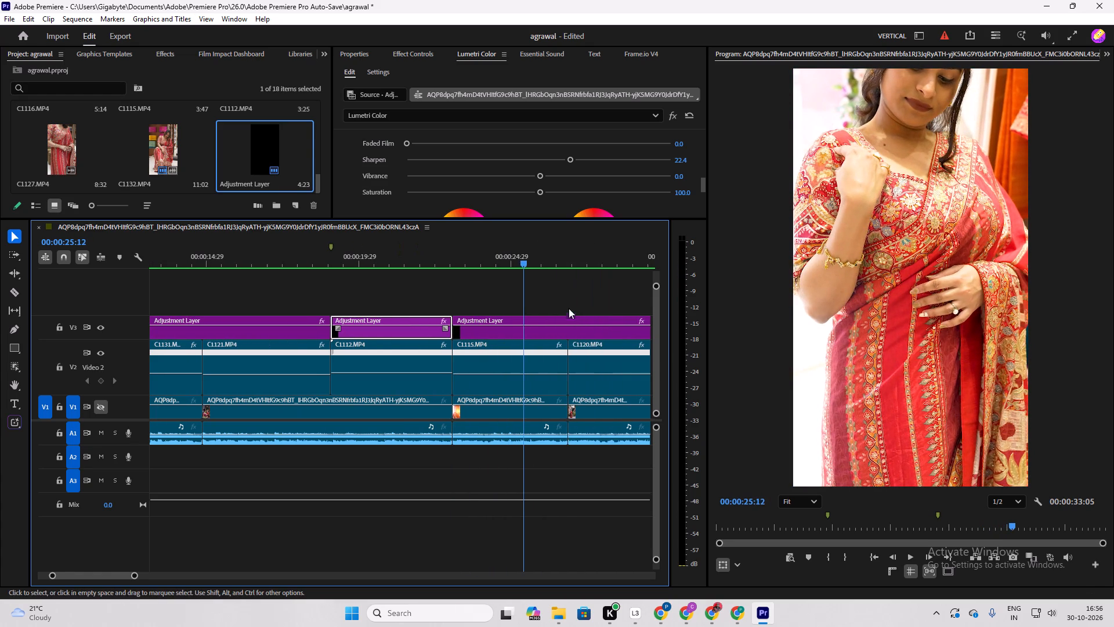
pyautogui.moveTo(520, 258); pyautogui.dragTo(498, 313)
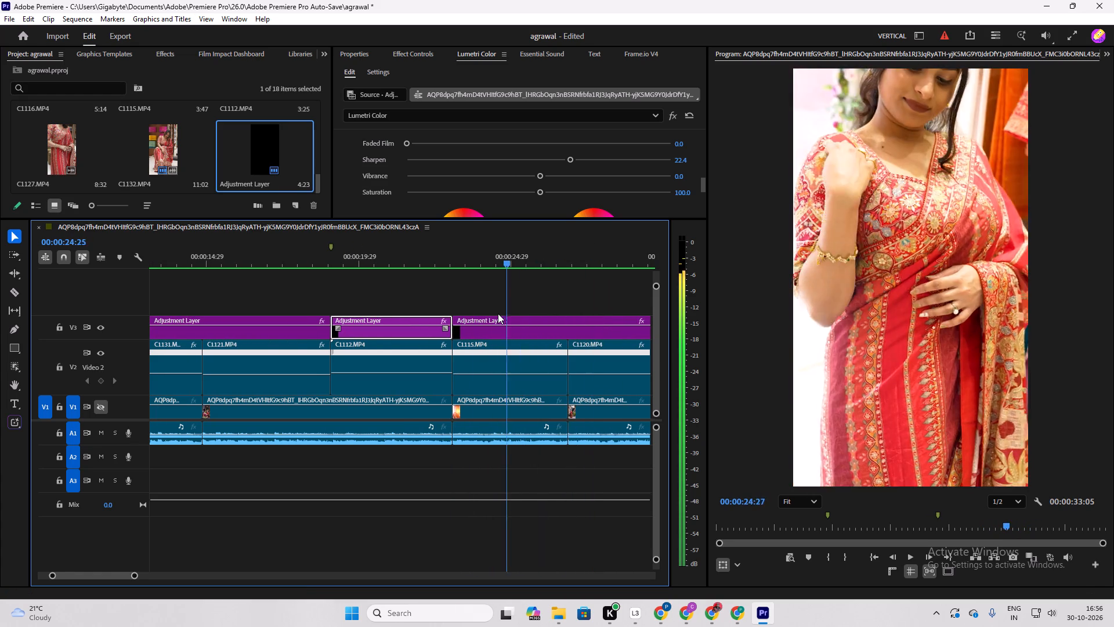
pyautogui.moveTo(498, 313); pyautogui.dragTo(569, 342)
pyautogui.click(571, 327)
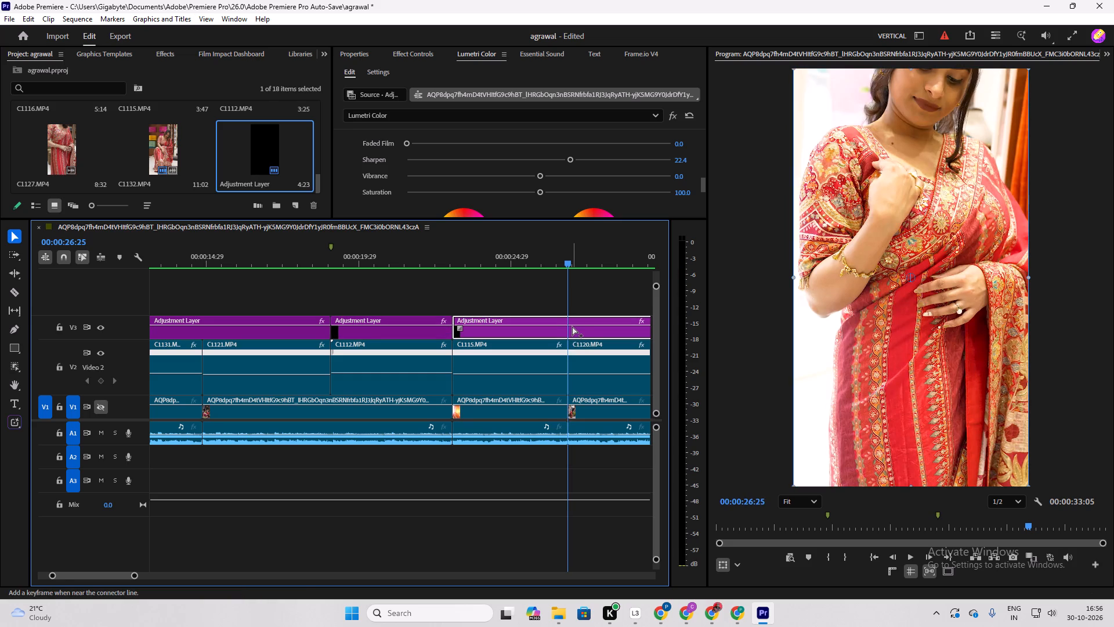
pyautogui.hotkey('ctrl', 'z')
pyautogui.click(573, 326)
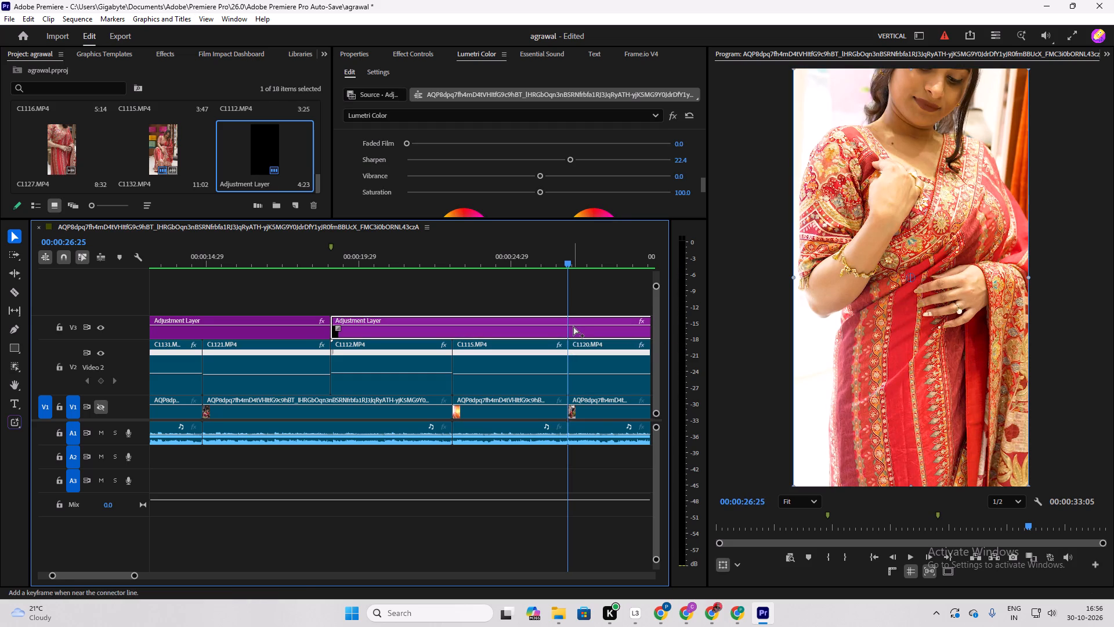
pyautogui.hotkey('ctrl', 'k')
# Review the grade on the C1120 shot up to the start of the logo end card.
pyautogui.scroll(-2, 574, 325)
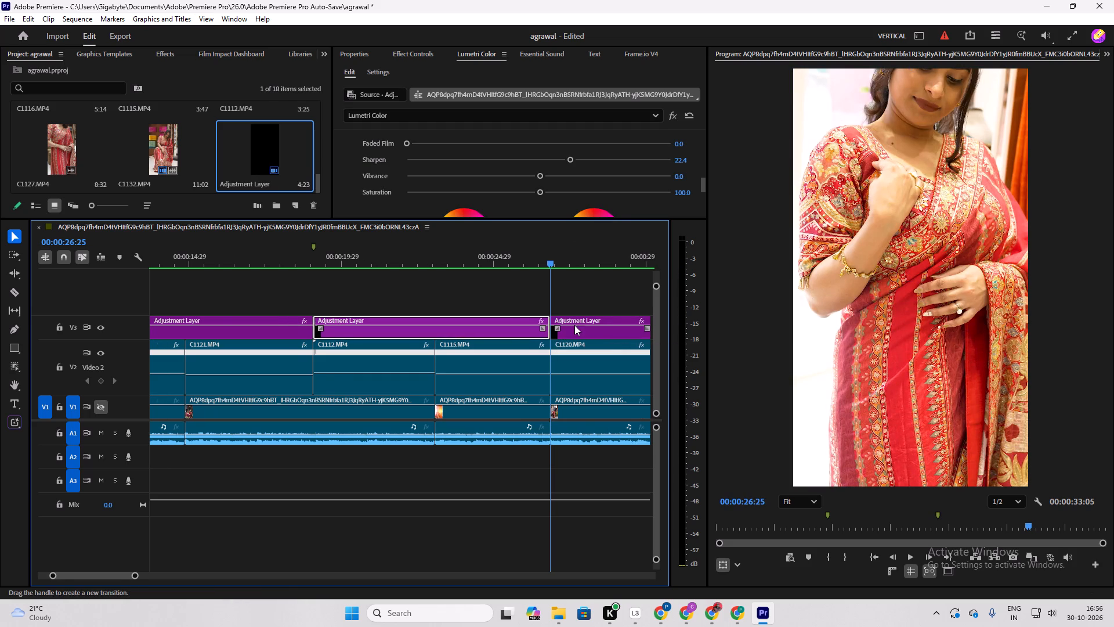
pyautogui.scroll(-6, 574, 325)
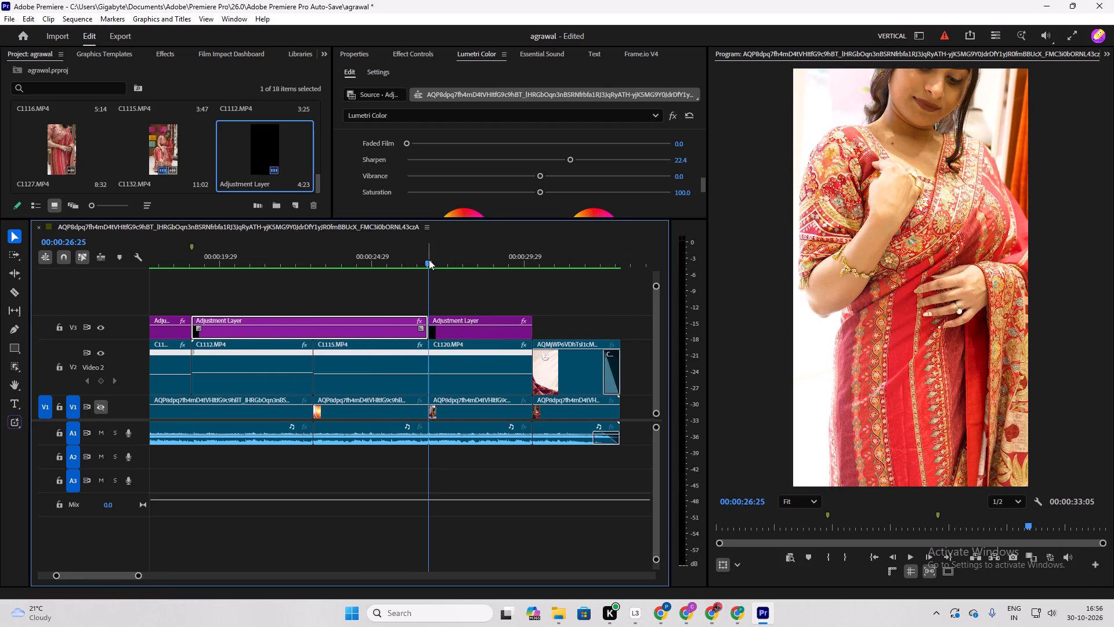
pyautogui.moveTo(436, 262); pyautogui.dragTo(518, 312)
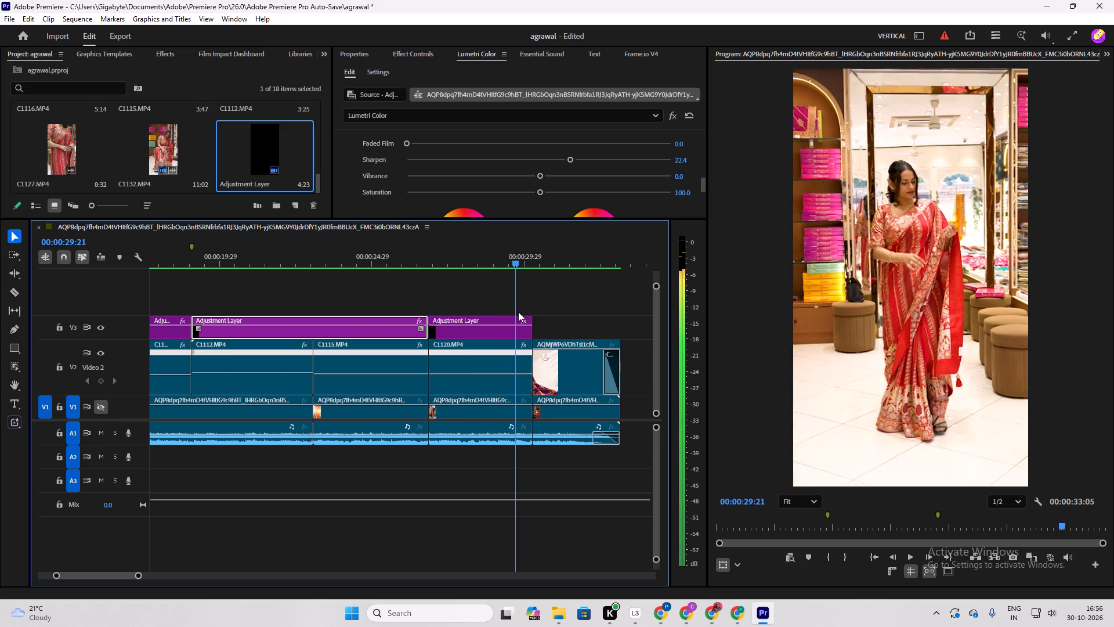
pyautogui.moveTo(518, 312); pyautogui.dragTo(531, 315)
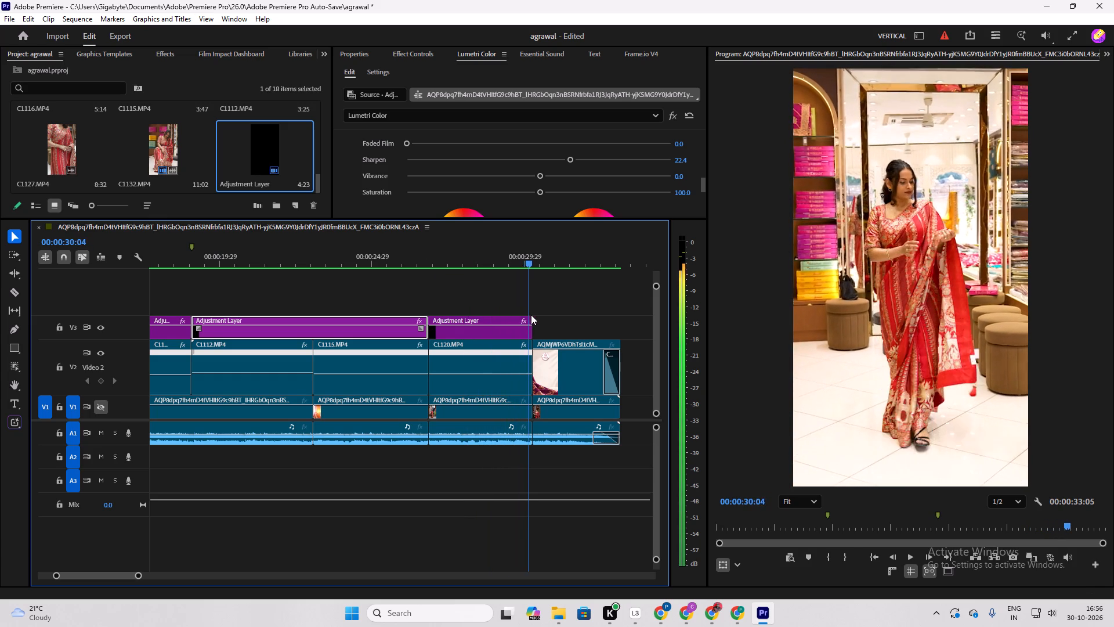
# Select the V3 adjustment layer over C1112 and C1115 at 00:00:25:02 and expand its Lumetri Basic Correction settings.
pyautogui.moveTo(531, 315); pyautogui.dragTo(377, 322)
pyautogui.scroll(8, 395, 327)
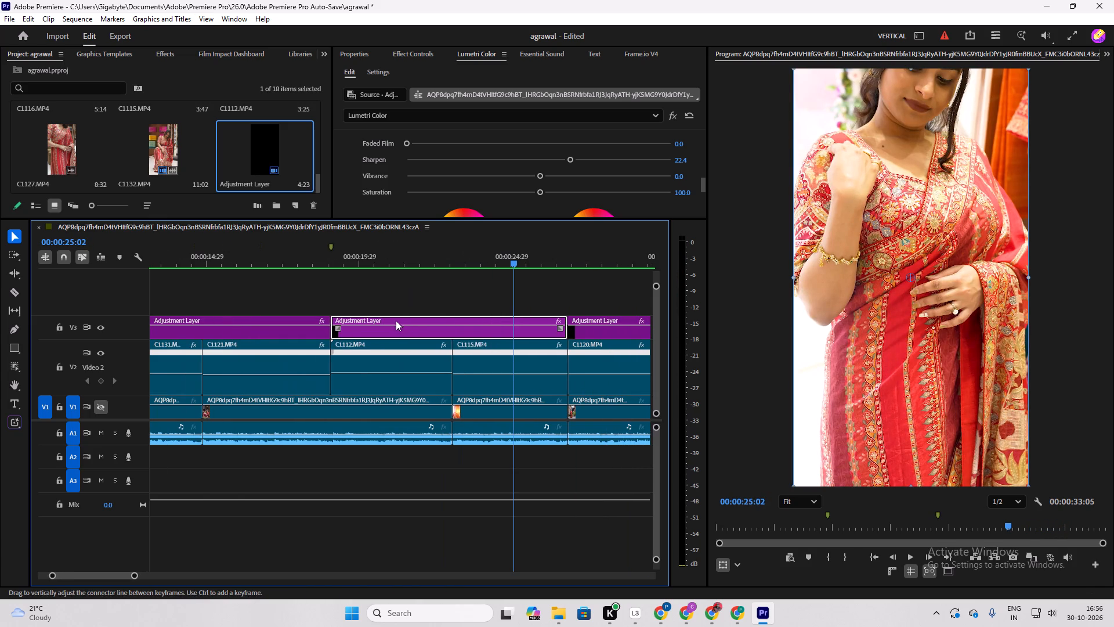
pyautogui.click(395, 325)
pyautogui.scroll(-1, 470, 164)
pyautogui.scroll(1, 469, 165)
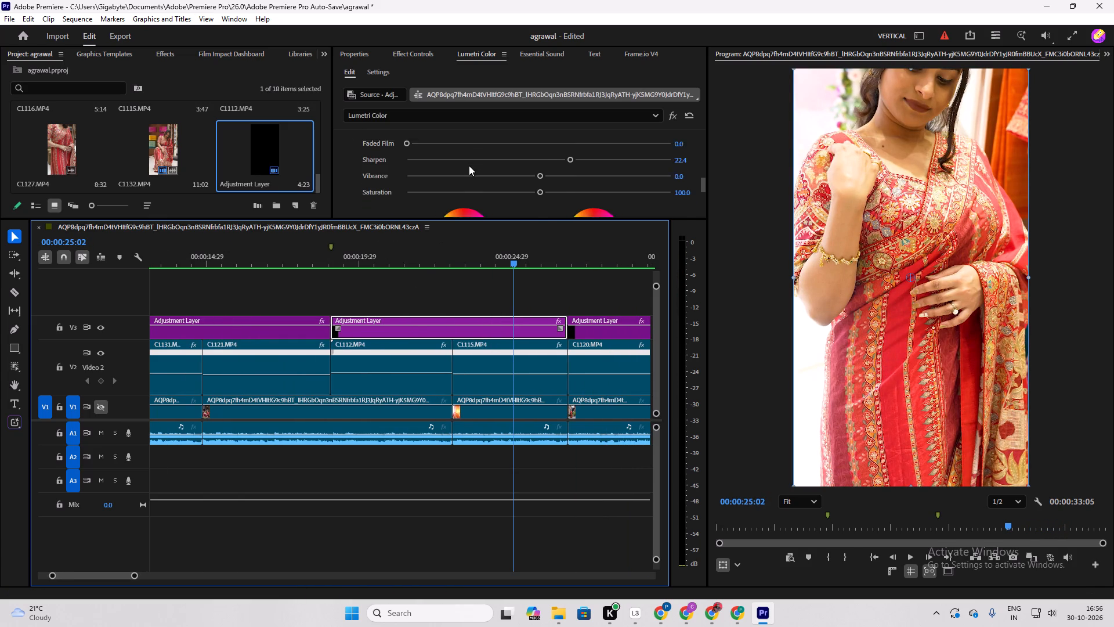
pyautogui.scroll(14, 469, 165)
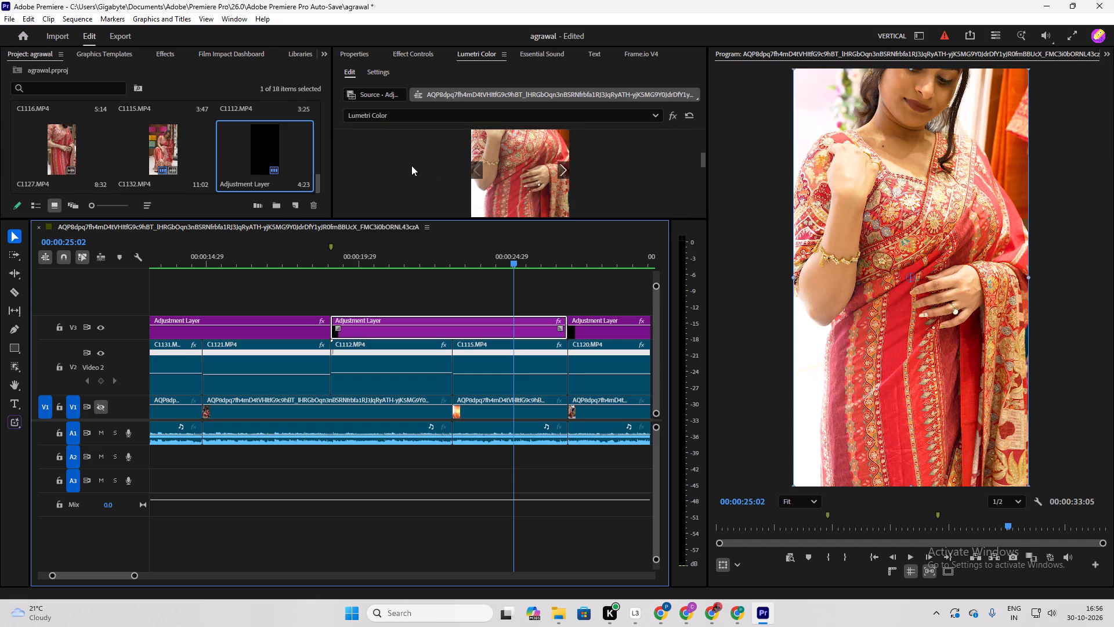
pyautogui.scroll(17, 411, 165)
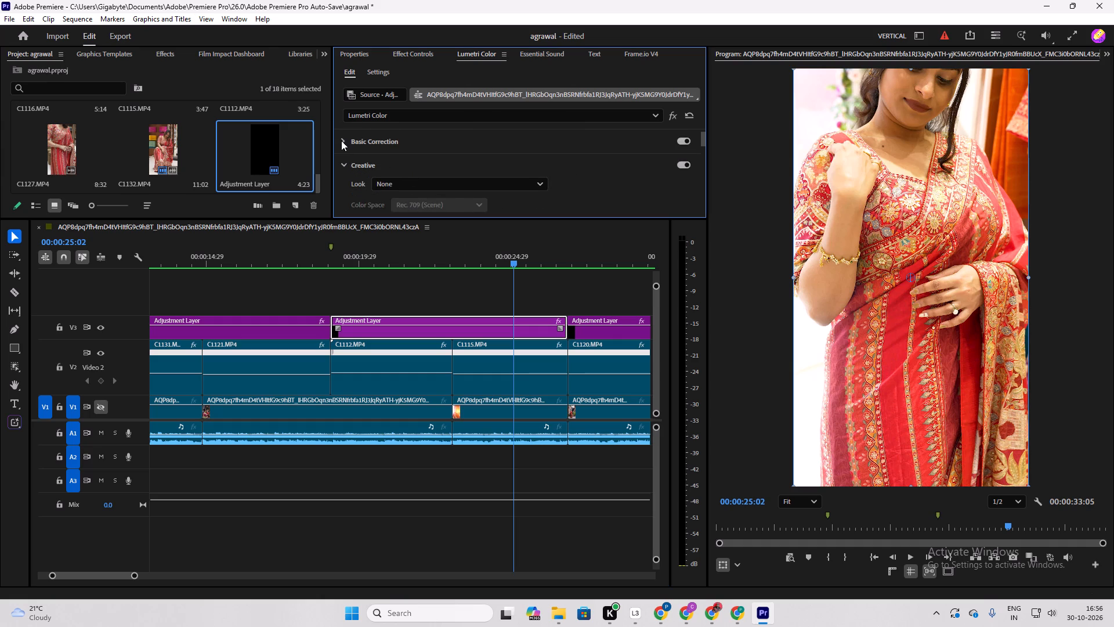
pyautogui.click(341, 140)
pyautogui.scroll(-3, 468, 164)
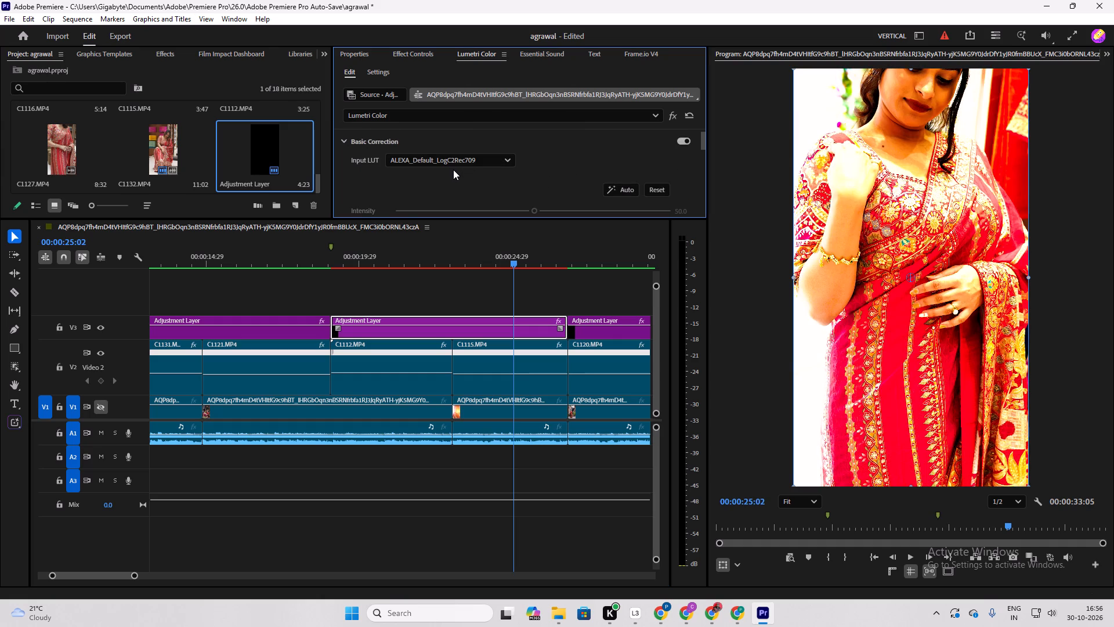
pyautogui.hotkey('ctrl', 'z')
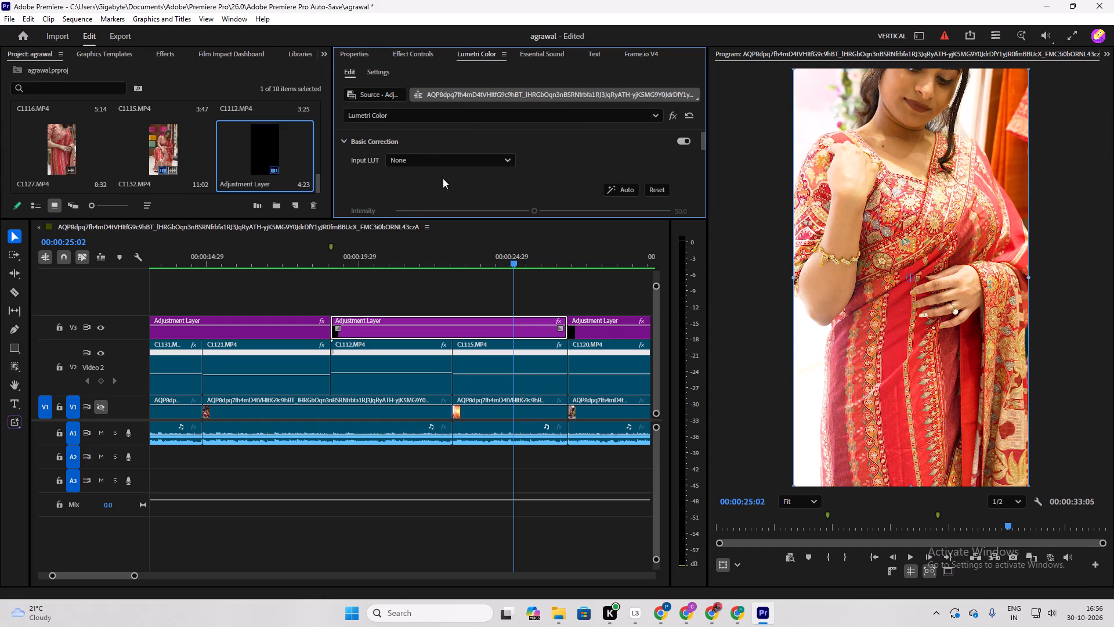
pyautogui.scroll(3, 367, 190)
pyautogui.scroll(-3, 367, 190)
pyautogui.scroll(5, 367, 190)
pyautogui.click(342, 138)
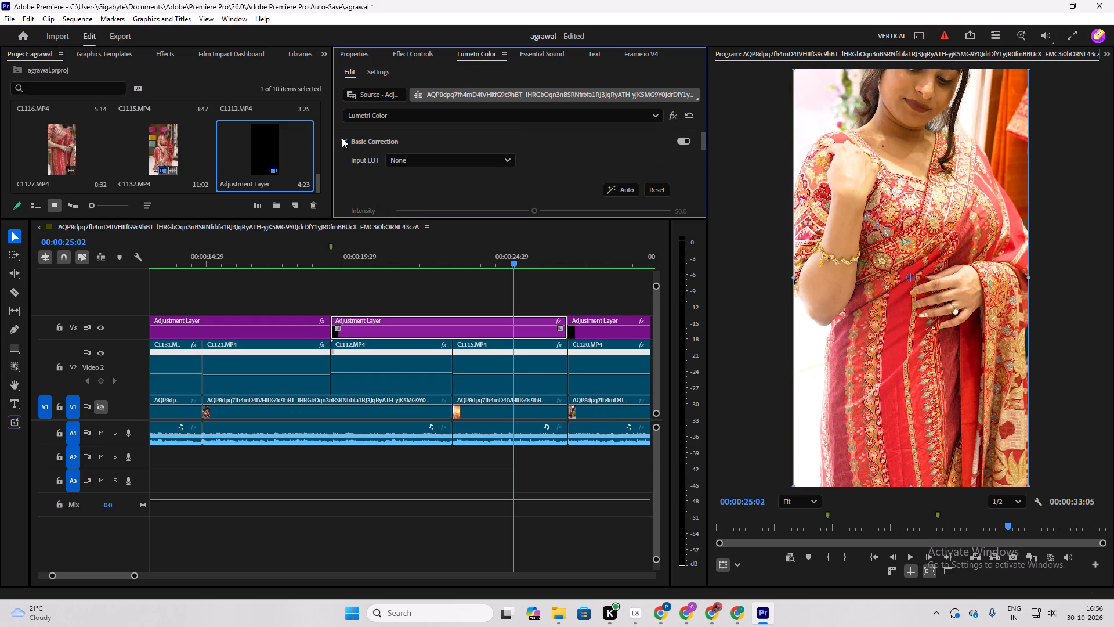
pyautogui.click(341, 140)
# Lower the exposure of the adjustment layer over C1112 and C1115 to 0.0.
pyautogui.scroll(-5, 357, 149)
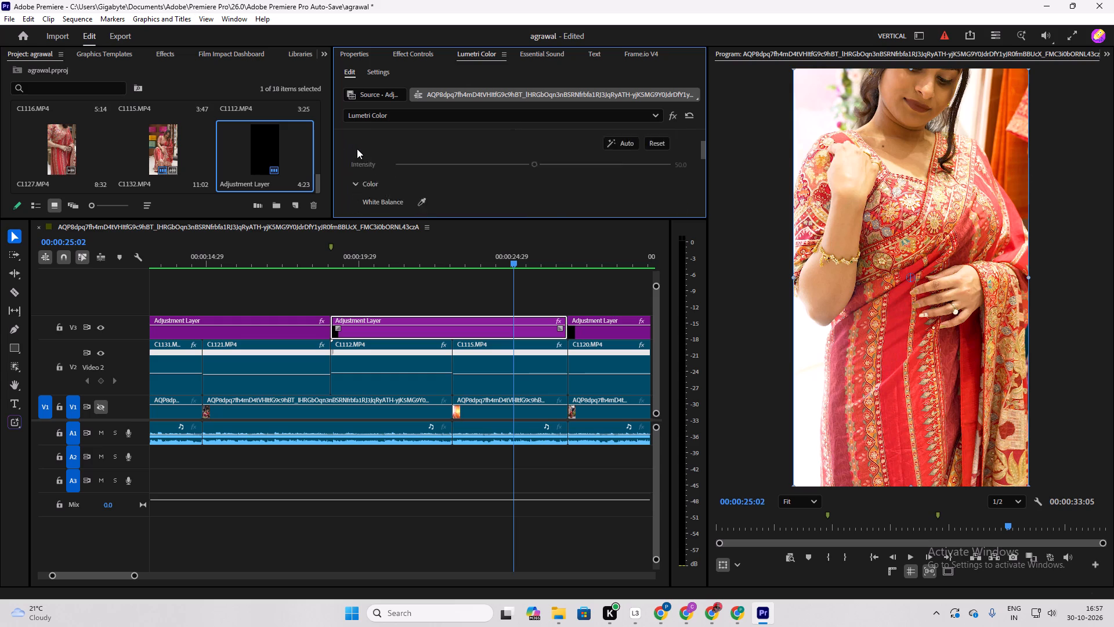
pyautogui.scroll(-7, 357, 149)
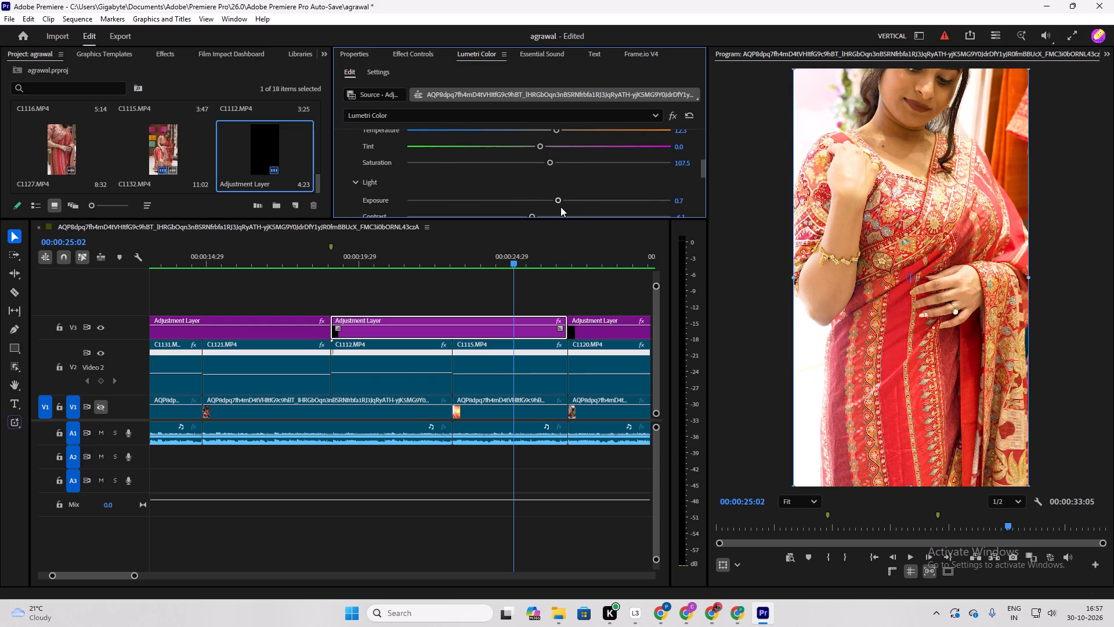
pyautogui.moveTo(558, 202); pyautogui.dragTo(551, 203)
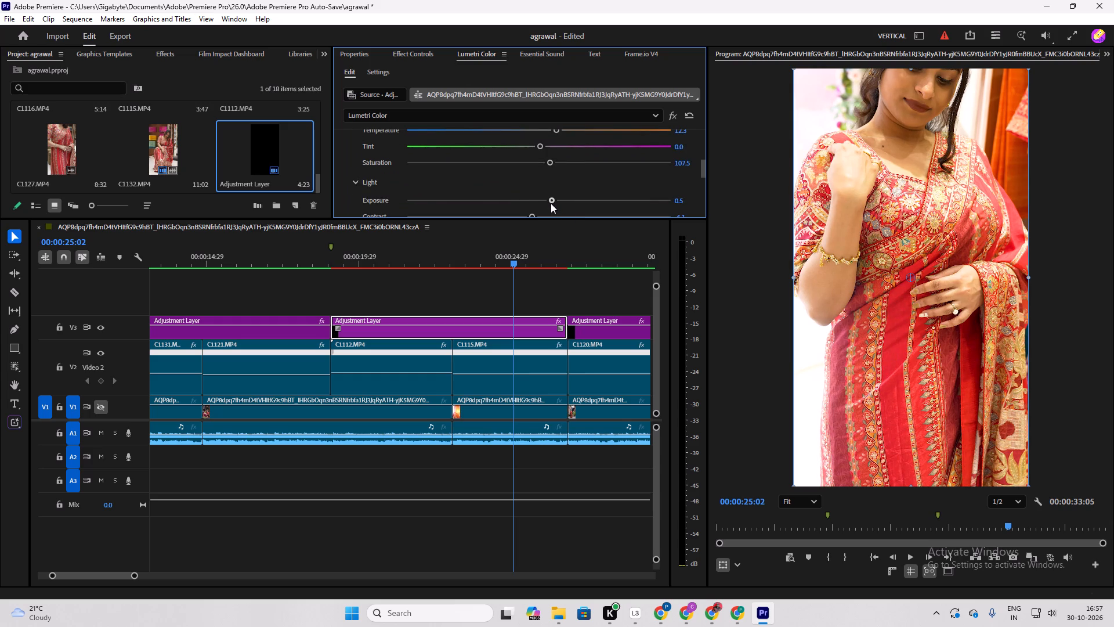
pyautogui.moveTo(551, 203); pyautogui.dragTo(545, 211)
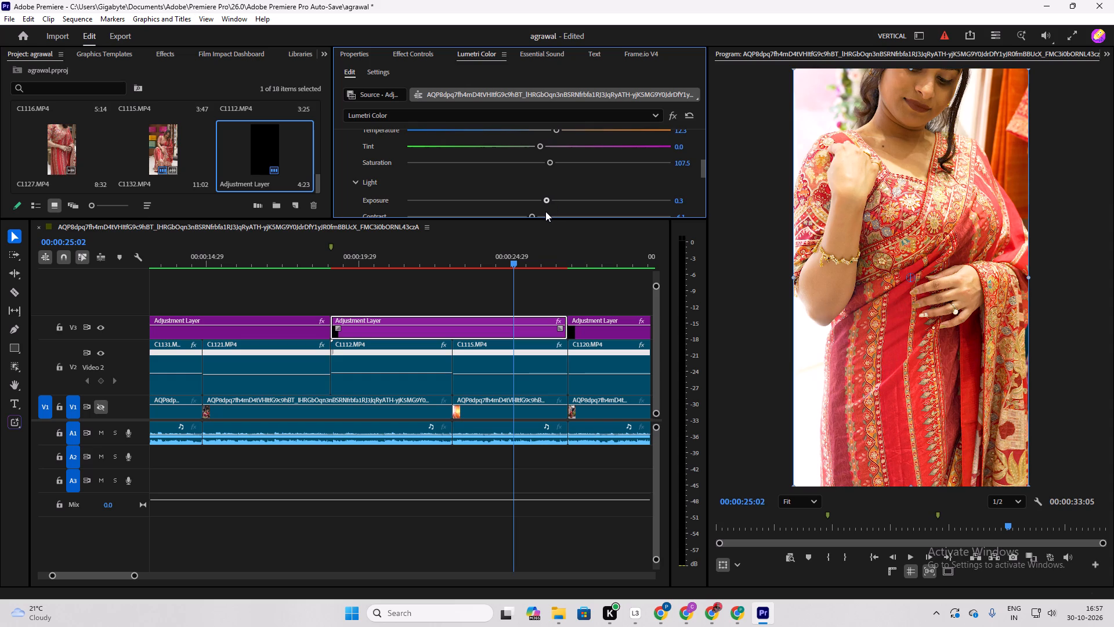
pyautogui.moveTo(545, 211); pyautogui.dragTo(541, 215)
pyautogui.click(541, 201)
# Lower the adjustment layer's highlights to -14.9 and its whites to -9.6.
pyautogui.scroll(-5, 544, 198)
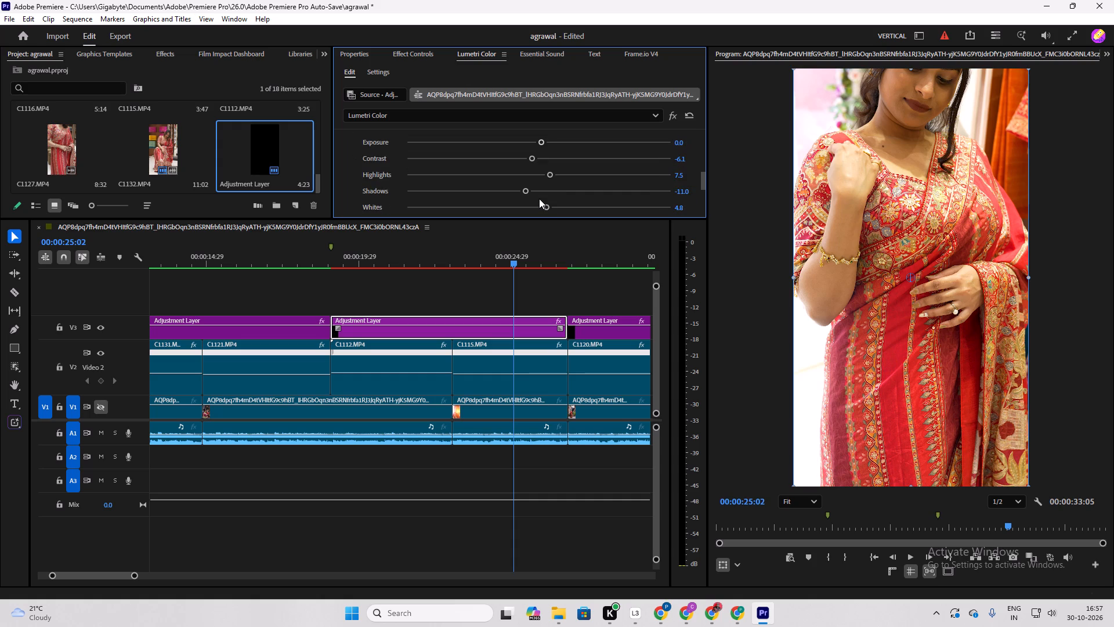
pyautogui.moveTo(548, 175); pyautogui.dragTo(476, 185)
pyautogui.moveTo(476, 185); pyautogui.dragTo(493, 186)
pyautogui.moveTo(496, 170); pyautogui.dragTo(518, 178)
pyautogui.moveTo(547, 208); pyautogui.dragTo(525, 212)
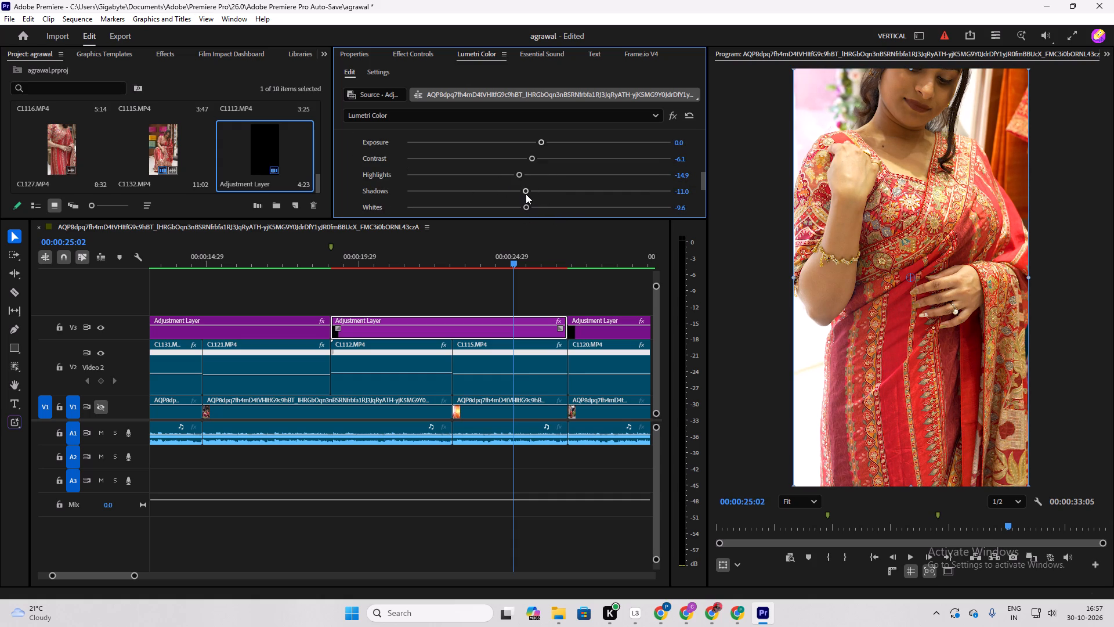
# Raise the adjustment layer's shadows to 0.4 and its blacks to 6.6.
pyautogui.moveTo(526, 193); pyautogui.dragTo(551, 194)
pyautogui.scroll(-3, 551, 191)
pyautogui.moveTo(527, 189); pyautogui.dragTo(531, 193)
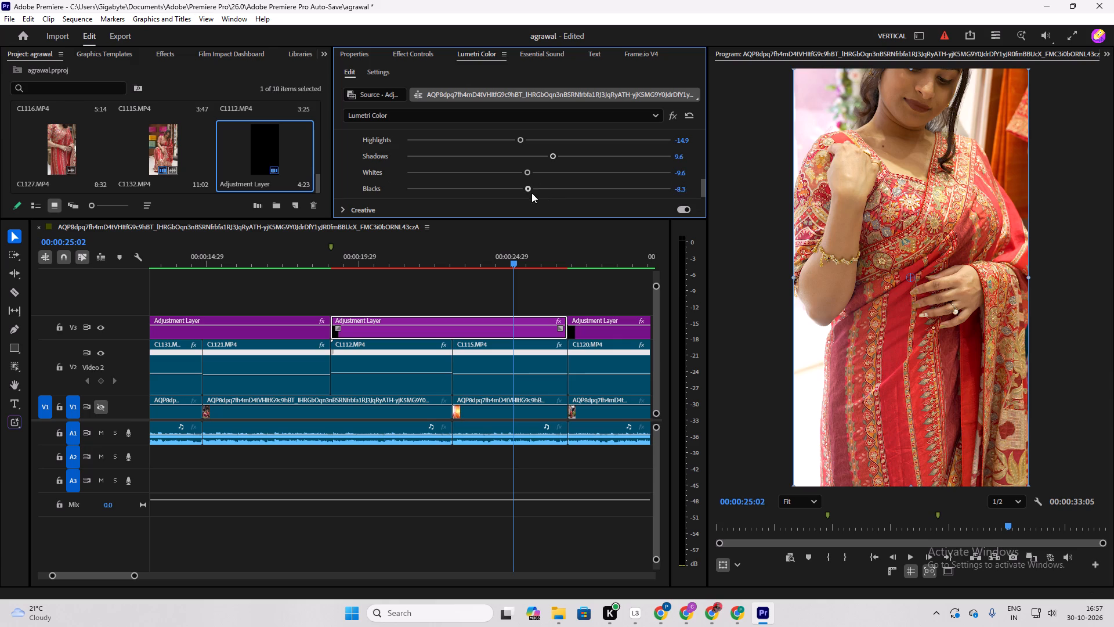
pyautogui.moveTo(531, 193); pyautogui.dragTo(547, 194)
pyautogui.moveTo(551, 154); pyautogui.dragTo(538, 160)
# Raise the adjustment layer's highlights to 2.6 and bring its blacks down slightly.
pyautogui.scroll(2, 522, 157)
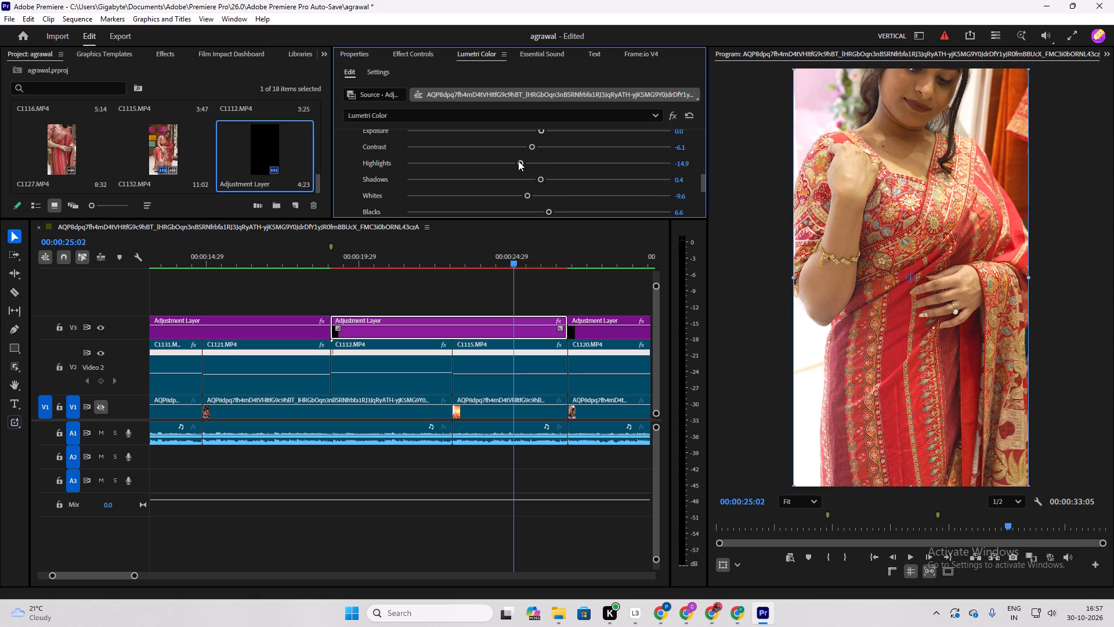
pyautogui.scroll(1, 525, 181)
pyautogui.scroll(-2, 525, 181)
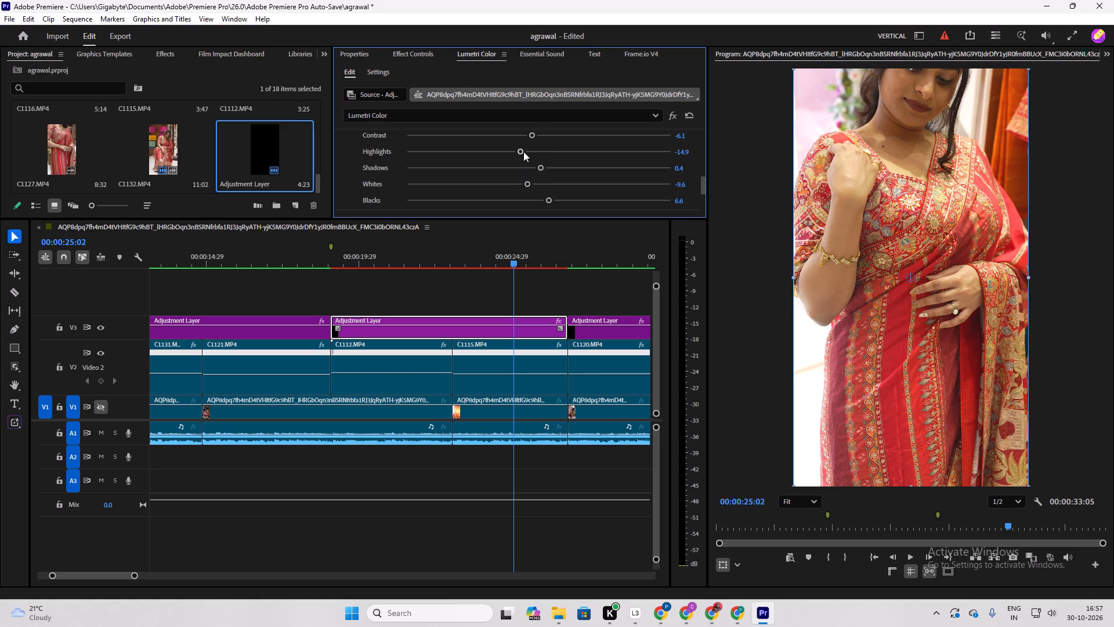
pyautogui.moveTo(523, 149); pyautogui.dragTo(541, 150)
pyautogui.moveTo(549, 200); pyautogui.dragTo(540, 200)
# Set the adjustment layer's exposure to 0.3 and its Basic Correction saturation to 111.4.
pyautogui.scroll(4, 547, 194)
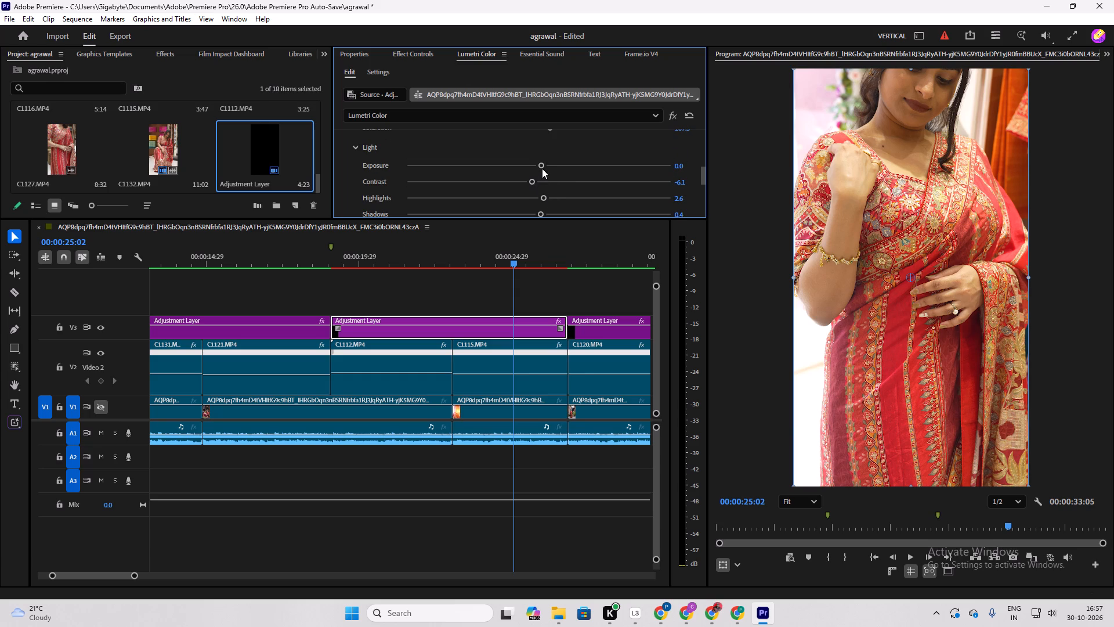
pyautogui.click(542, 165)
pyautogui.scroll(4, 556, 174)
pyautogui.moveTo(548, 174); pyautogui.dragTo(553, 175)
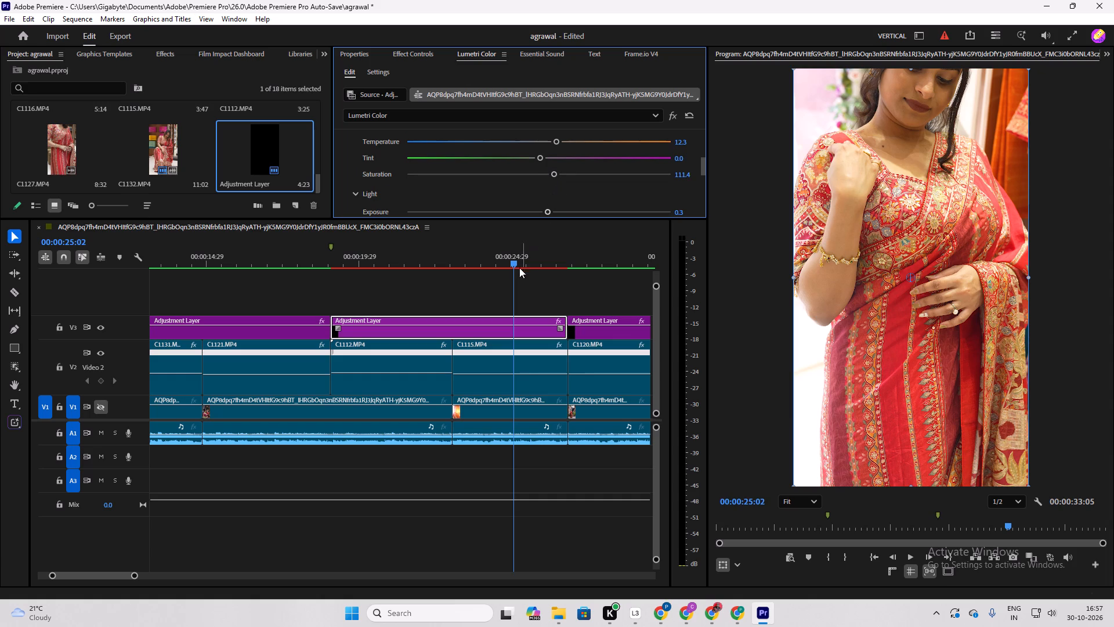
# Review the new grade across C1112 and C1115, comparing it with the end of the preceding C1121 shot.
pyautogui.moveTo(519, 257); pyautogui.dragTo(381, 316)
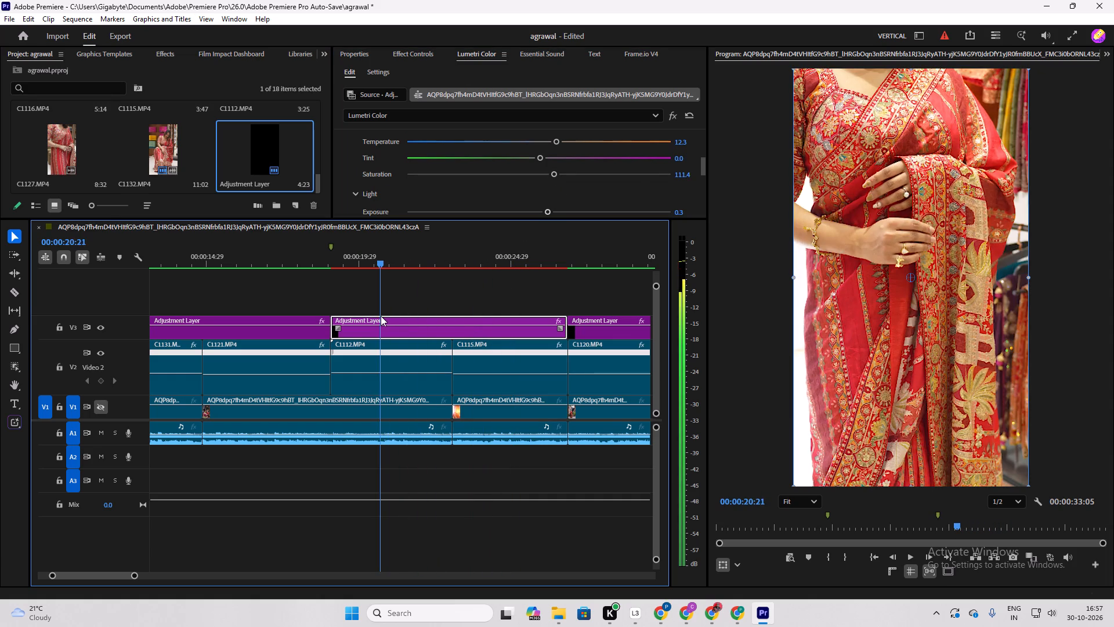
pyautogui.moveTo(381, 316); pyautogui.dragTo(504, 361)
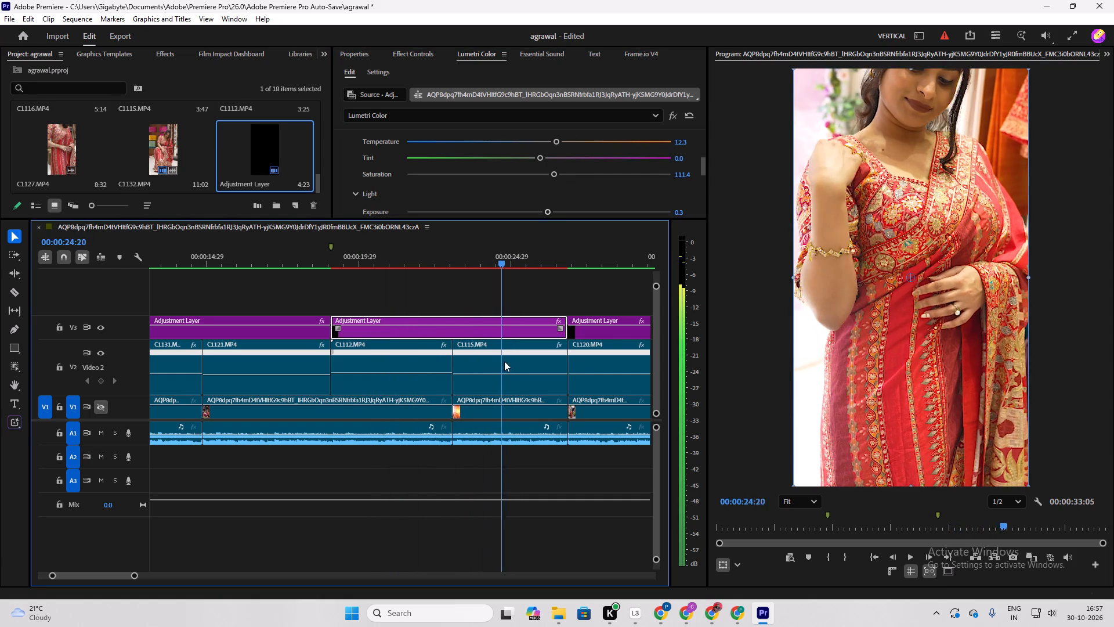
pyautogui.moveTo(504, 361); pyautogui.dragTo(508, 374)
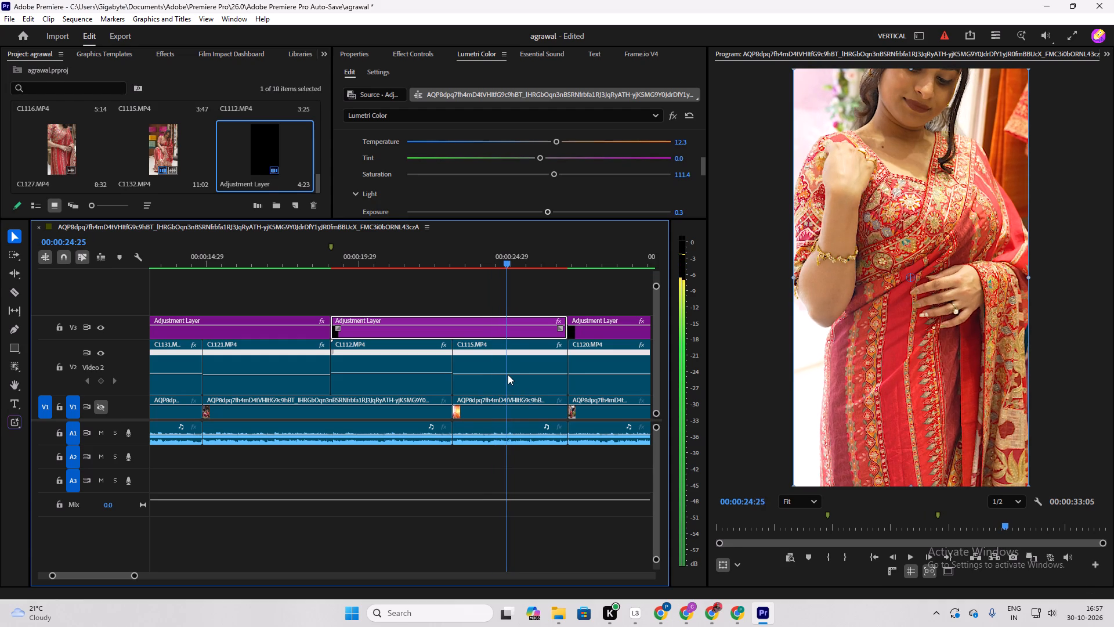
pyautogui.moveTo(508, 374); pyautogui.dragTo(498, 373)
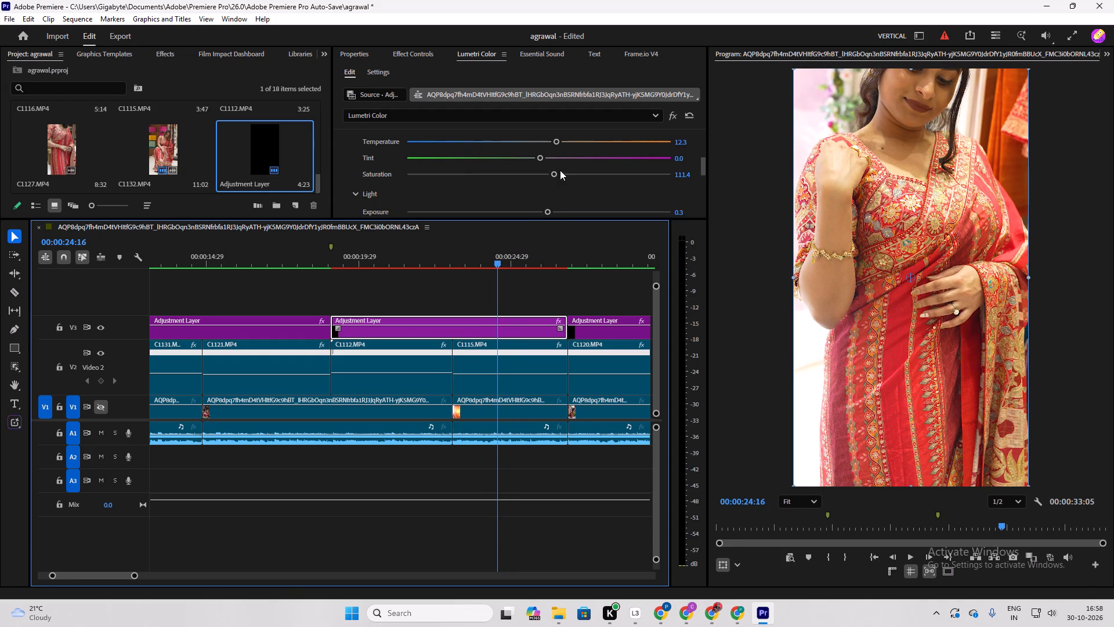
pyautogui.press('space')
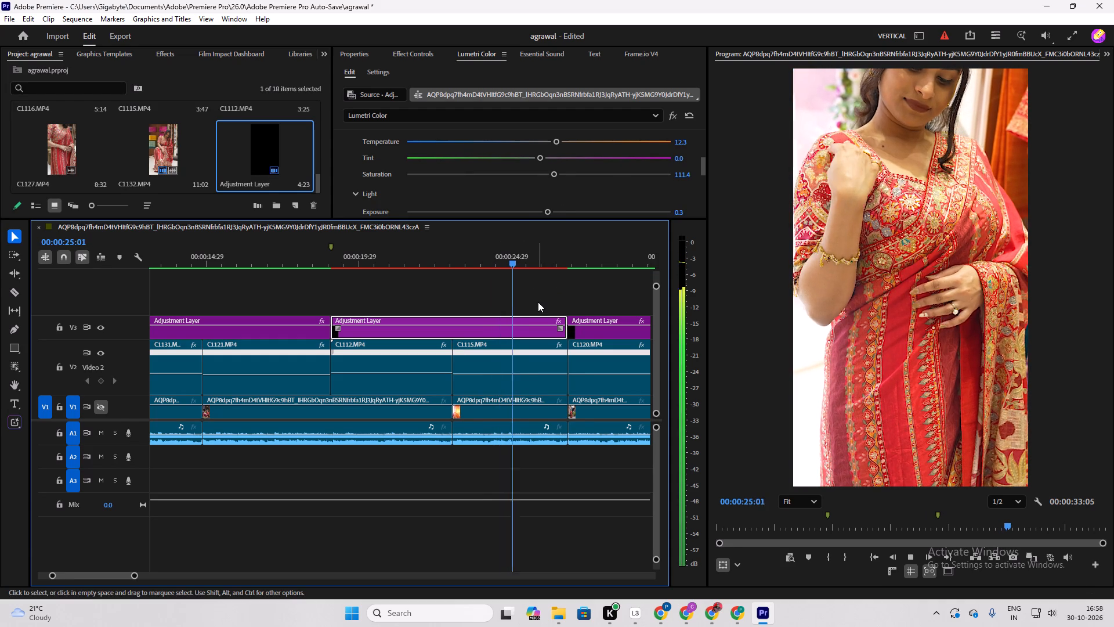
pyautogui.press('space')
pyautogui.press('space')
pyautogui.press('space')
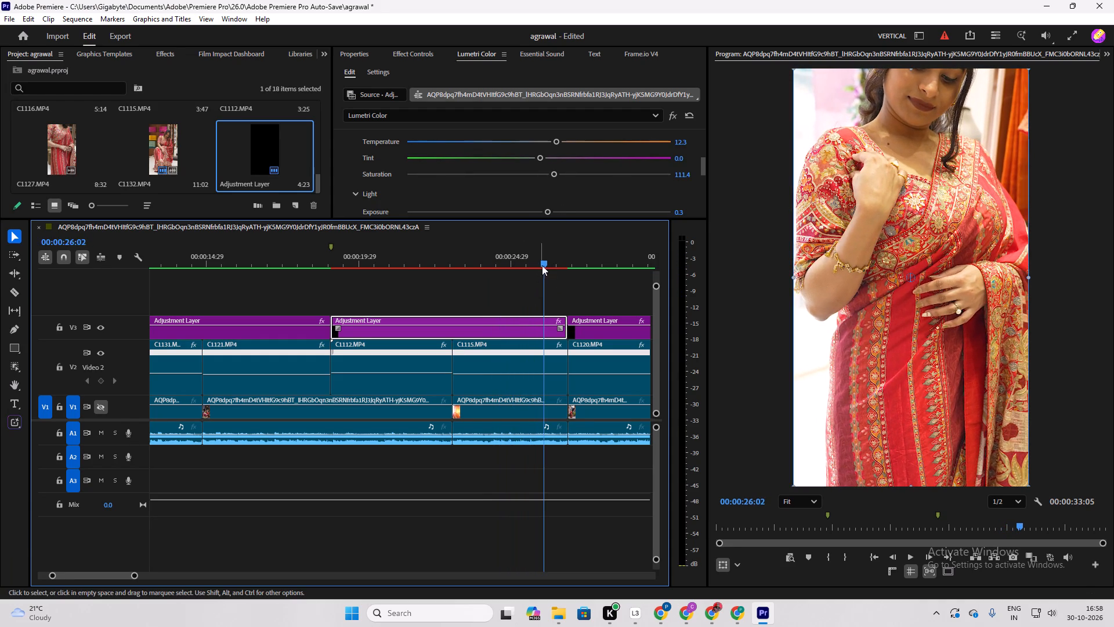
pyautogui.moveTo(549, 257); pyautogui.dragTo(316, 319)
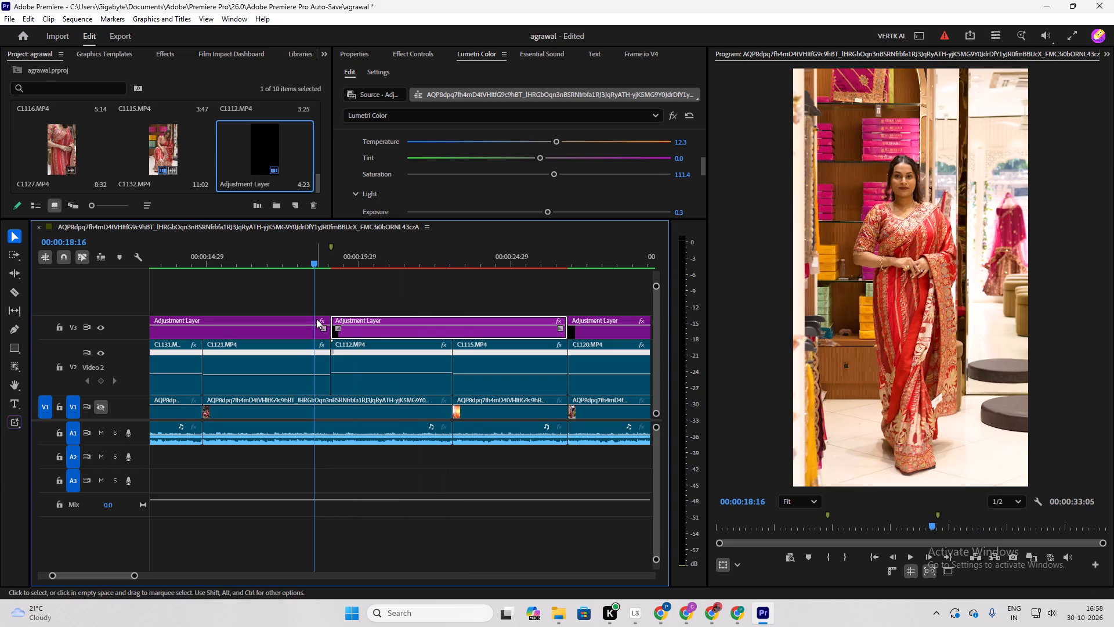
pyautogui.press('space')
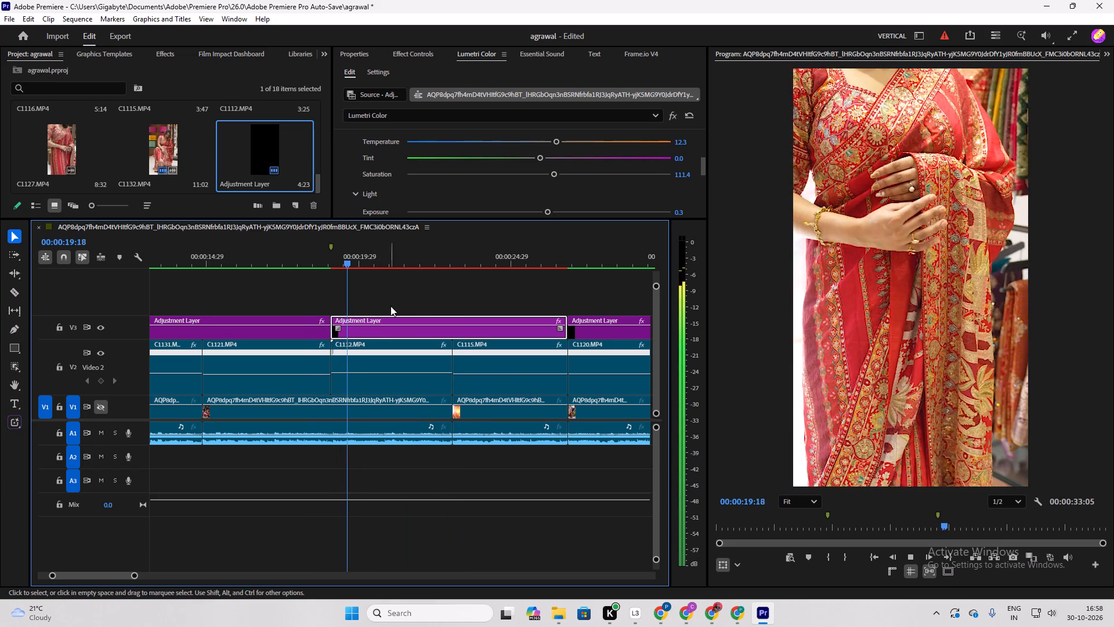
pyautogui.click(401, 296)
pyautogui.press('space')
# Render the video previews for the regraded sections of the sequence.
pyautogui.press('Return')
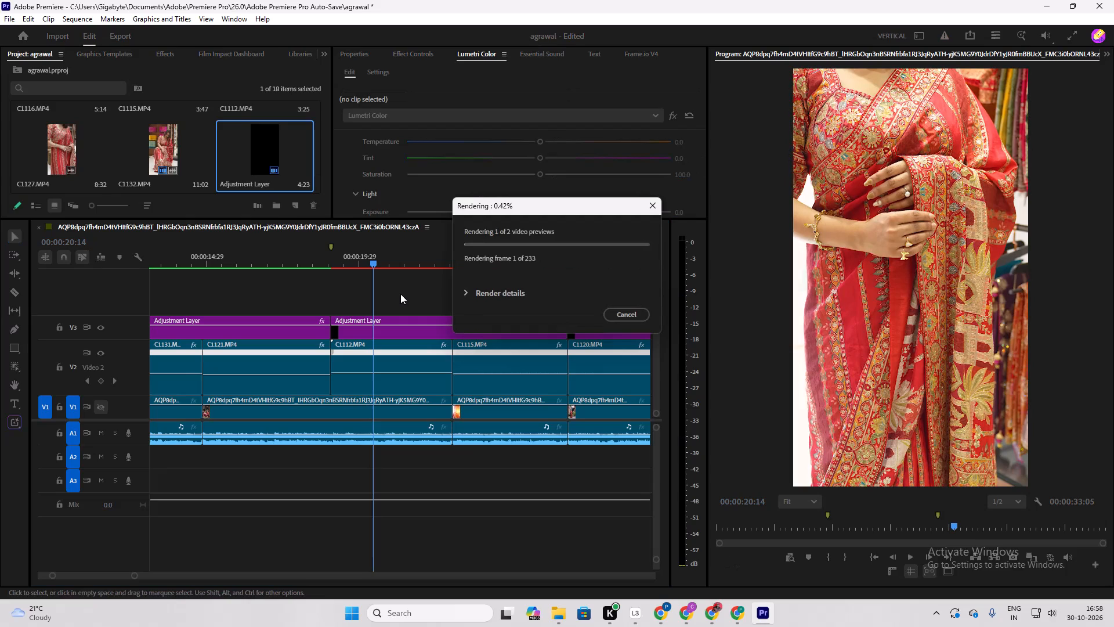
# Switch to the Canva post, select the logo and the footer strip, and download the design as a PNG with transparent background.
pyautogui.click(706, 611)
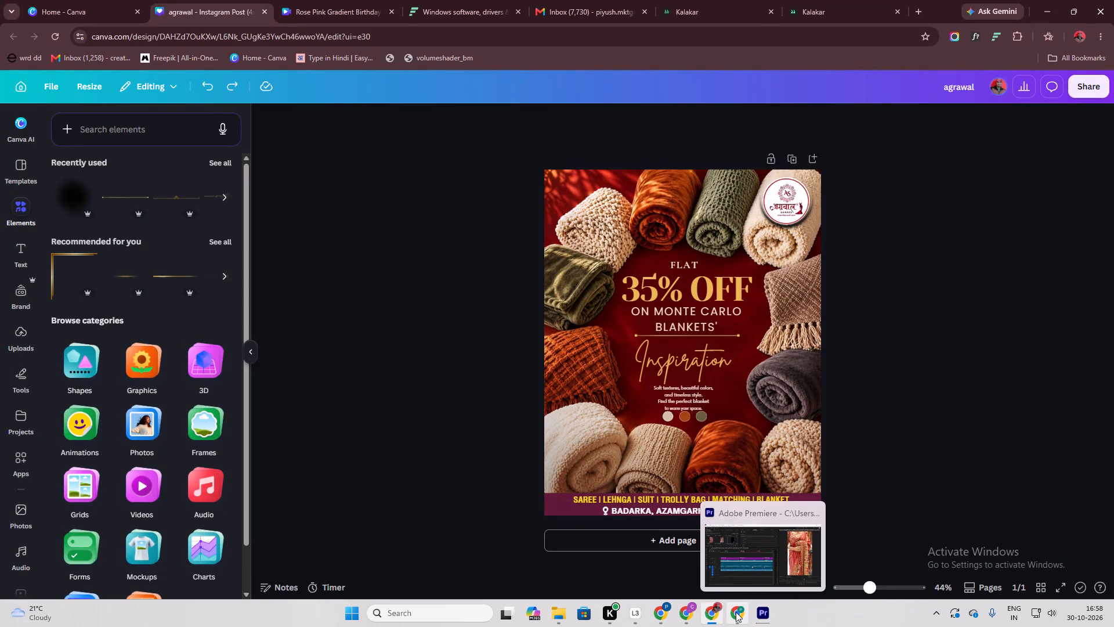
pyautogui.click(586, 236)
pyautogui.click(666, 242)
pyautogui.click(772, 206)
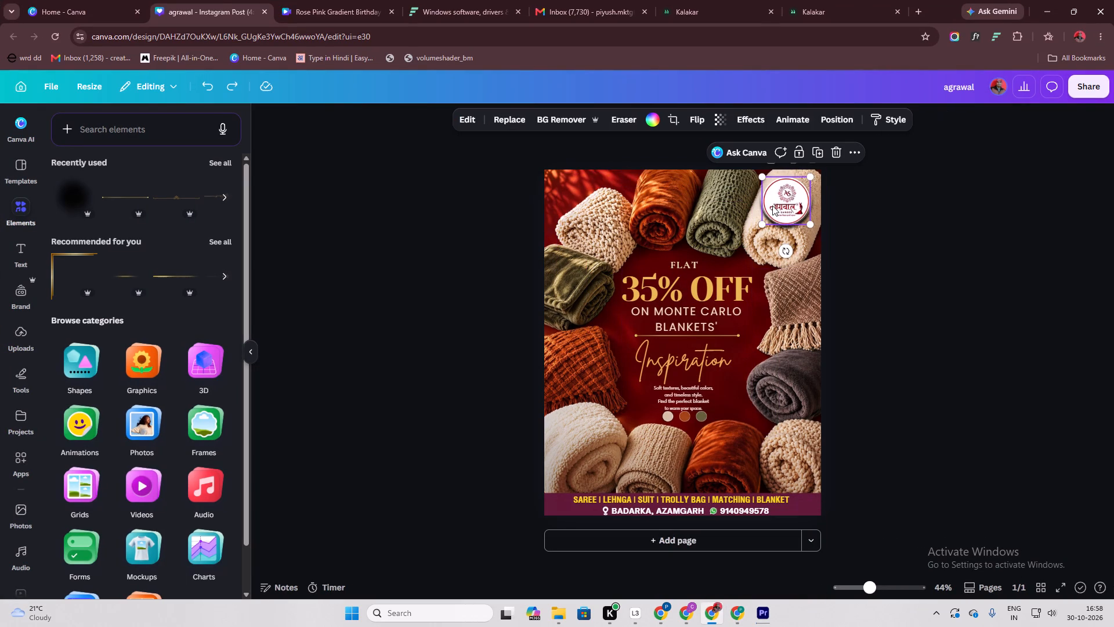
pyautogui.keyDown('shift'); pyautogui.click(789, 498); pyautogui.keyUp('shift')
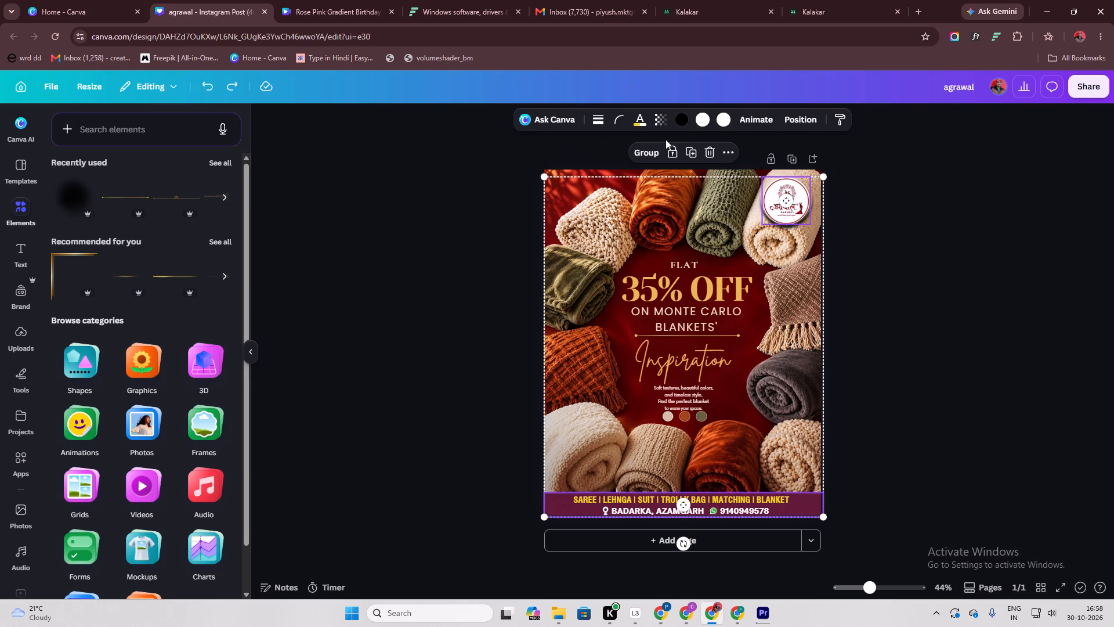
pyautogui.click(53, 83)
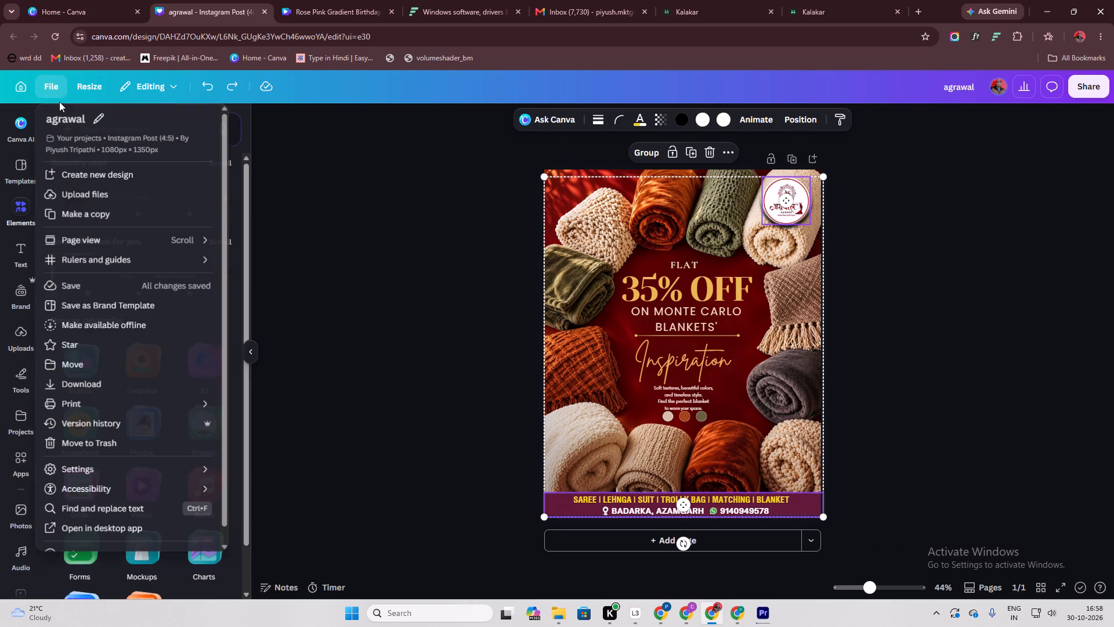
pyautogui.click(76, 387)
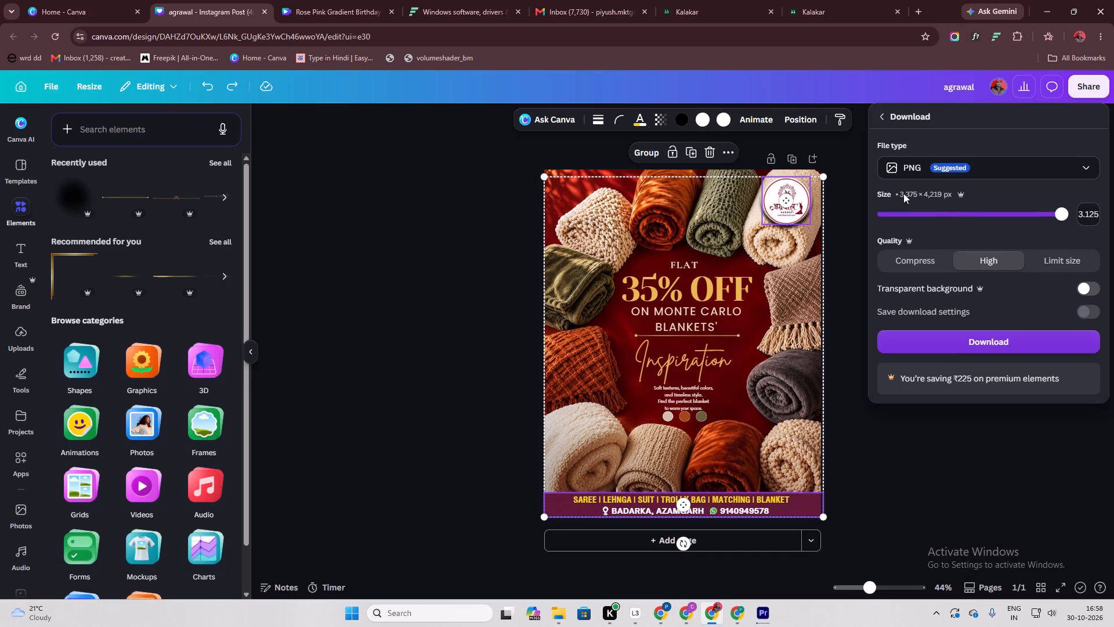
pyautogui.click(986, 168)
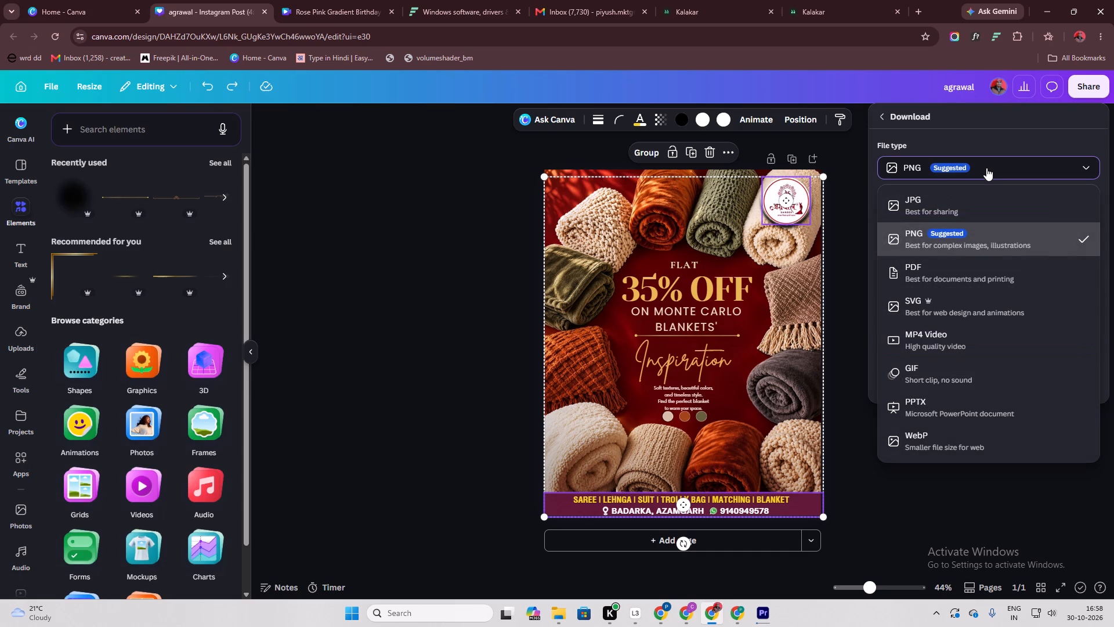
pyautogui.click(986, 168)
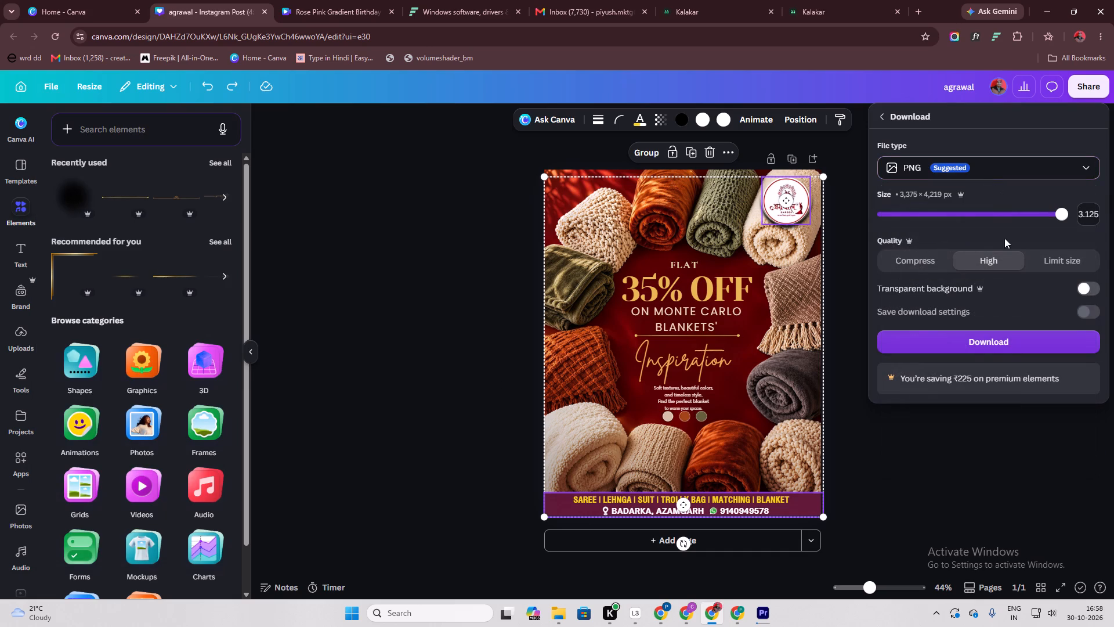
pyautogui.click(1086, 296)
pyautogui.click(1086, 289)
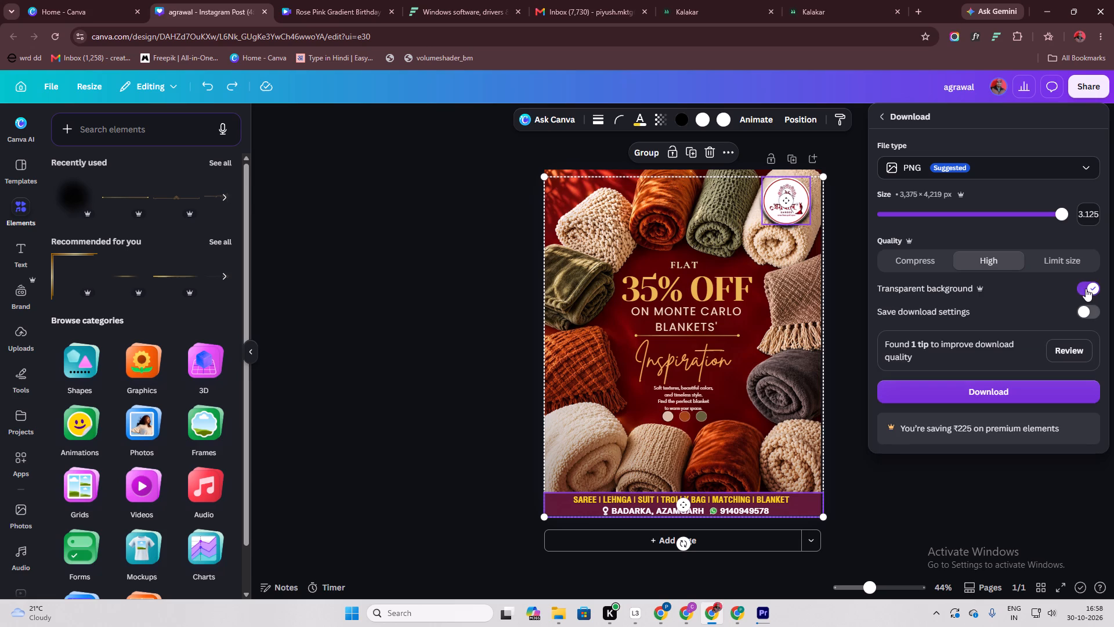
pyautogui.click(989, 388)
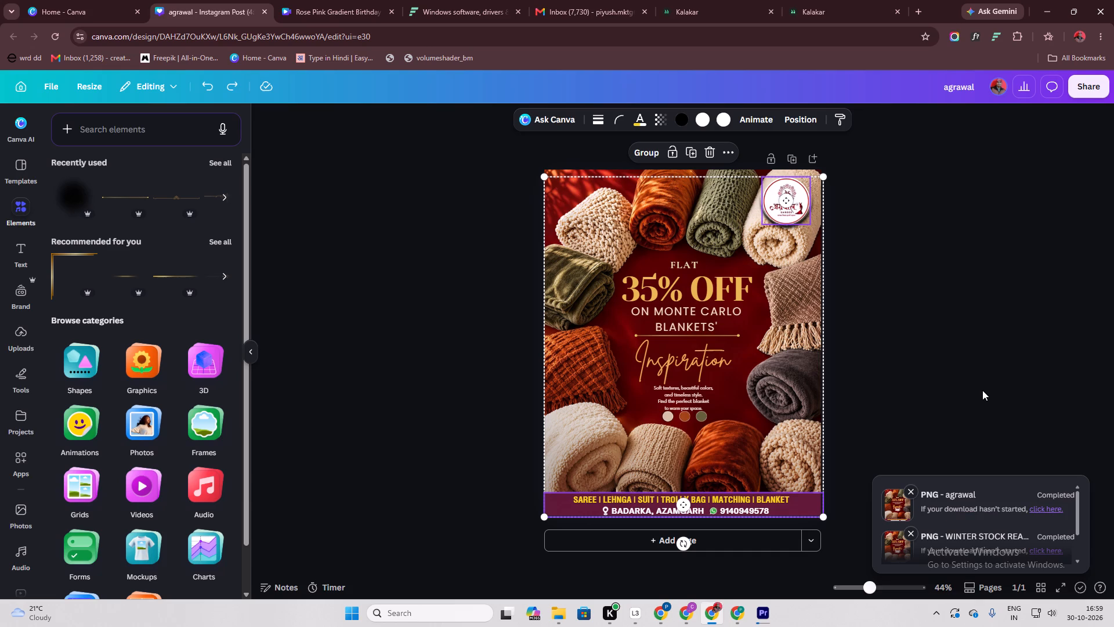
# Open the downloaded agrawal PNG from the Downloads folder and examine whether it contains only the logo and footer strip.
pyautogui.click(1047, 3)
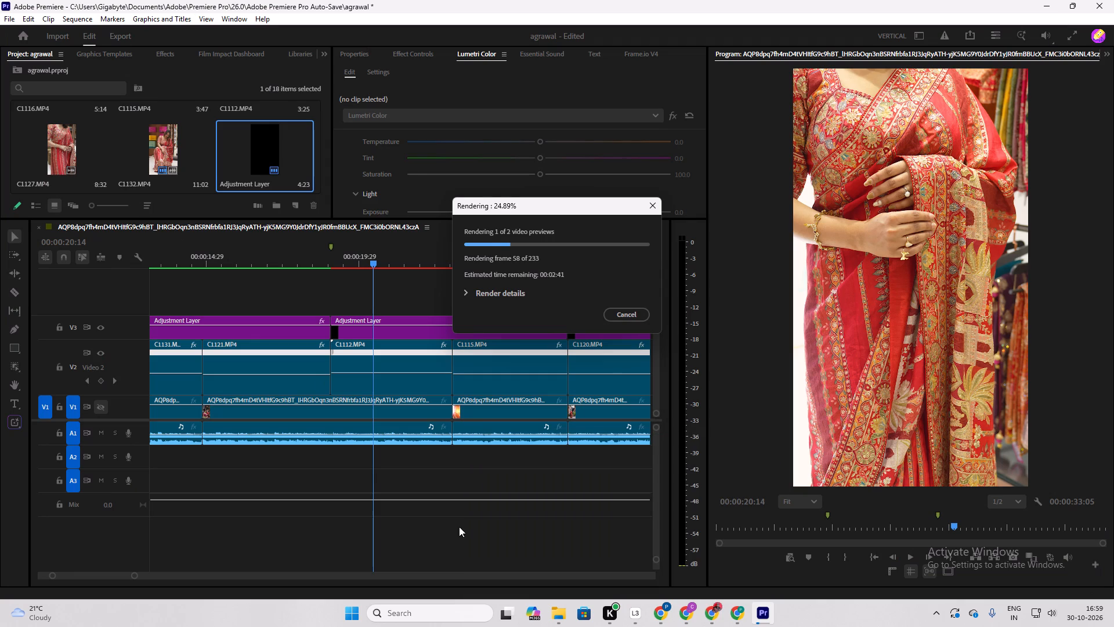
pyautogui.click(552, 617)
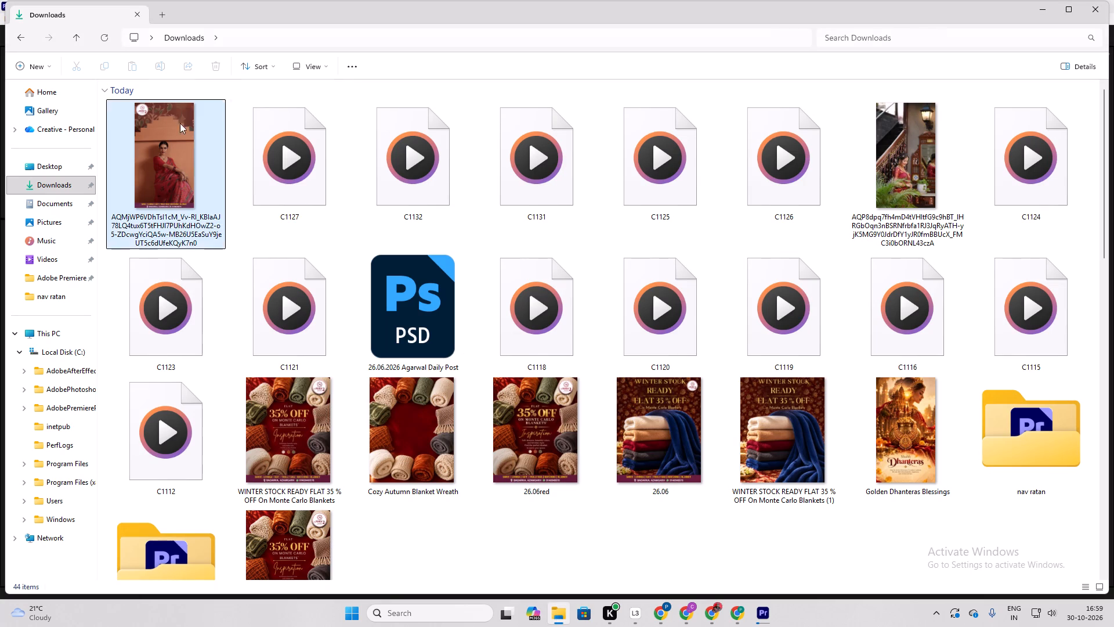
pyautogui.hotkey('ctrl', 'r')
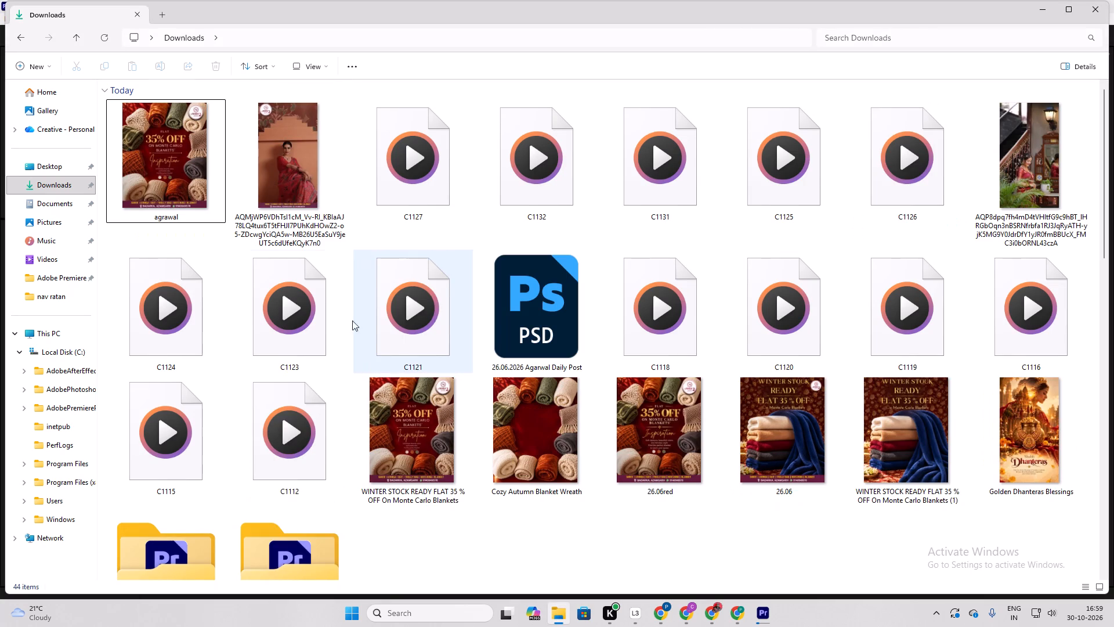
pyautogui.click(156, 157)
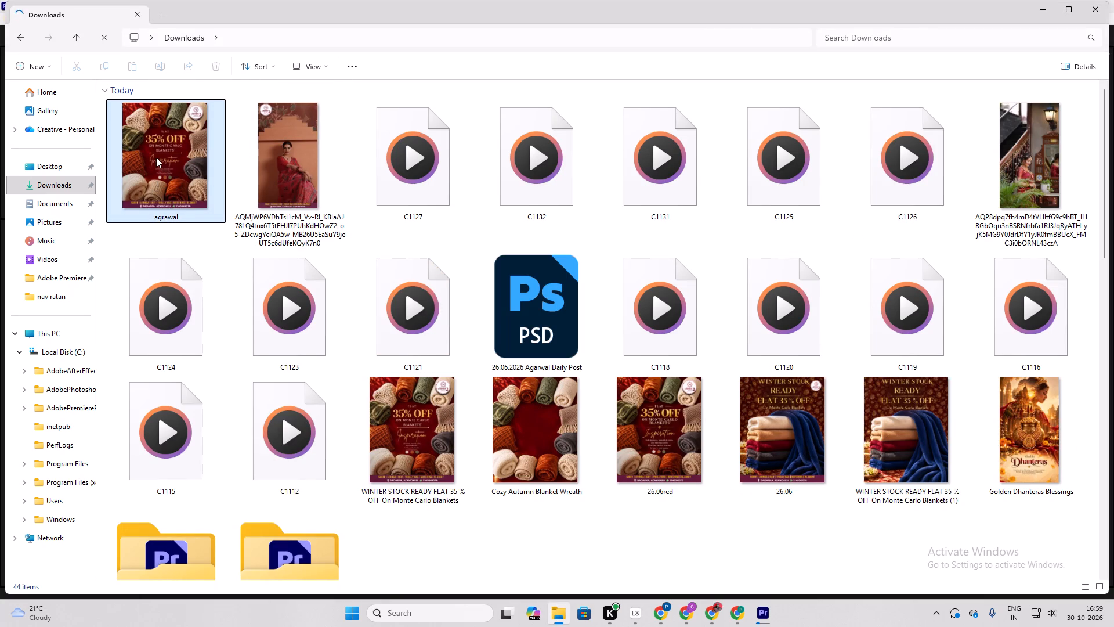
pyautogui.moveTo(158, 143); pyautogui.dragTo(310, 228)
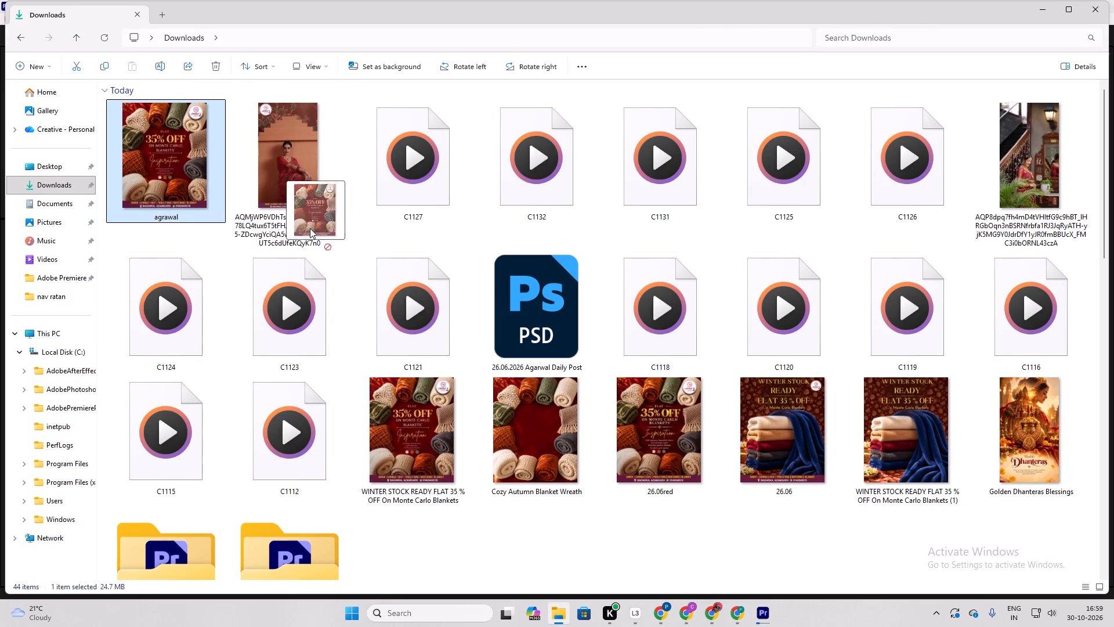
pyautogui.moveTo(310, 228); pyautogui.dragTo(172, 179)
pyautogui.doubleClick(172, 179)
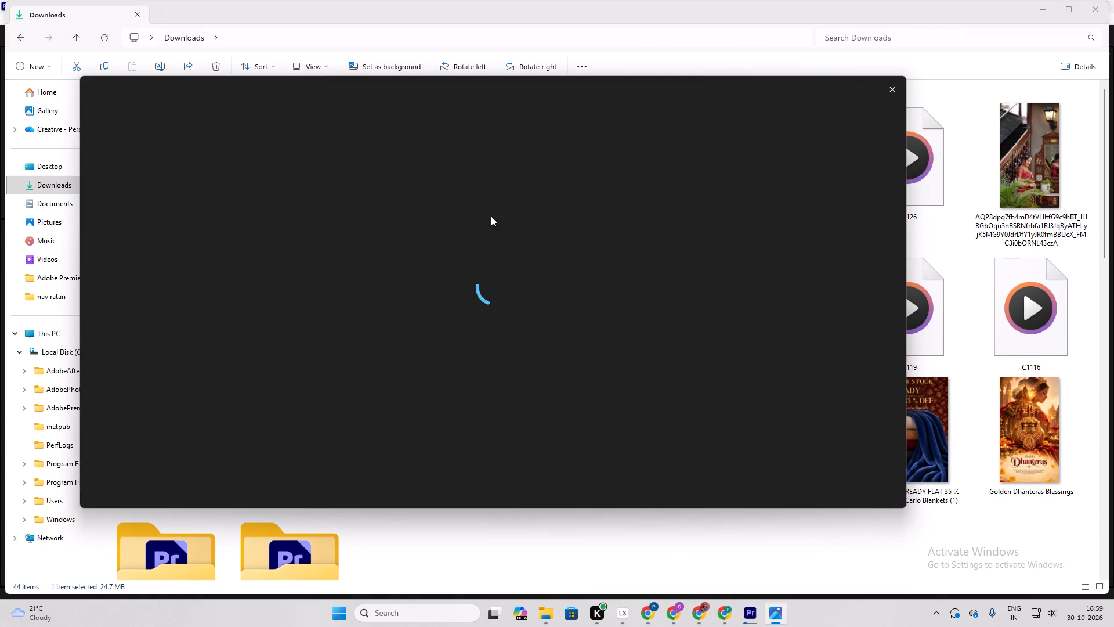
pyautogui.scroll(6, 499, 222)
pyautogui.scroll(6, 573, 169)
pyautogui.scroll(5, 562, 228)
pyautogui.scroll(1, 483, 197)
pyautogui.moveTo(483, 196); pyautogui.dragTo(470, 268, button='middle')
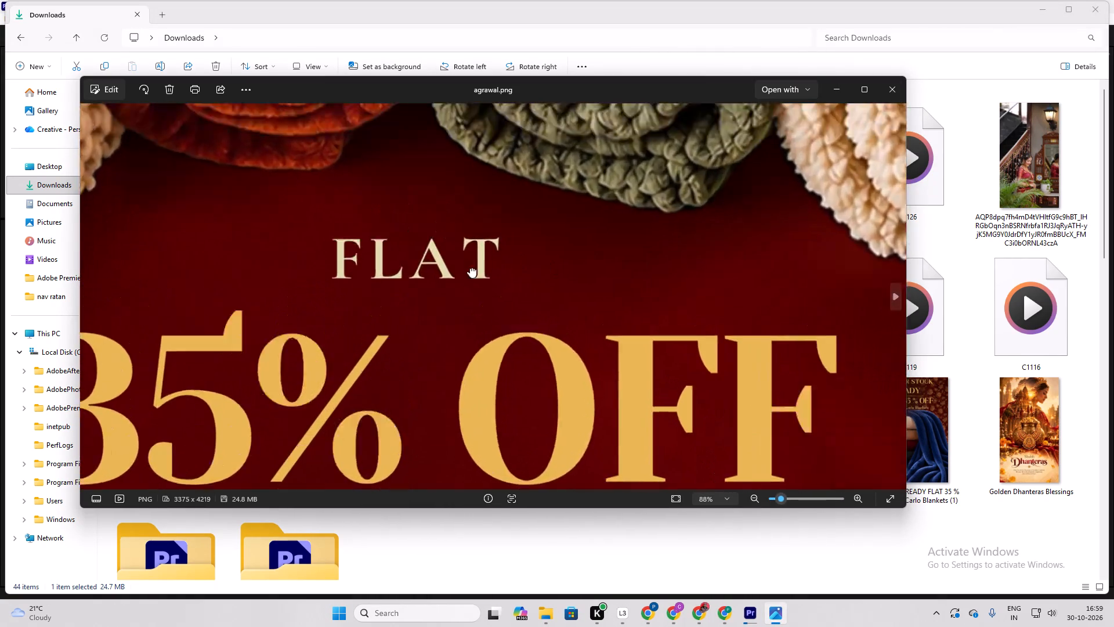
pyautogui.moveTo(470, 268); pyautogui.dragTo(149, 502, button='middle')
pyautogui.moveTo(136, 511); pyautogui.dragTo(131, 514, button='middle')
pyautogui.middleClick(123, 517)
pyautogui.middleClick(121, 517)
pyautogui.scroll(1, 103, 516)
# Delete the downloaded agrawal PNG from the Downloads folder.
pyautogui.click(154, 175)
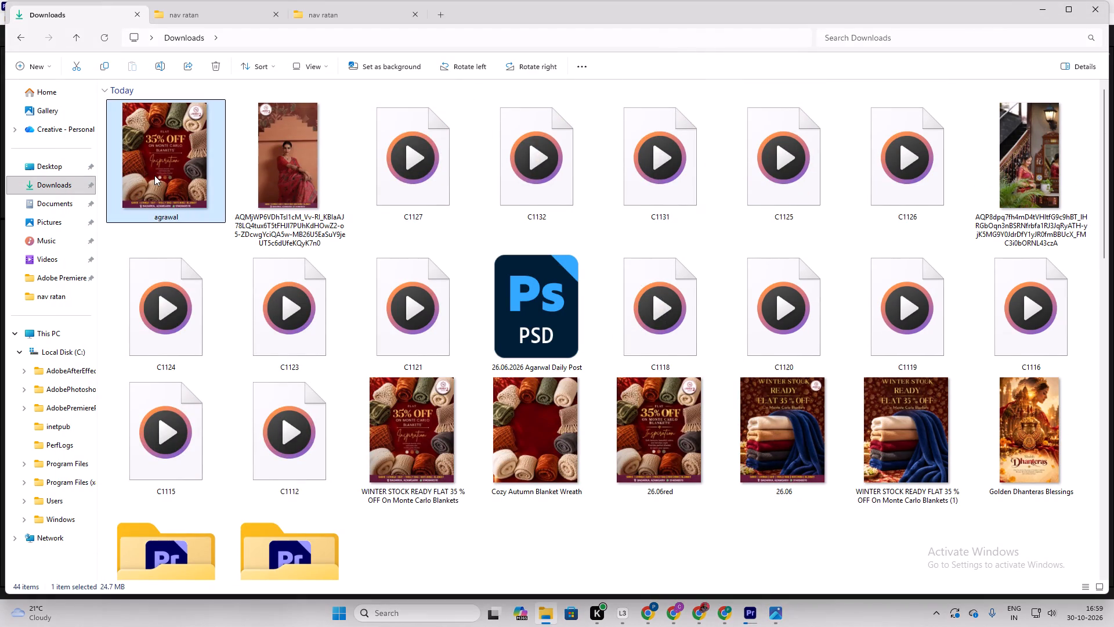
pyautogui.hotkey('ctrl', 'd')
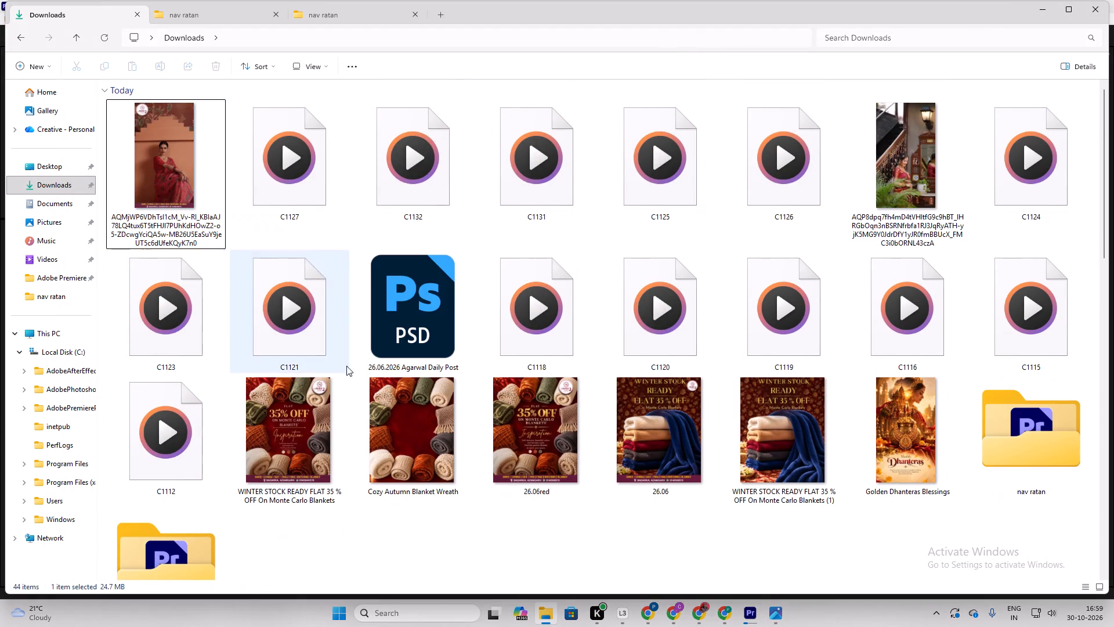
# Switch back to the Canva post and add a blank second page below the blanket design.
pyautogui.click(701, 609)
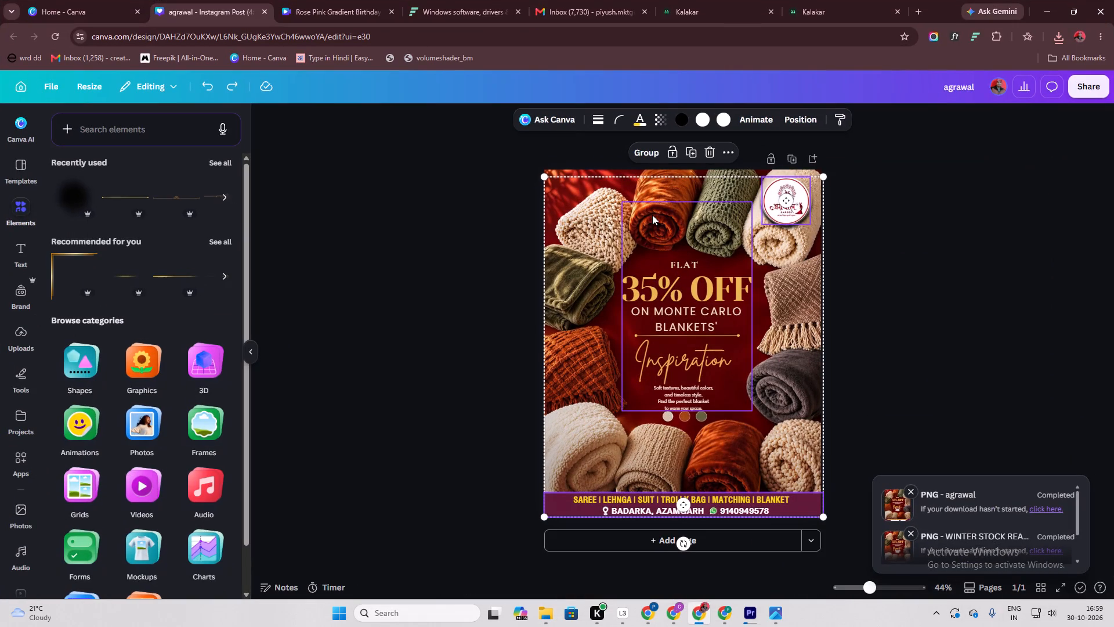
pyautogui.click(454, 188)
pyautogui.click(627, 222)
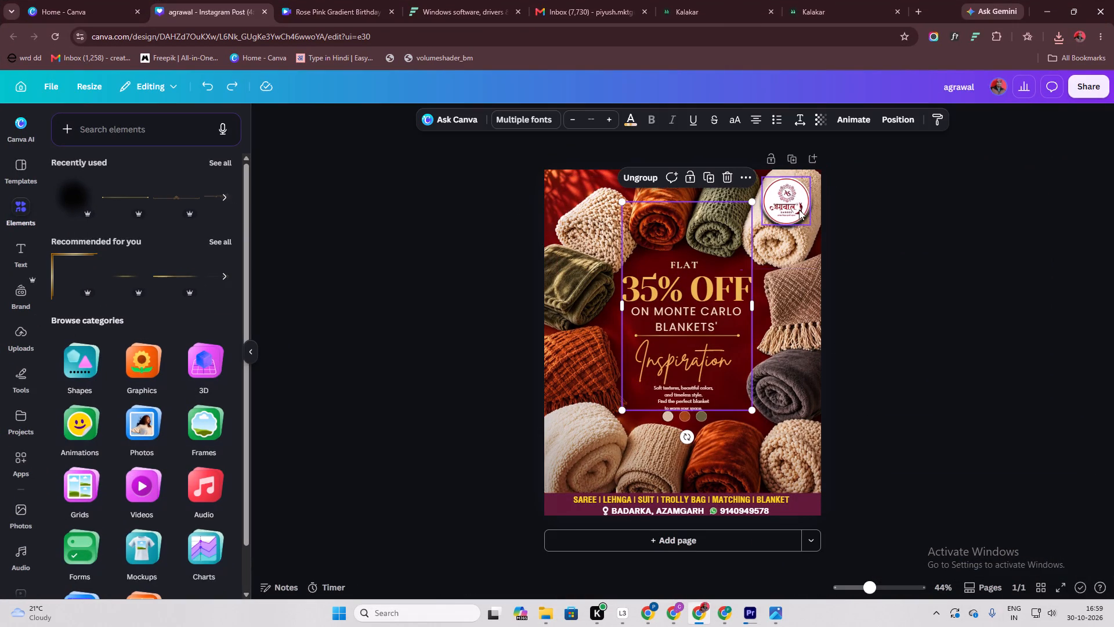
pyautogui.click(698, 546)
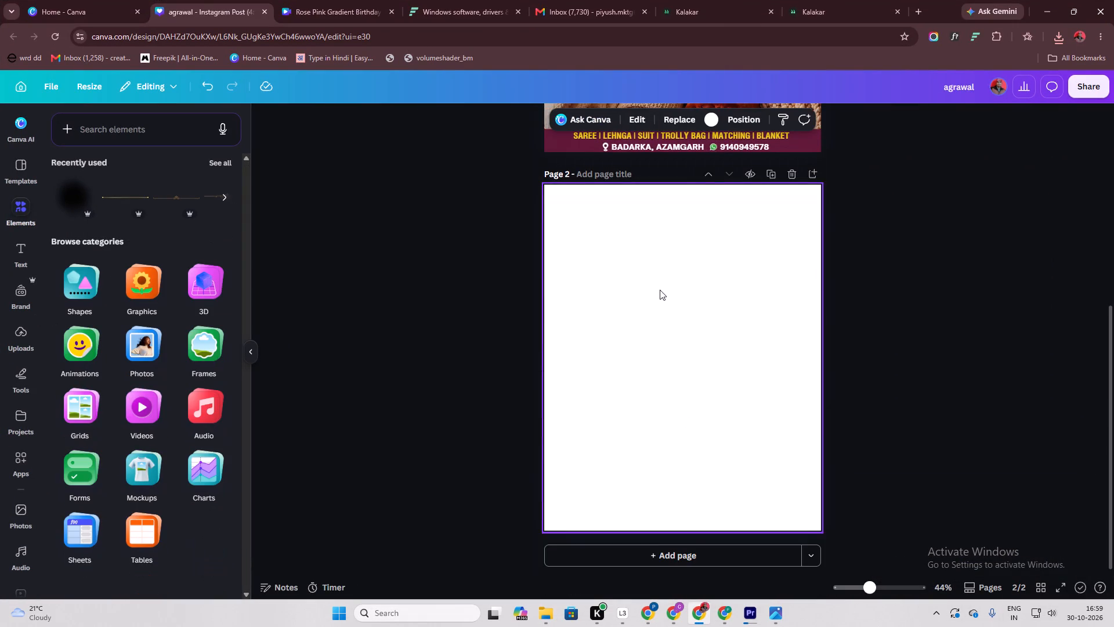
# Copy the logo and footer strip together from page 1 onto page 2, aligning the strip with the page's bottom edge.
pyautogui.scroll(3, 660, 290)
pyautogui.scroll(2, 718, 323)
pyautogui.click(794, 494)
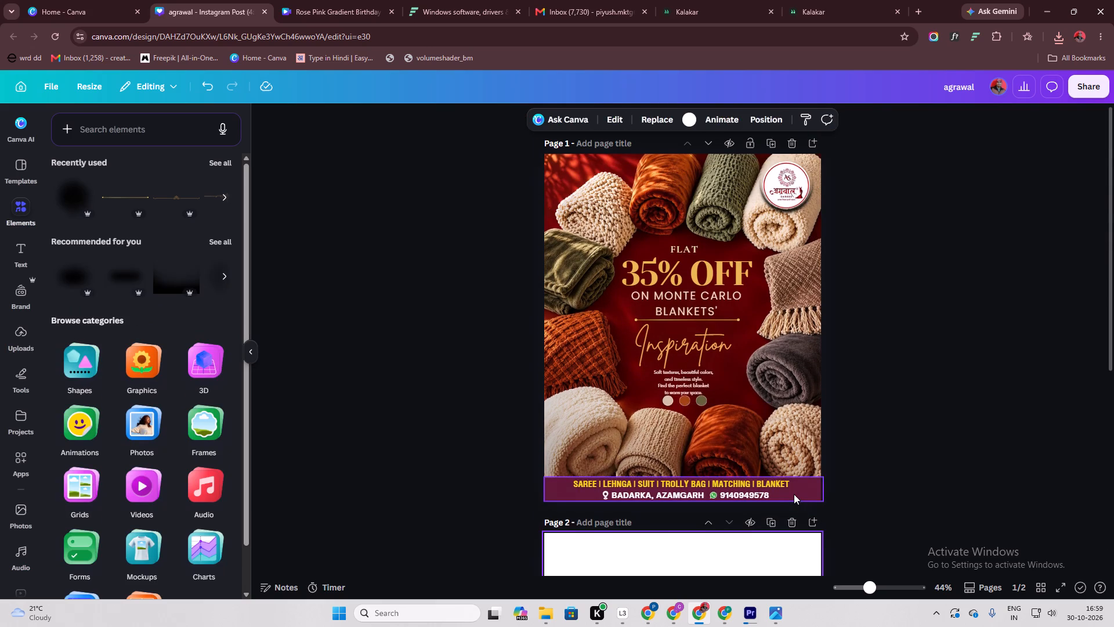
pyautogui.keyDown('shift'); pyautogui.click(783, 182); pyautogui.keyUp('shift')
pyautogui.scroll(-3, 722, 381)
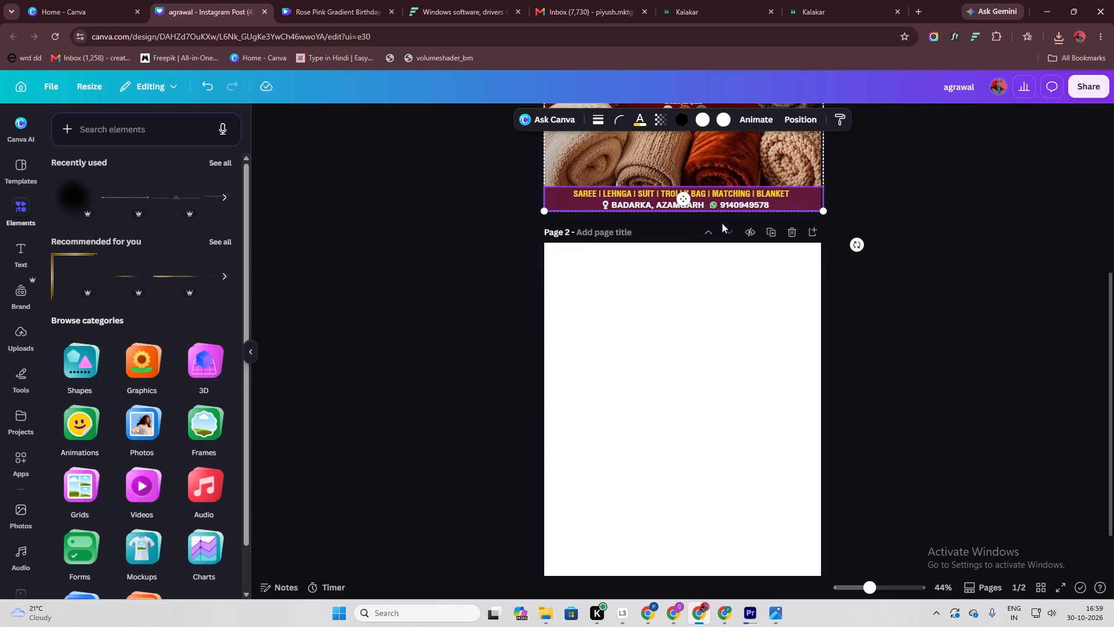
pyautogui.keyDown('alt'); pyautogui.moveTo(745, 193); pyautogui.dragTo(750, 452); pyautogui.keyUp('alt')
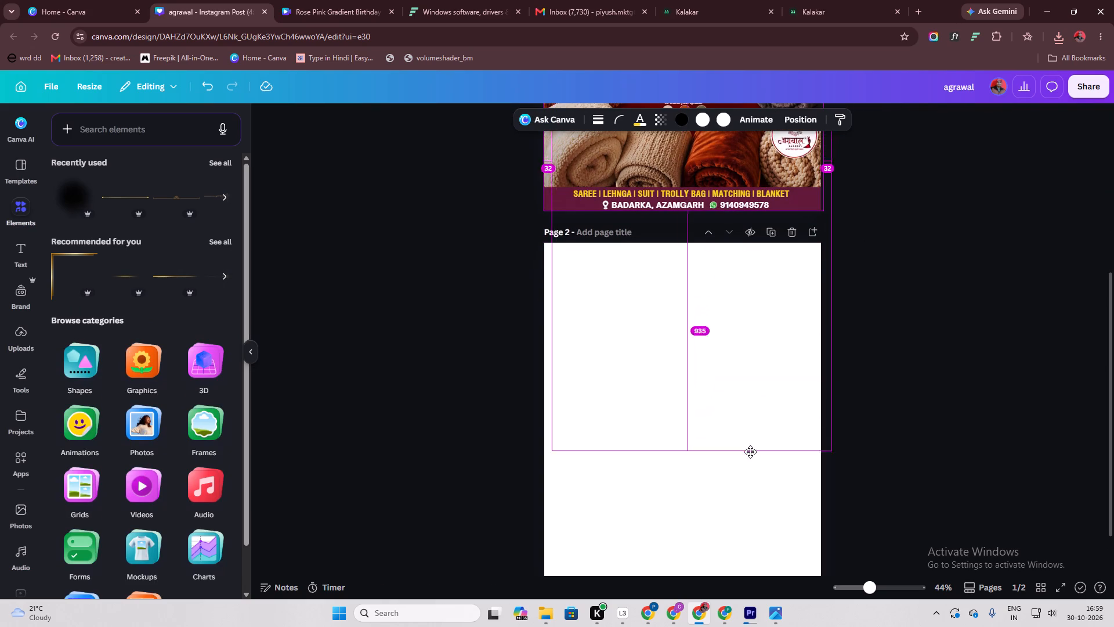
pyautogui.keyDown('alt'); pyautogui.moveTo(750, 452); pyautogui.dragTo(744, 565); pyautogui.keyUp('alt')
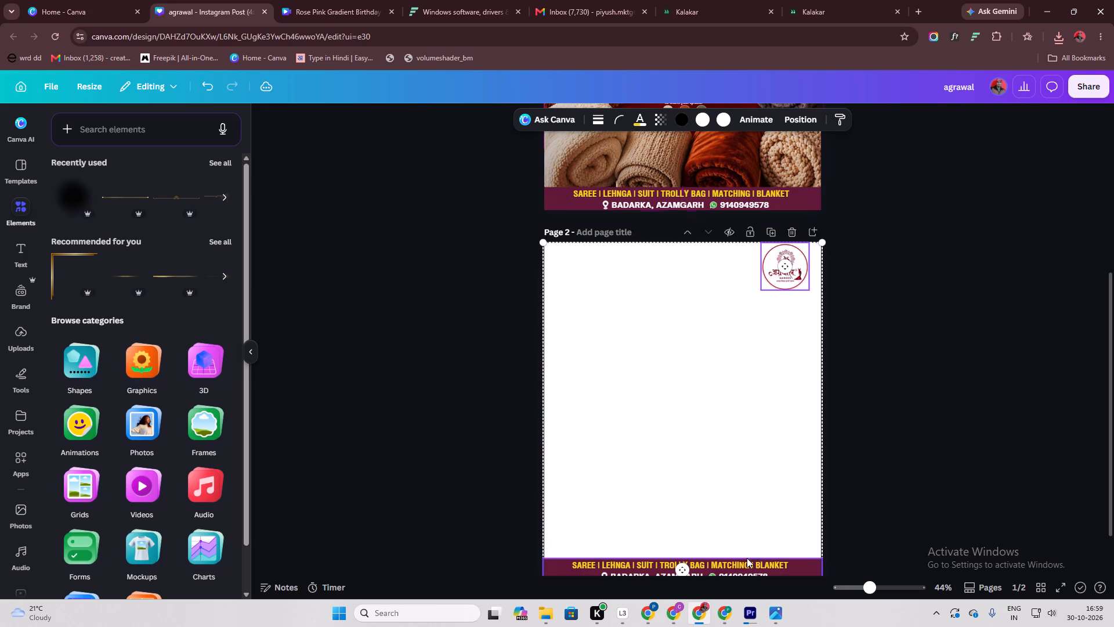
pyautogui.scroll(-2, 731, 397)
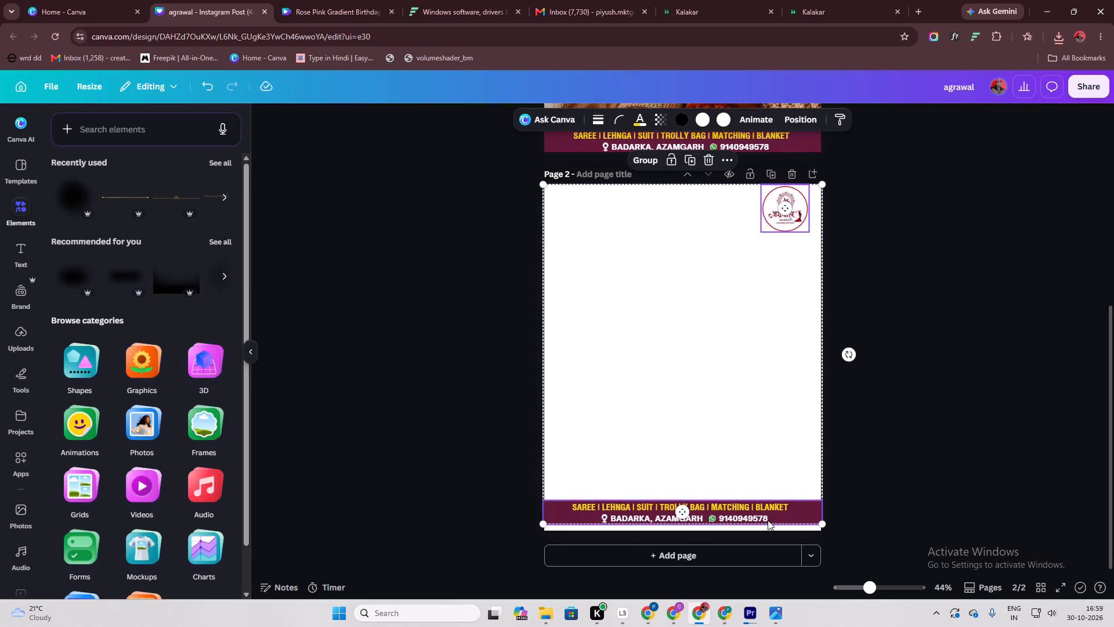
pyautogui.moveTo(779, 516); pyautogui.dragTo(779, 525)
pyautogui.click(937, 454)
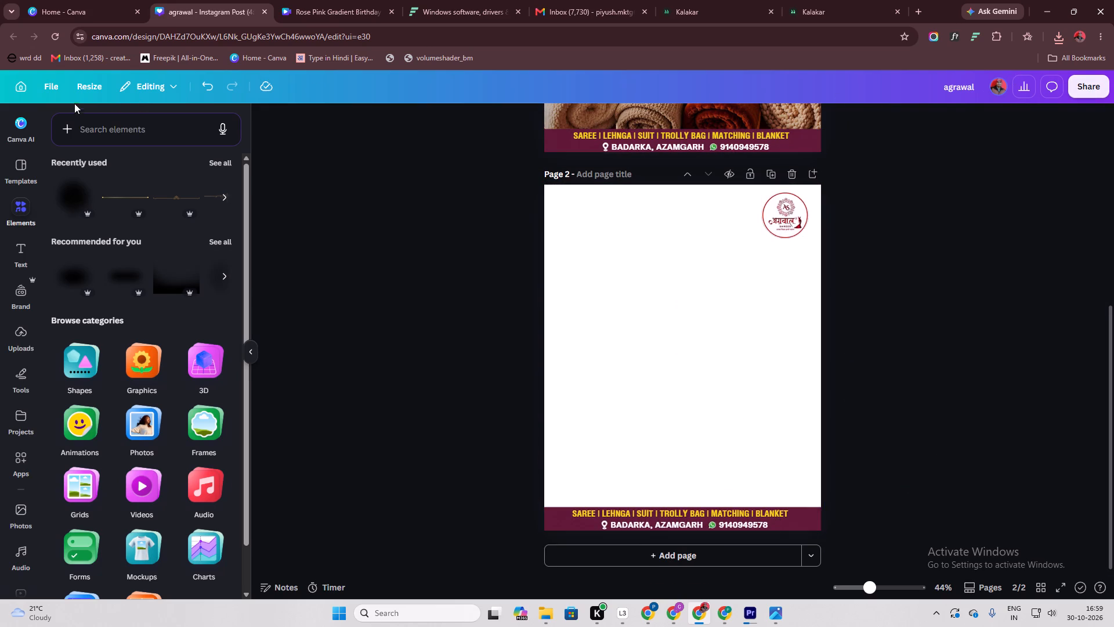
# Download only page 2 as a high-quality PNG, keeping the transparent background on.
pyautogui.click(53, 83)
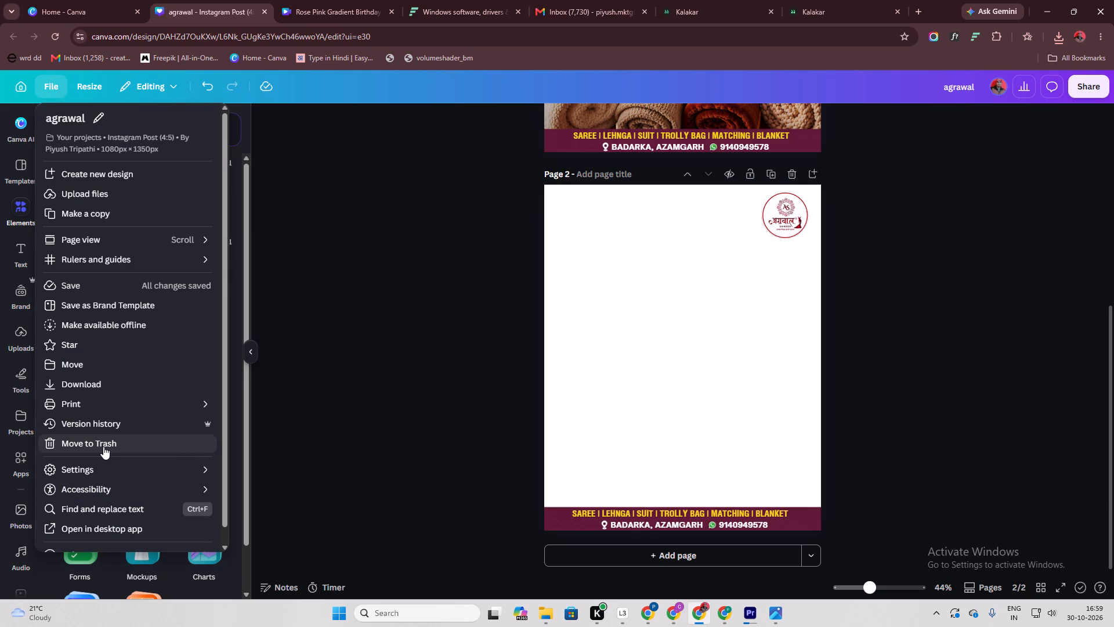
pyautogui.click(99, 388)
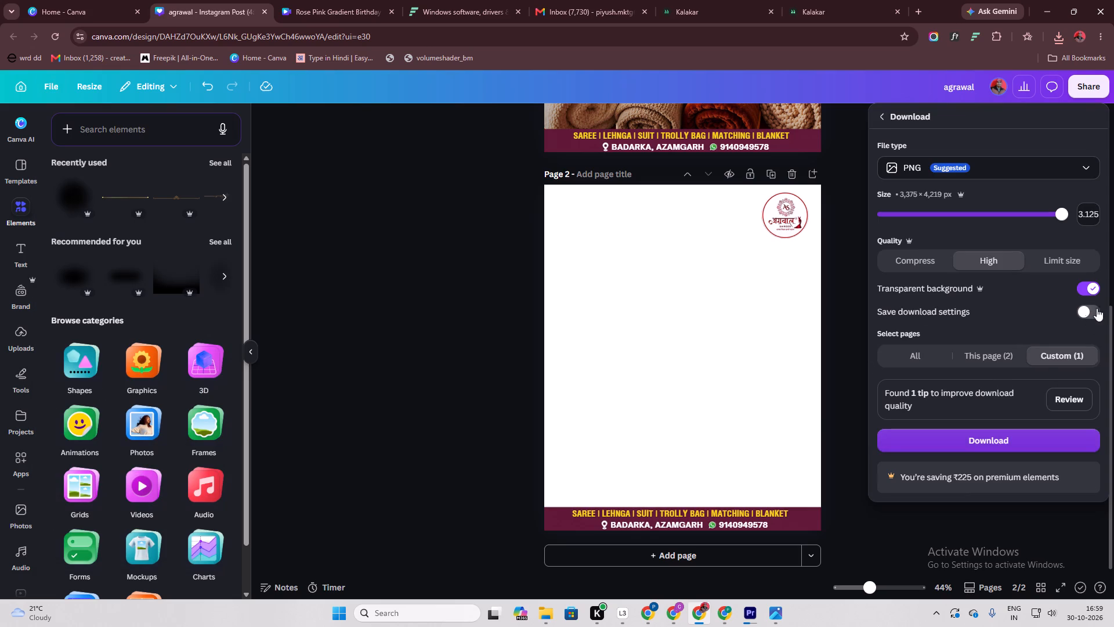
pyautogui.click(996, 361)
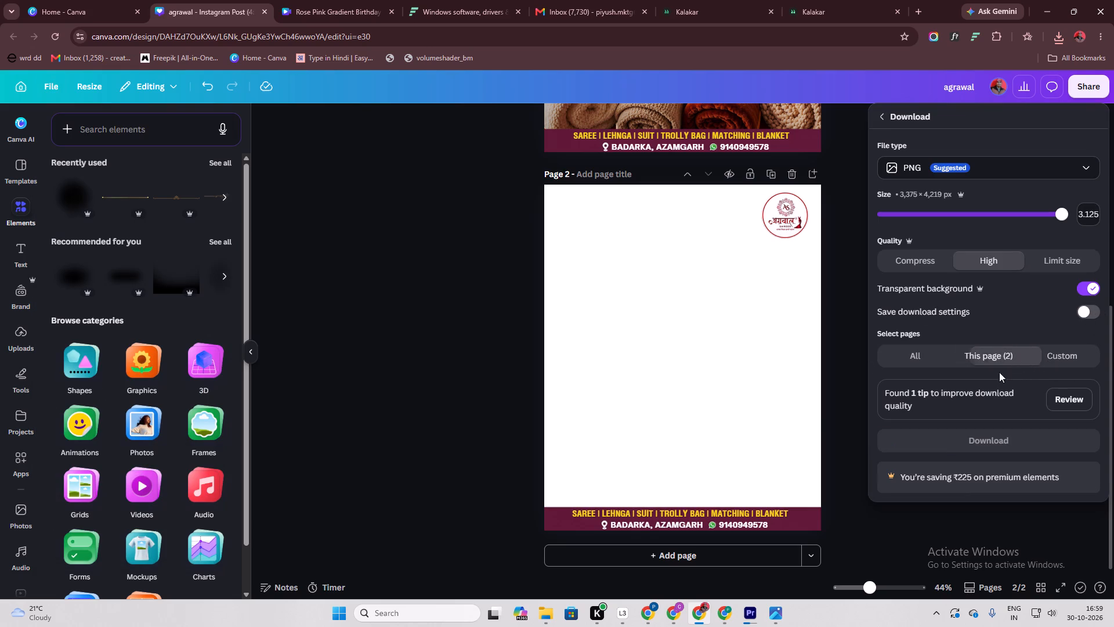
pyautogui.click(980, 444)
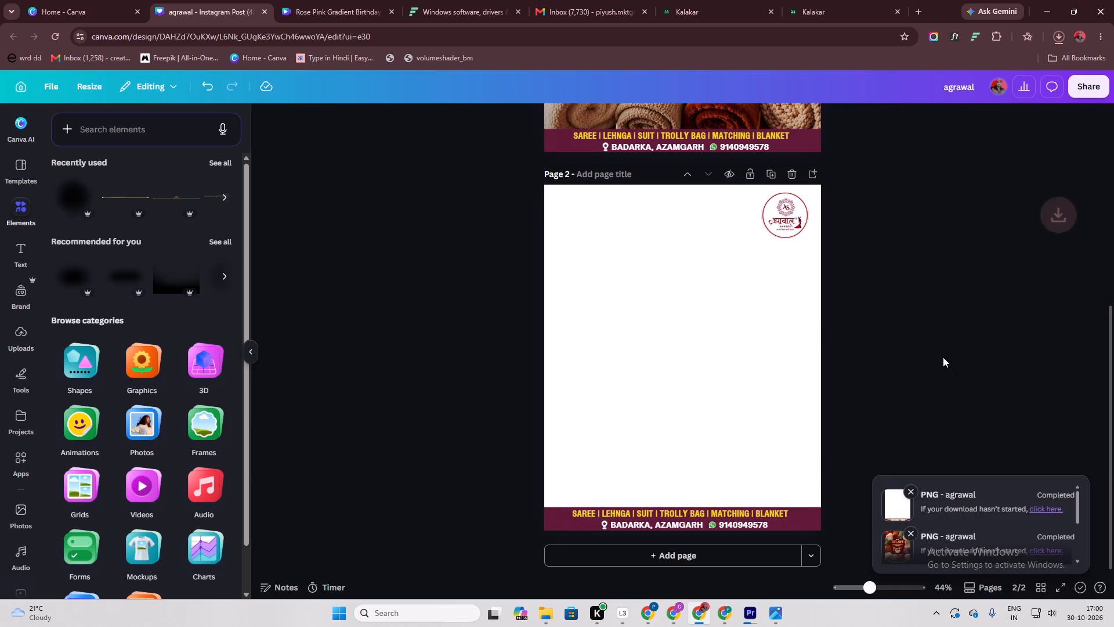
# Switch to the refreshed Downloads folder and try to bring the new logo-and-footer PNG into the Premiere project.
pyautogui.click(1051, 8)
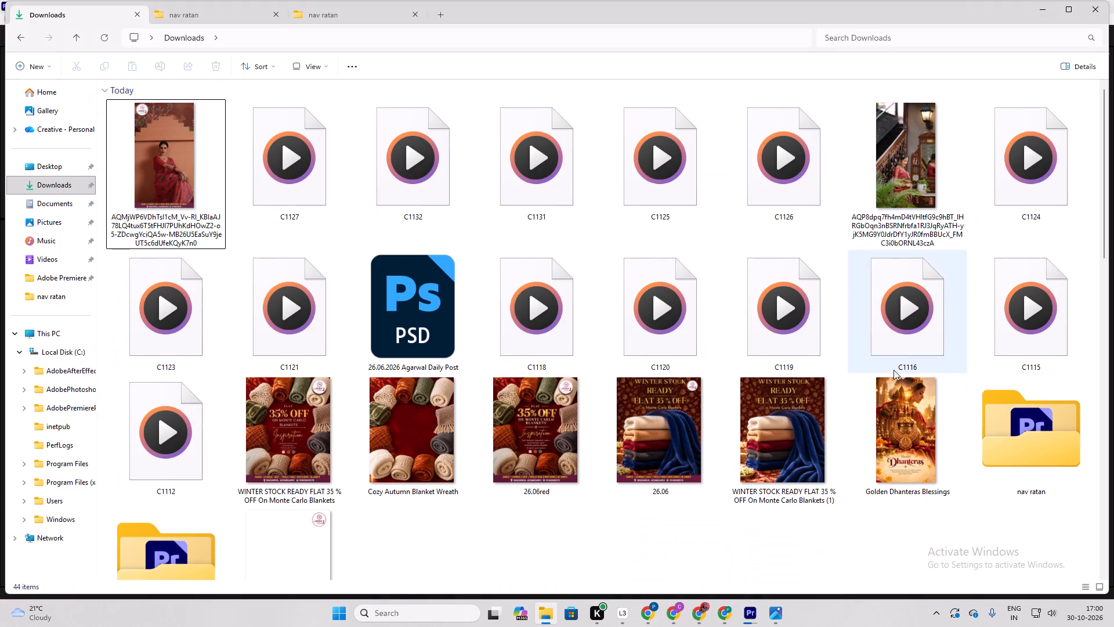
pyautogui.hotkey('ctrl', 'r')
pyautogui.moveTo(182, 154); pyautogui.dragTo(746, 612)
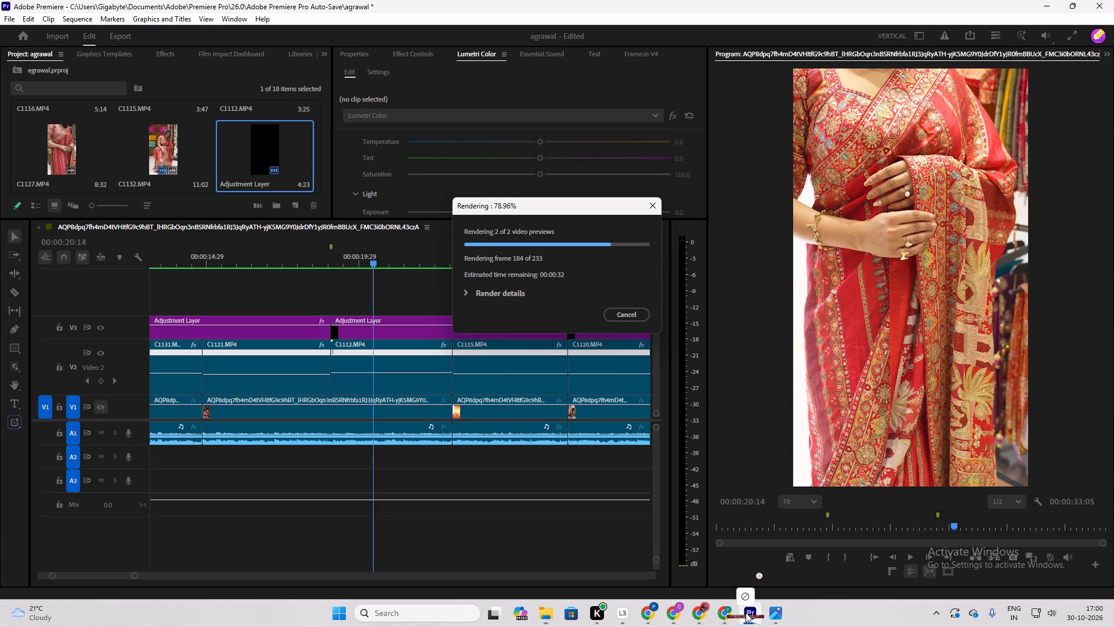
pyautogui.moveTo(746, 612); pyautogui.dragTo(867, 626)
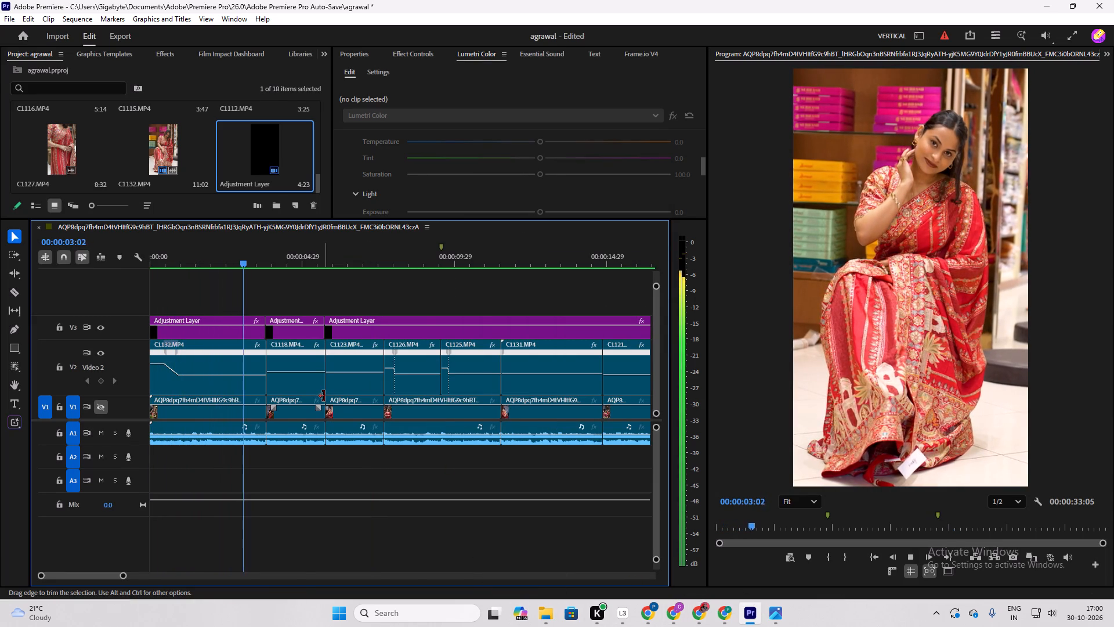
# On the adjustment layer above clip C1118, set Lumetri exposure to about 0.5 and contrast to about -11.8.
pyautogui.press('space')
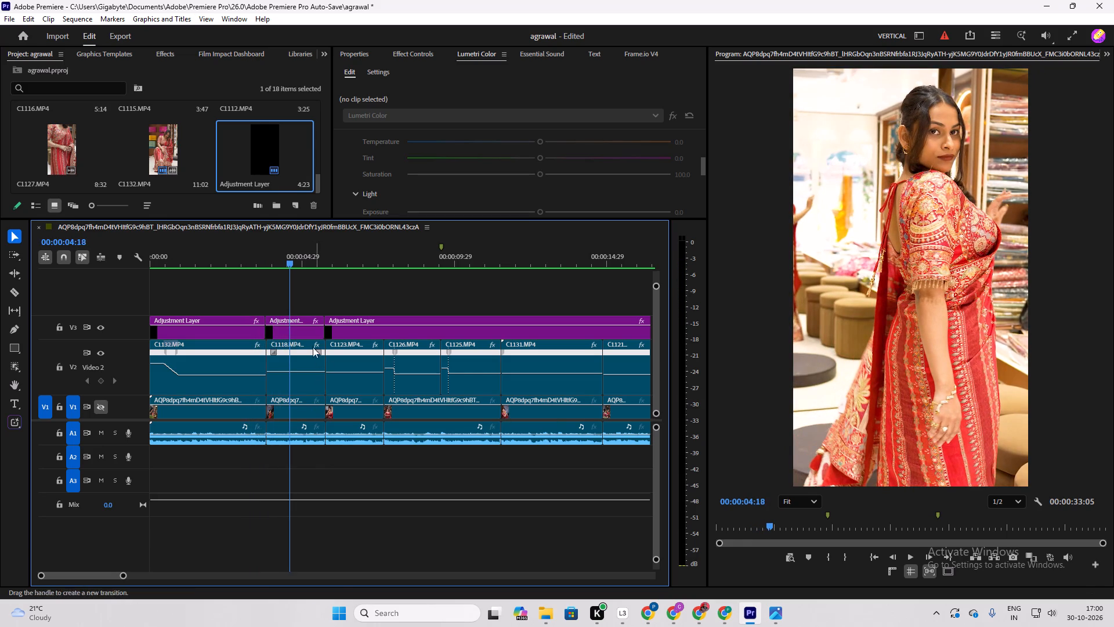
pyautogui.click(299, 330)
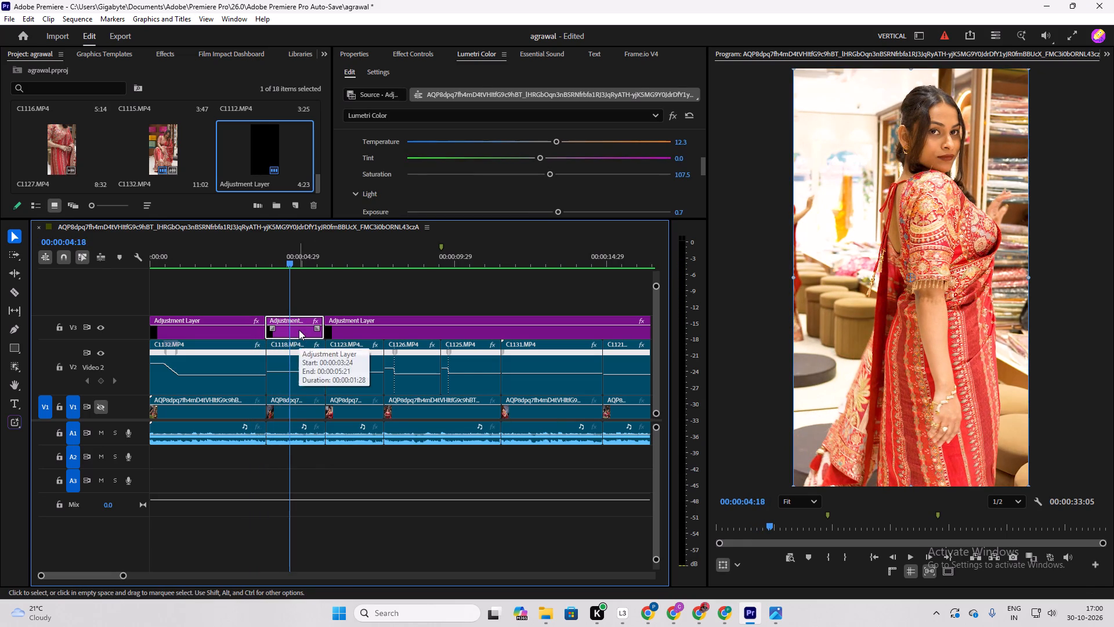
pyautogui.scroll(-2, 487, 173)
pyautogui.moveTo(560, 188); pyautogui.dragTo(551, 189)
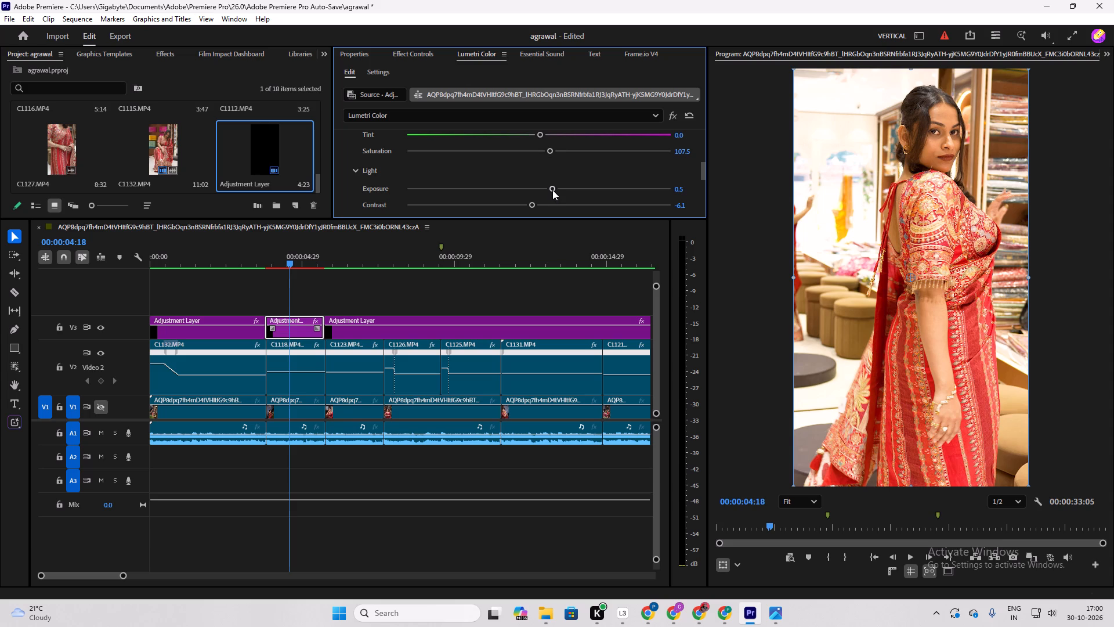
pyautogui.click(553, 188)
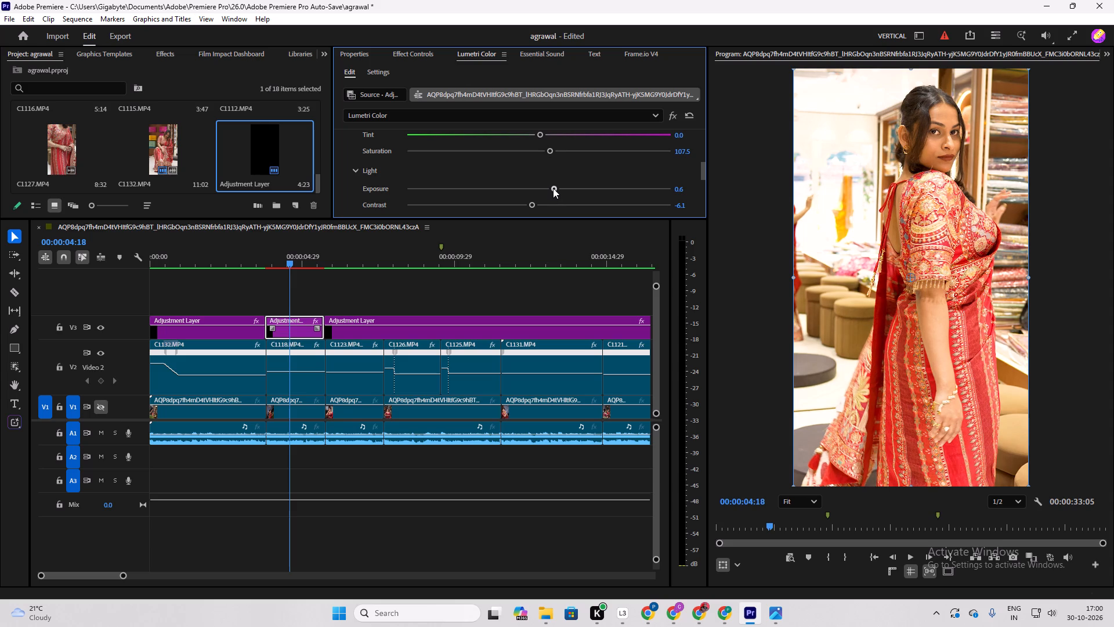
pyautogui.scroll(-2, 556, 181)
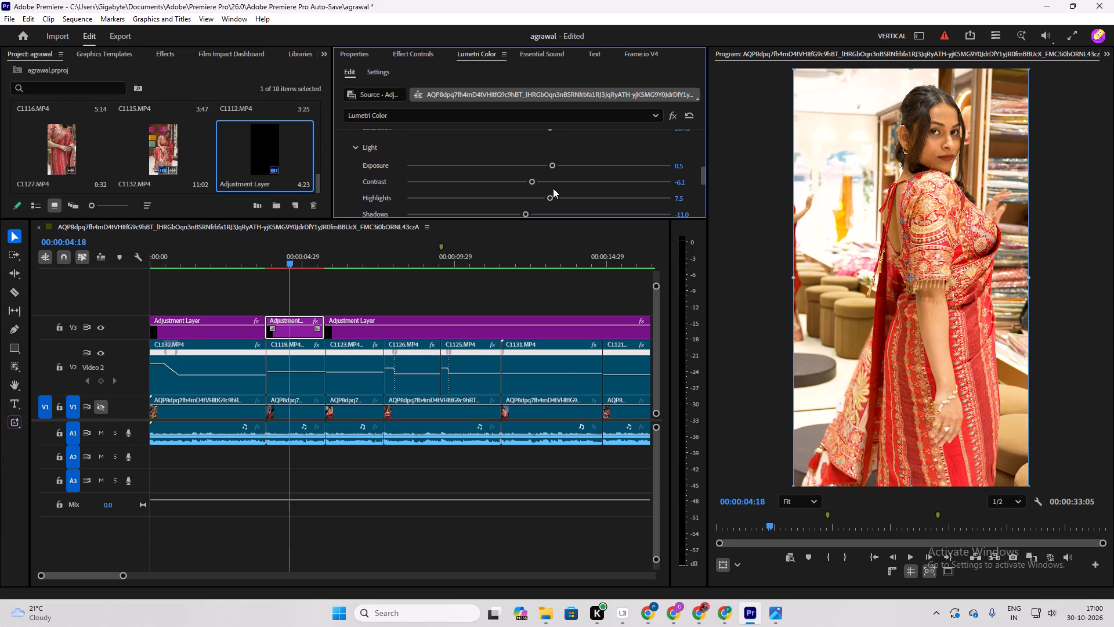
pyautogui.scroll(-3, 550, 194)
pyautogui.moveTo(529, 144); pyautogui.dragTo(529, 145)
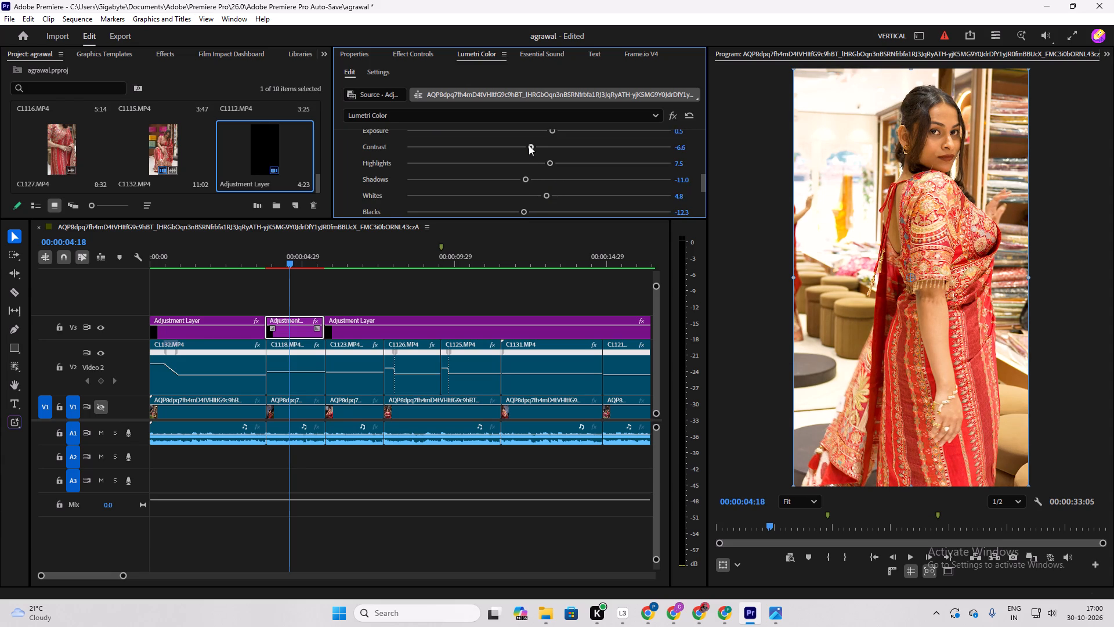
pyautogui.moveTo(529, 145); pyautogui.dragTo(522, 151)
# Lower that adjustment layer's whites to about -22.4 and shadows to about -18, and reduce the blacks slightly.
pyautogui.scroll(-2, 543, 190)
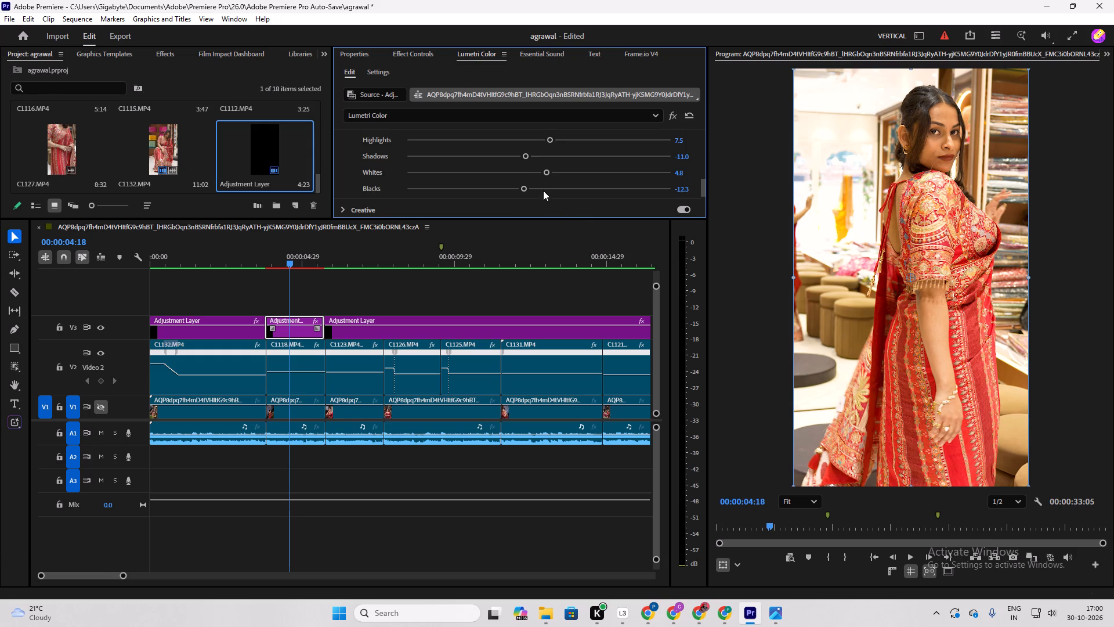
pyautogui.moveTo(545, 169); pyautogui.dragTo(508, 181)
pyautogui.moveTo(525, 159); pyautogui.dragTo(538, 159)
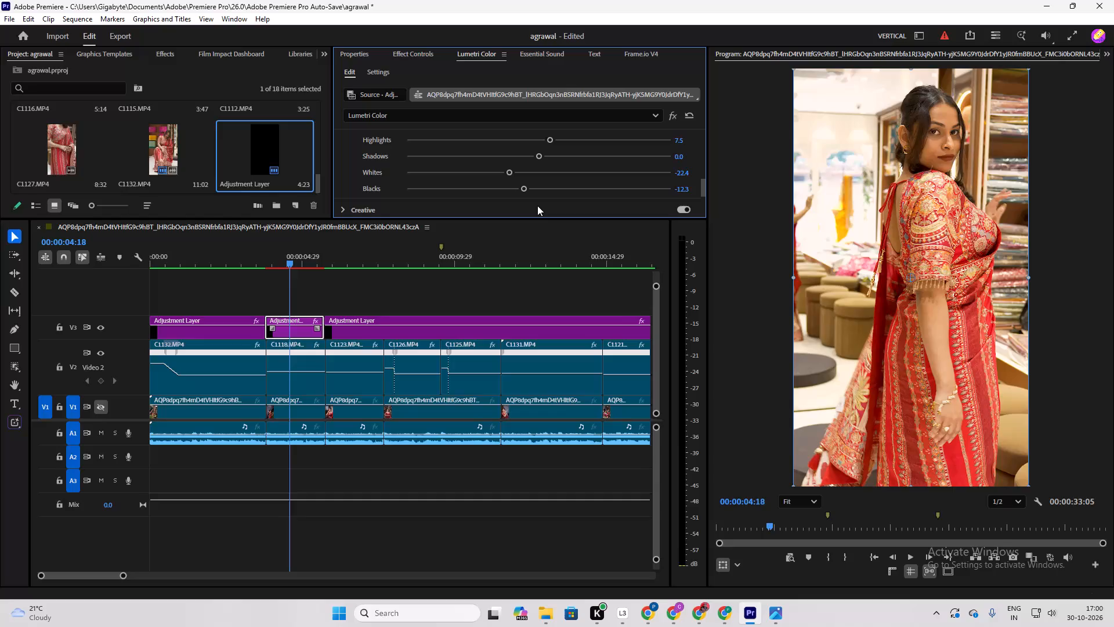
pyautogui.moveTo(539, 152); pyautogui.dragTo(515, 160)
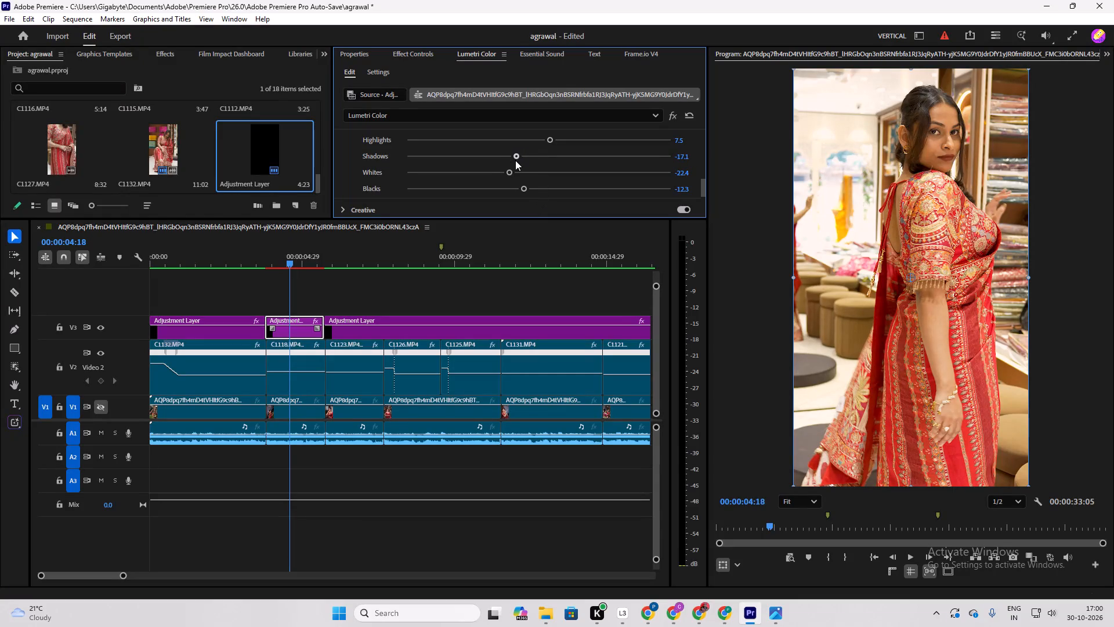
pyautogui.moveTo(515, 160); pyautogui.dragTo(514, 161)
pyautogui.moveTo(522, 190); pyautogui.dragTo(516, 189)
# Raise the exposure of the adjustment layer above C1118 to about 1.1.
pyautogui.scroll(3, 548, 174)
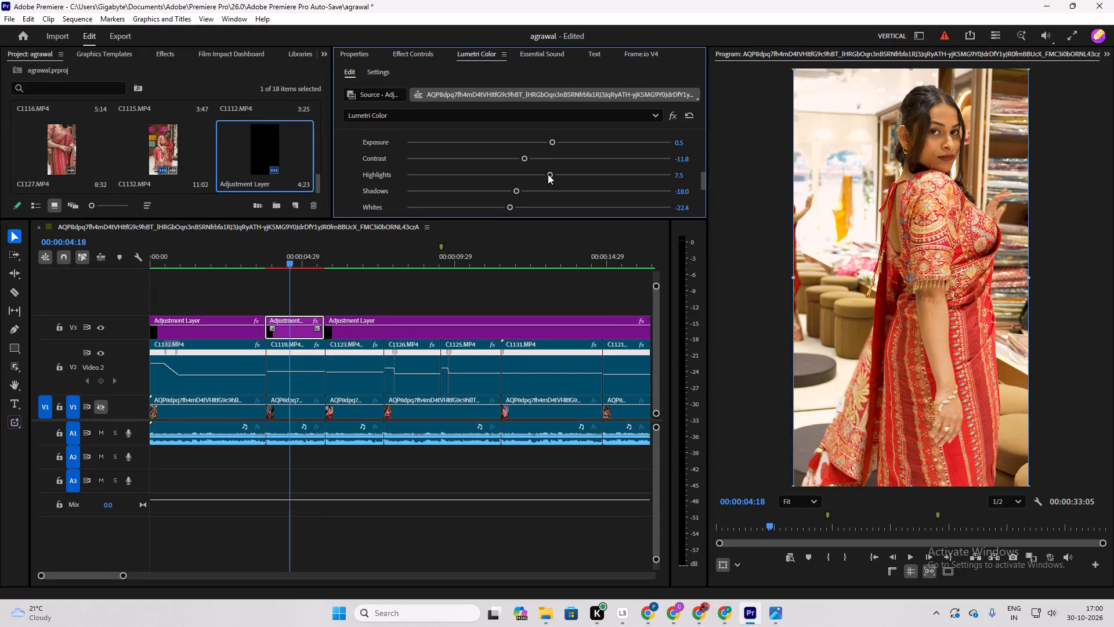
pyautogui.scroll(7, 548, 174)
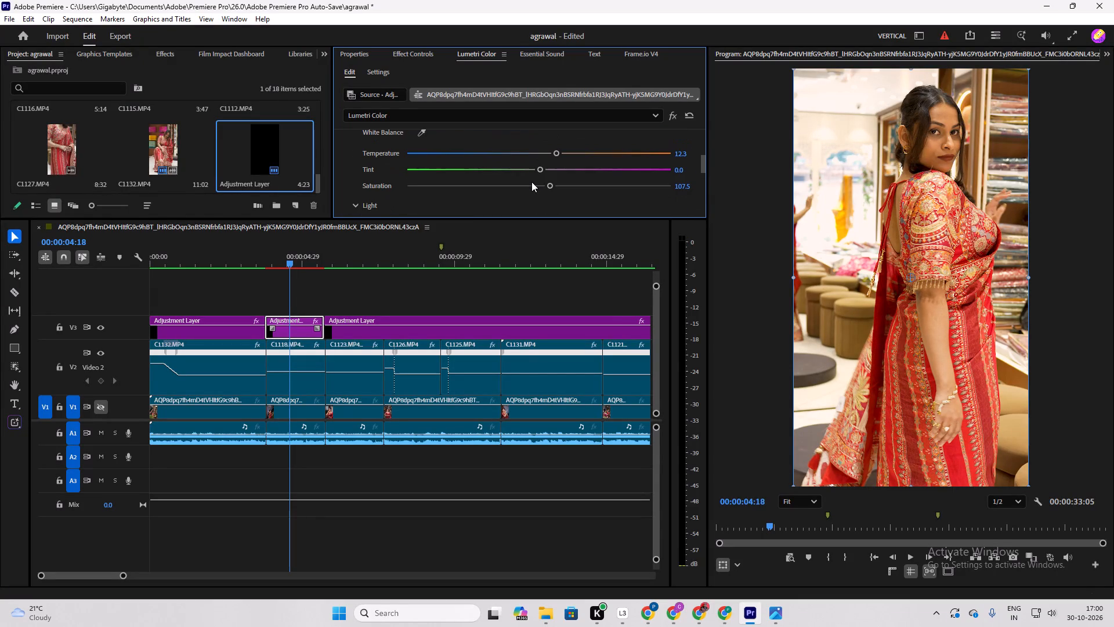
pyautogui.scroll(-2, 531, 182)
pyautogui.moveTo(554, 200); pyautogui.dragTo(560, 201)
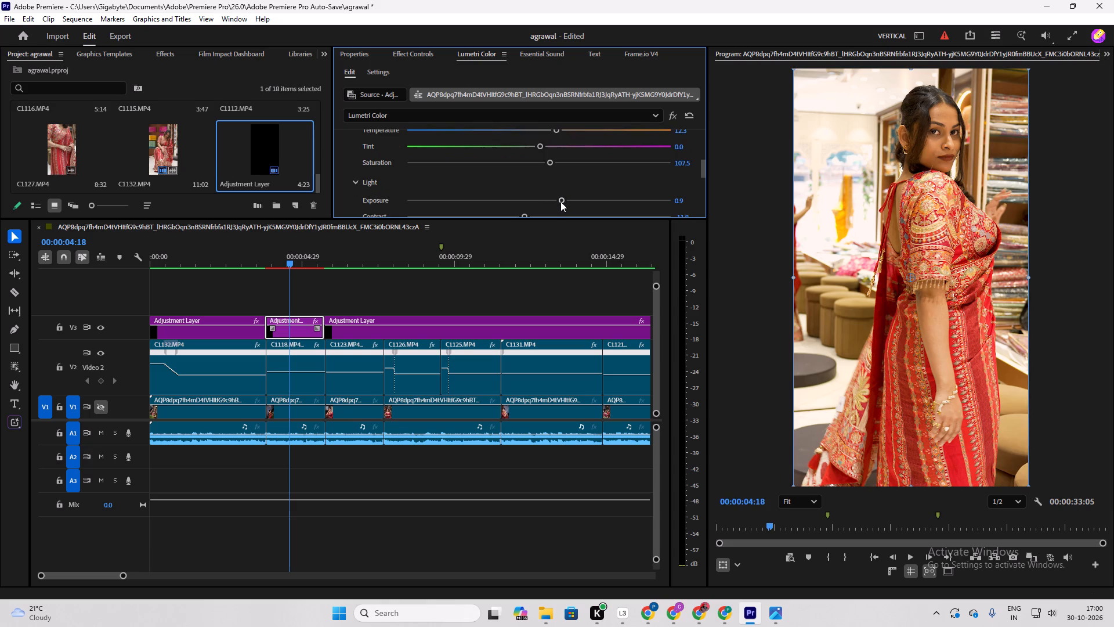
pyautogui.click(562, 200)
# Place agrawal.png from the Downloads folder on a new V4 track at the very start of the Premiere sequence.
pyautogui.scroll(-2, 460, 296)
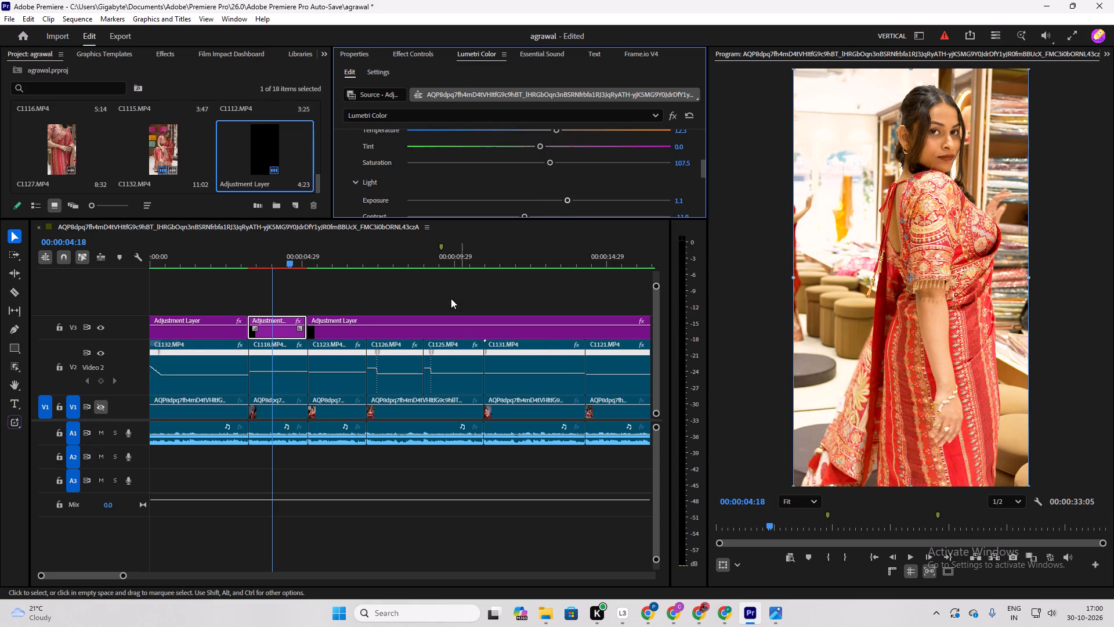
pyautogui.scroll(-2, 451, 298)
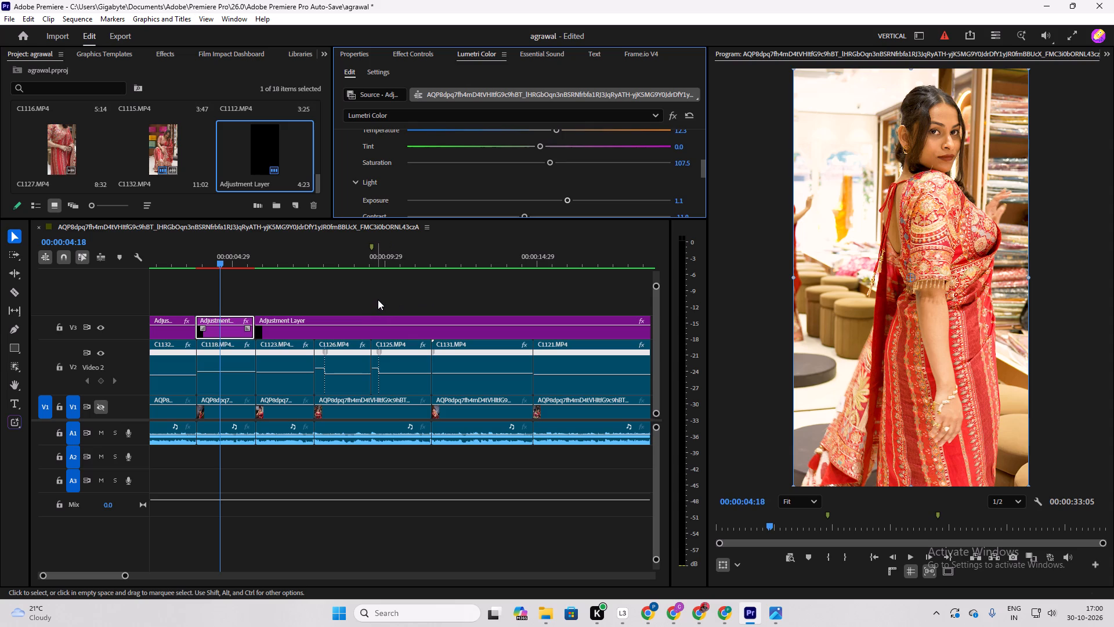
pyautogui.click(551, 613)
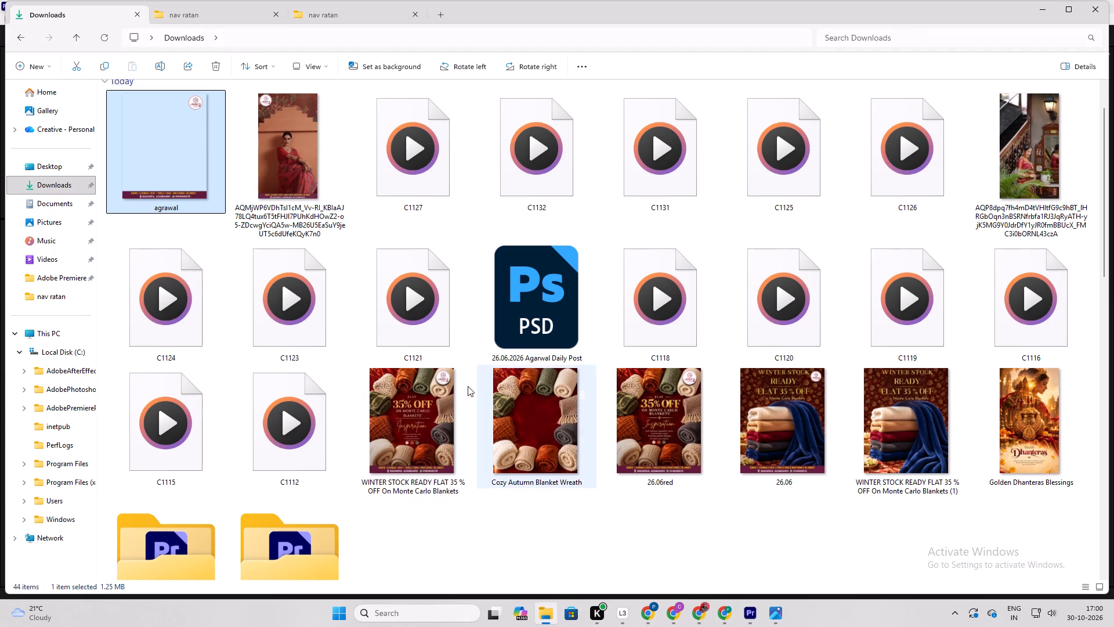
pyautogui.moveTo(164, 156); pyautogui.dragTo(337, 328)
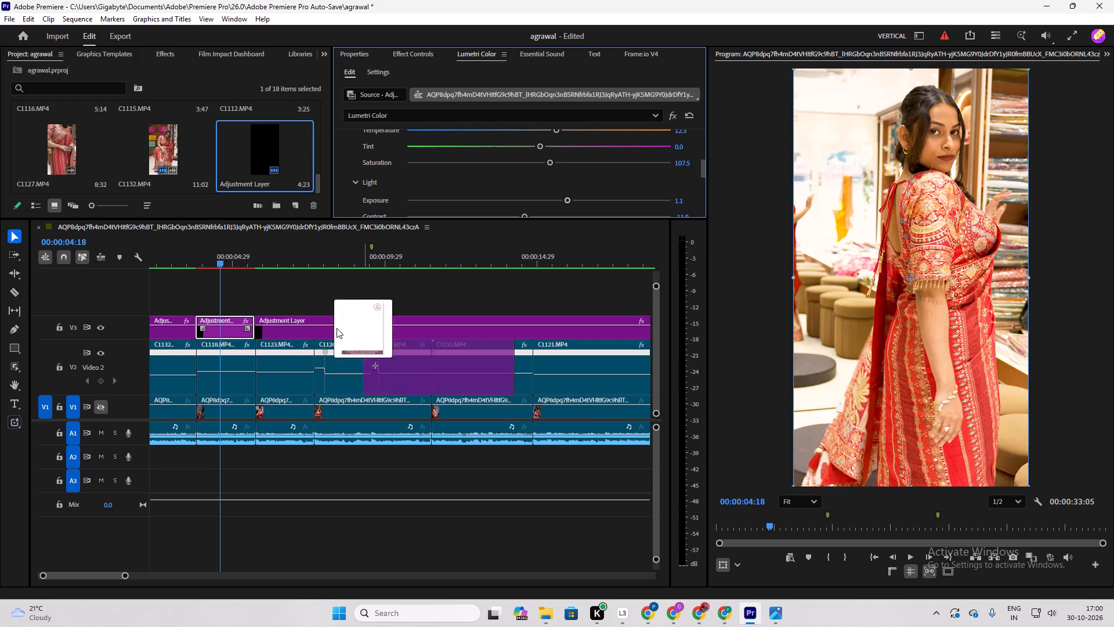
pyautogui.moveTo(337, 328); pyautogui.dragTo(129, 297)
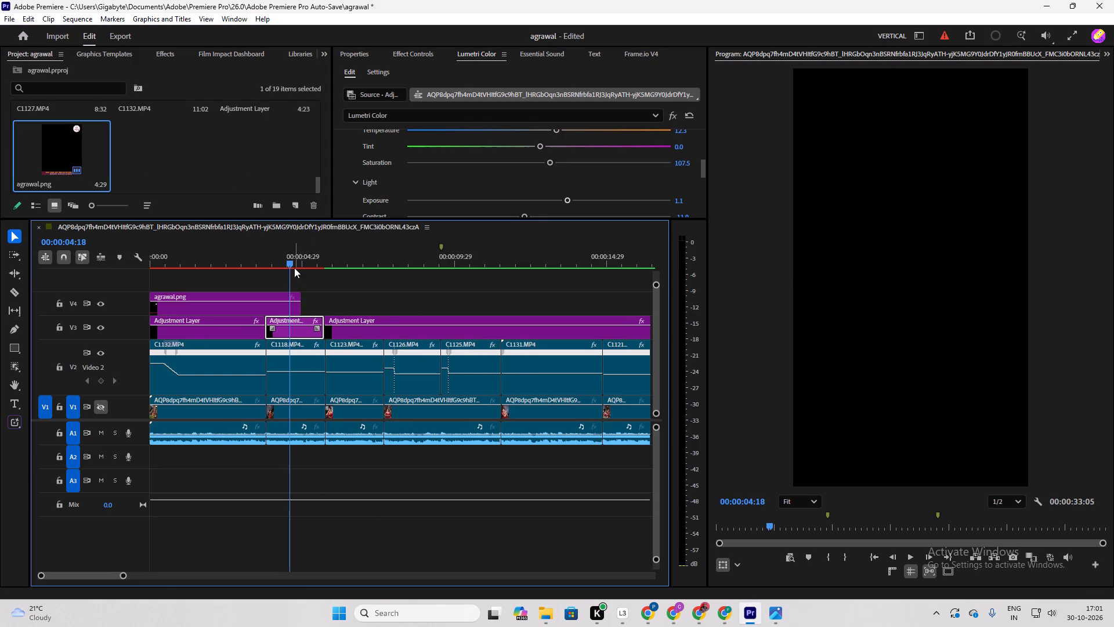
# With the playhead at 00:00:01:29, roughly scale the agrawal.png overlay down to about 18.
pyautogui.moveTo(292, 263); pyautogui.dragTo(243, 291)
pyautogui.click(251, 304)
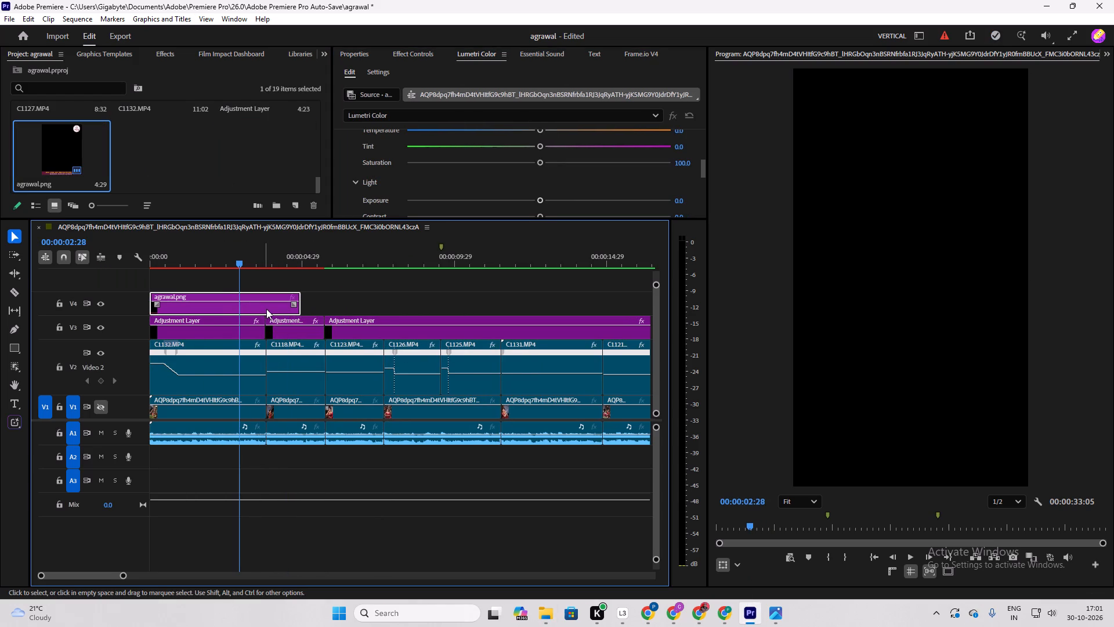
pyautogui.click(270, 307)
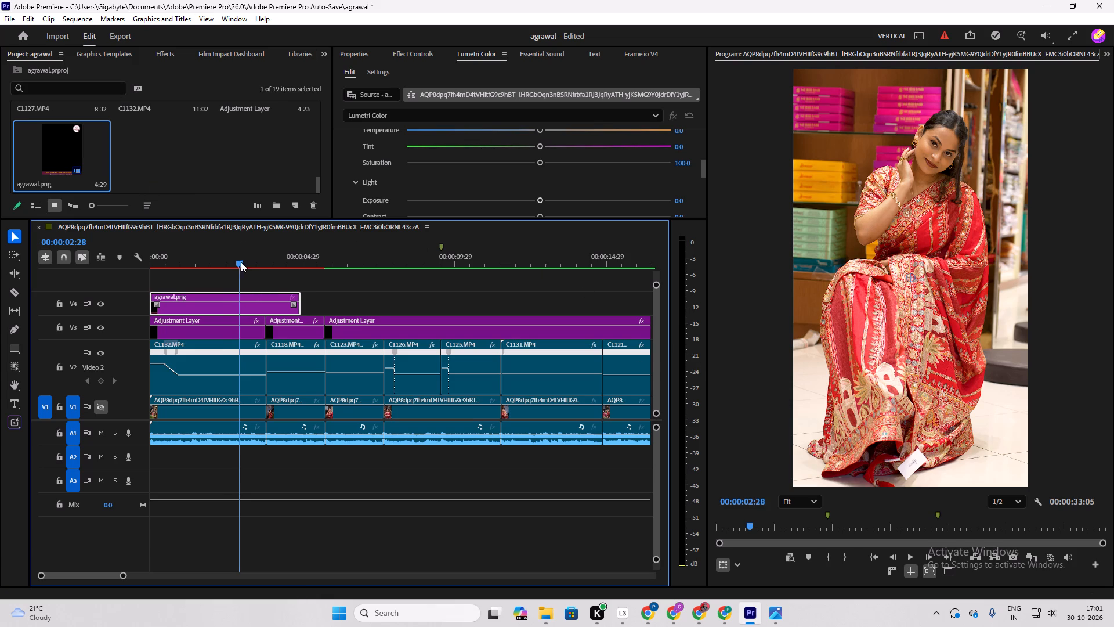
pyautogui.moveTo(240, 262); pyautogui.dragTo(211, 270)
pyautogui.click(233, 304)
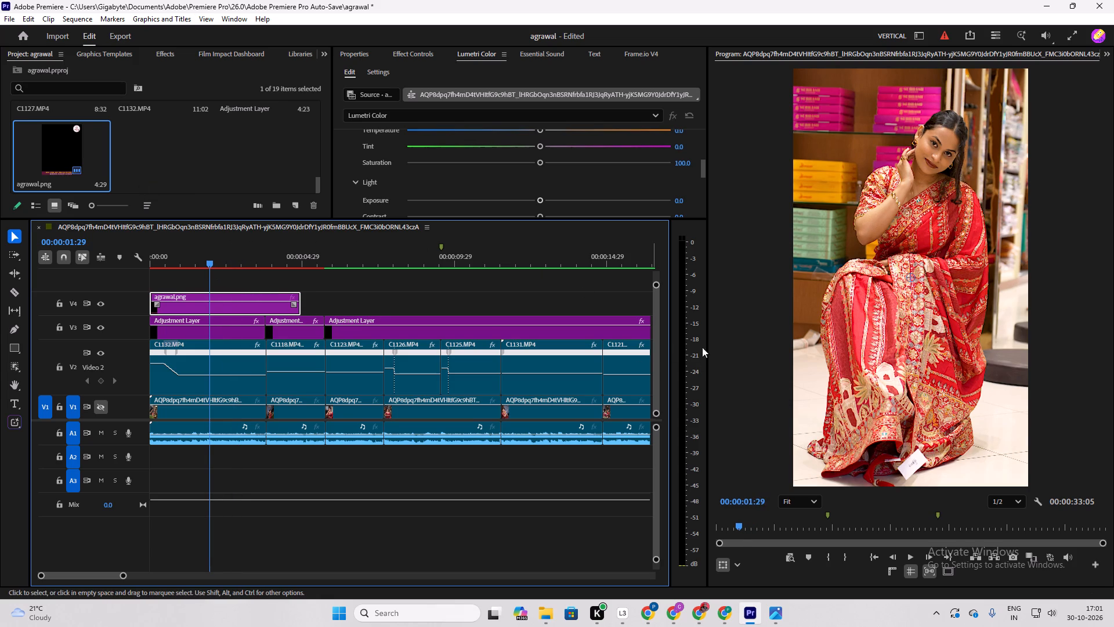
pyautogui.click(410, 55)
pyautogui.moveTo(455, 137); pyautogui.dragTo(414, 143)
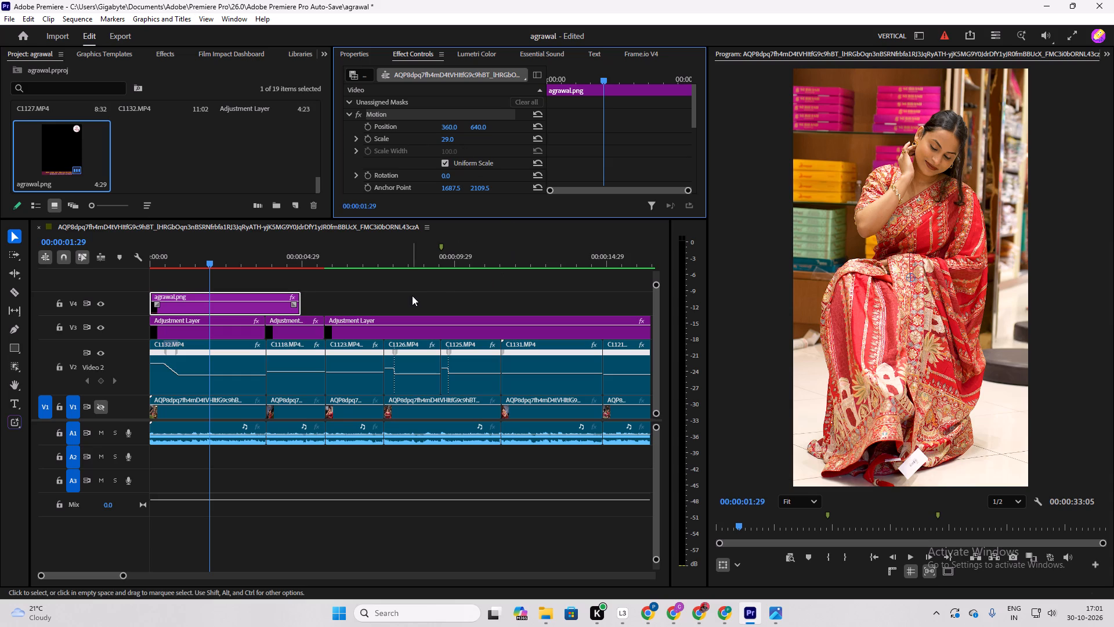
pyautogui.click(412, 296)
pyautogui.click(219, 307)
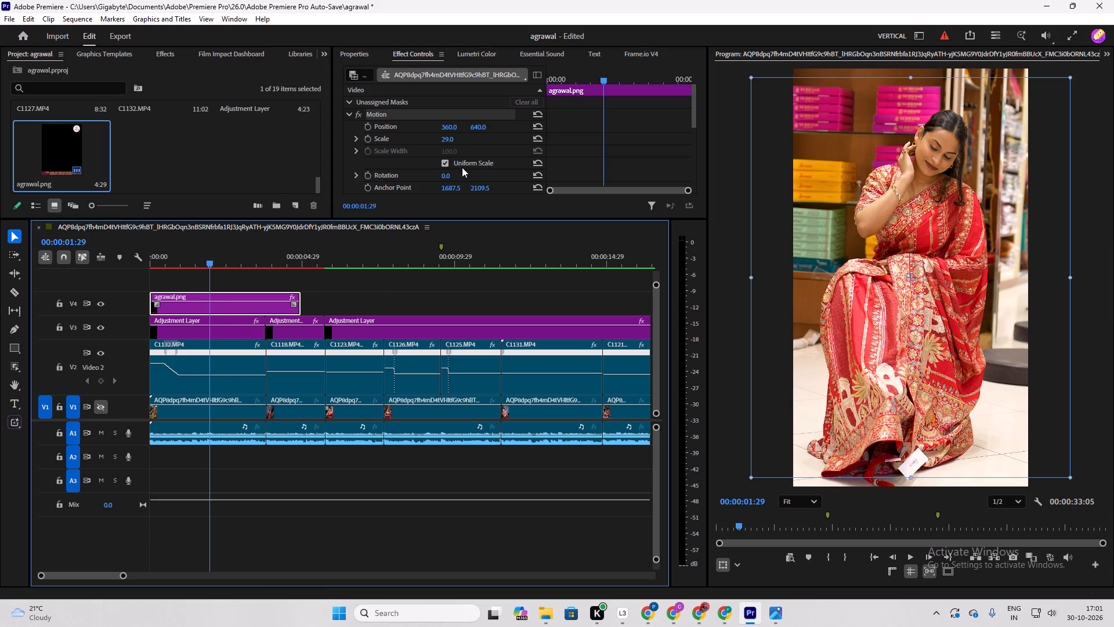
pyautogui.click(450, 139)
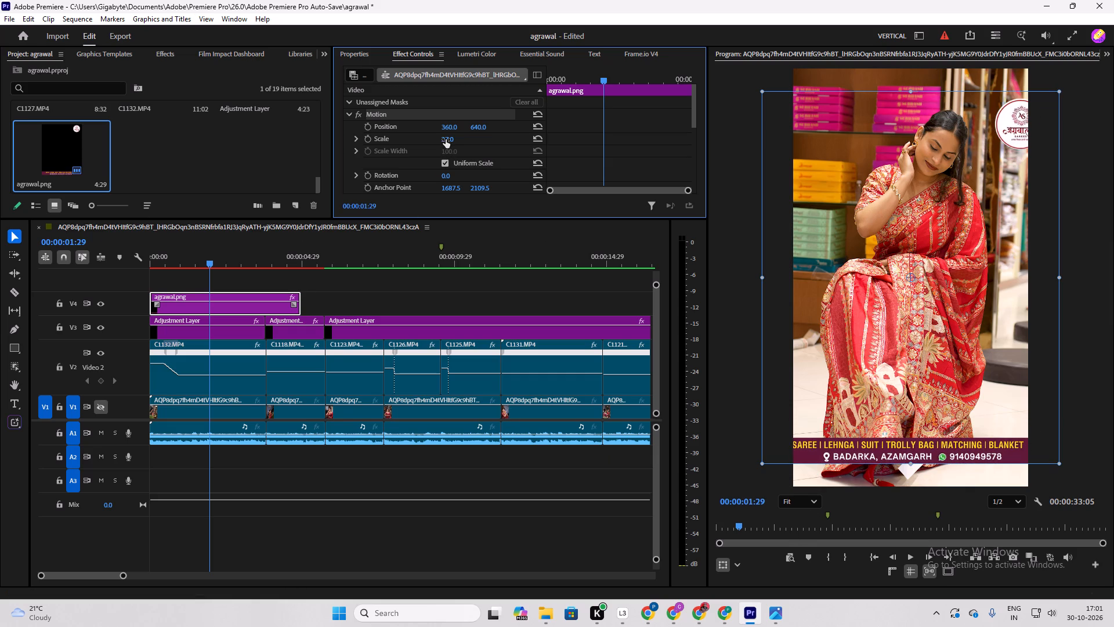
pyautogui.moveTo(446, 139); pyautogui.dragTo(432, 143)
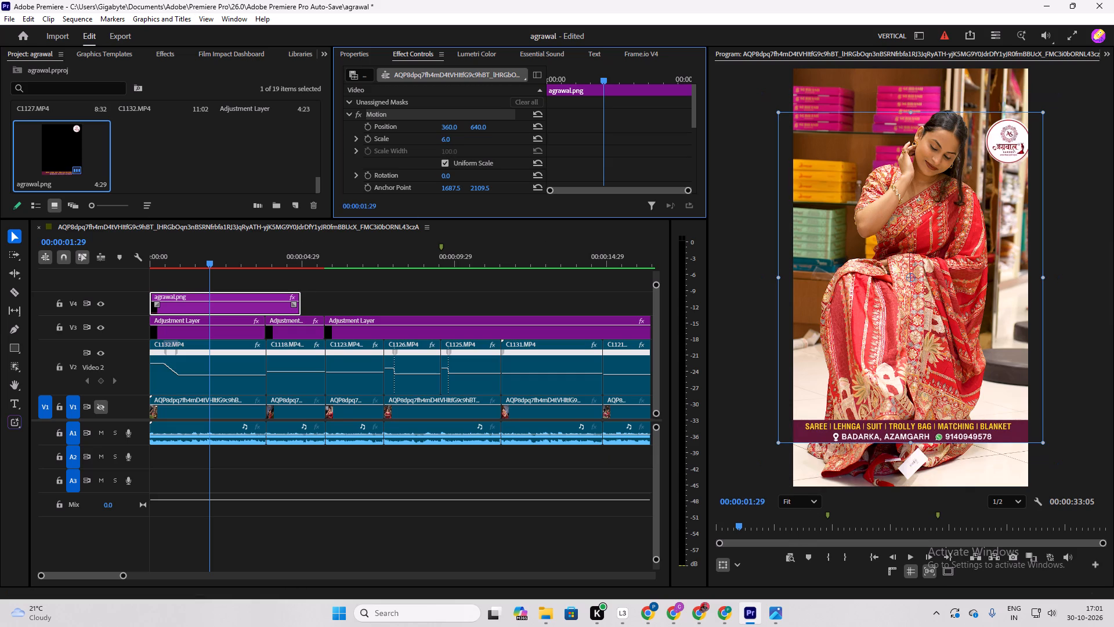
pyautogui.moveTo(432, 143); pyautogui.dragTo(439, 142)
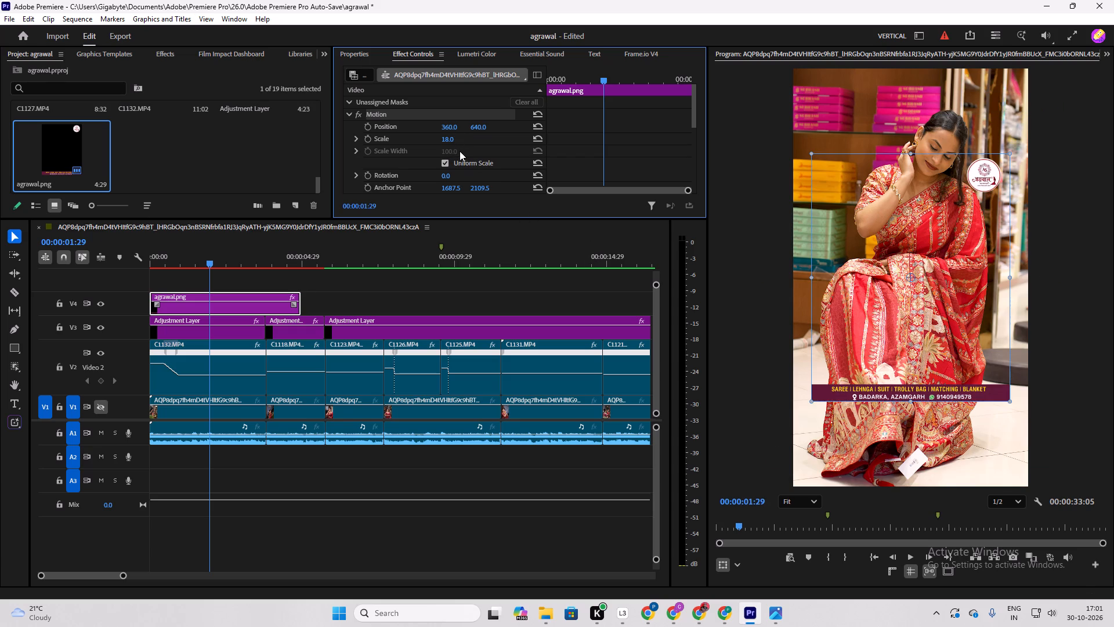
# Set the agrawal.png overlay's scale to 22.
pyautogui.click(447, 137)
pyautogui.press('BackSpace')
pyautogui.press('BackSpace')
pyautogui.write('22')
pyautogui.press('Return')
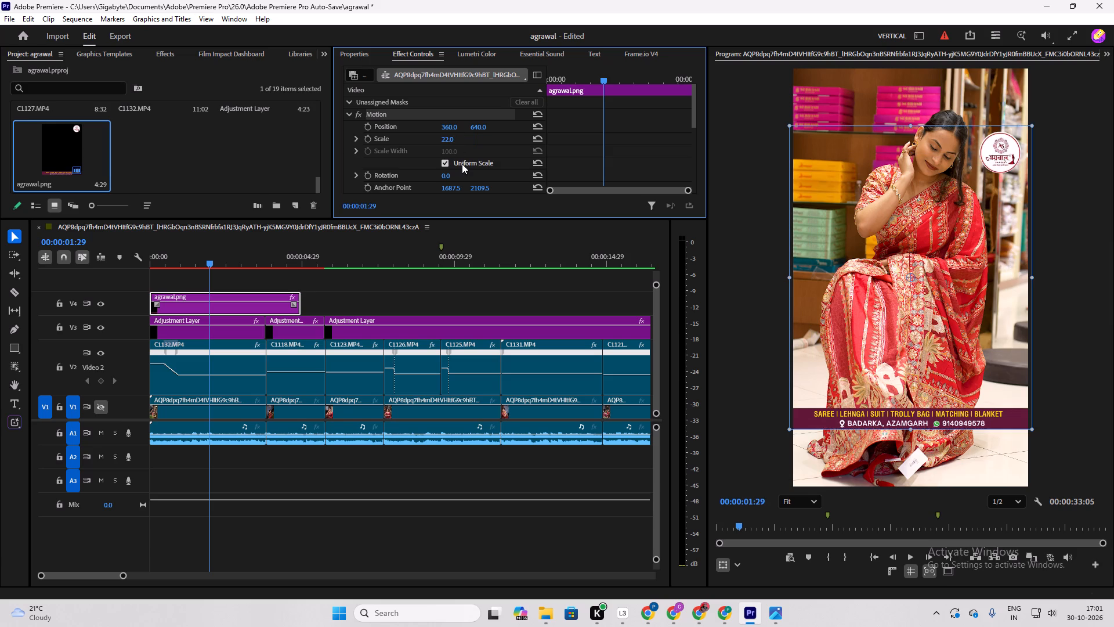
# Move the agrawal.png overlay down to position about 349, 816, so its footer strip sits on the frame's bottom edge.
pyautogui.moveTo(882, 423); pyautogui.dragTo(880, 423)
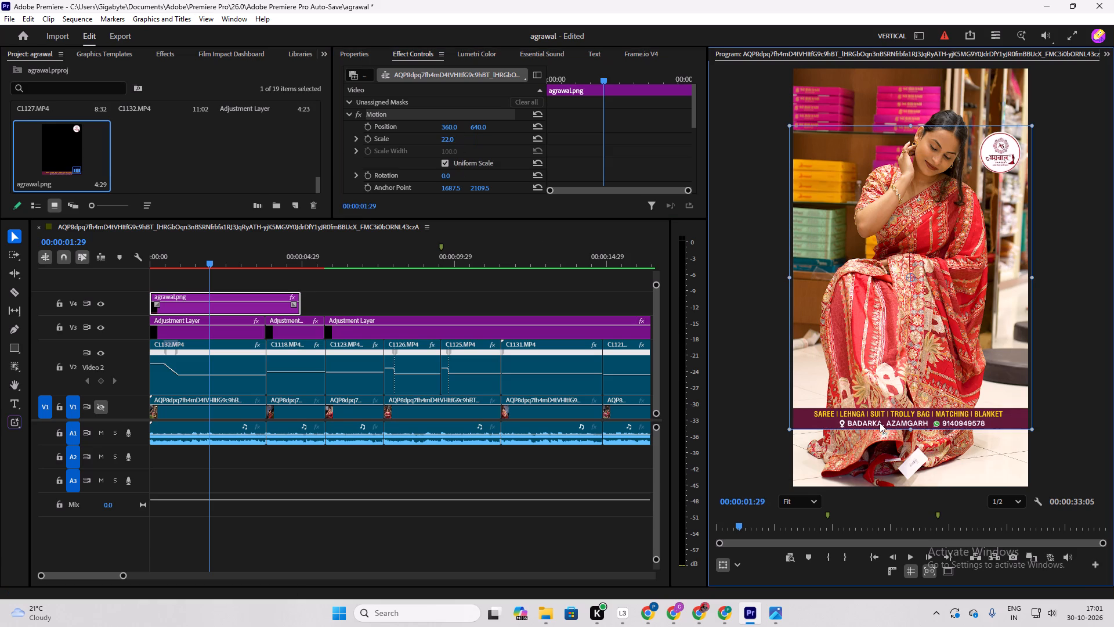
pyautogui.moveTo(880, 423); pyautogui.dragTo(874, 455)
pyautogui.moveTo(874, 455); pyautogui.dragTo(872, 484)
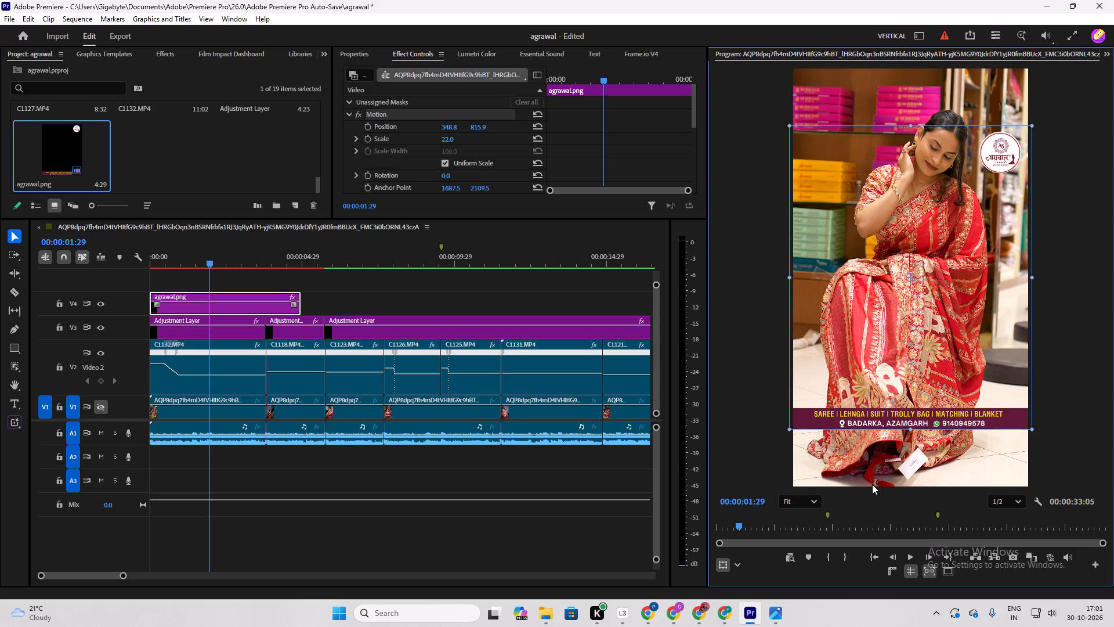
pyautogui.moveTo(872, 484); pyautogui.dragTo(873, 485)
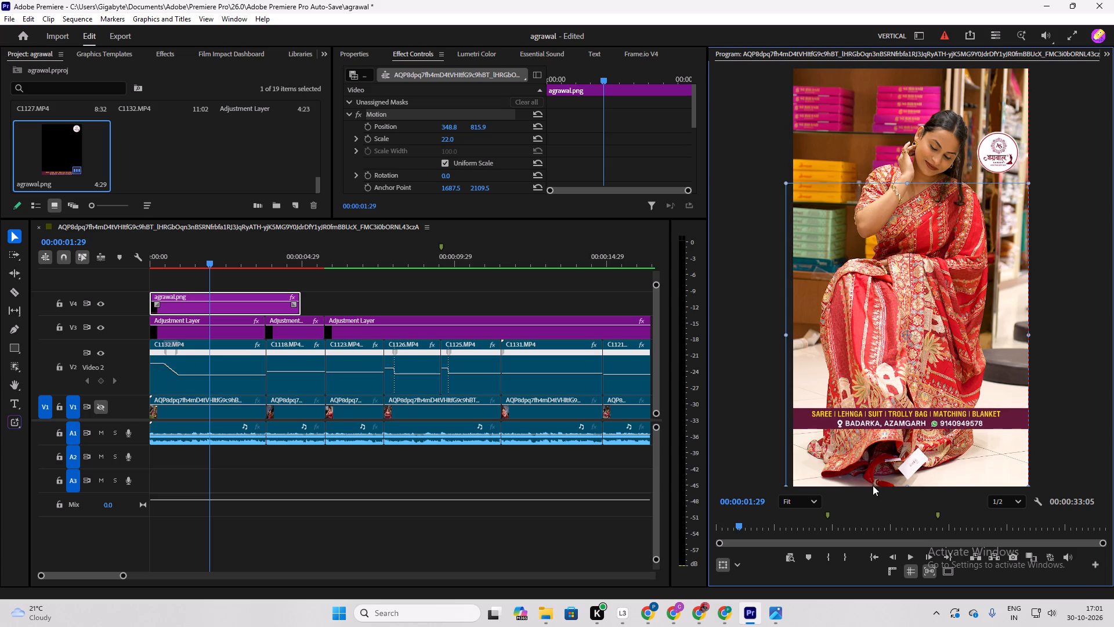
pyautogui.moveTo(873, 485); pyautogui.dragTo(873, 487)
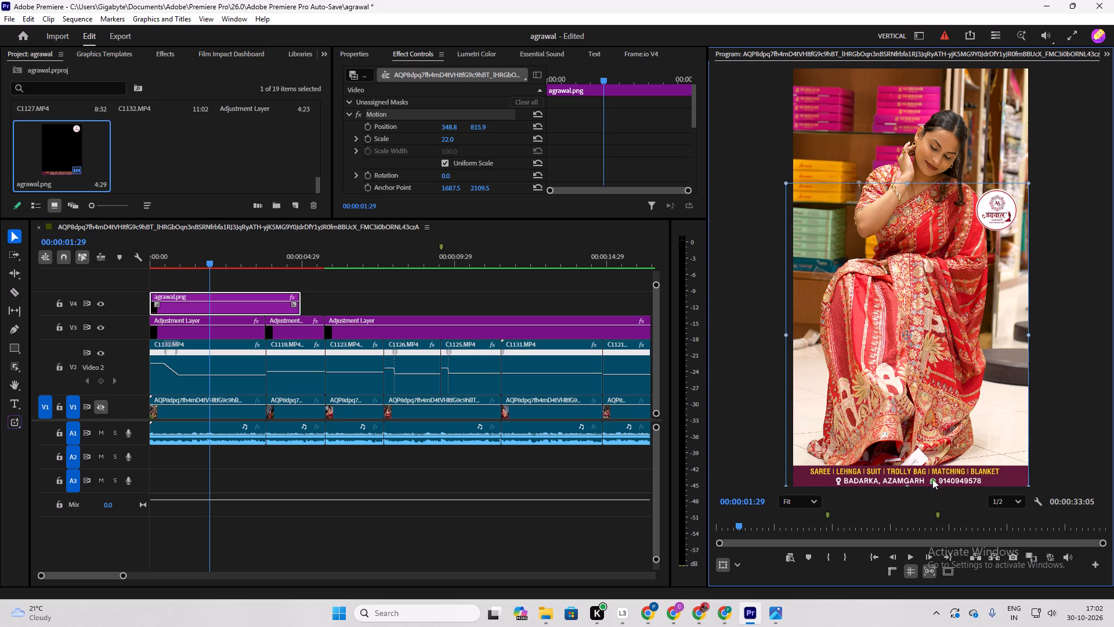
# Shift the agrawal.png overlay sideways to position about 367, 816, keeping the footer strip on the frame's bottom edge.
pyautogui.moveTo(997, 481); pyautogui.dragTo(1001, 481)
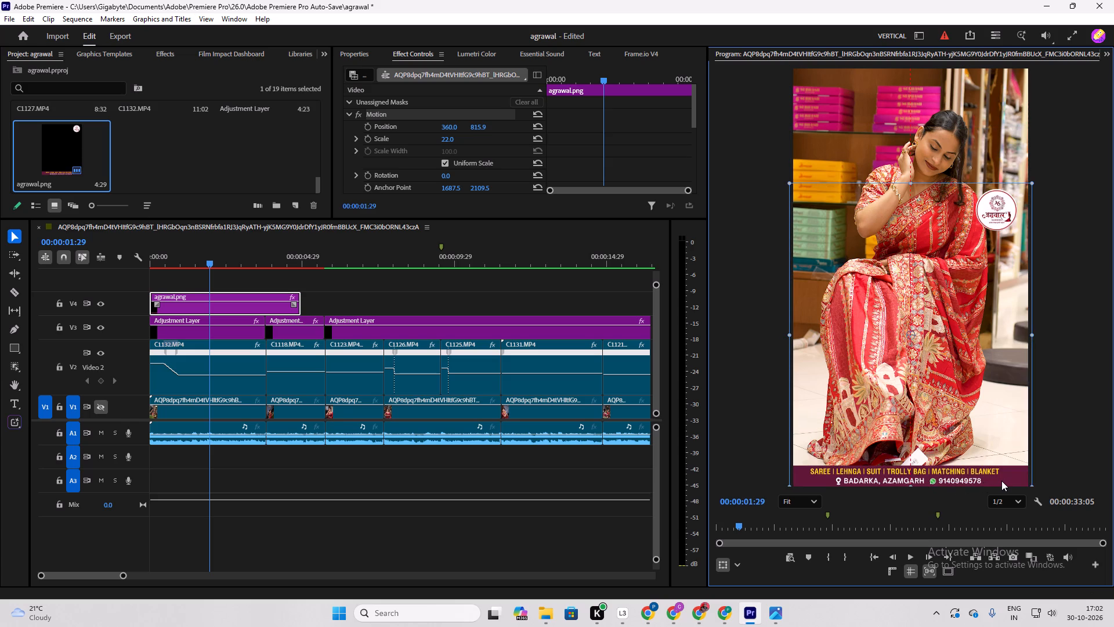
pyautogui.moveTo(1001, 481); pyautogui.dragTo(1003, 481)
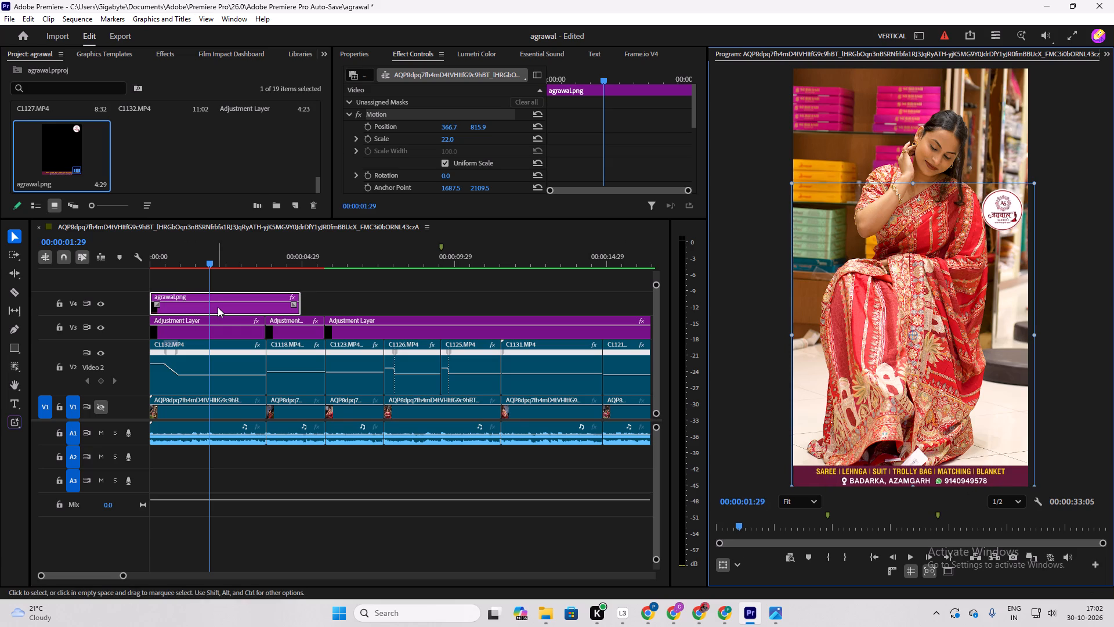
# Duplicate the agrawal.png overlay from V4 onto a new V5 track, starting at the same time.
pyautogui.keyDown('alt'); pyautogui.moveTo(218, 307); pyautogui.dragTo(216, 287); pyautogui.keyUp('alt')
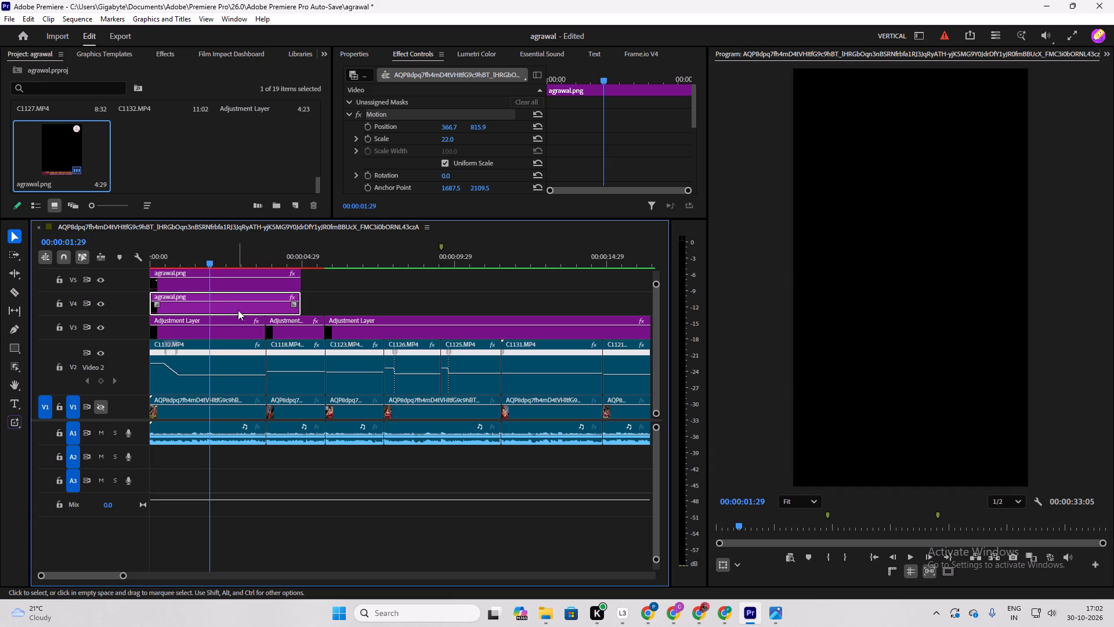
# Crop the V4 agrawal.png overlay from its top edge down past the logo, so that it keeps only the footer strip.
pyautogui.click(237, 306)
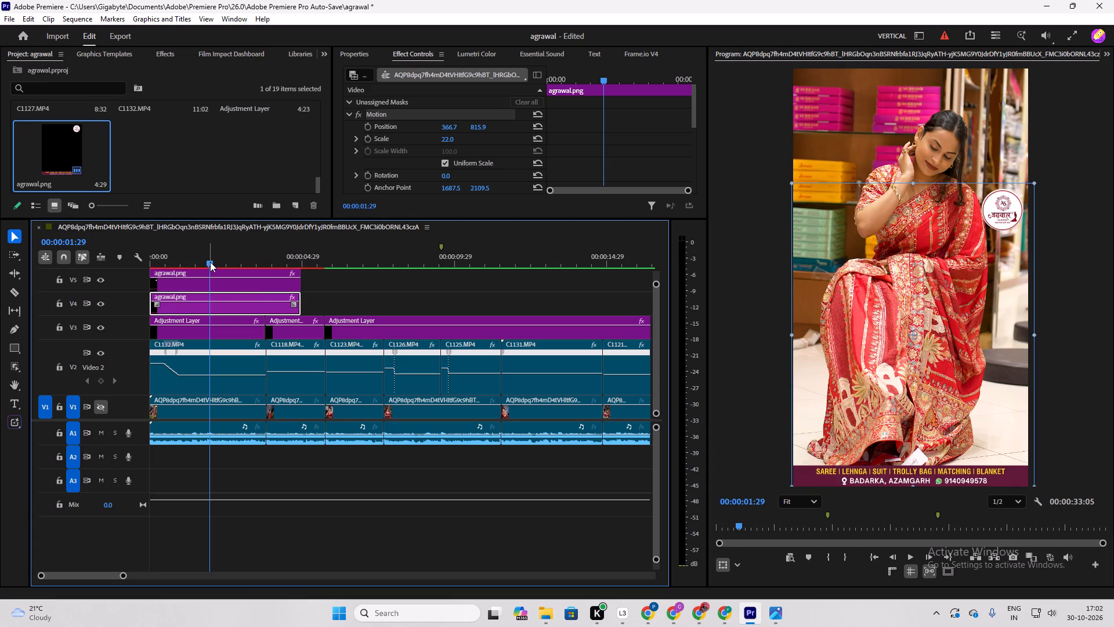
pyautogui.click(737, 567)
pyautogui.click(754, 546)
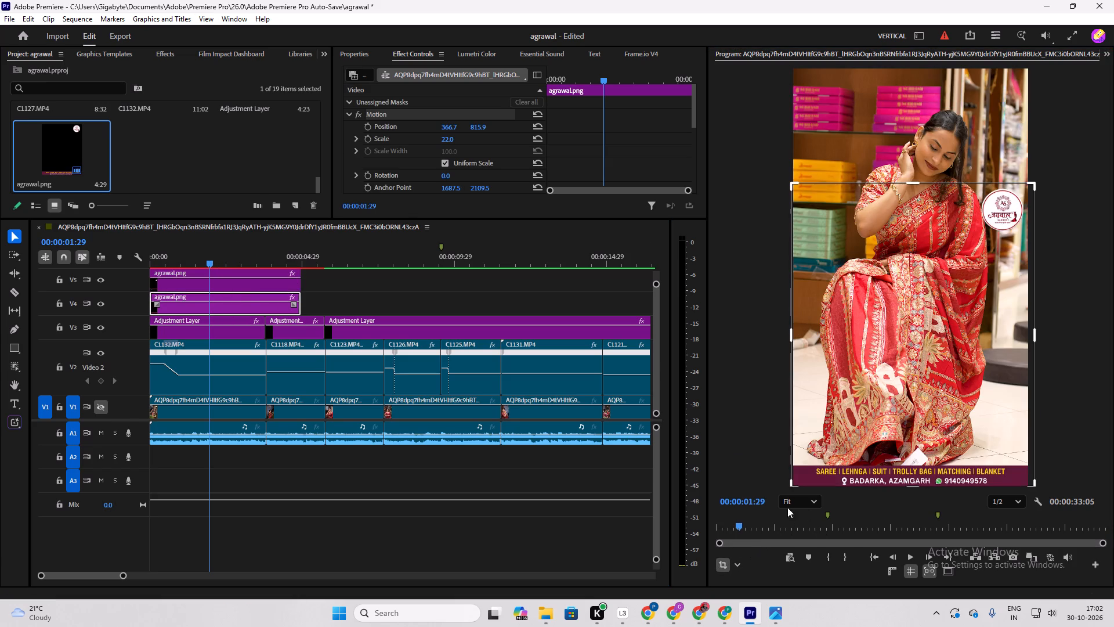
pyautogui.moveTo(909, 180); pyautogui.dragTo(908, 250)
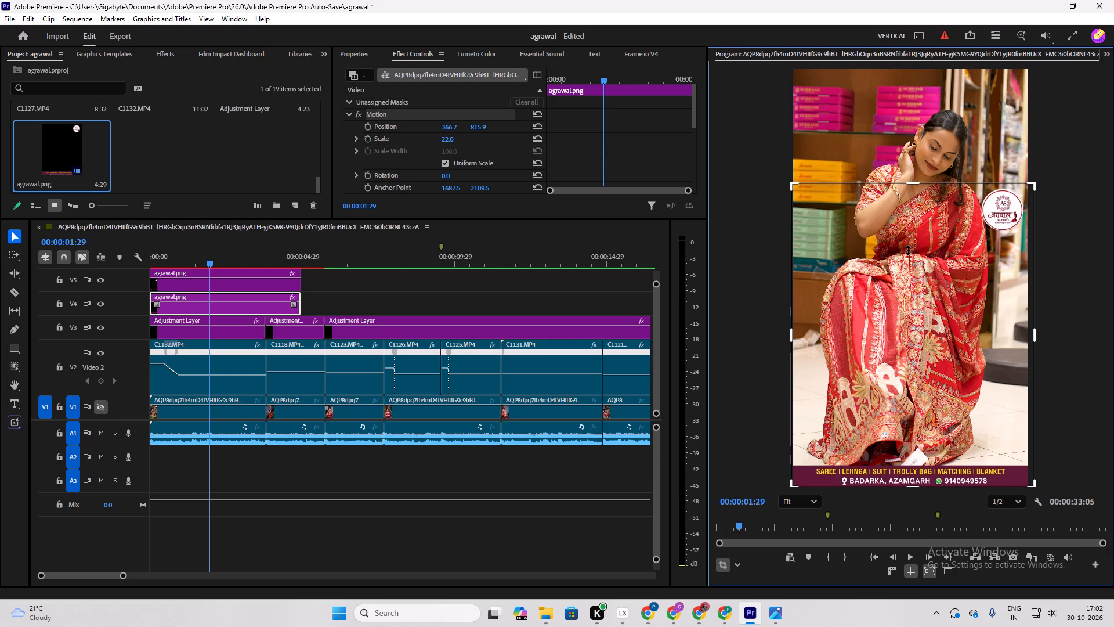
pyautogui.moveTo(908, 250); pyautogui.dragTo(908, 254)
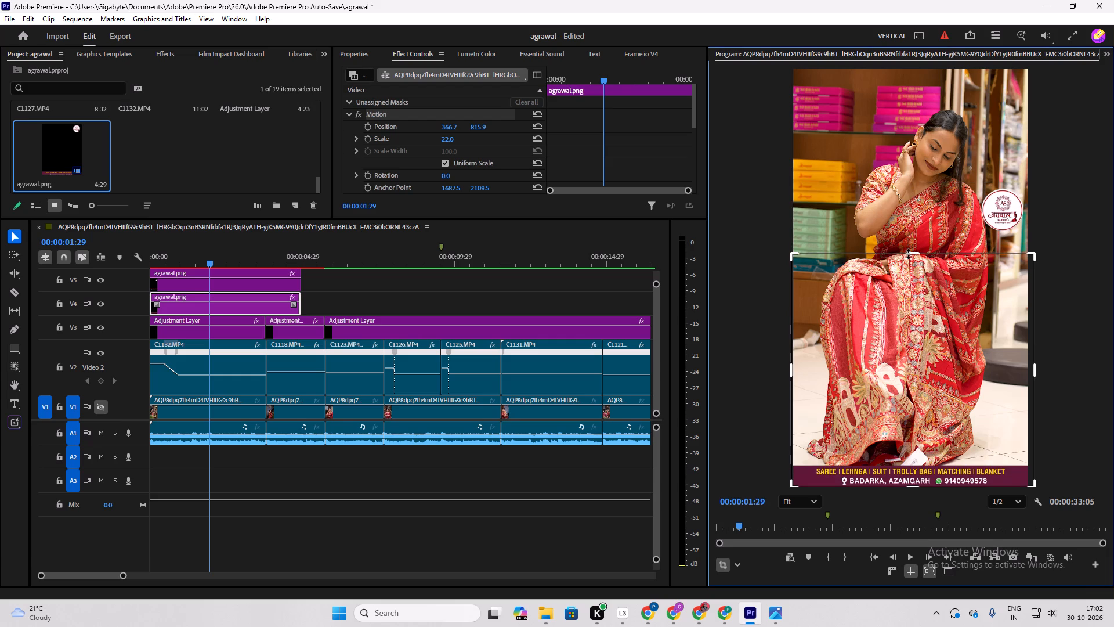
pyautogui.moveTo(908, 254); pyautogui.dragTo(899, 304)
pyautogui.moveTo(899, 304); pyautogui.dragTo(899, 308)
pyautogui.moveTo(899, 308); pyautogui.dragTo(905, 368)
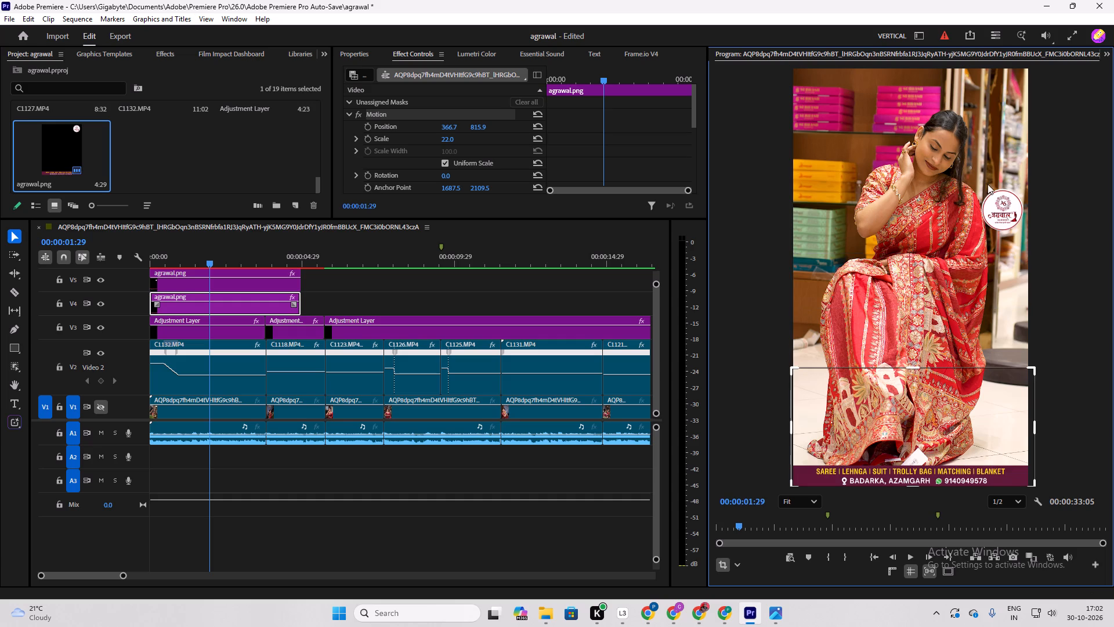
# Move the V5 agrawal.png copy up to position about 367, 464, placing its logo in the frame's upper corner.
pyautogui.click(194, 278)
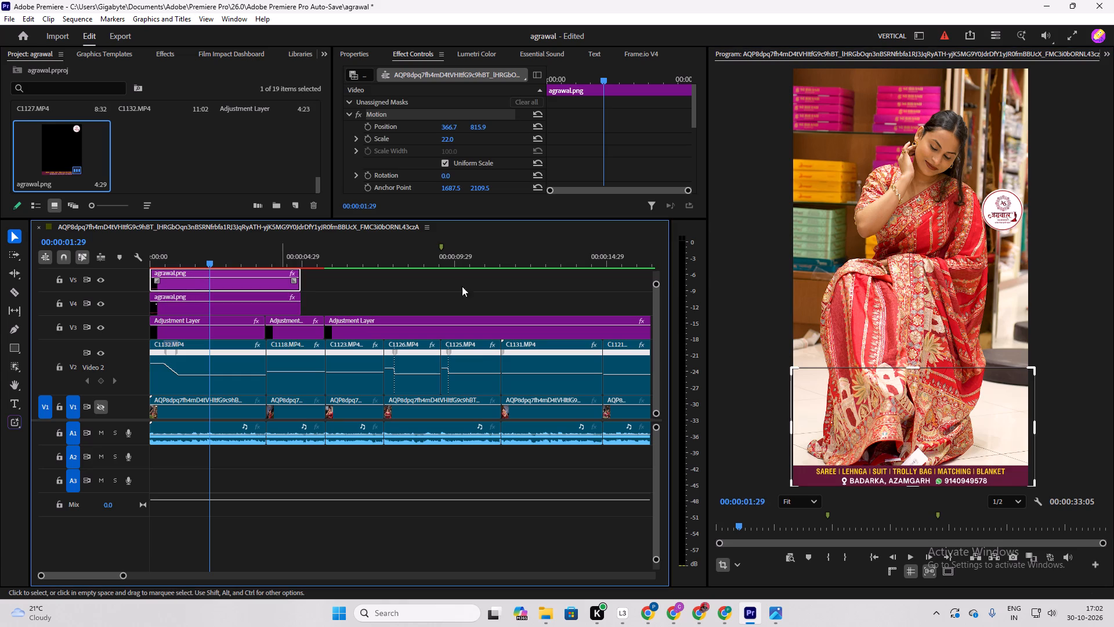
pyautogui.moveTo(1007, 213); pyautogui.dragTo(1010, 128)
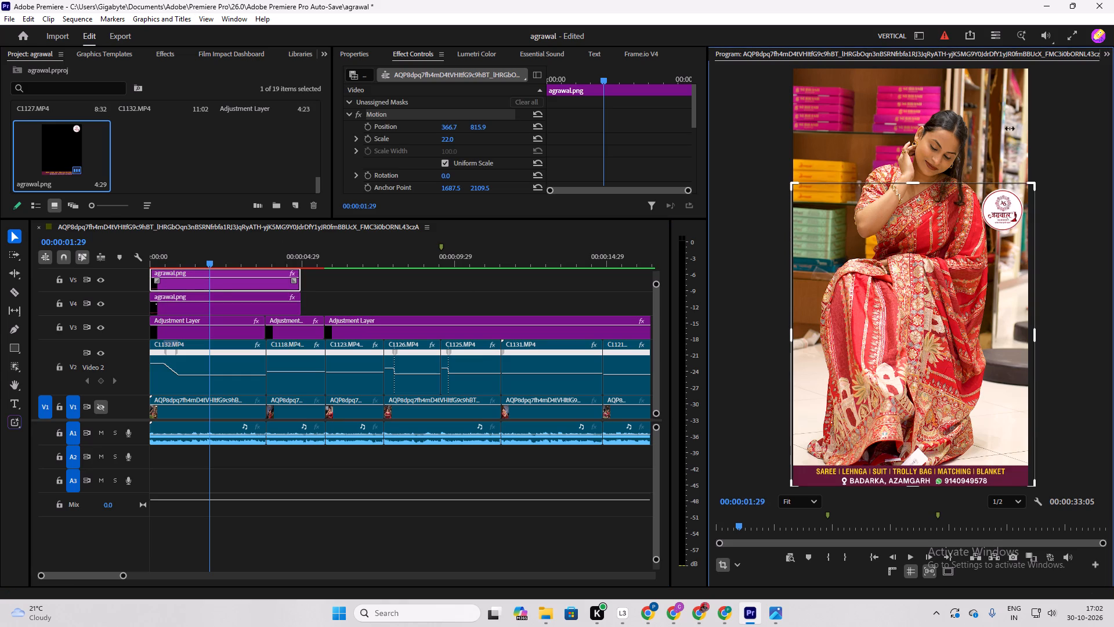
pyautogui.moveTo(1010, 128); pyautogui.dragTo(1008, 92)
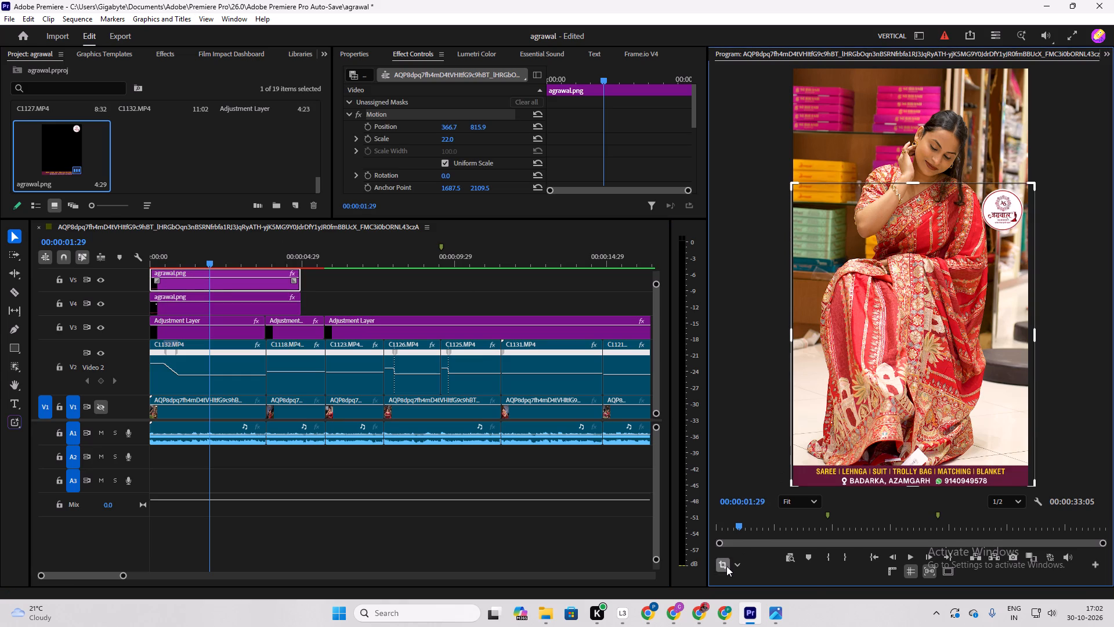
pyautogui.click(726, 566)
pyautogui.click(734, 560)
pyautogui.click(759, 527)
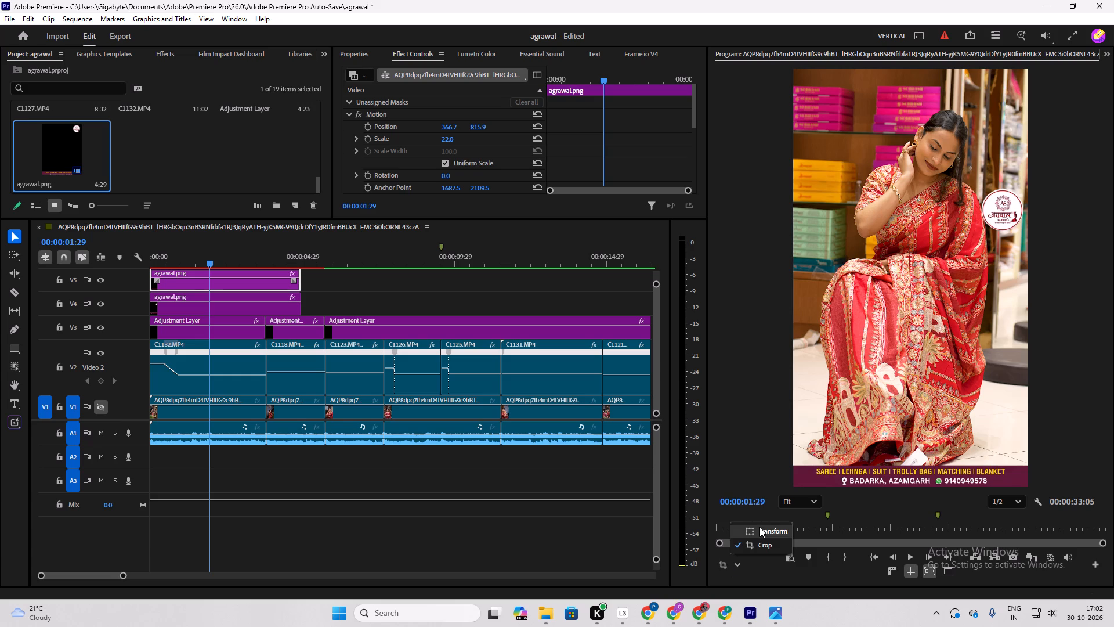
pyautogui.moveTo(1004, 210); pyautogui.dragTo(1006, 103)
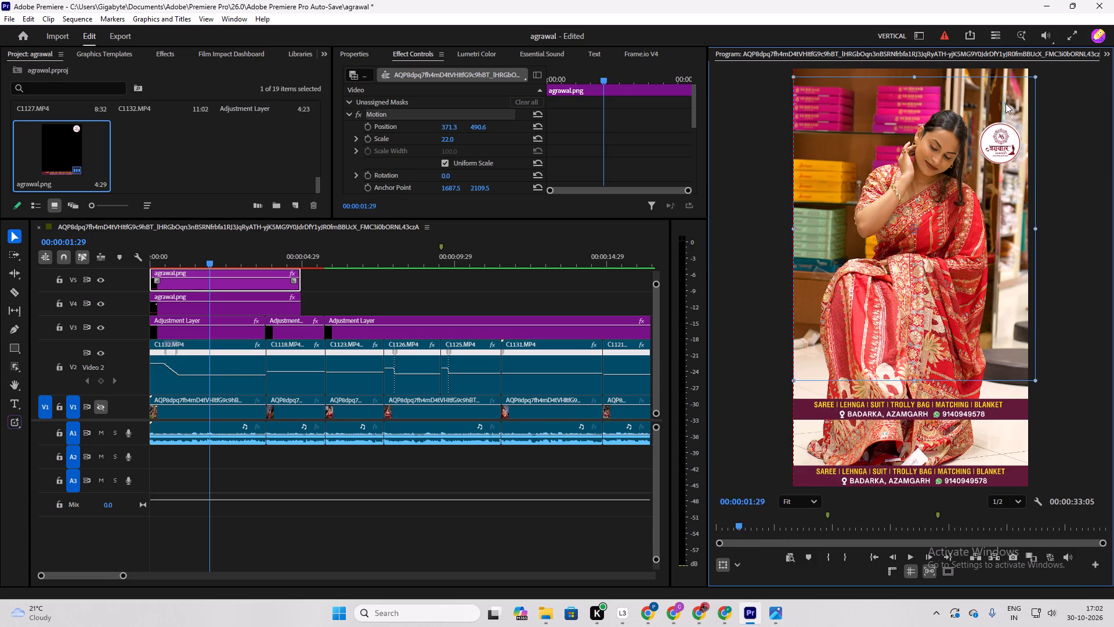
pyautogui.moveTo(1006, 103); pyautogui.dragTo(1004, 91)
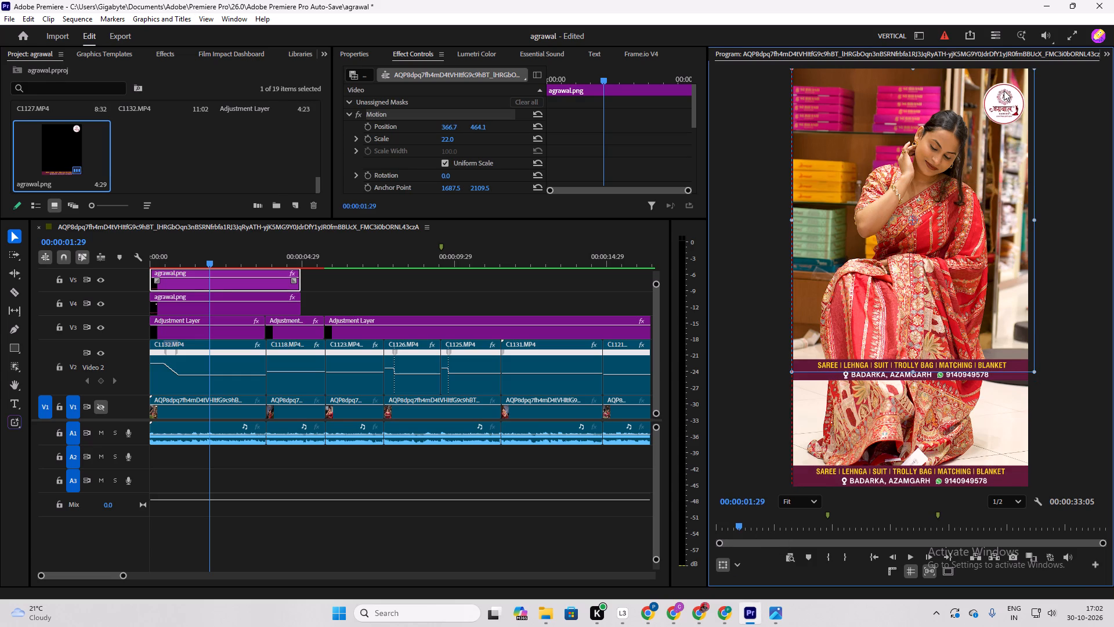
# Fine-tune the V5 agrawal.png copy to position about 353, 464, giving the logo a margin from the frame's edge.
pyautogui.moveTo(1004, 91); pyautogui.dragTo(994, 101)
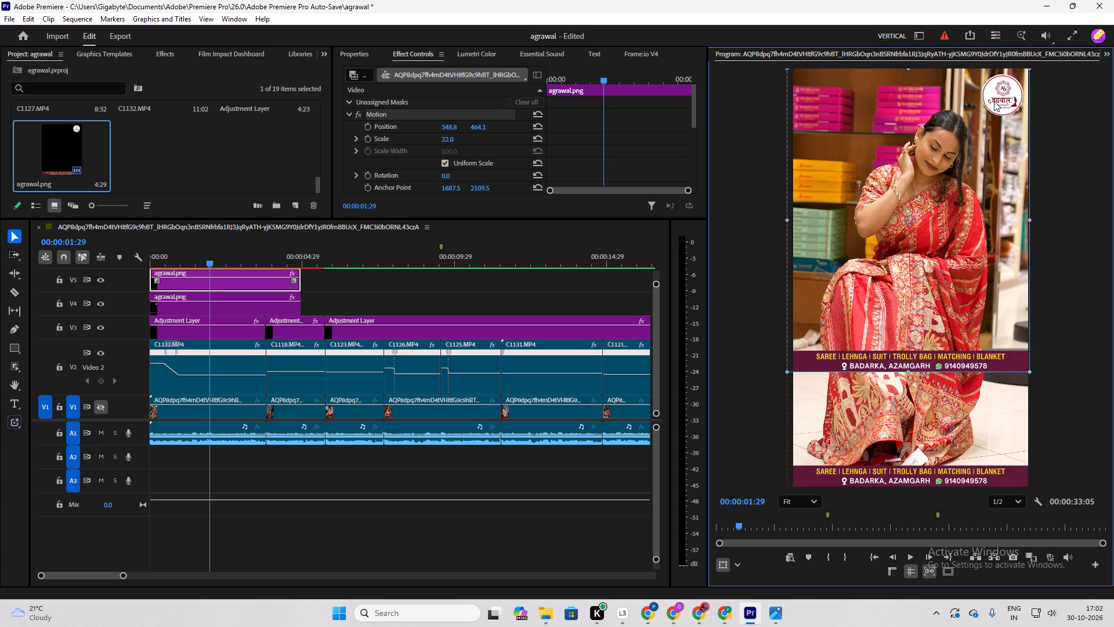
pyautogui.moveTo(994, 101); pyautogui.dragTo(993, 102)
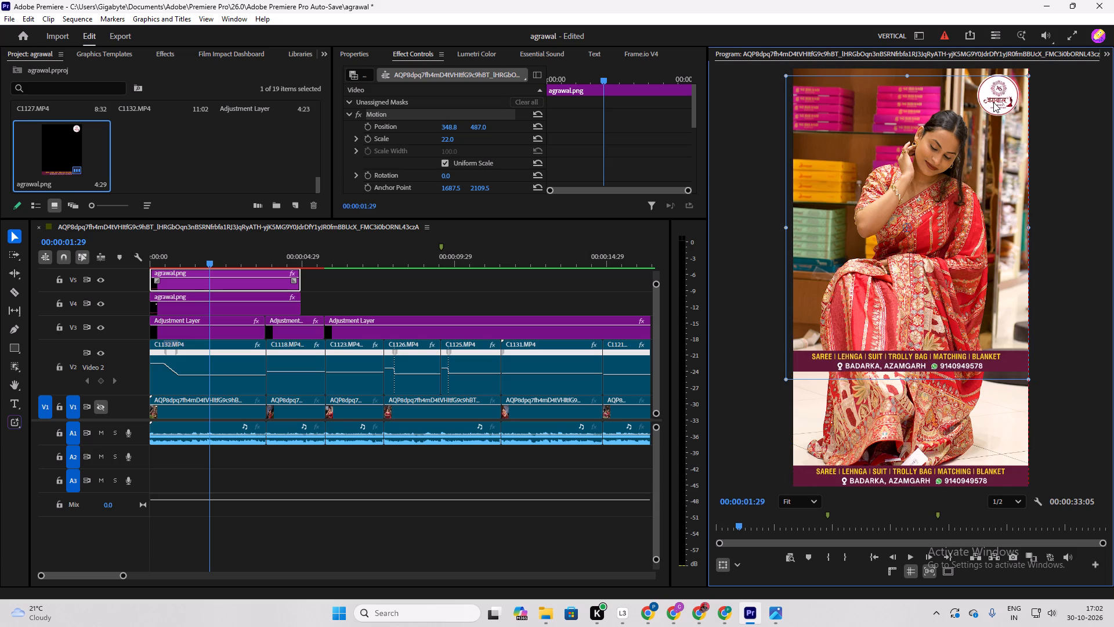
pyautogui.moveTo(993, 102); pyautogui.dragTo(999, 102)
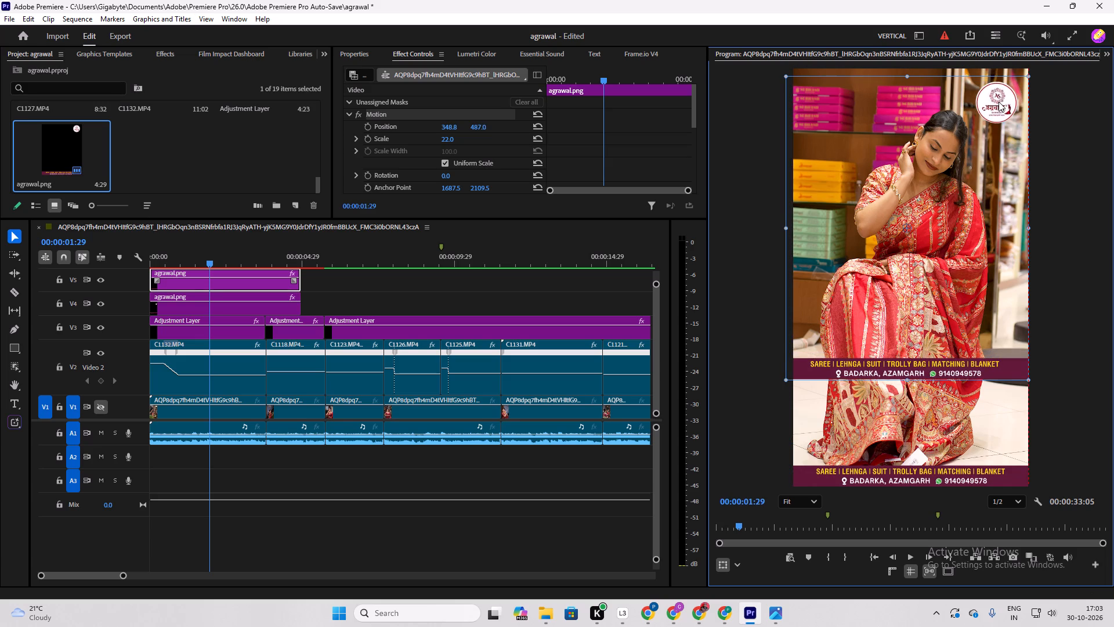
pyautogui.moveTo(999, 102); pyautogui.dragTo(1002, 102)
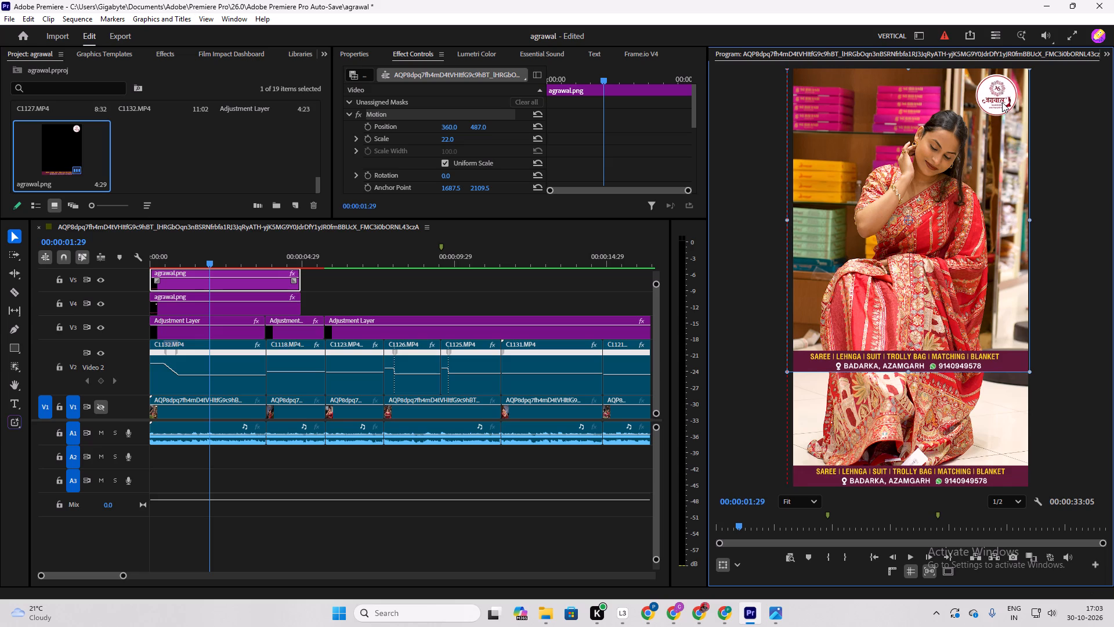
pyautogui.moveTo(1002, 102); pyautogui.dragTo(1005, 103)
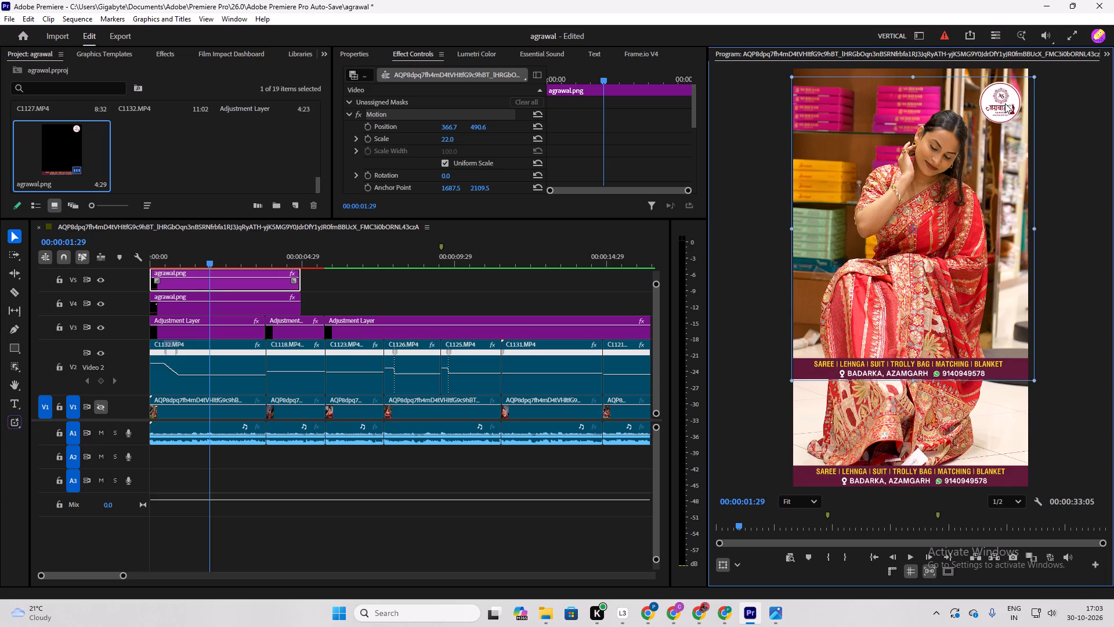
pyautogui.moveTo(1005, 103); pyautogui.dragTo(1005, 99)
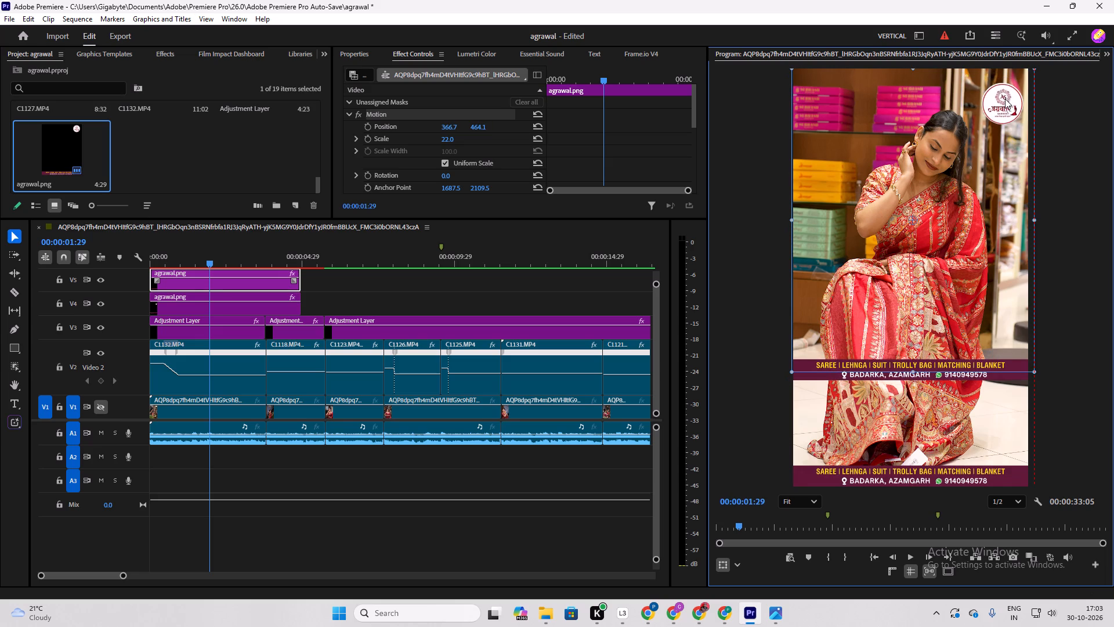
pyautogui.moveTo(1005, 99); pyautogui.dragTo(1004, 96)
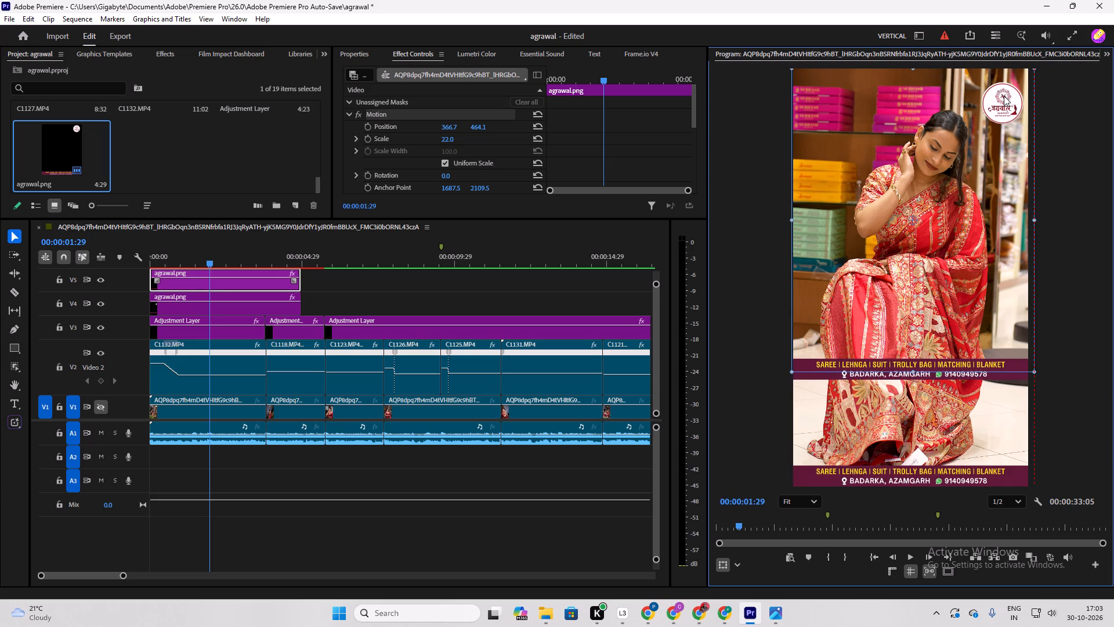
pyautogui.moveTo(1004, 96); pyautogui.dragTo(1000, 98)
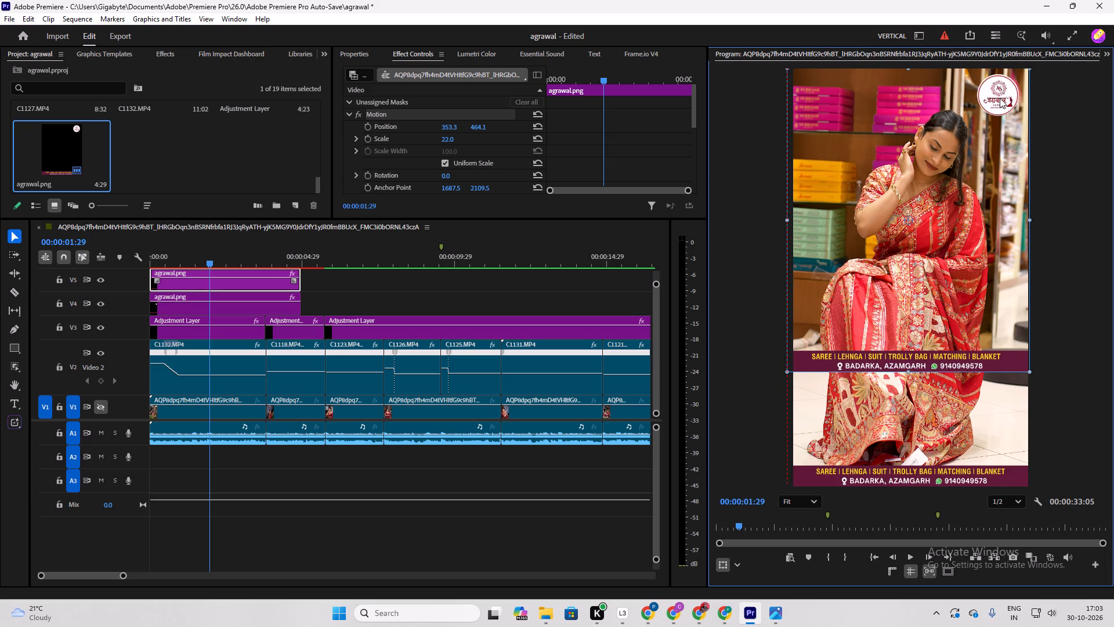
pyautogui.moveTo(1000, 98); pyautogui.dragTo(1000, 99)
# Crop the V5 agrawal.png copy from its bottom edge up to below the logo, removing its duplicate footer strip.
pyautogui.click(736, 564)
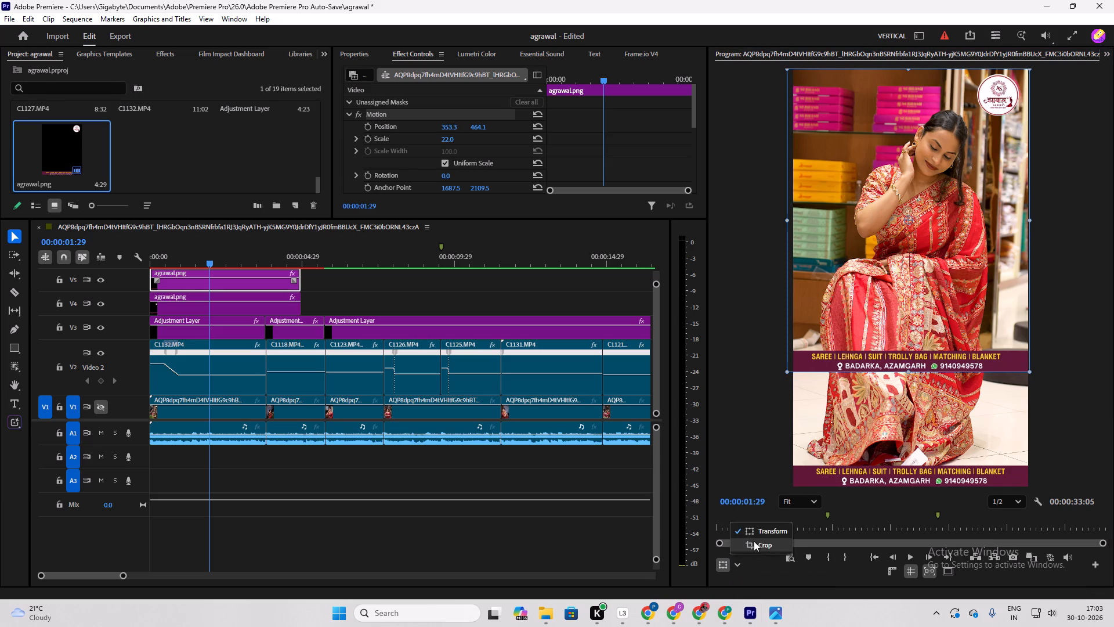
pyautogui.click(754, 541)
pyautogui.moveTo(906, 372); pyautogui.dragTo(914, 250)
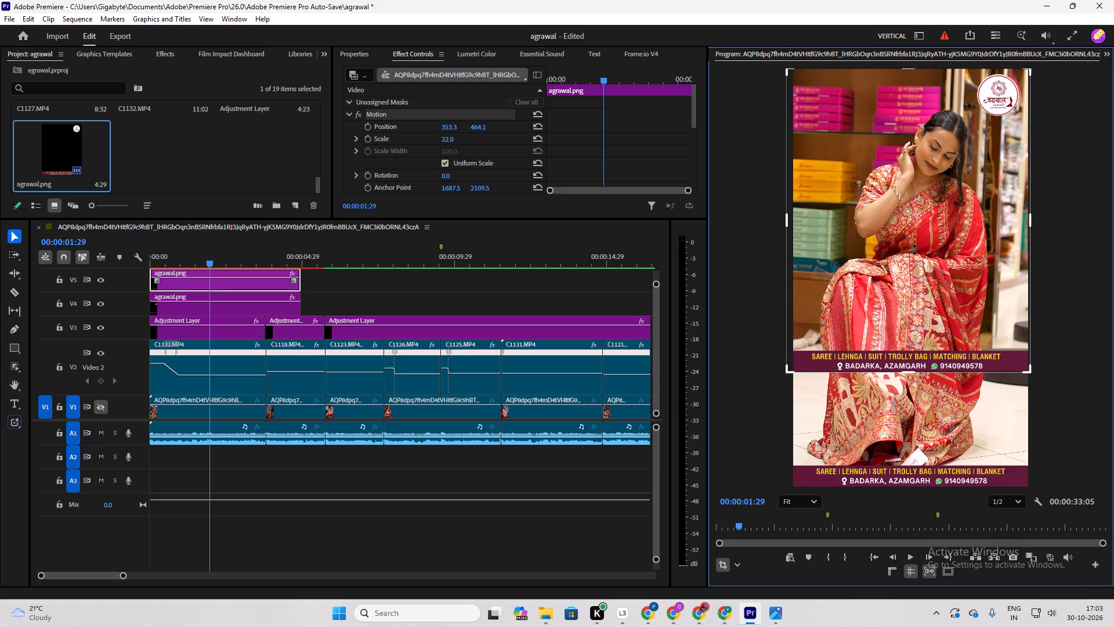
pyautogui.moveTo(914, 250); pyautogui.dragTo(920, 173)
pyautogui.click(1085, 296)
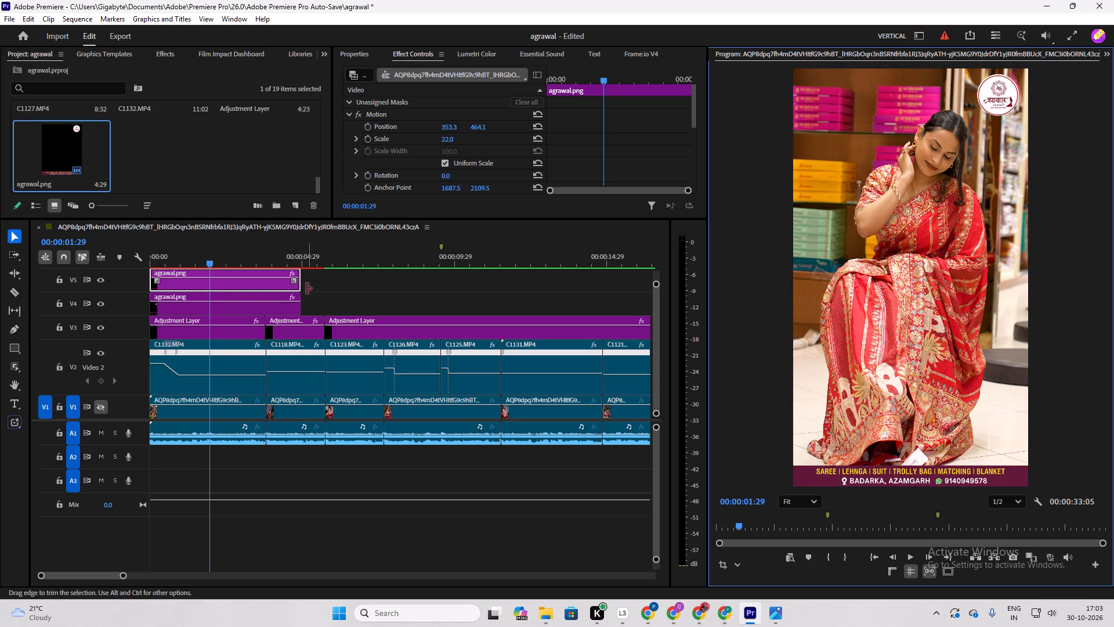
# Extend both agrawal.png overlays on V4 and V5 to the end of the C1120.MP4 clip and last adjustment layer.
pyautogui.keyDown('shift'); pyautogui.click(263, 283); pyautogui.keyUp('shift')
pyautogui.keyDown('shift'); pyautogui.click(263, 301); pyautogui.keyUp('shift')
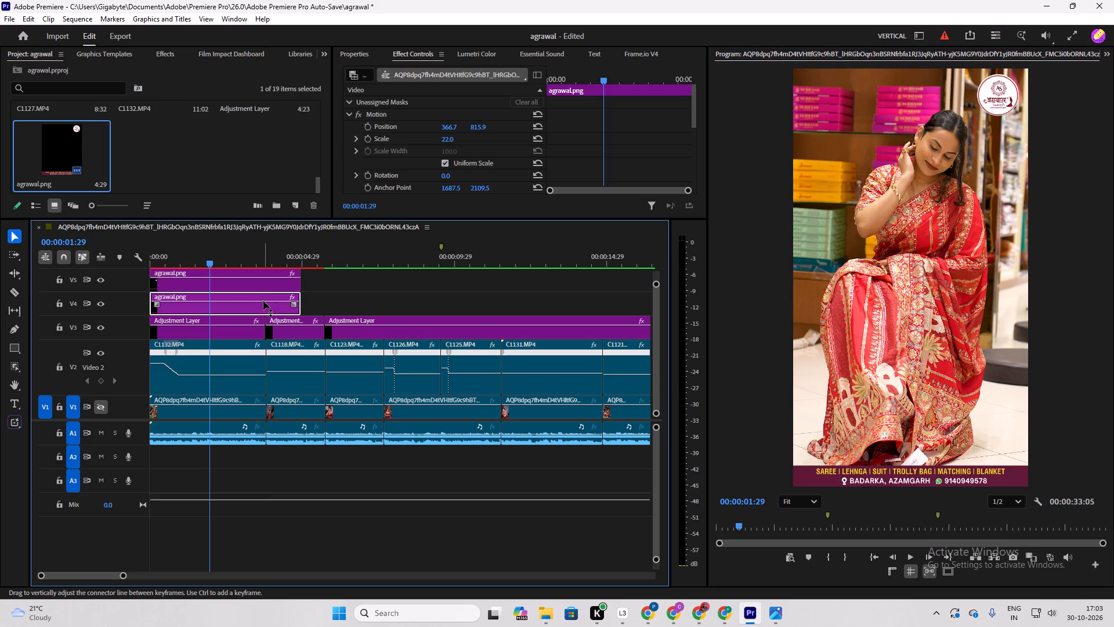
pyautogui.keyDown('shift'); pyautogui.click(266, 282); pyautogui.keyUp('shift')
pyautogui.moveTo(301, 284); pyautogui.dragTo(518, 288)
pyautogui.scroll(-12, 495, 296)
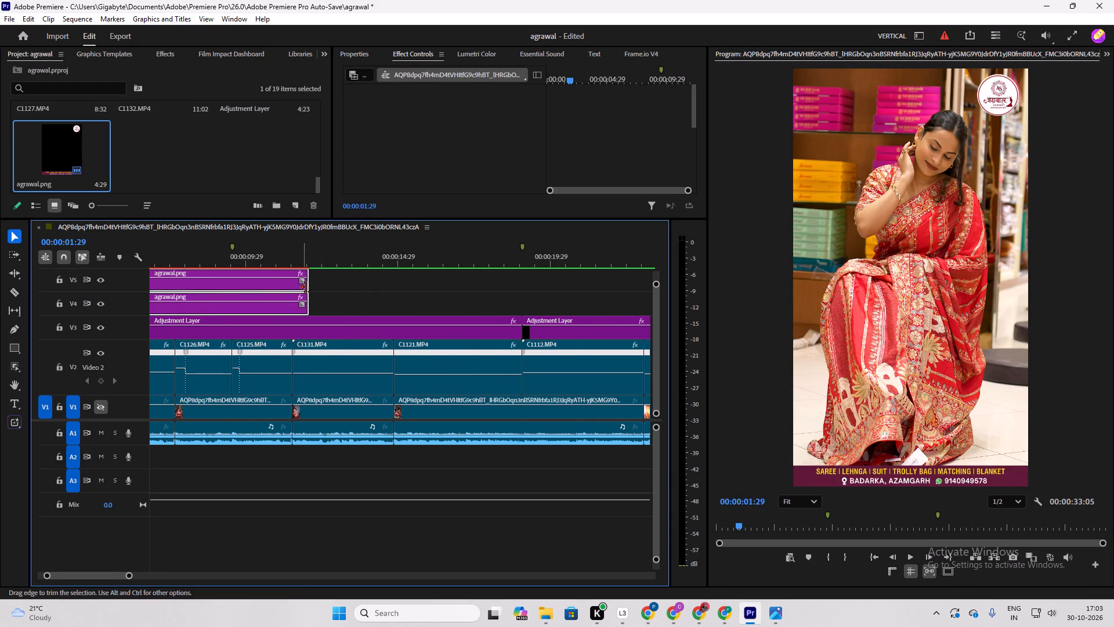
pyautogui.moveTo(306, 290); pyautogui.dragTo(562, 297)
pyautogui.scroll(-11, 526, 290)
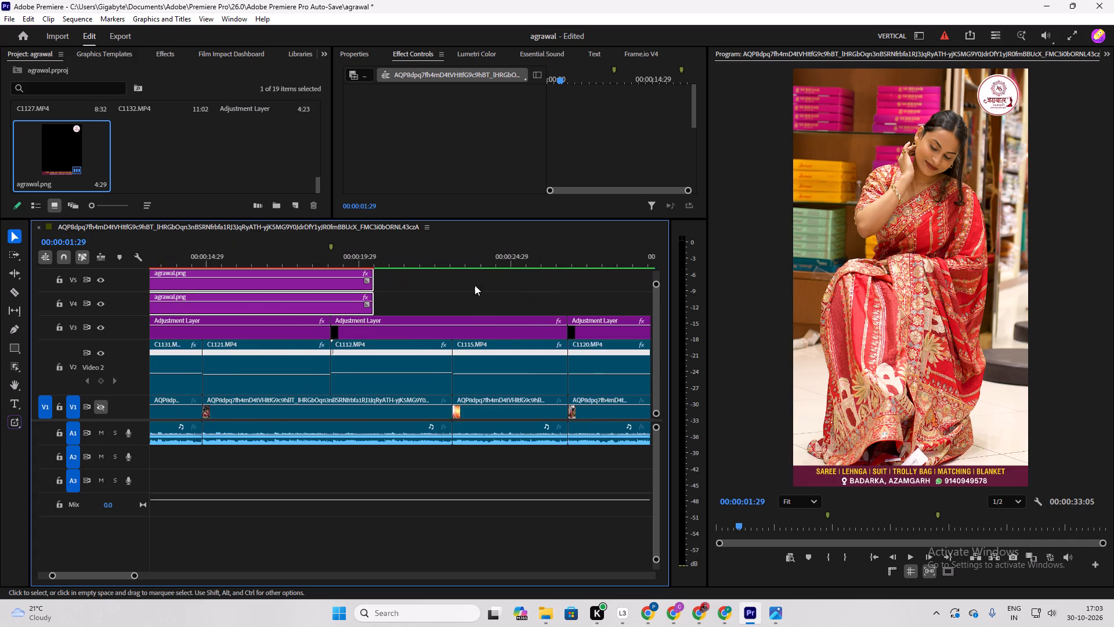
pyautogui.scroll(-9, 475, 285)
pyautogui.moveTo(216, 296); pyautogui.dragTo(216, 295)
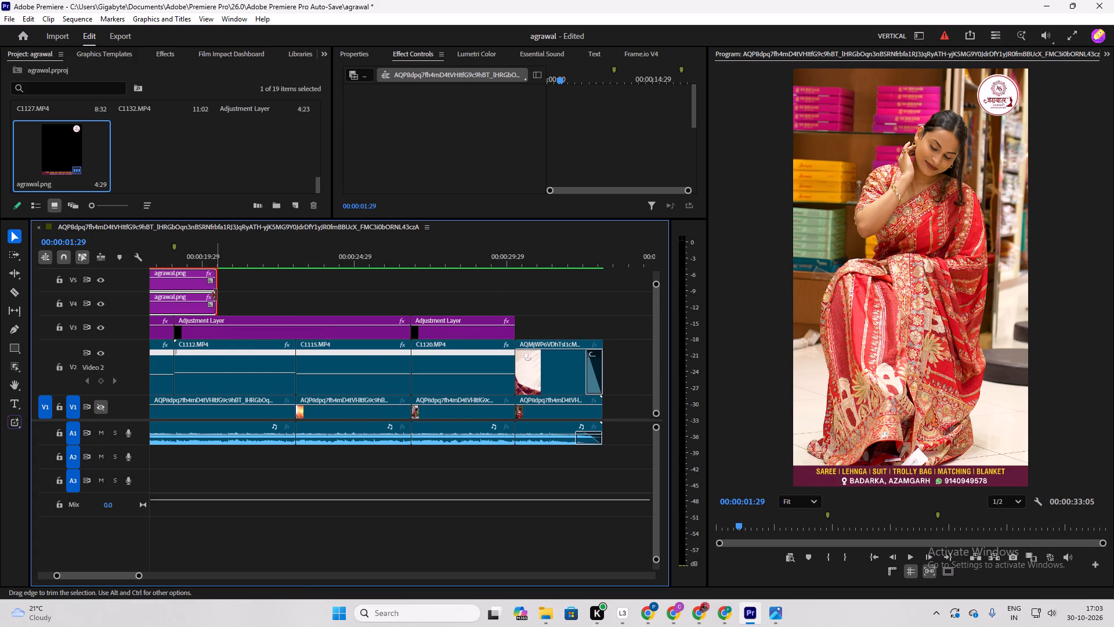
pyautogui.moveTo(216, 295); pyautogui.dragTo(518, 316)
# Apply Film Impact's Cross Dissolve at the cut between C1120.MP4 and the closing clip on V2.
pyautogui.click(531, 382)
pyautogui.click(476, 391)
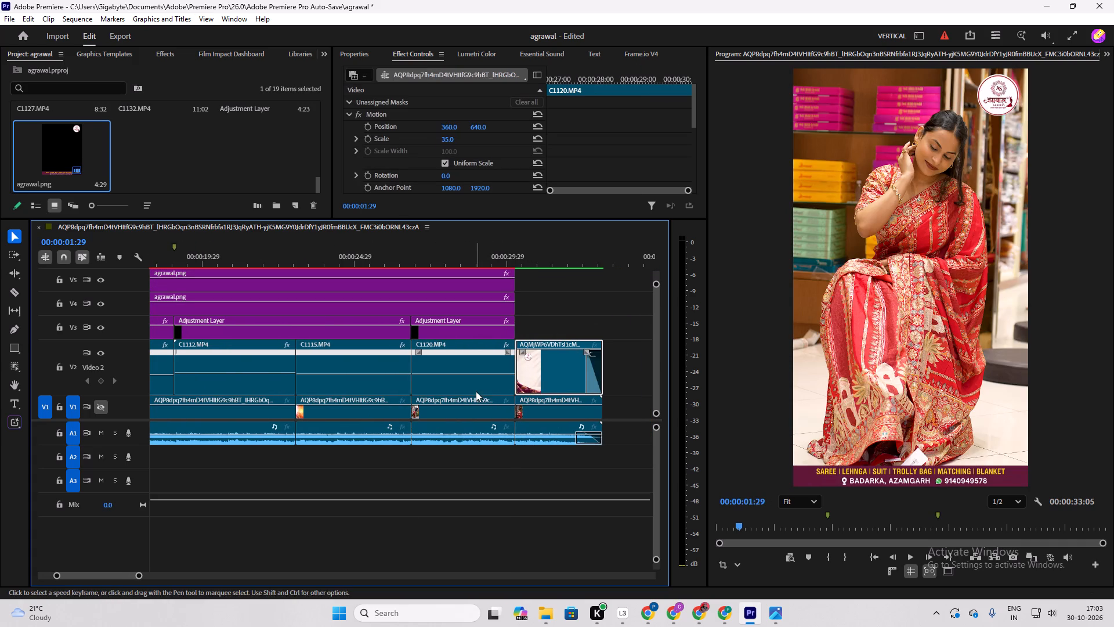
pyautogui.keyDown('shift'); pyautogui.click(552, 374); pyautogui.keyUp('shift')
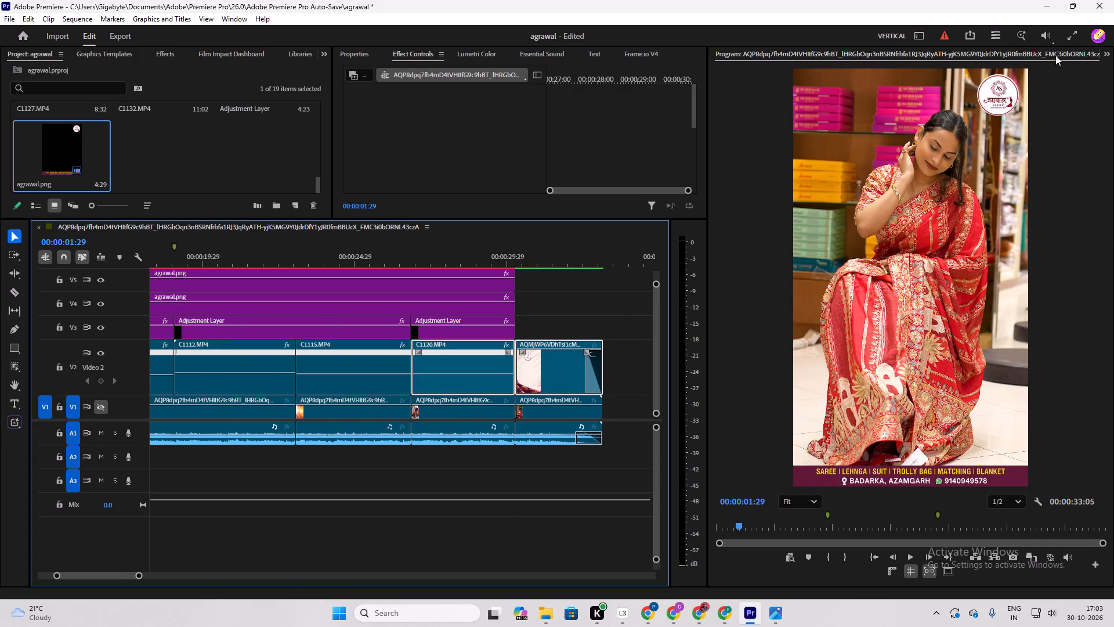
pyautogui.click(1104, 56)
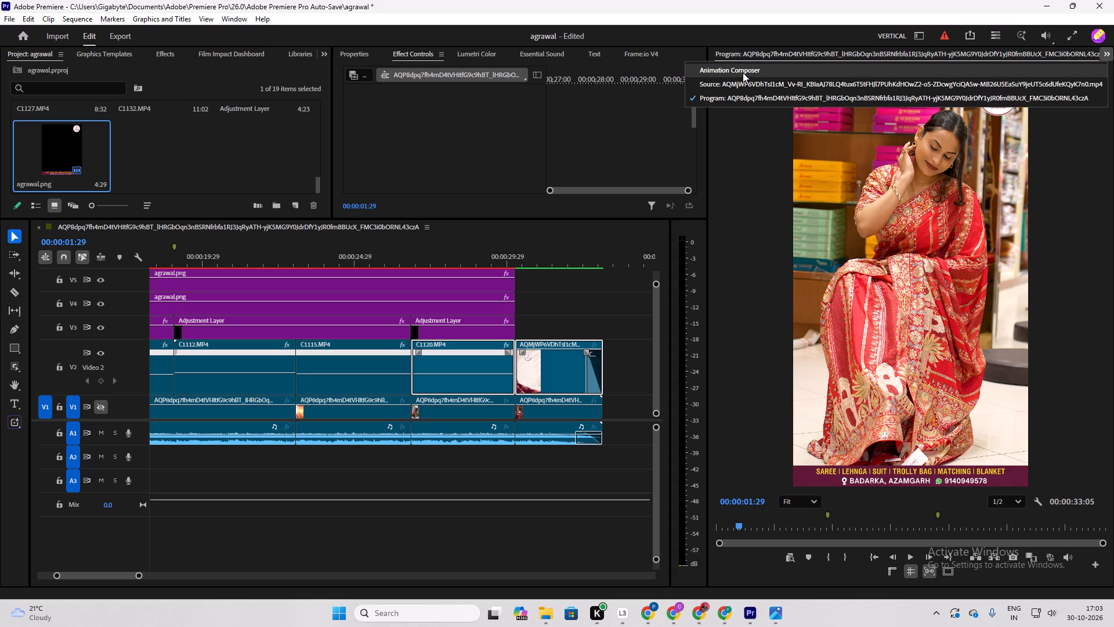
pyautogui.click(747, 182)
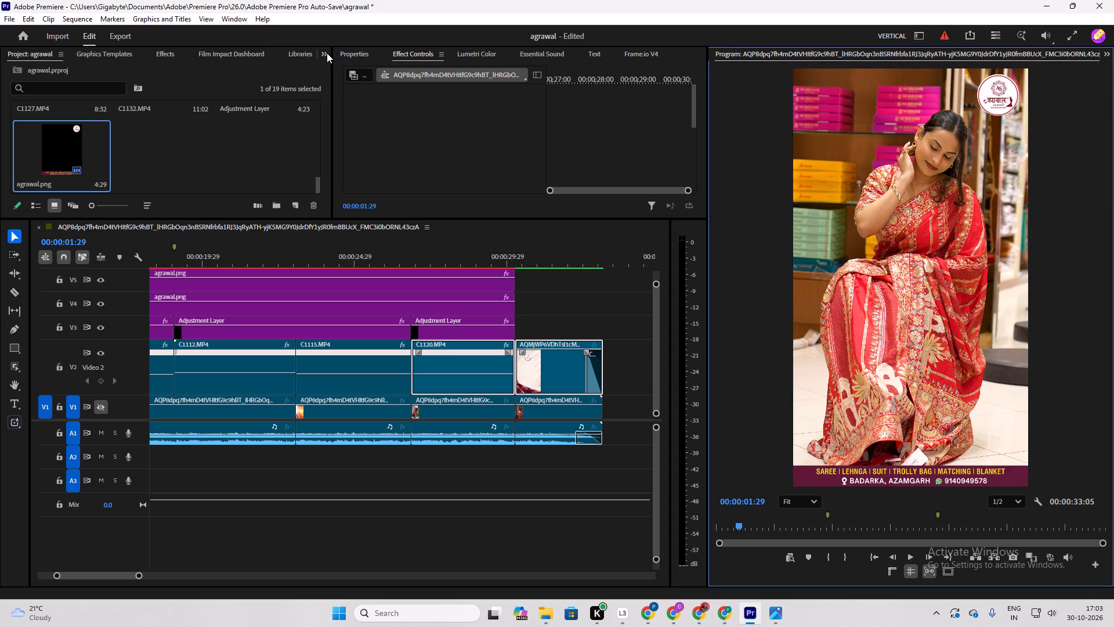
pyautogui.click(327, 53)
pyautogui.click(335, 113)
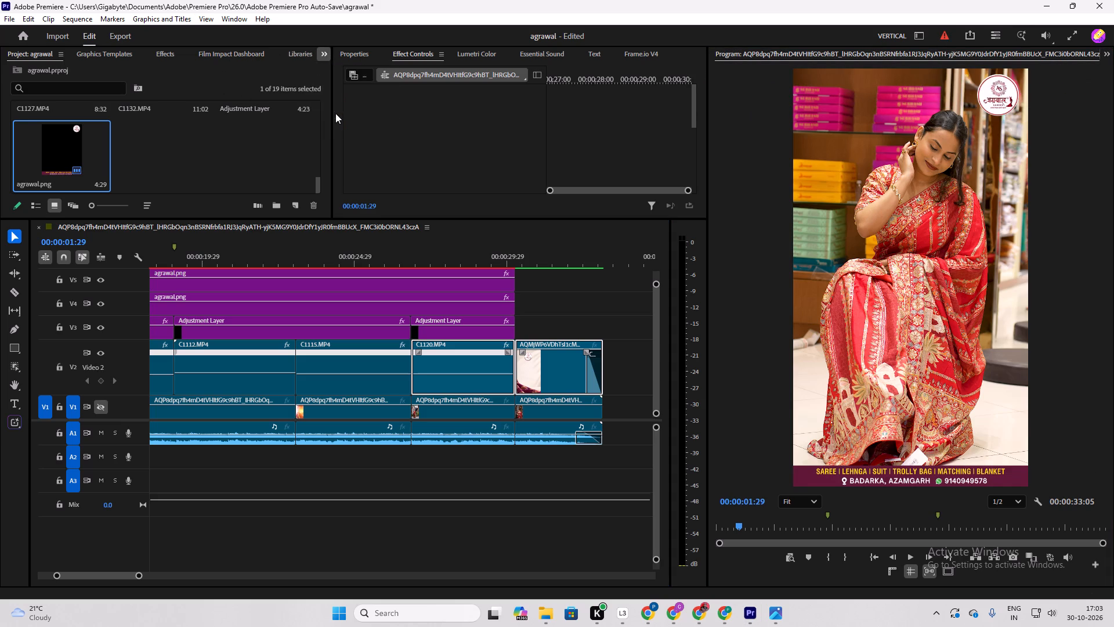
pyautogui.scroll(-4, 196, 160)
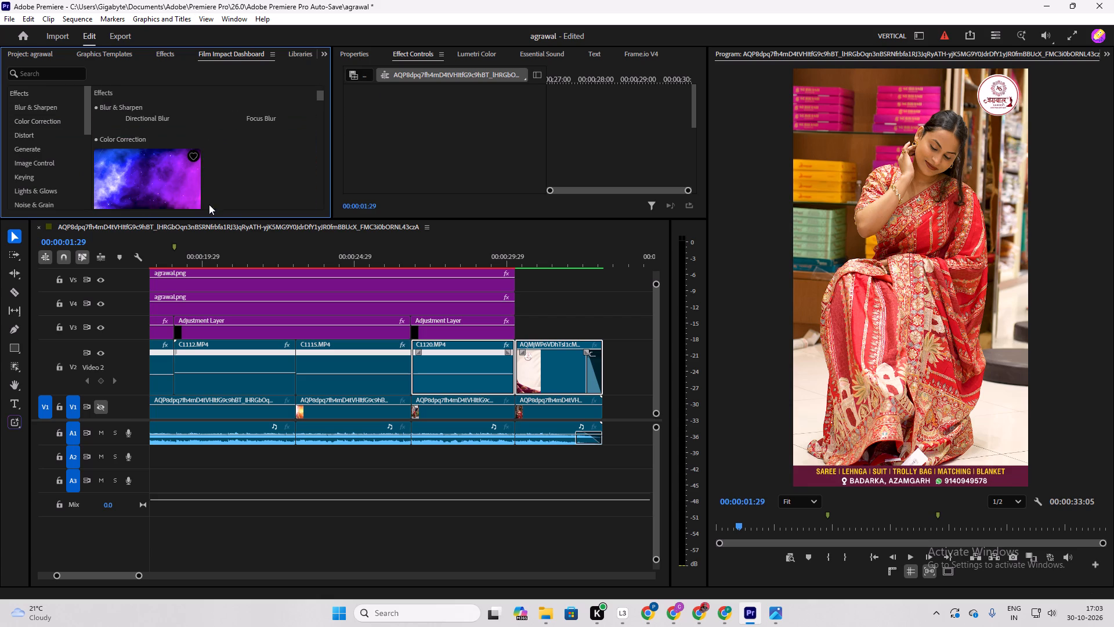
pyautogui.moveTo(211, 218); pyautogui.dragTo(202, 310)
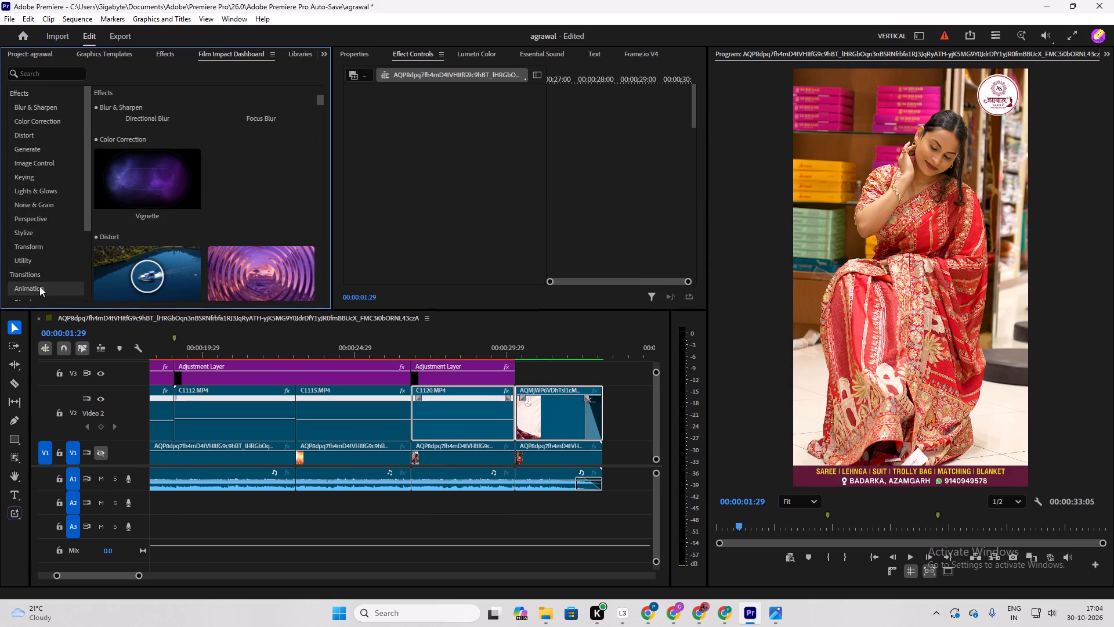
pyautogui.scroll(-4, 42, 271)
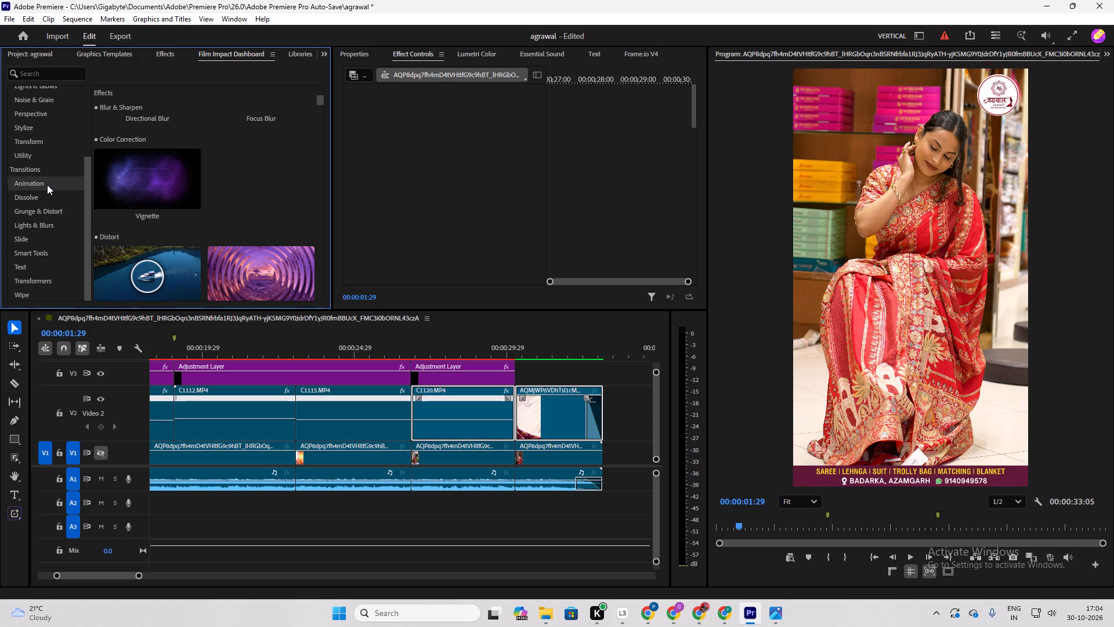
pyautogui.click(44, 201)
pyautogui.scroll(-4, 209, 210)
pyautogui.scroll(-2, 234, 255)
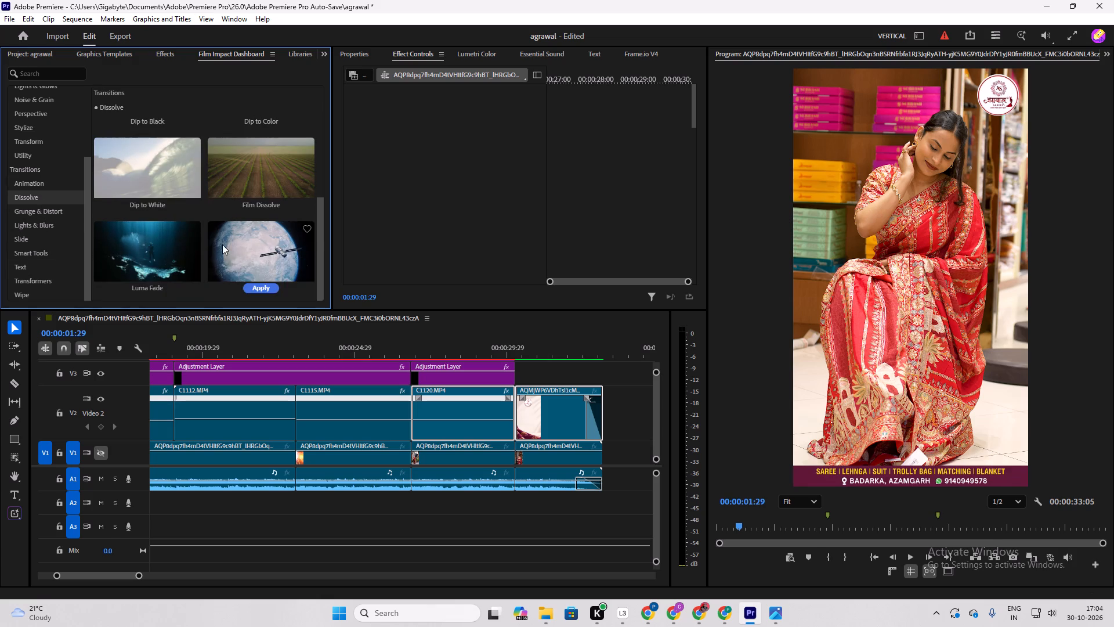
pyautogui.scroll(-5, 209, 236)
pyautogui.scroll(-5, 126, 220)
pyautogui.scroll(5, 225, 205)
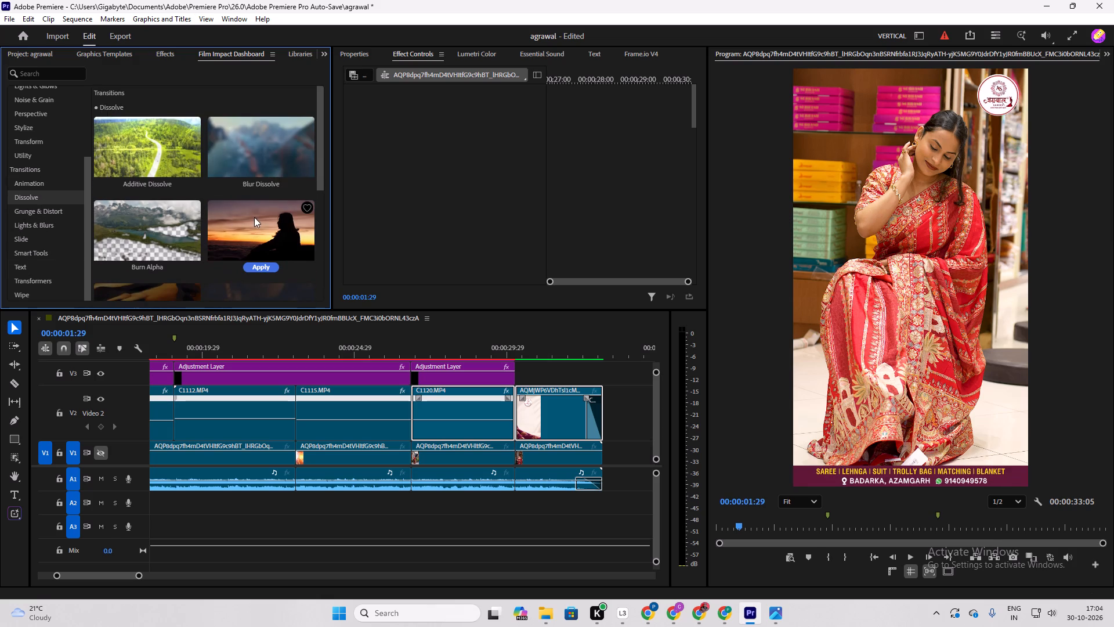
pyautogui.click(275, 239)
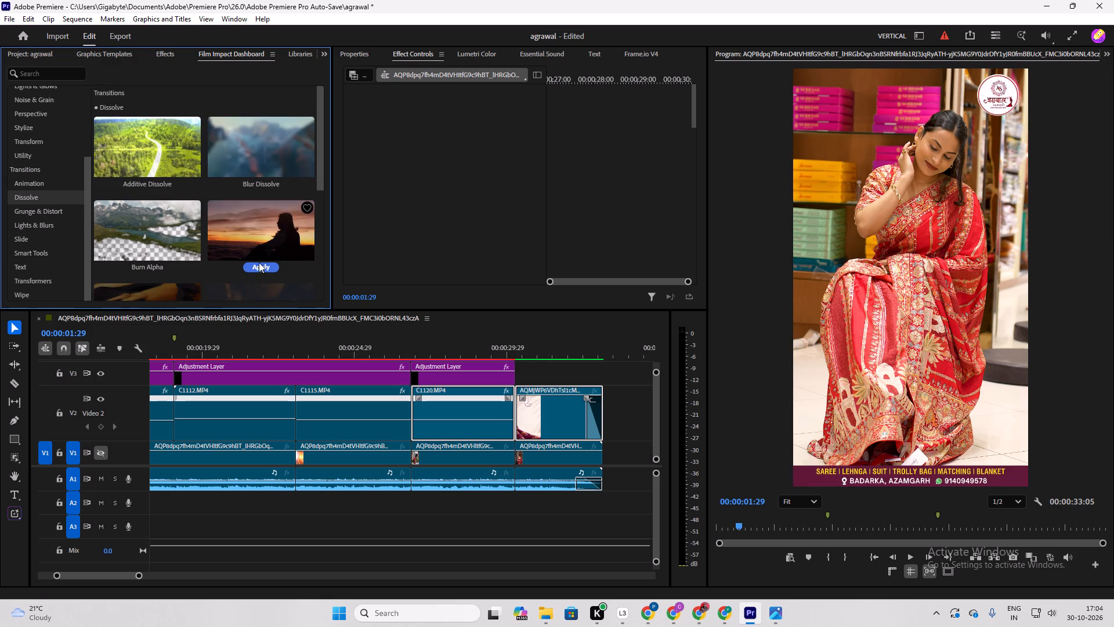
pyautogui.click(259, 266)
pyautogui.click(536, 380)
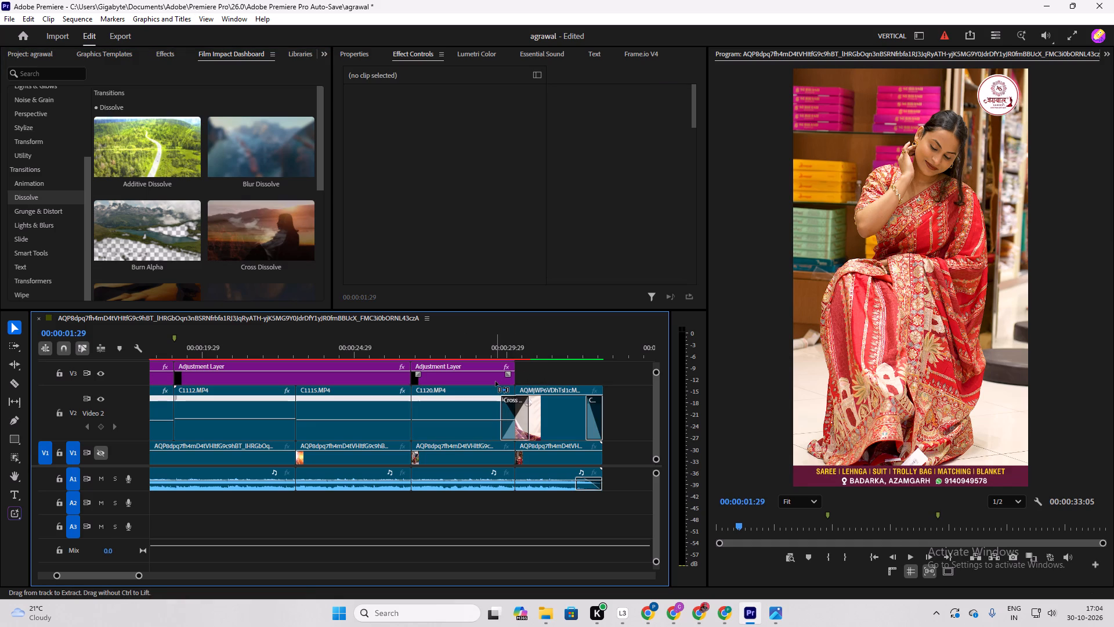
# Play back the end of the reel to check the dissolve into the closing clip.
pyautogui.keyDown('ctrl'); pyautogui.scroll(-5, 495, 381); pyautogui.keyUp('ctrl')
pyautogui.press('space')
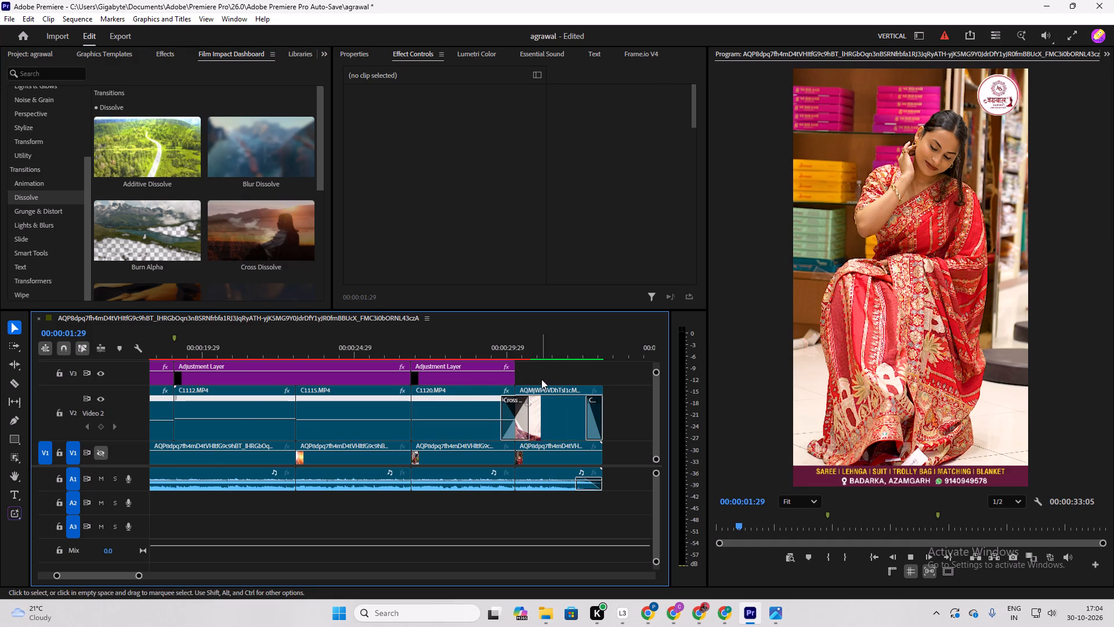
pyautogui.keyDown('alt'); pyautogui.scroll(-16, 541, 379); pyautogui.keyUp('alt')
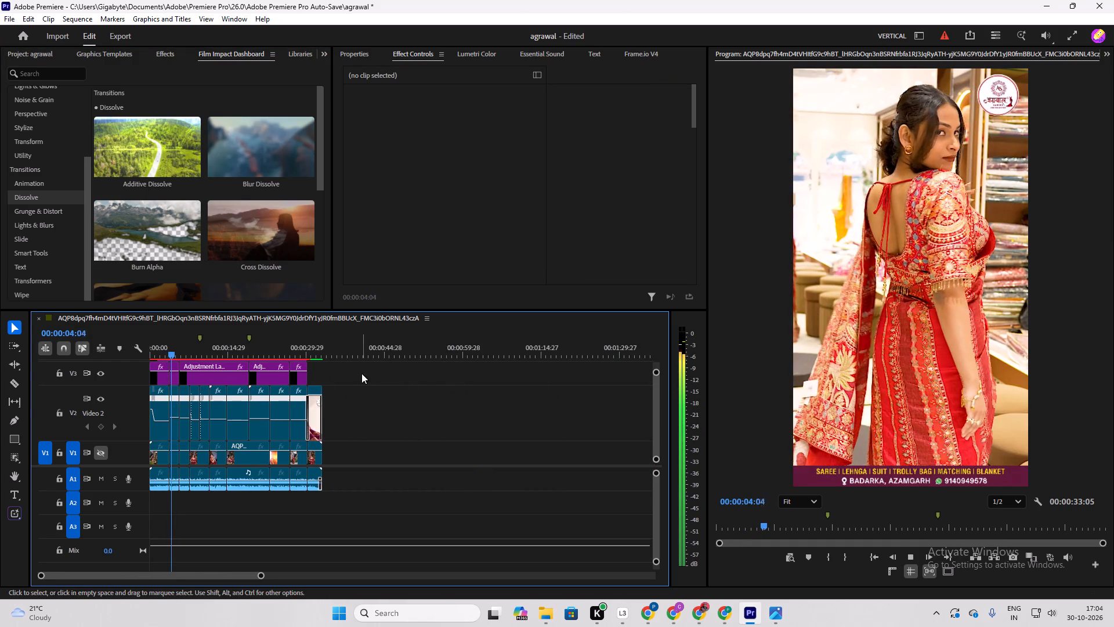
pyautogui.press('space')
pyautogui.moveTo(175, 351); pyautogui.dragTo(300, 379)
pyautogui.press('space')
pyautogui.click(367, 392)
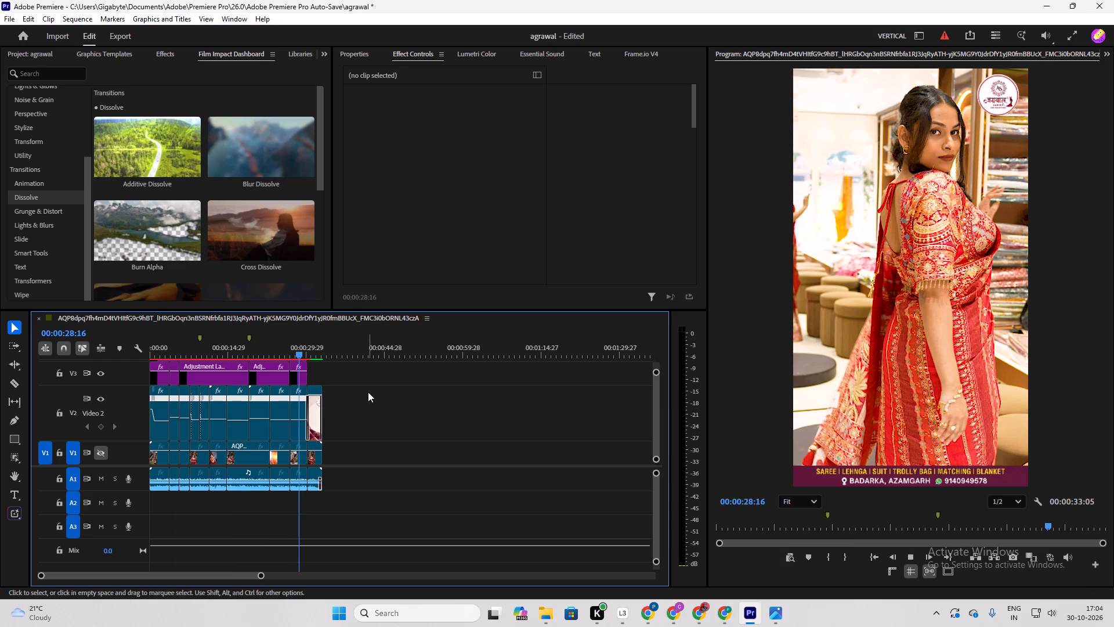
pyautogui.press('space')
pyautogui.press('space')
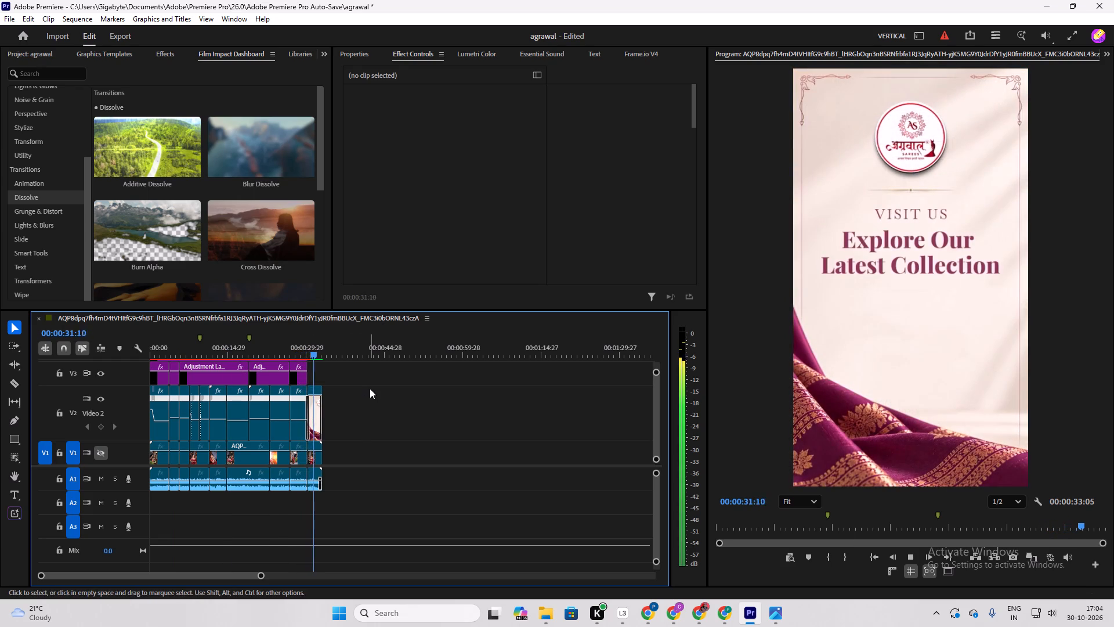
pyautogui.press('space')
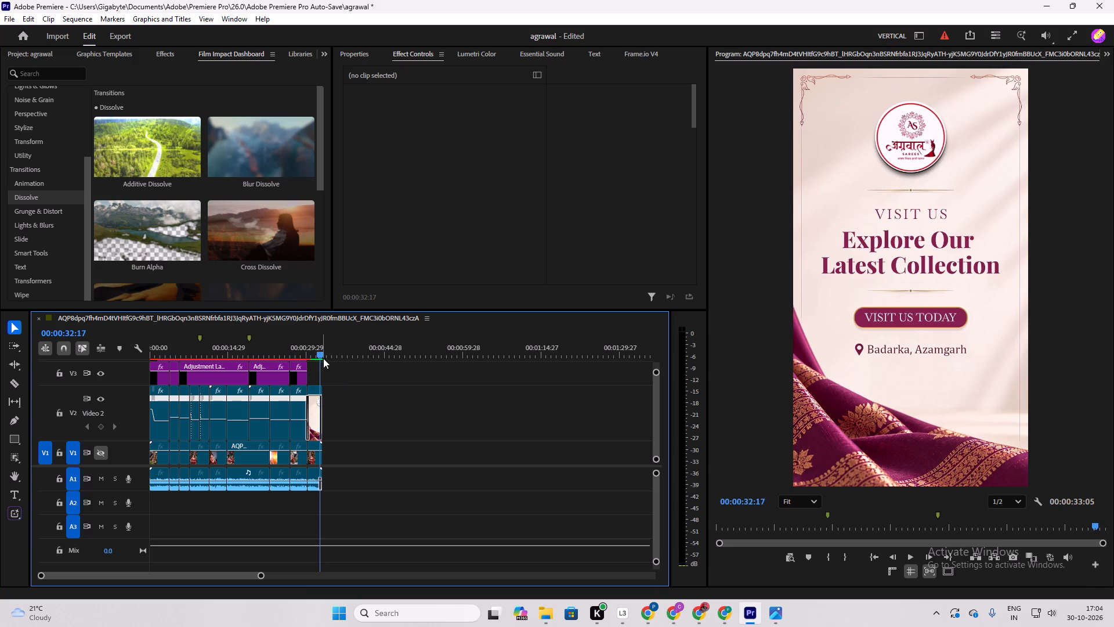
# Hide V2 and show V1 to examine the reference reel's transition at the cut between C1112.MP4 and C1115.MP4.
pyautogui.moveTo(321, 351); pyautogui.dragTo(296, 360)
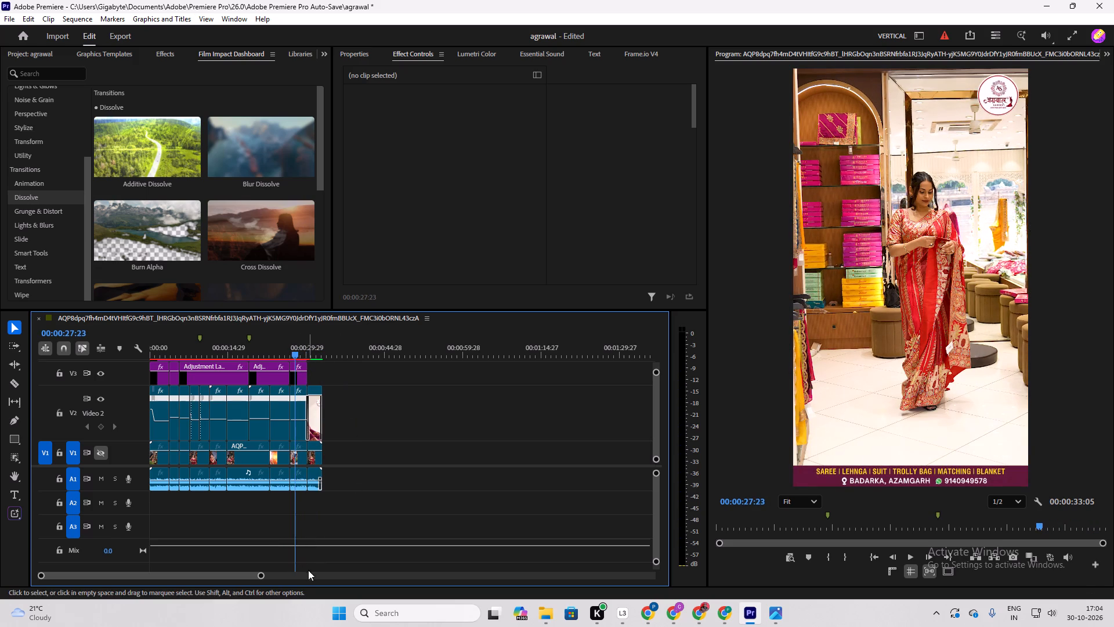
pyautogui.moveTo(261, 578); pyautogui.dragTo(192, 562)
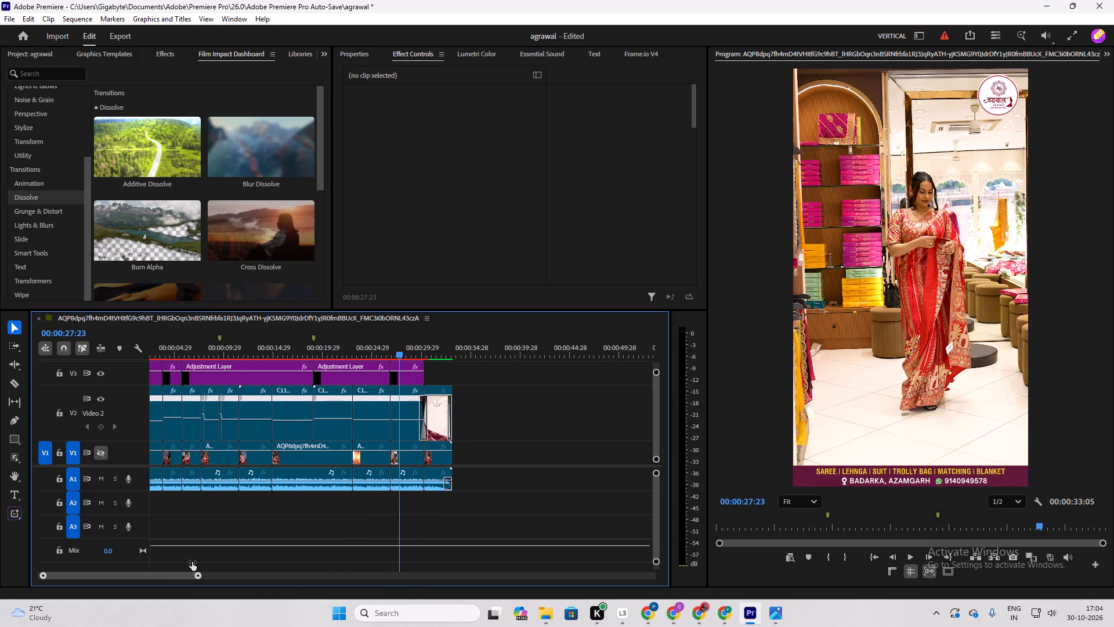
pyautogui.moveTo(192, 562); pyautogui.dragTo(178, 553)
pyautogui.click(102, 401)
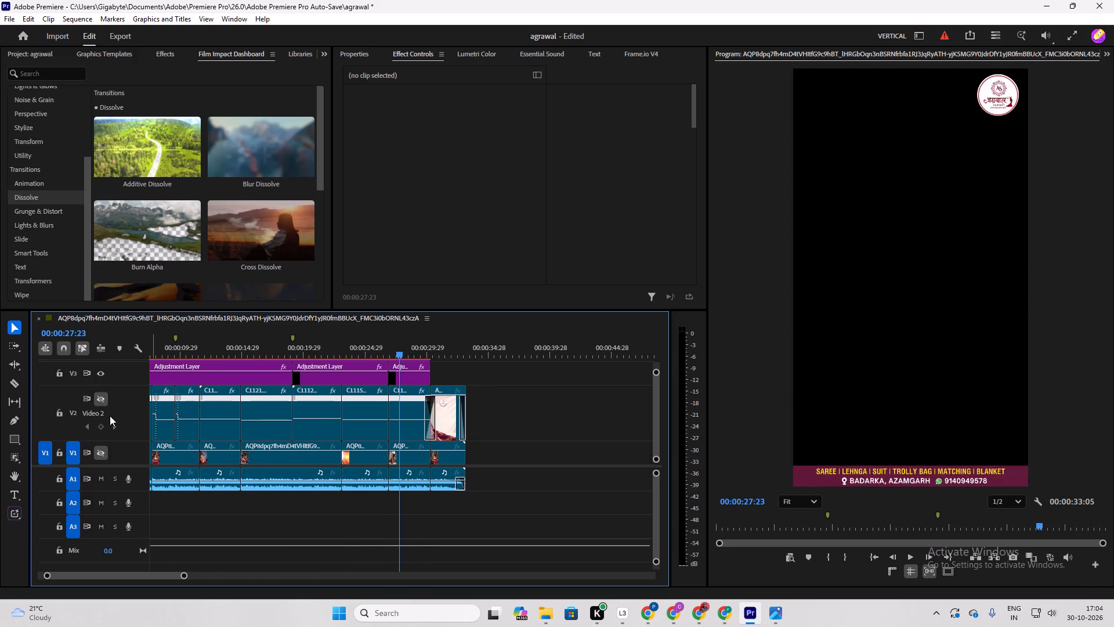
pyautogui.click(98, 452)
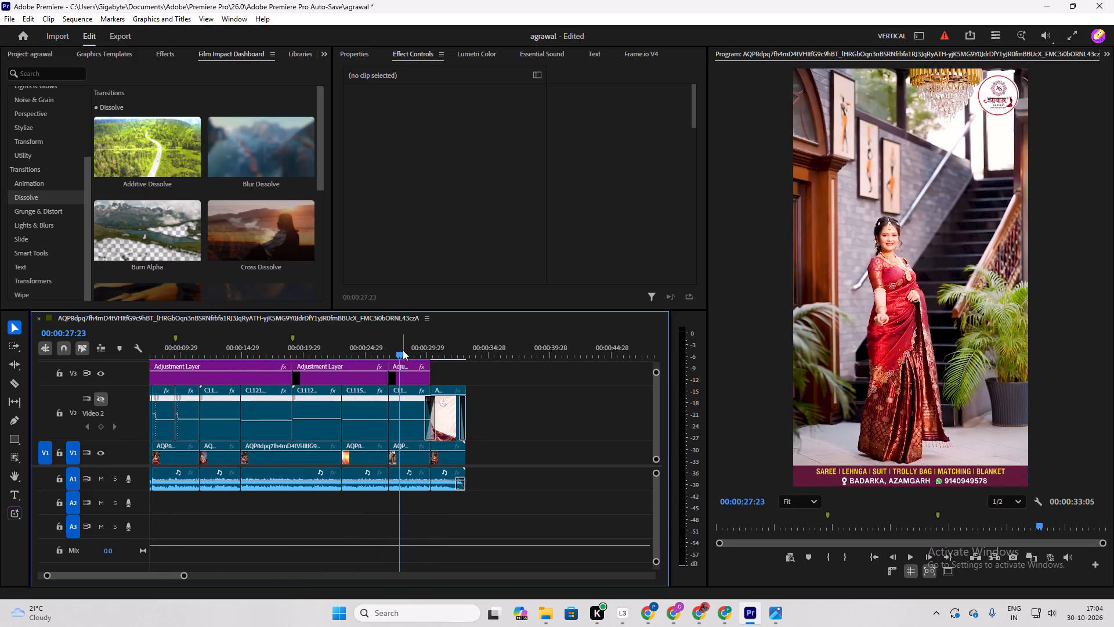
pyautogui.moveTo(403, 353); pyautogui.dragTo(432, 385)
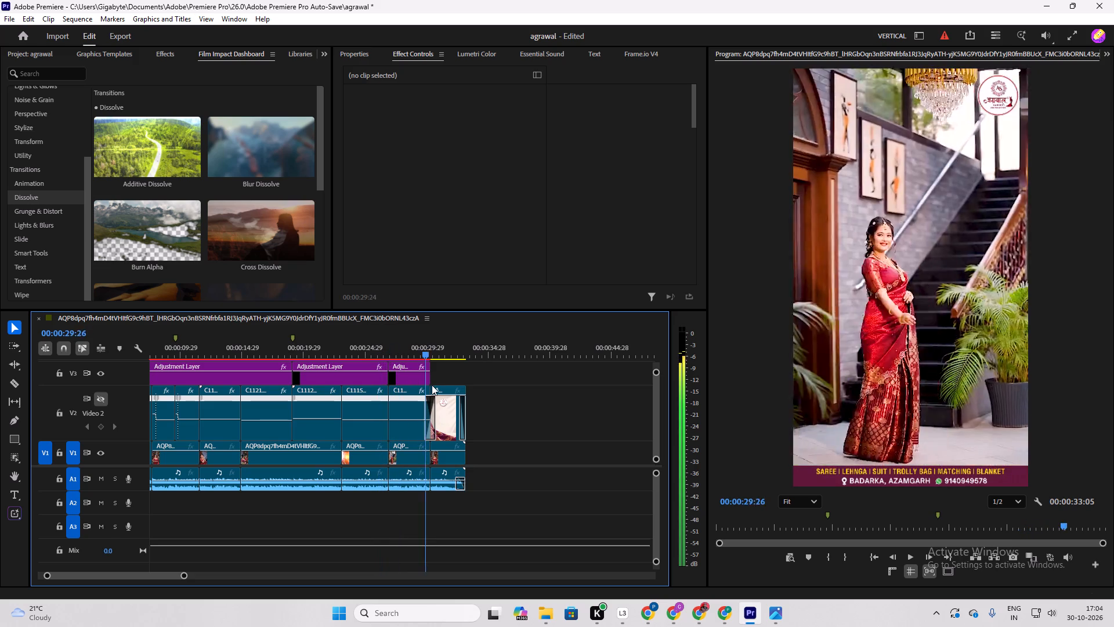
pyautogui.moveTo(432, 385); pyautogui.dragTo(358, 391)
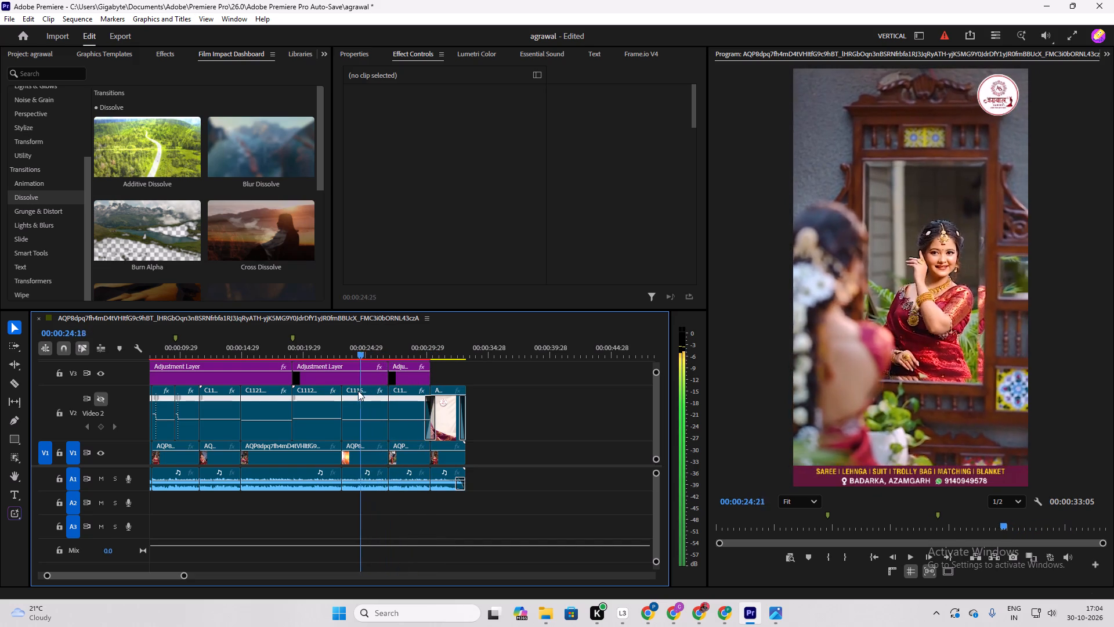
pyautogui.moveTo(358, 391); pyautogui.dragTo(343, 391)
# Show V2 again and, with C1112.MP4 and C1115.MP4 selected, browse Film Impact's Dissolve and Lights & Blurs transitions.
pyautogui.click(359, 413)
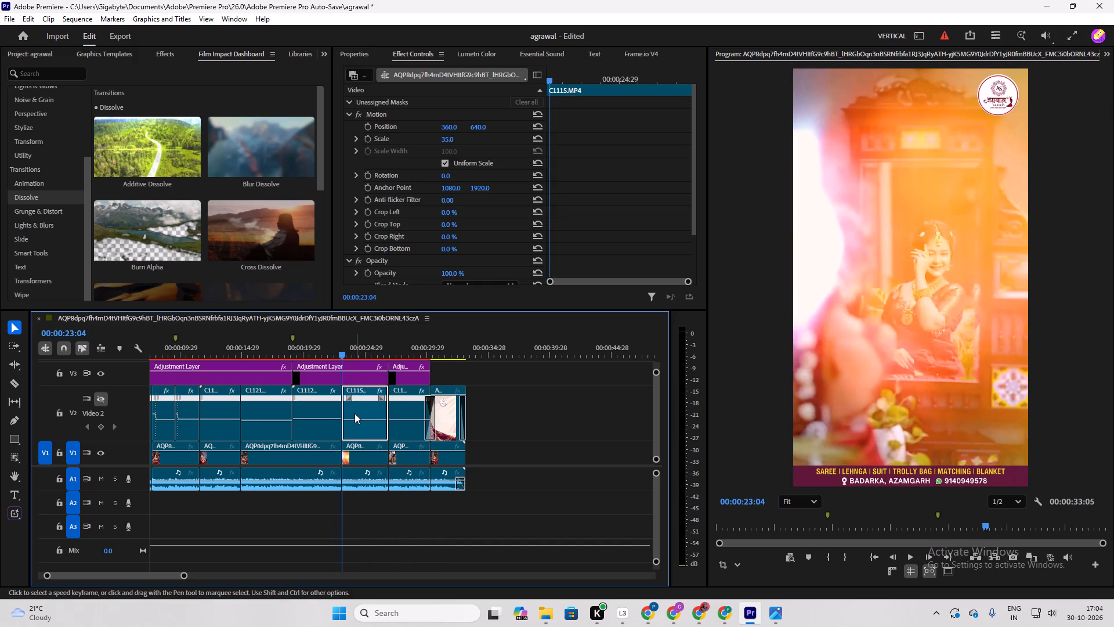
pyautogui.keyDown('shift'); pyautogui.click(324, 417); pyautogui.keyUp('shift')
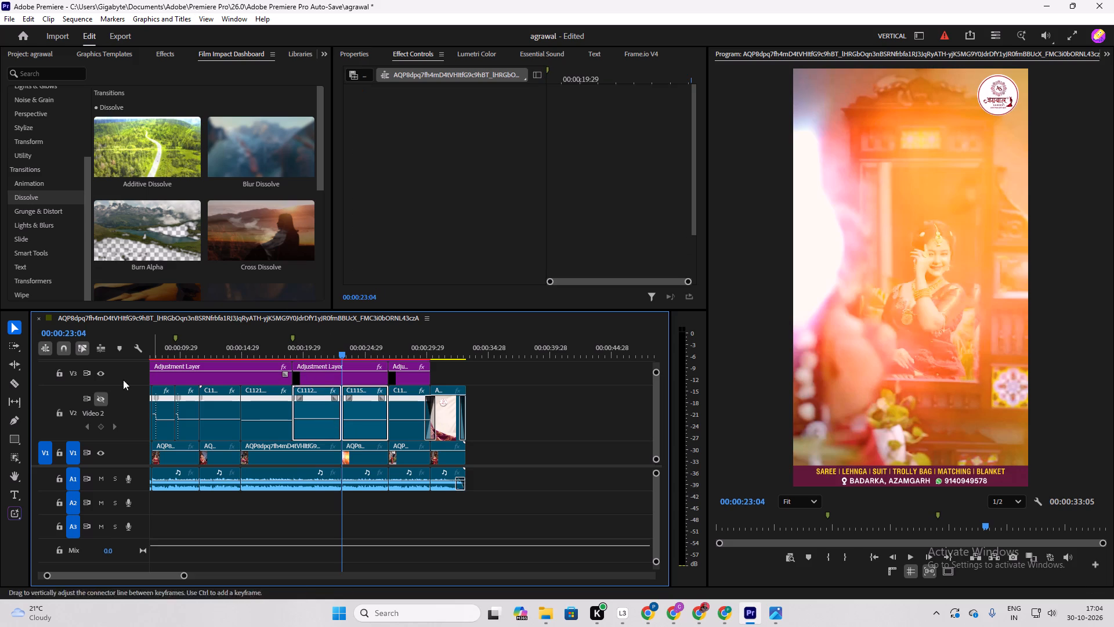
pyautogui.click(99, 399)
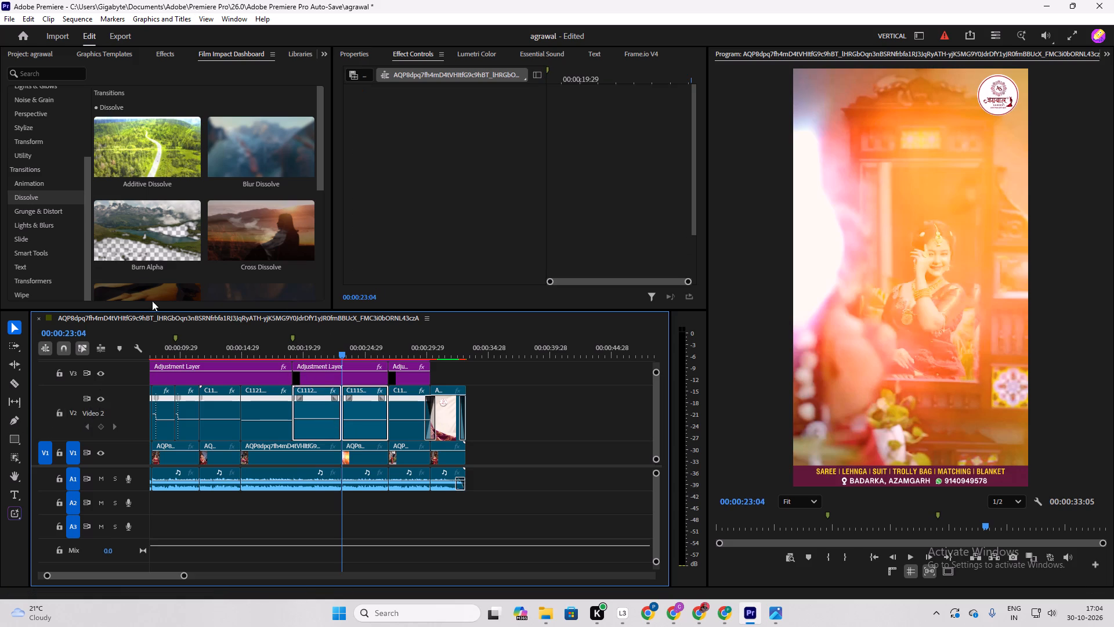
pyautogui.scroll(-6, 203, 210)
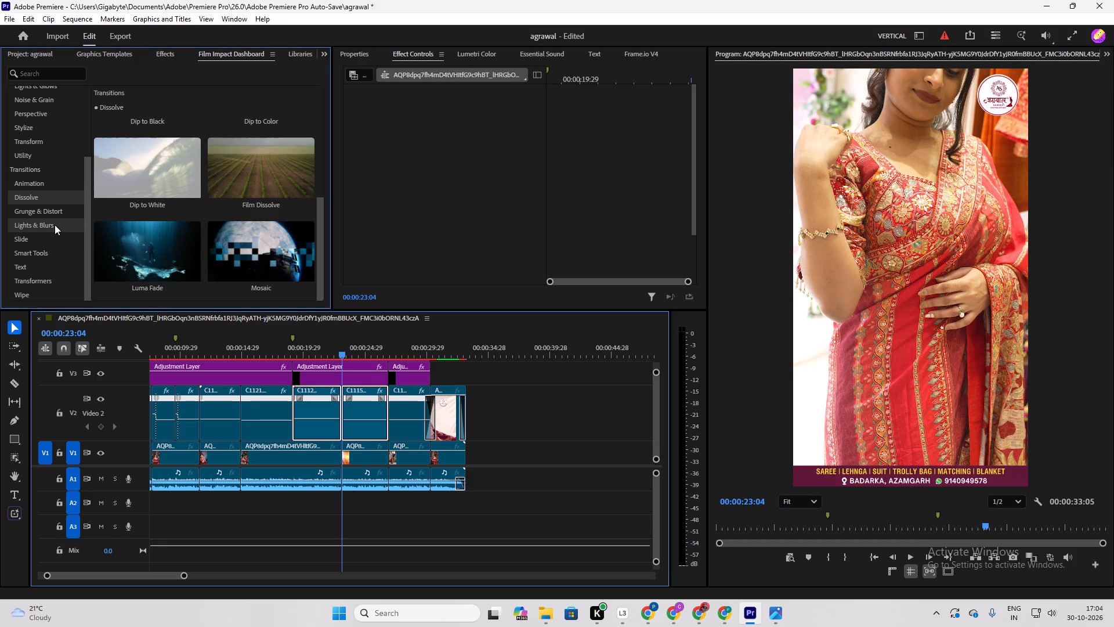
pyautogui.click(55, 225)
pyautogui.scroll(-2, 196, 236)
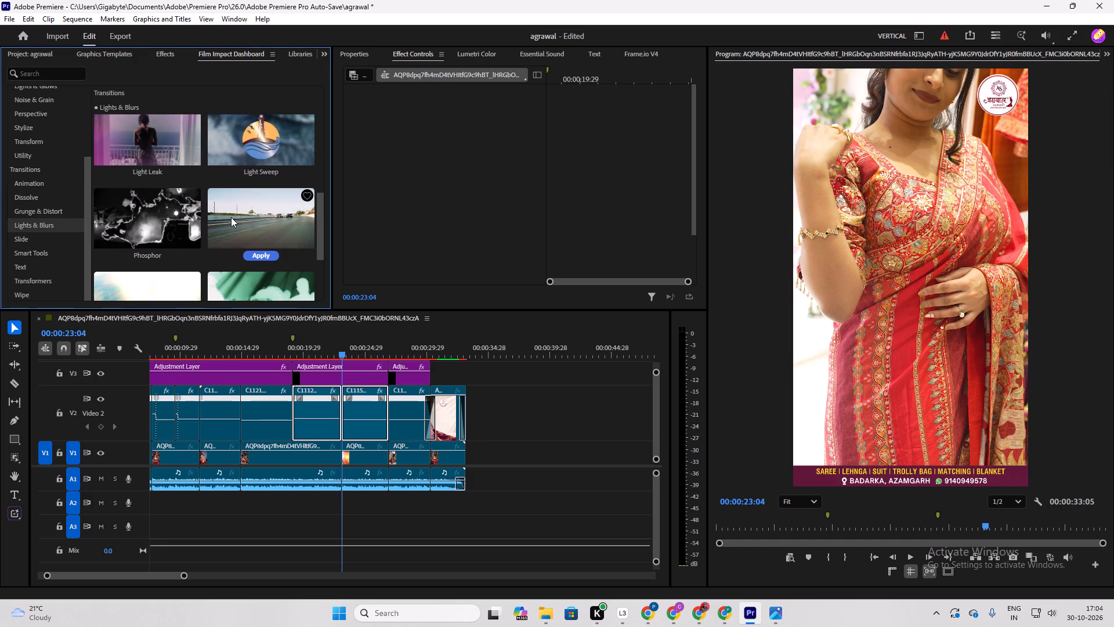
pyautogui.scroll(3, 250, 159)
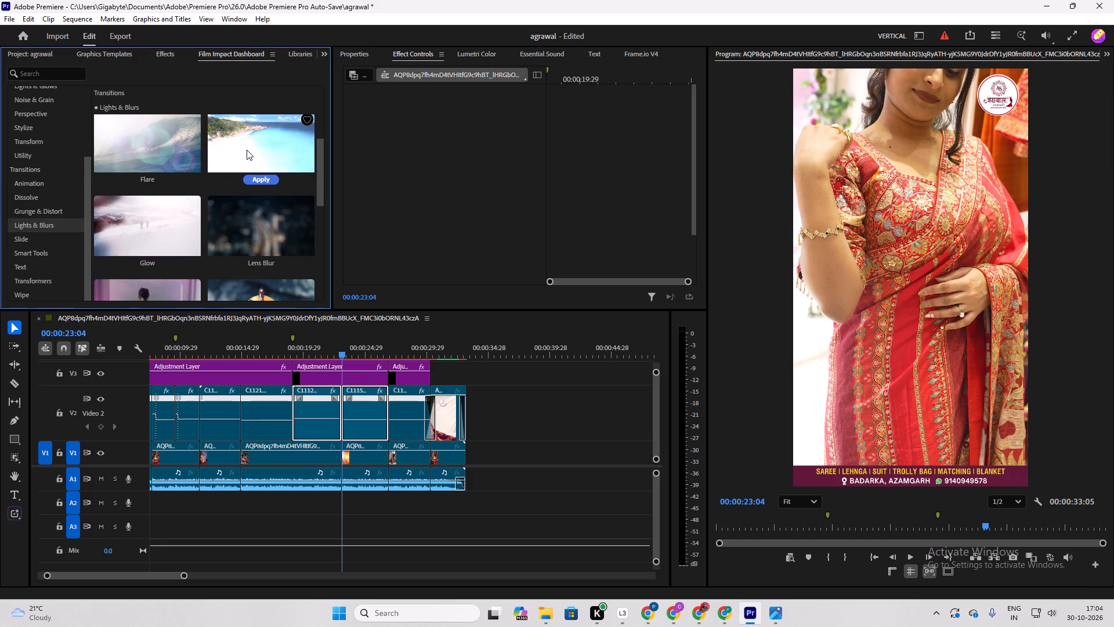
pyautogui.scroll(2, 180, 159)
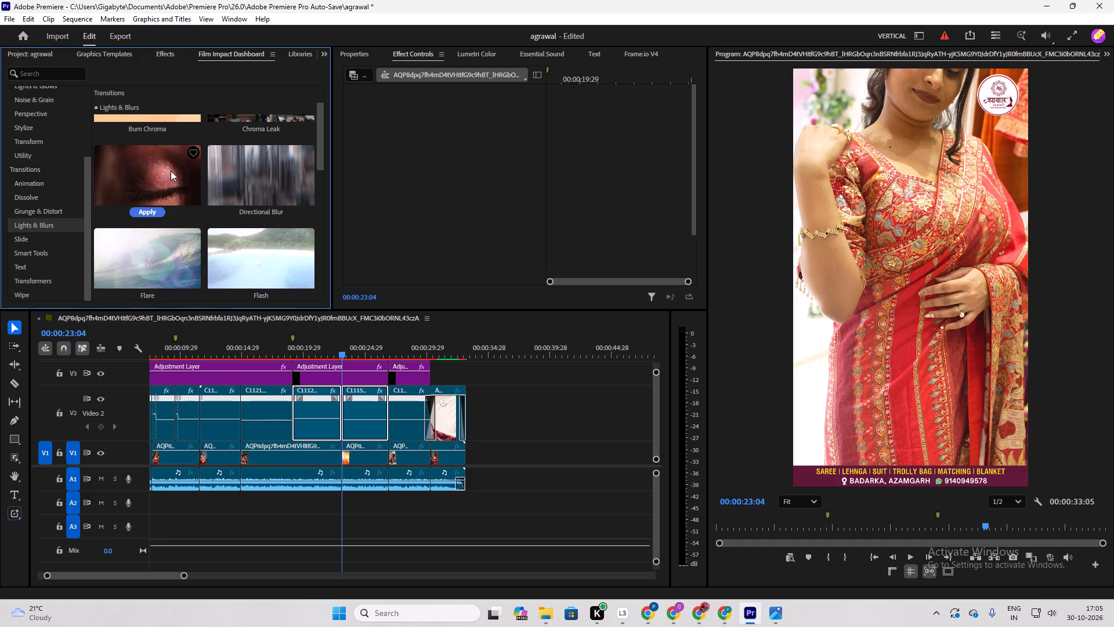
pyautogui.scroll(4, 166, 173)
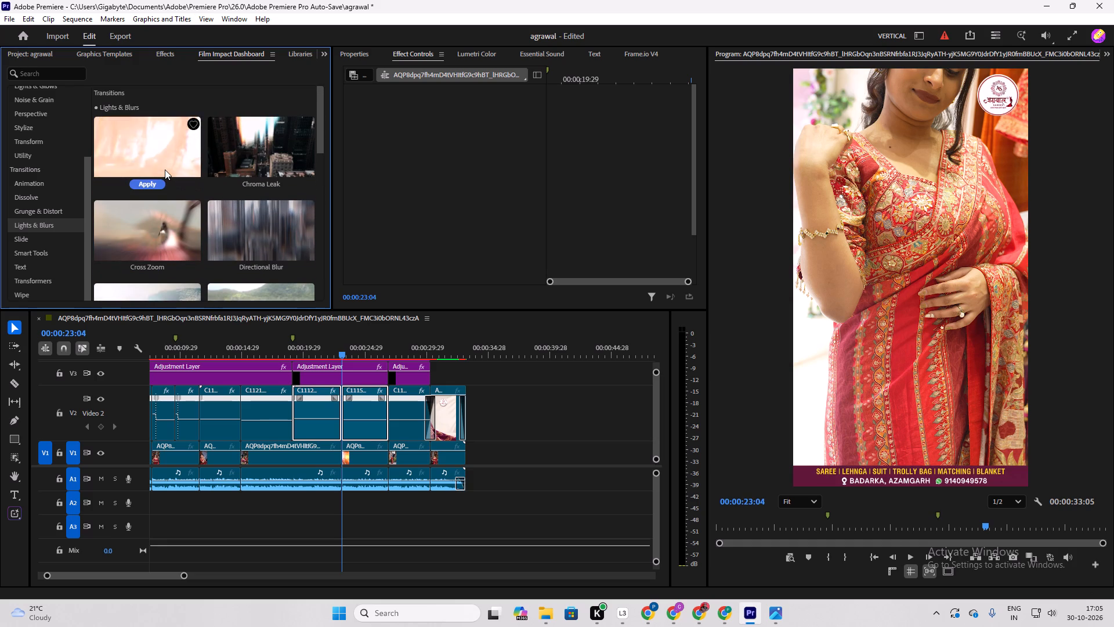
pyautogui.scroll(-2, 180, 199)
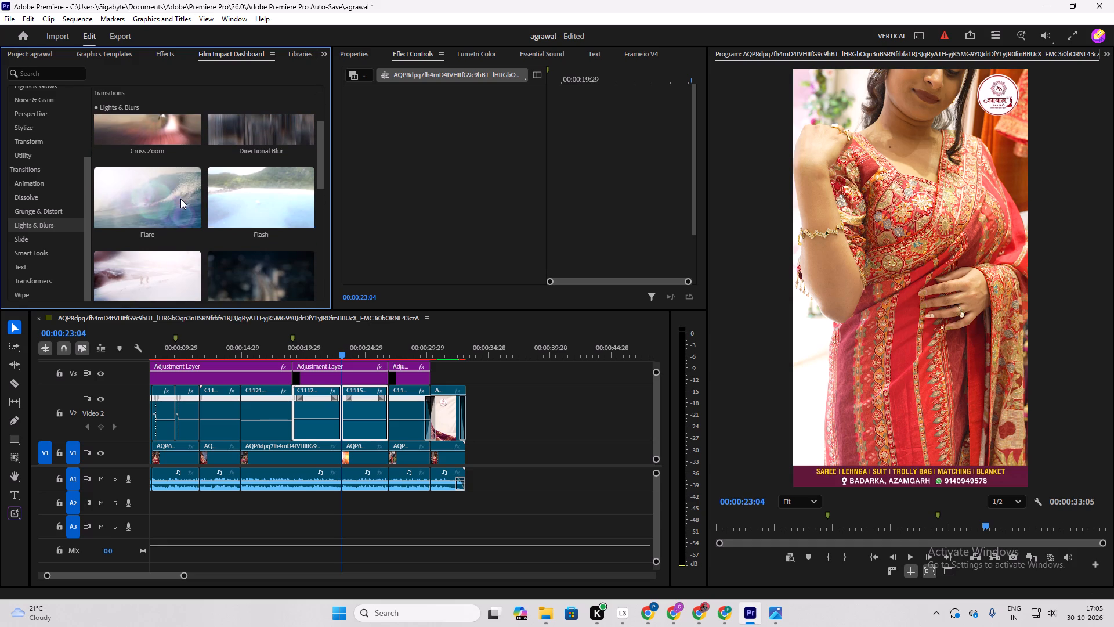
# Apply Film Impact's Flash transition at the V2 cut into C1121.MP4, near 00:00:15:01.
pyautogui.moveTo(345, 355); pyautogui.dragTo(306, 360)
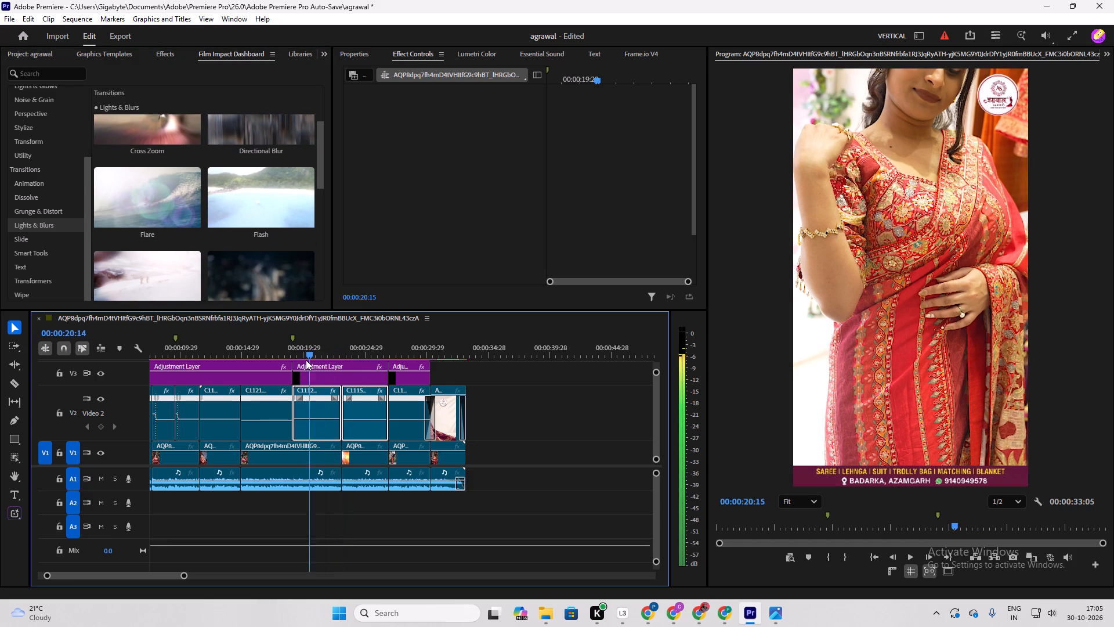
pyautogui.moveTo(306, 360); pyautogui.dragTo(238, 372)
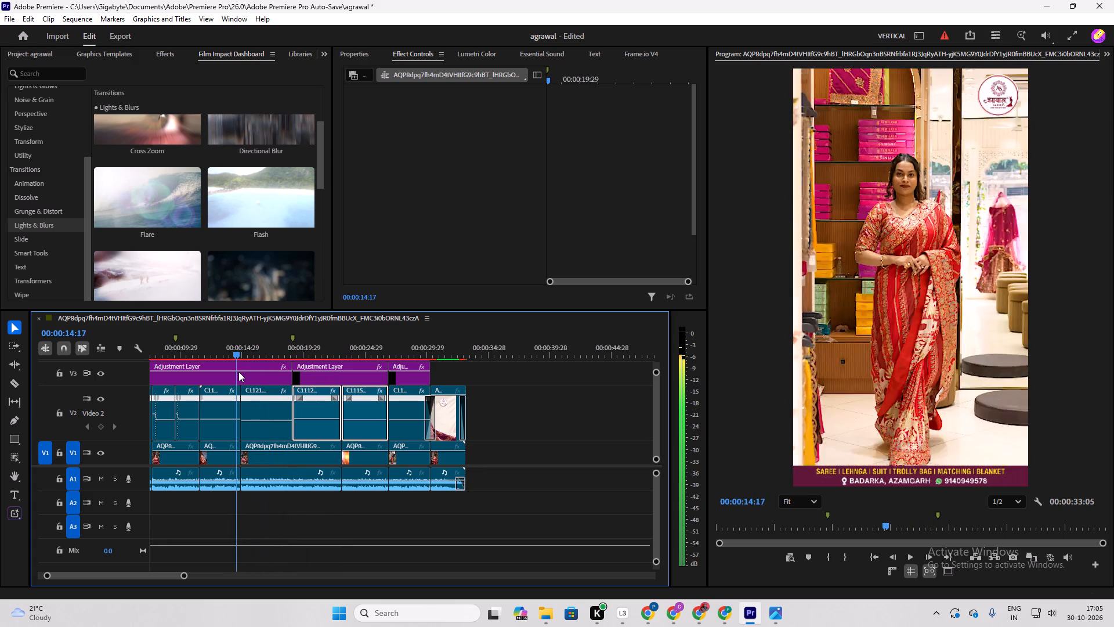
pyautogui.moveTo(238, 372); pyautogui.dragTo(244, 372)
pyautogui.click(252, 407)
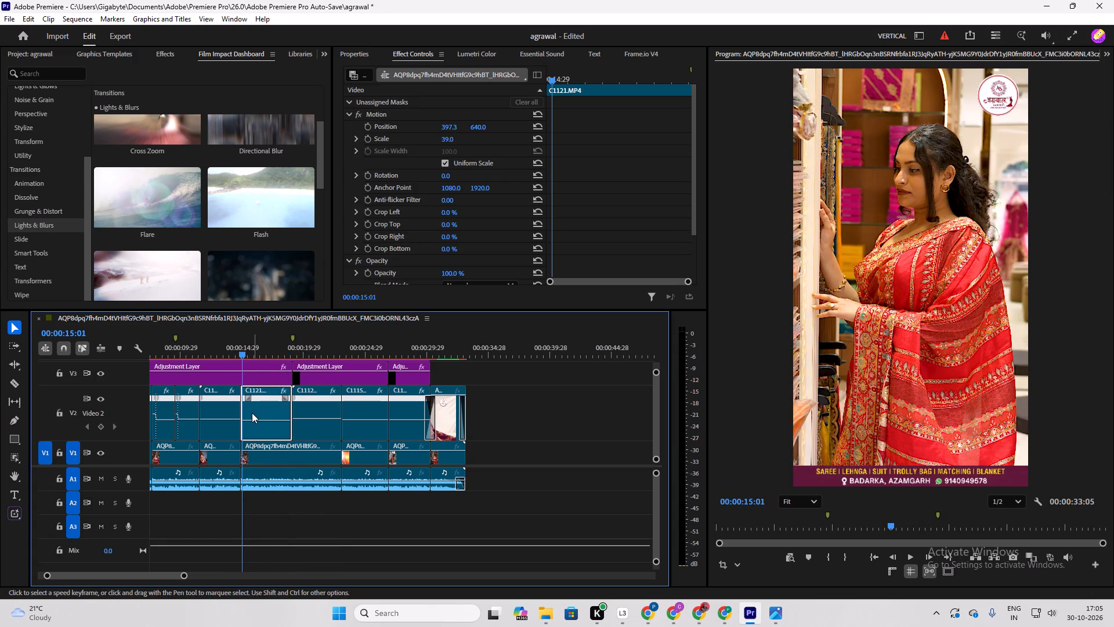
pyautogui.keyDown('shift'); pyautogui.click(223, 417); pyautogui.keyUp('shift')
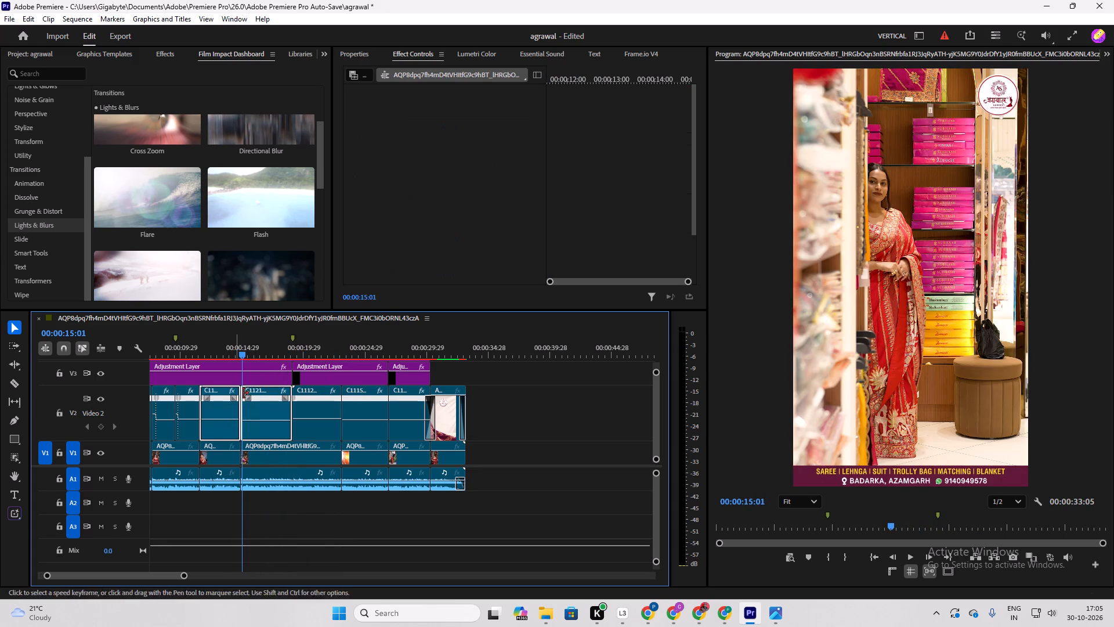
pyautogui.click(252, 231)
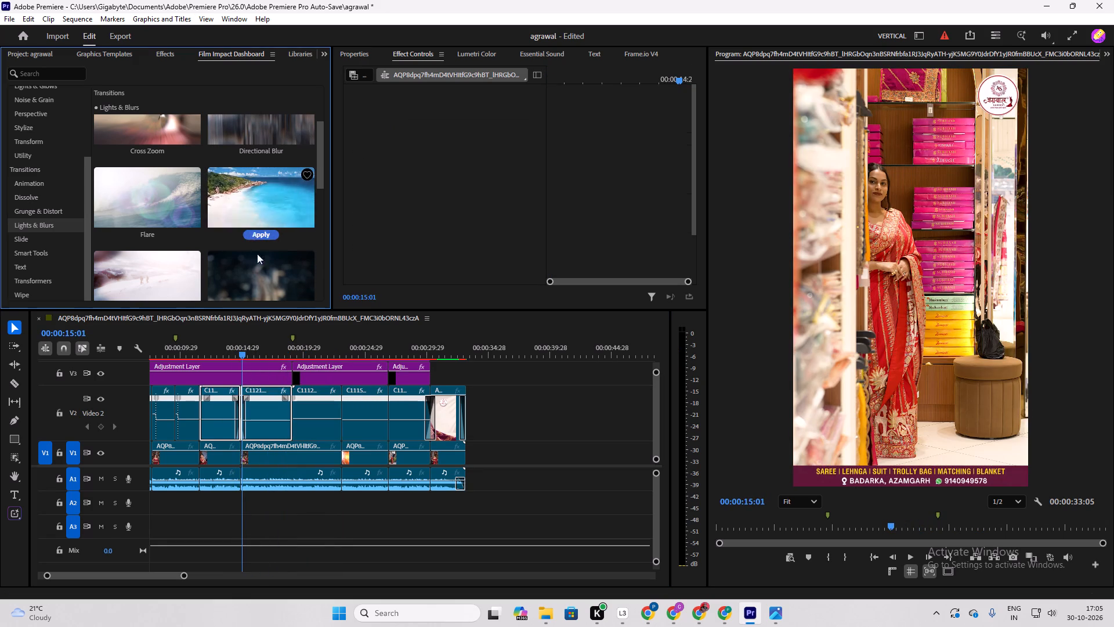
pyautogui.click(613, 437)
# Apply Film Impact's Glow transition between the two V2 clips that meet at about 00:00:09:18.
pyautogui.scroll(4, 208, 417)
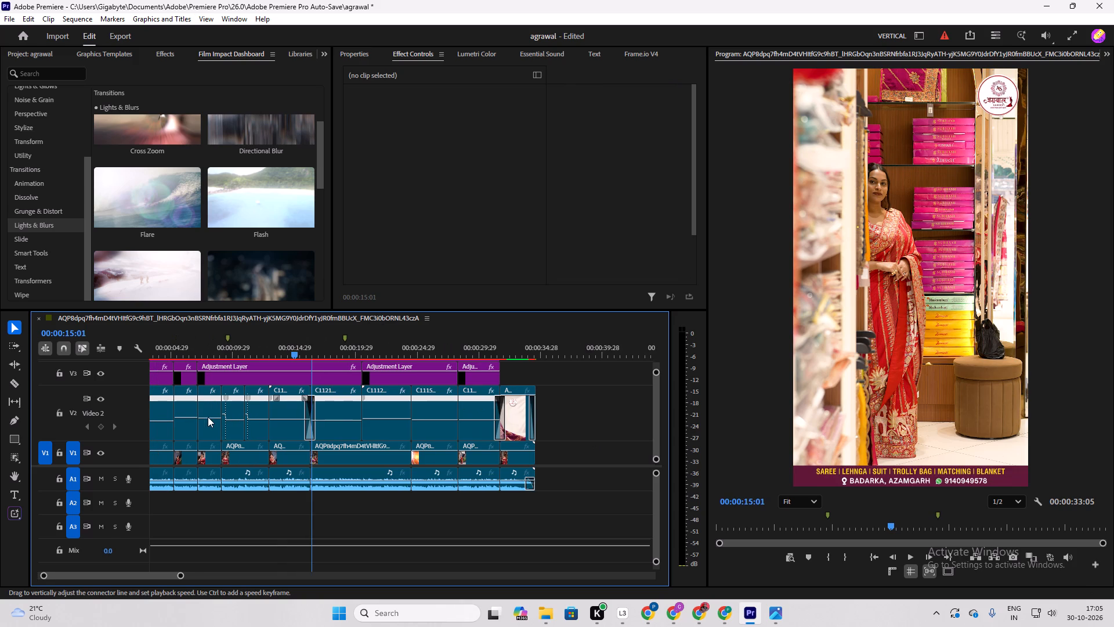
pyautogui.scroll(3, 212, 416)
pyautogui.moveTo(334, 354); pyautogui.dragTo(267, 385)
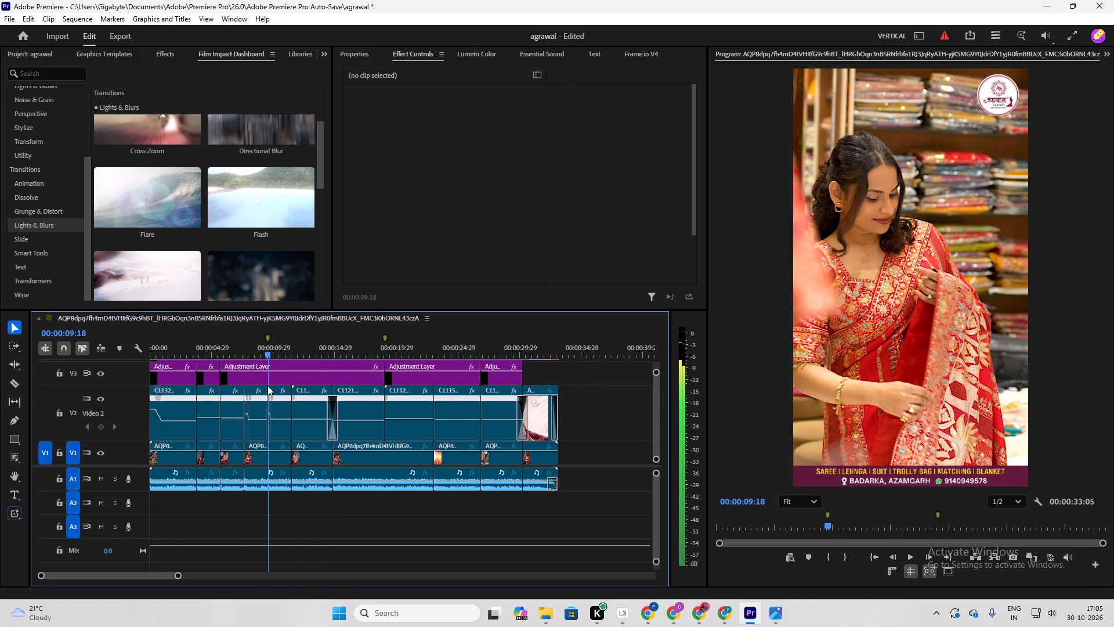
pyautogui.moveTo(267, 385); pyautogui.dragTo(267, 387)
pyautogui.click(277, 408)
pyautogui.keyDown('shift'); pyautogui.click(256, 416); pyautogui.keyUp('shift')
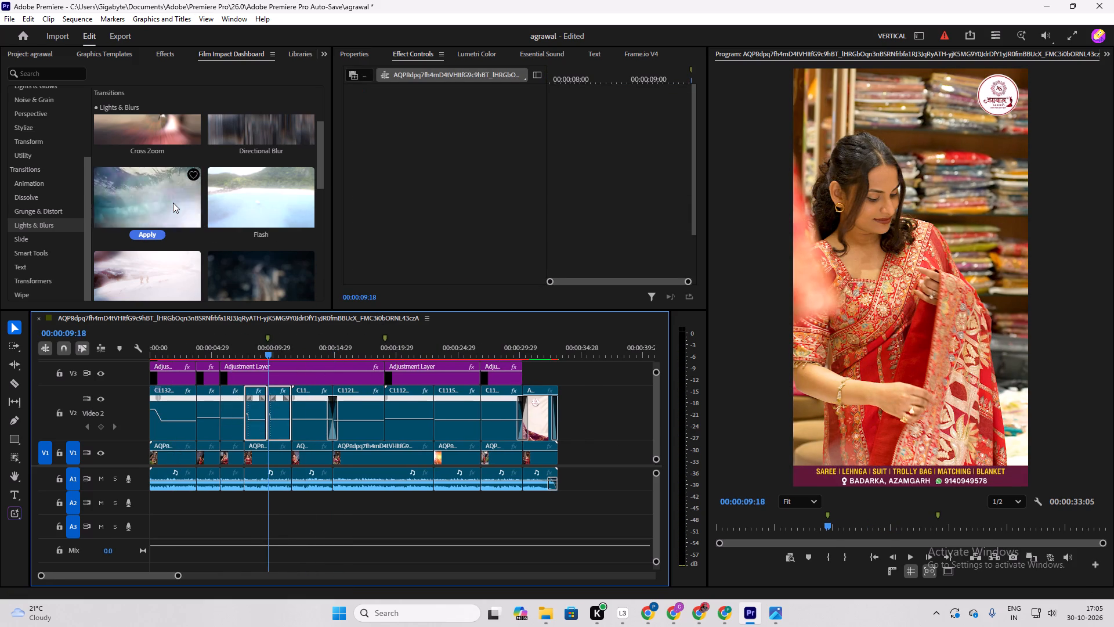
pyautogui.scroll(-1, 173, 257)
pyautogui.click(158, 258)
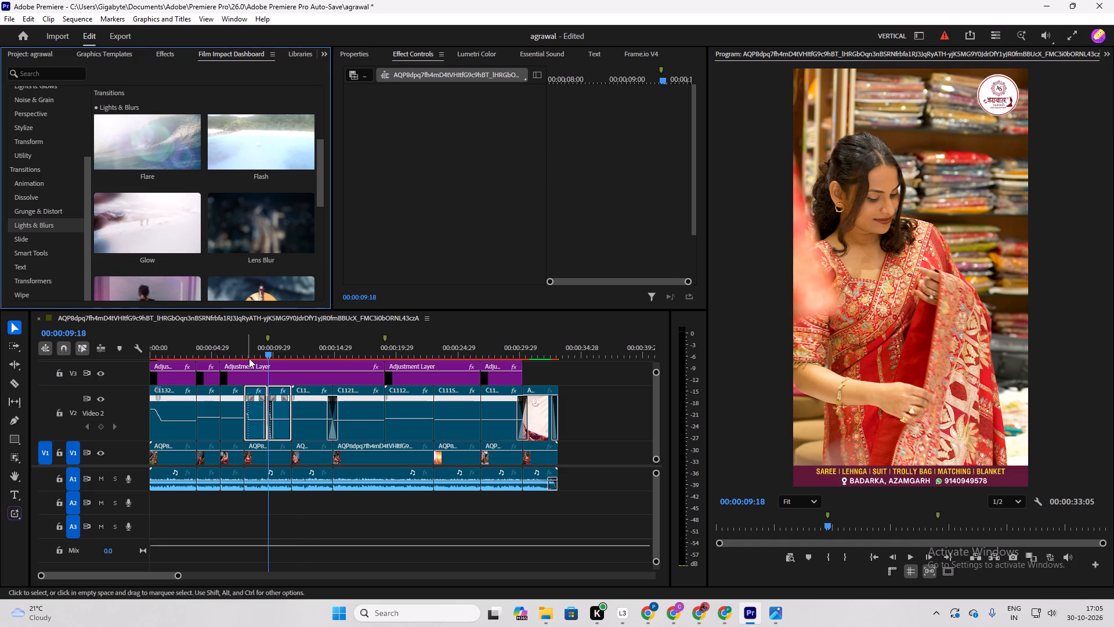
# Enlarge the timeline area and add Animation Composer's Generated Light Leak 1 over the cut into C1123.MP4, at 00:00:05:19.
pyautogui.moveTo(274, 343); pyautogui.dragTo(223, 373)
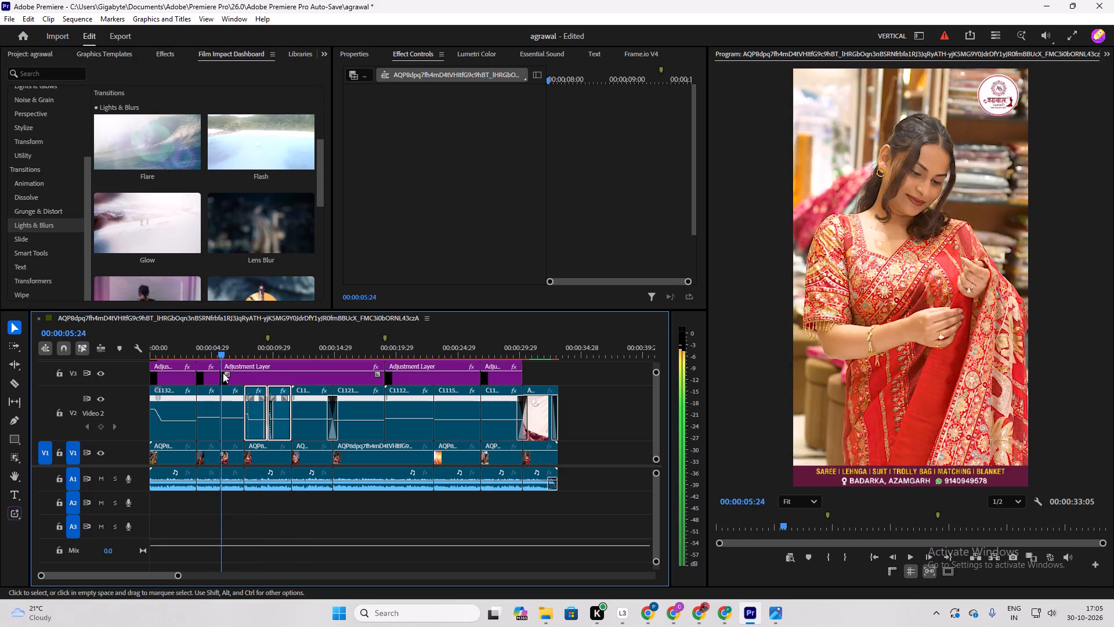
pyautogui.moveTo(223, 373); pyautogui.dragTo(221, 373)
pyautogui.click(228, 406)
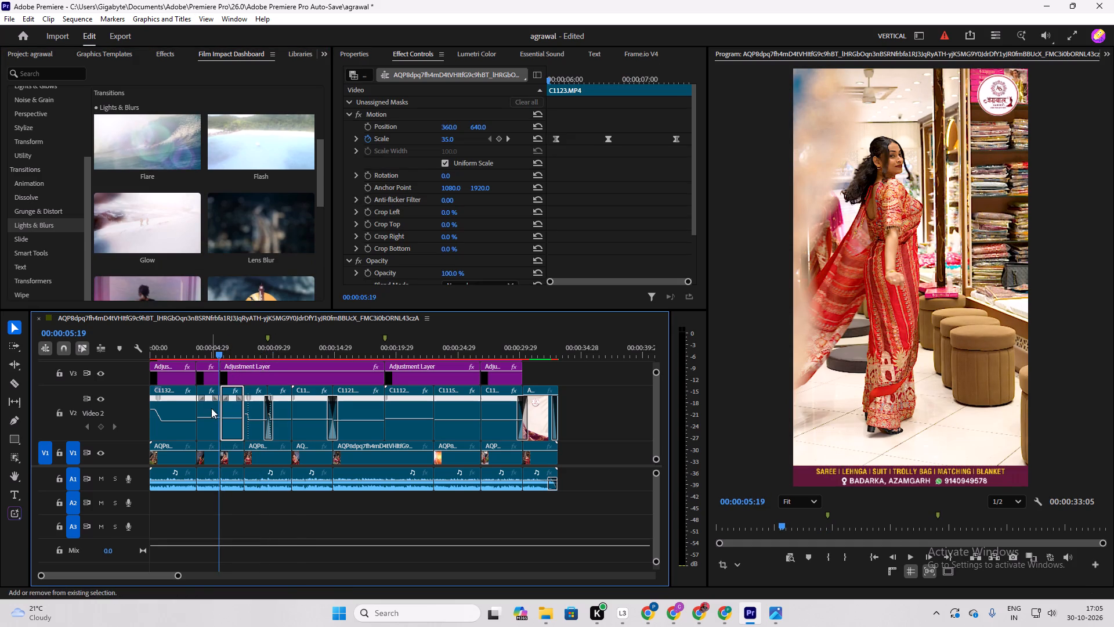
pyautogui.keyDown('shift'); pyautogui.click(205, 415); pyautogui.keyUp('shift')
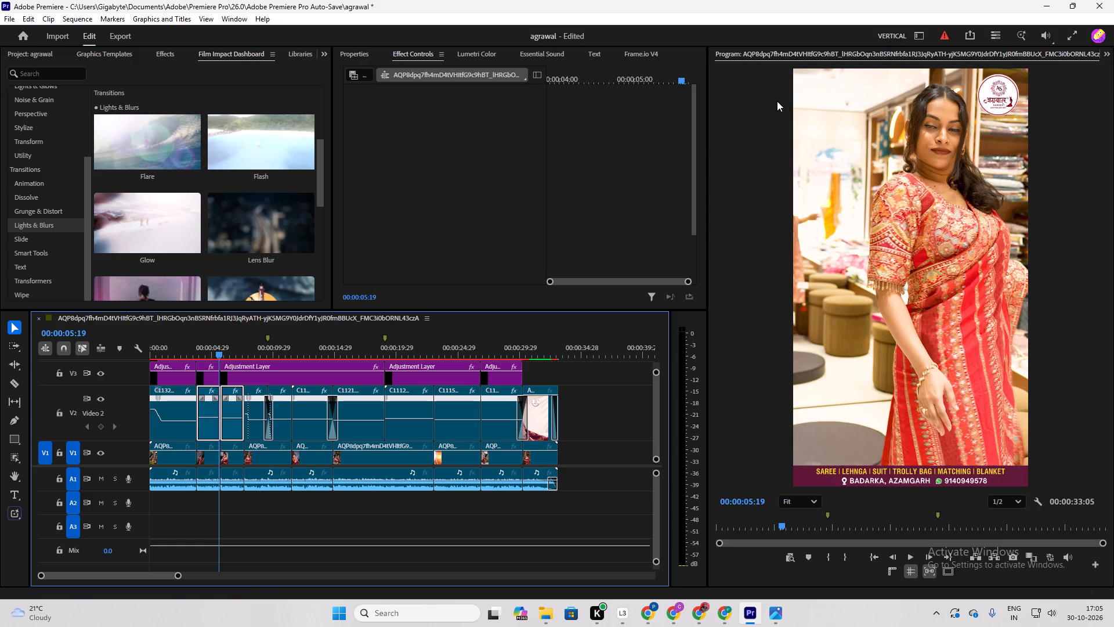
pyautogui.click(1104, 52)
pyautogui.click(723, 74)
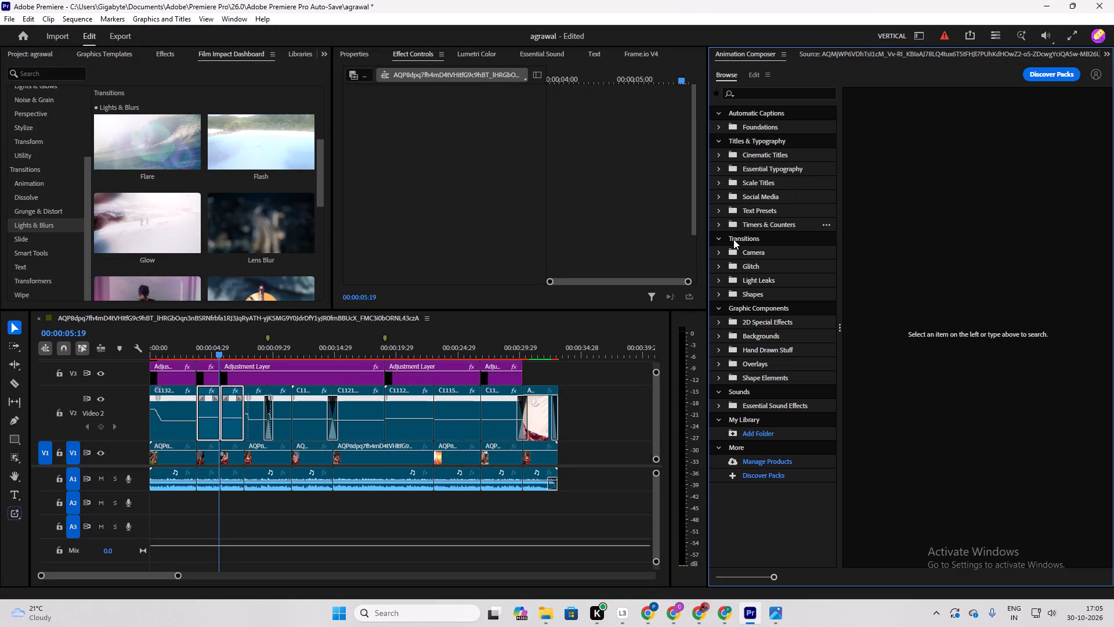
pyautogui.click(742, 280)
pyautogui.click(982, 219)
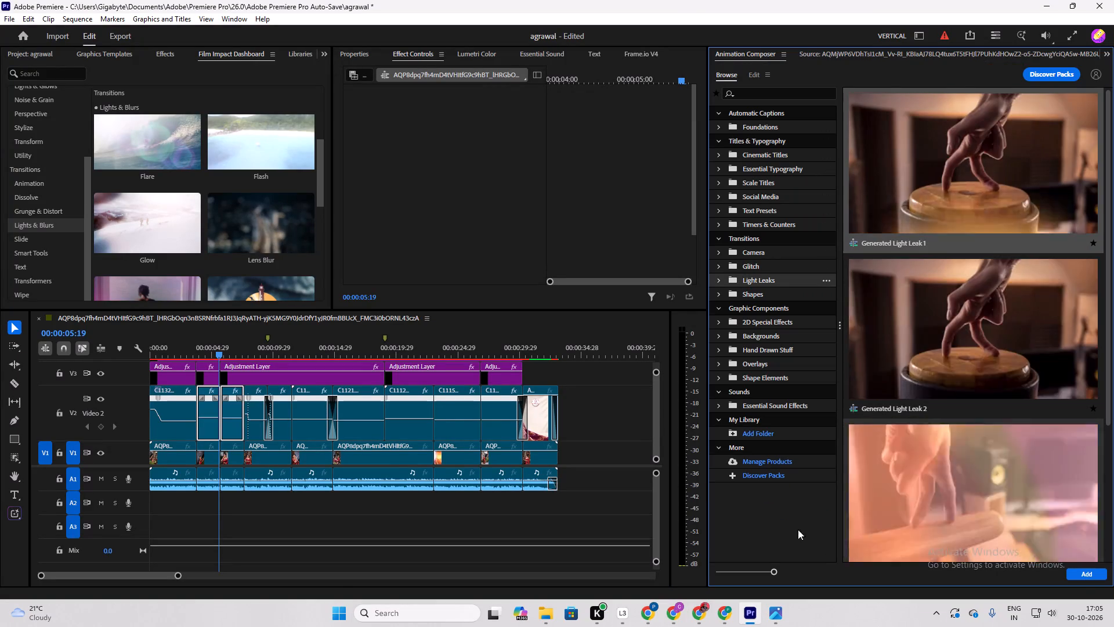
pyautogui.click(297, 527)
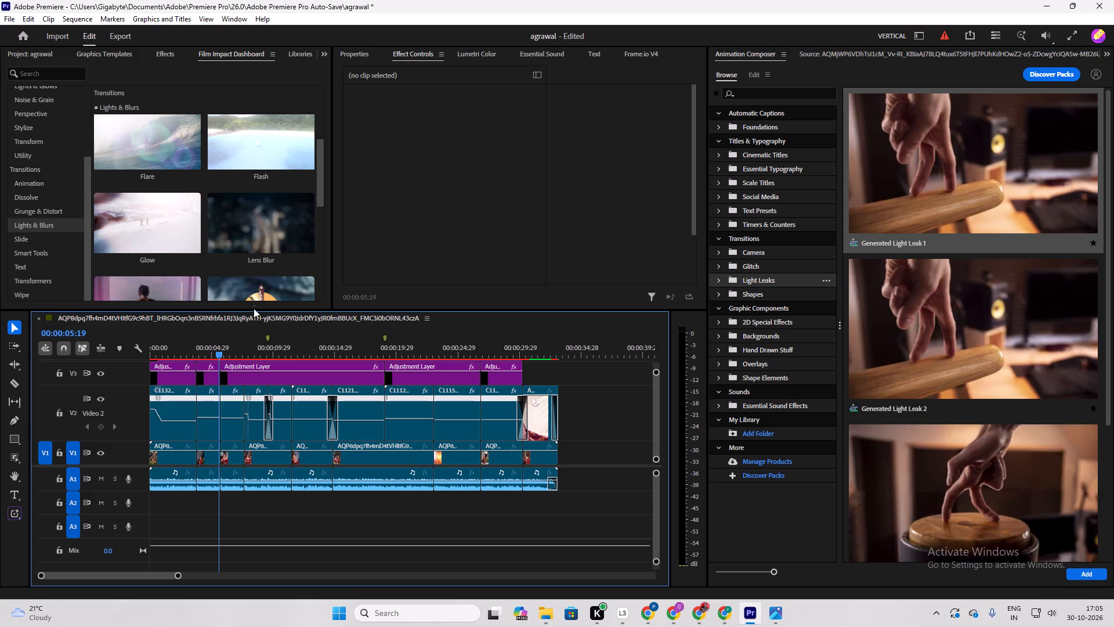
pyautogui.moveTo(254, 309); pyautogui.dragTo(277, 174)
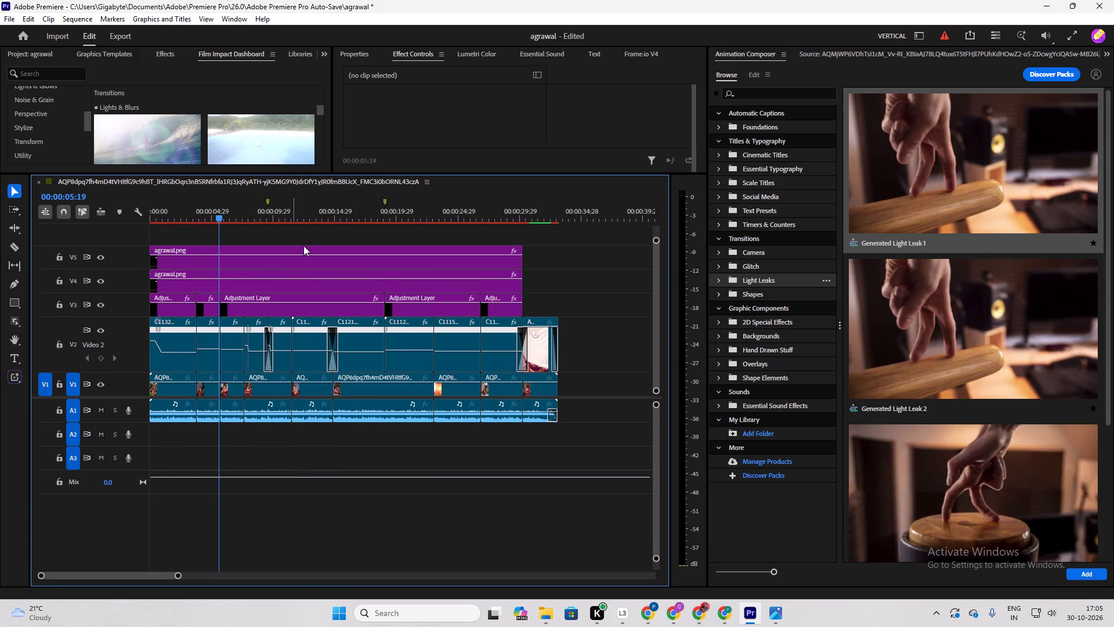
pyautogui.click(975, 200)
pyautogui.click(989, 214)
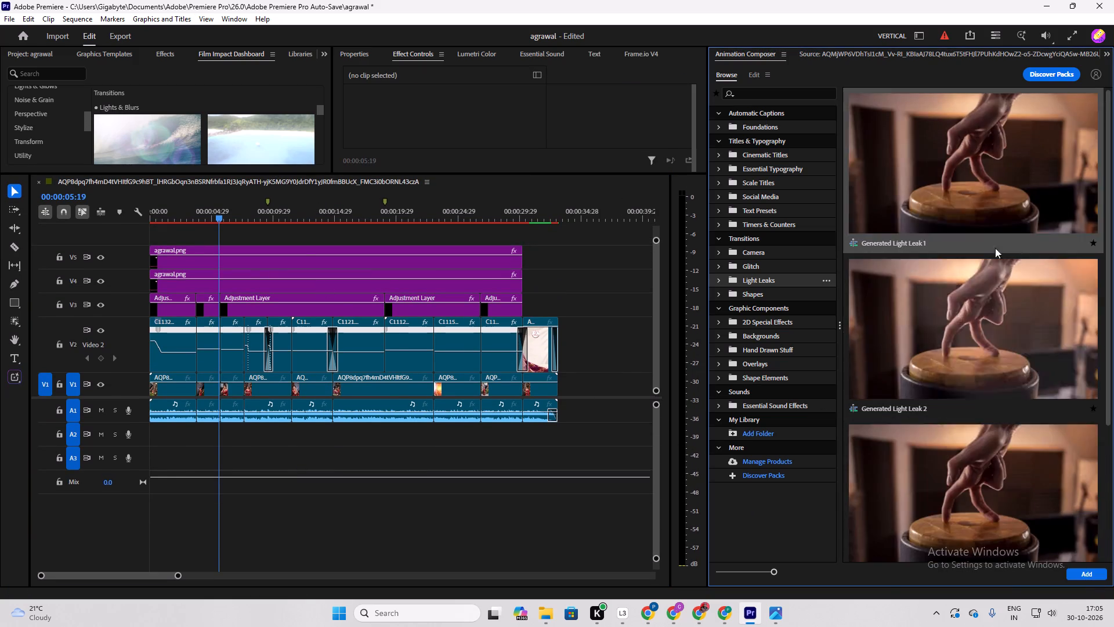
pyautogui.click(1086, 575)
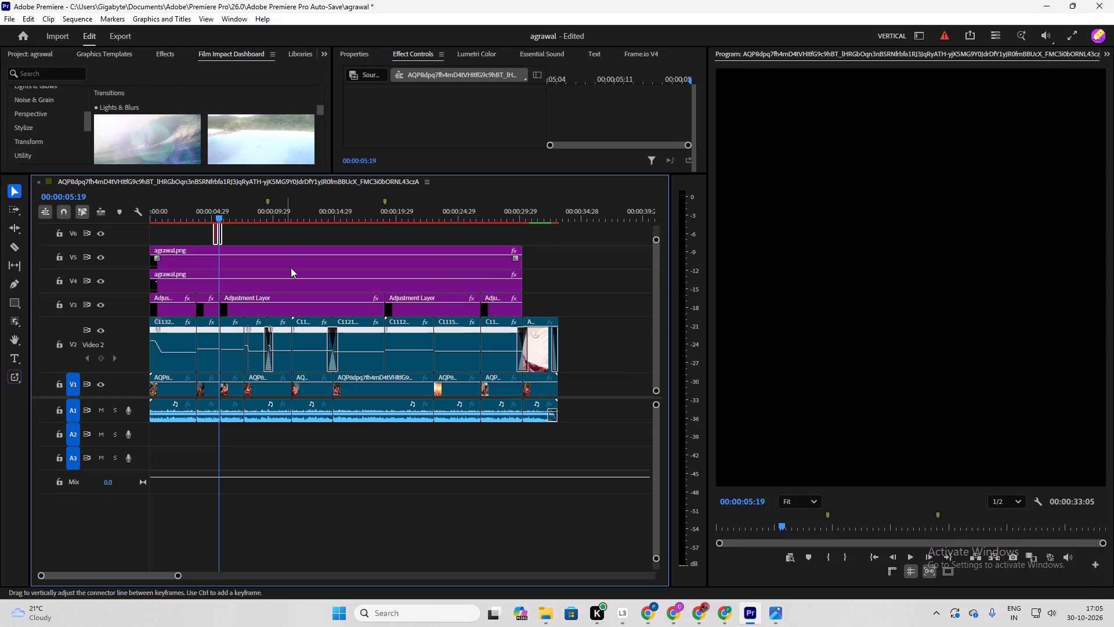
# Add Animation Composer's Generated Light Leak 2 over the cut between C1121.MP4 and C1112.MP4, at 00:00:19:00.
pyautogui.moveTo(219, 217); pyautogui.dragTo(381, 268)
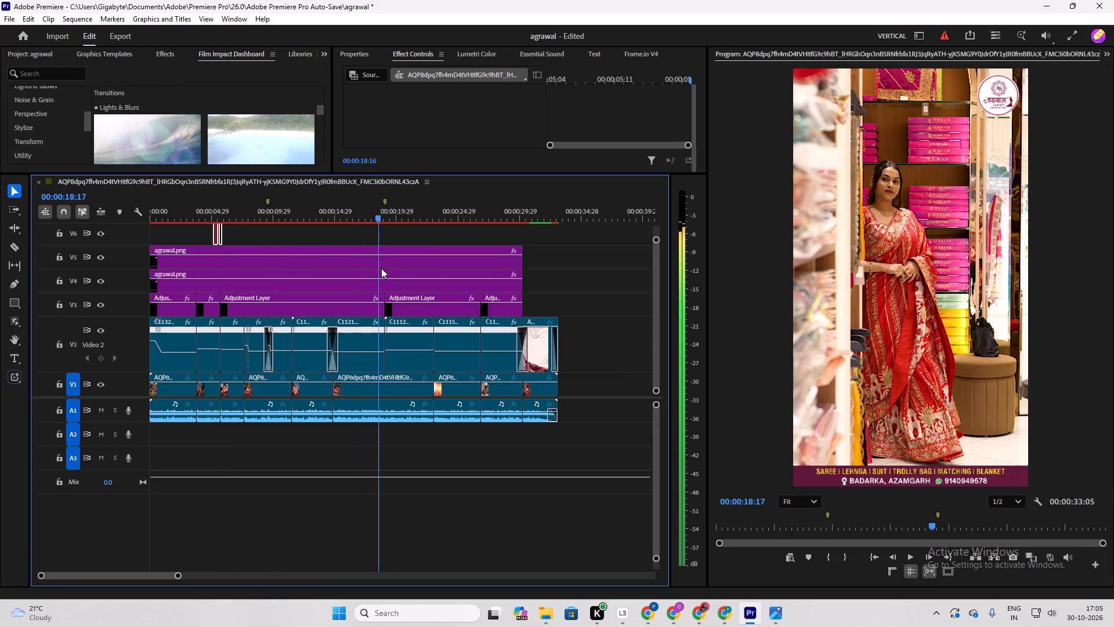
pyautogui.moveTo(381, 268); pyautogui.dragTo(385, 273)
pyautogui.moveTo(386, 218); pyautogui.dragTo(386, 218)
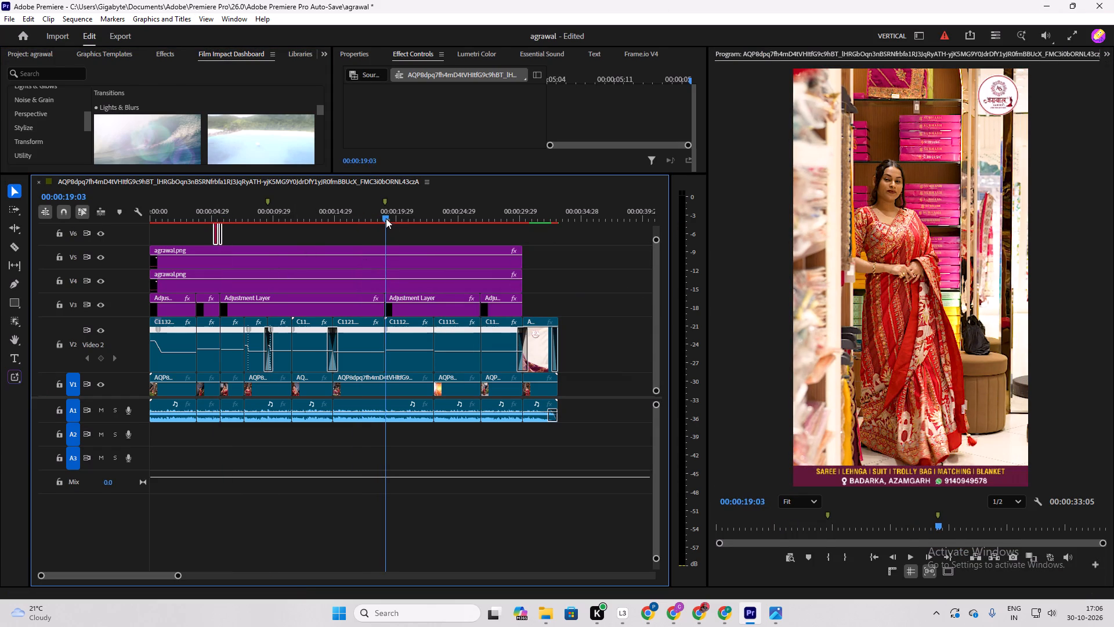
pyautogui.moveTo(386, 218); pyautogui.dragTo(385, 227)
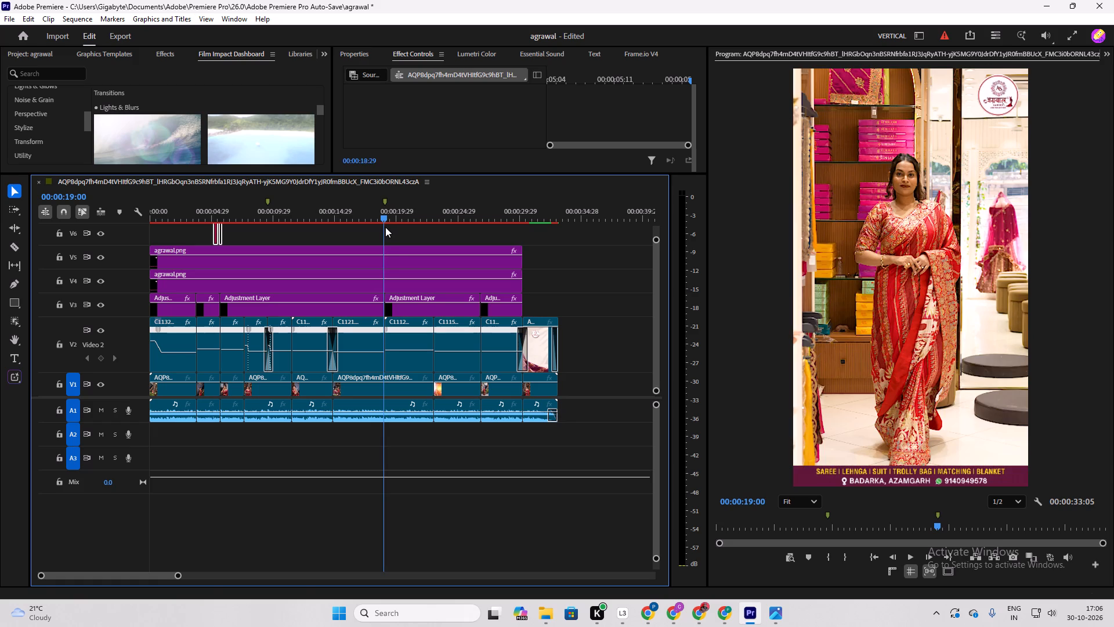
pyautogui.click(1104, 58)
pyautogui.click(725, 75)
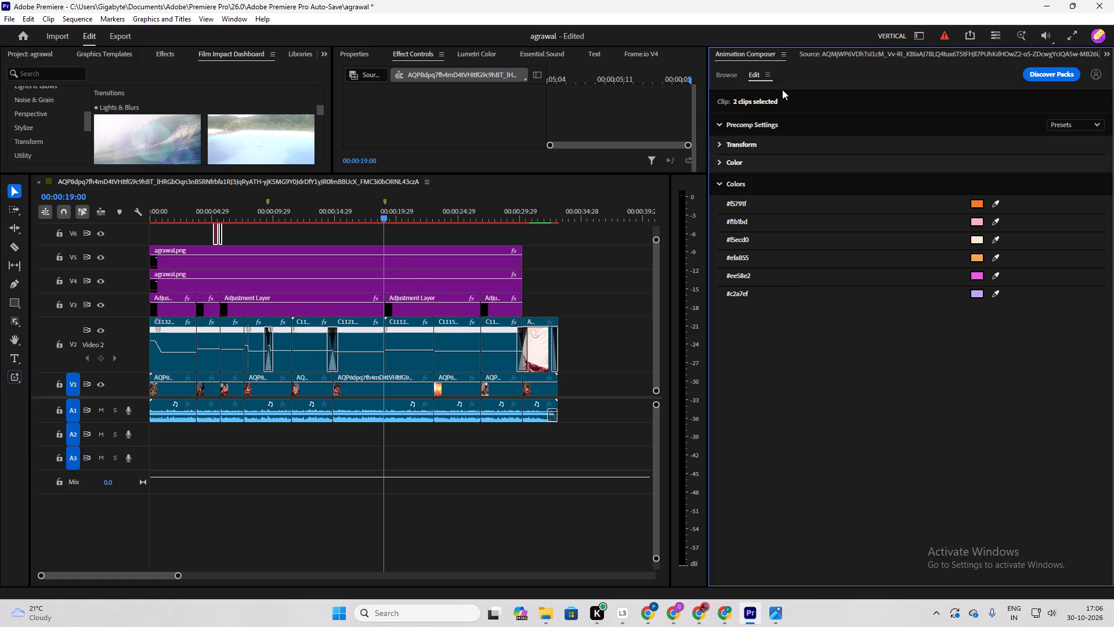
pyautogui.click(730, 72)
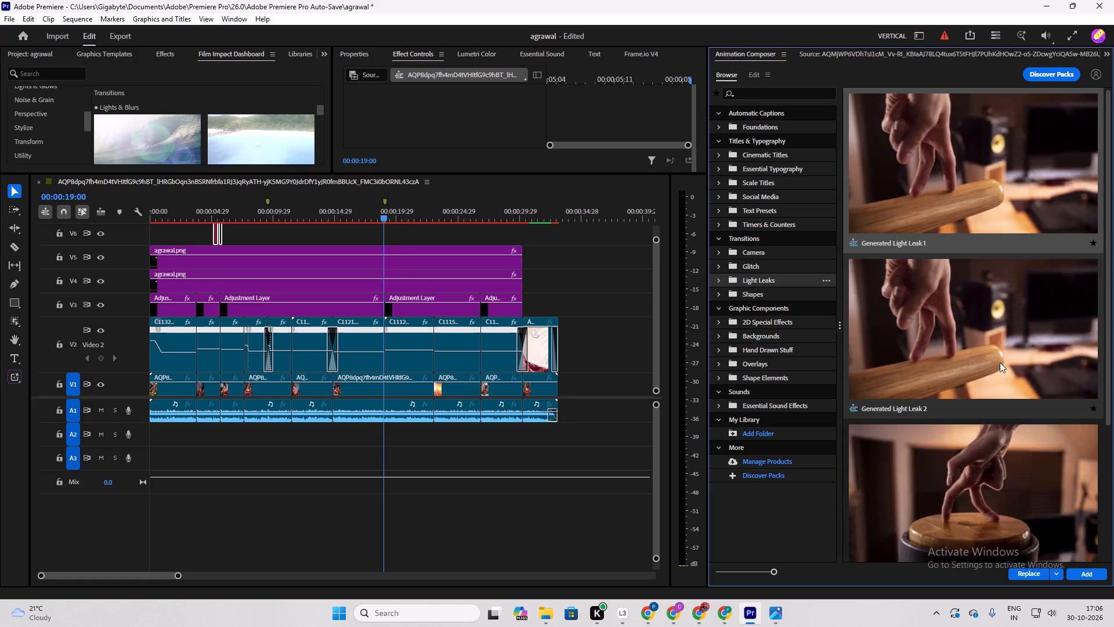
pyautogui.click(1000, 365)
pyautogui.scroll(-2, 1000, 363)
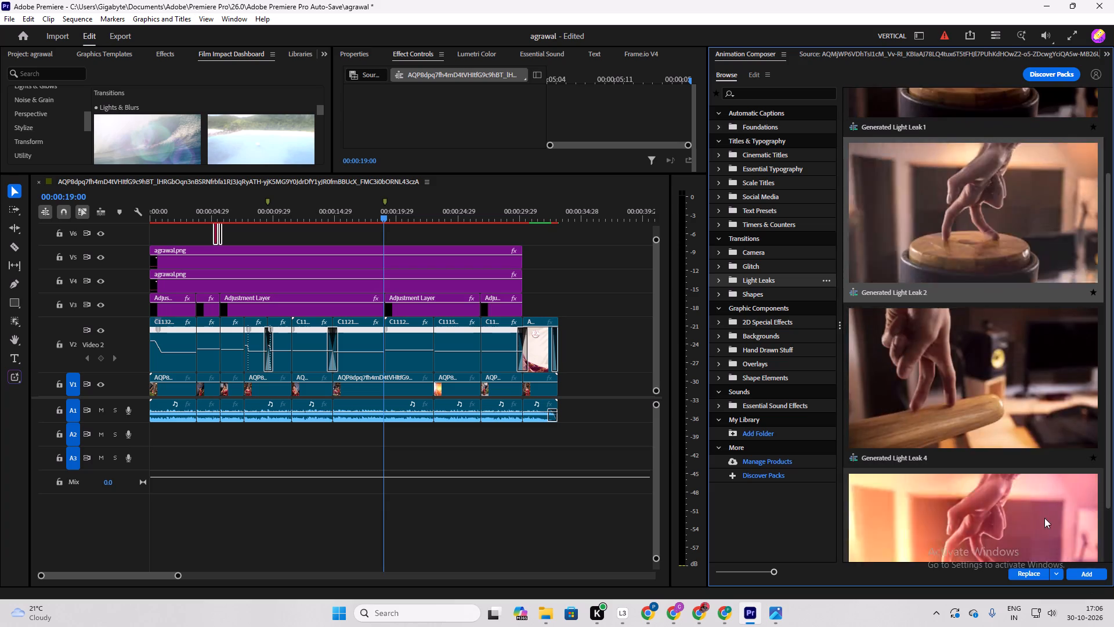
pyautogui.click(1084, 571)
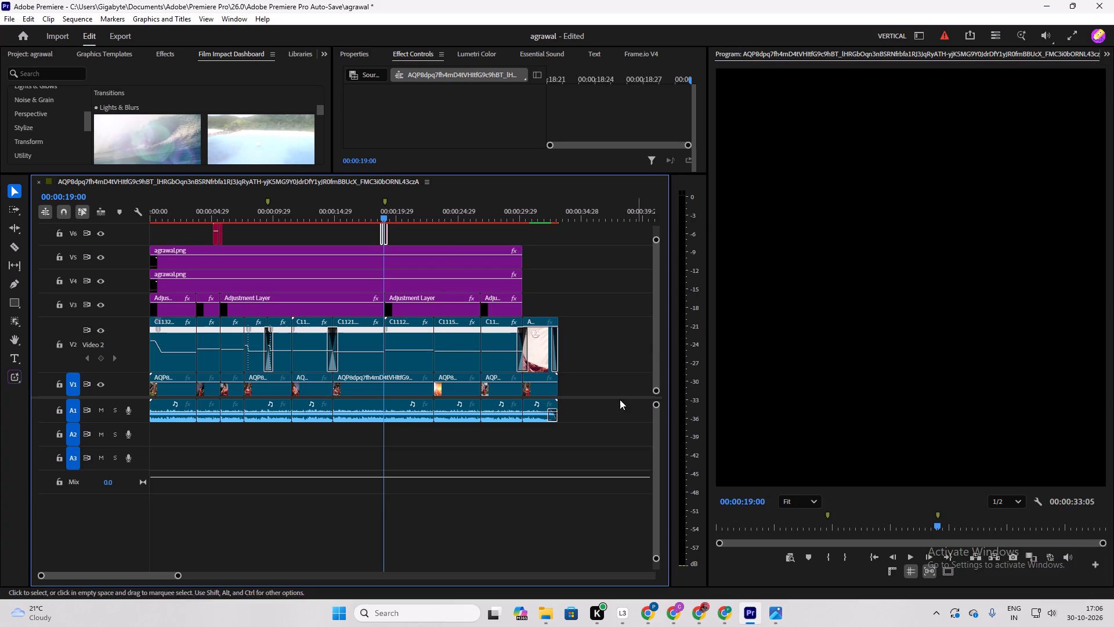
# Apply Film Impact's Cross Dissolve transition between the first two V2 clips, at the 00:00:03:23 cut.
pyautogui.moveTo(385, 212); pyautogui.dragTo(422, 236)
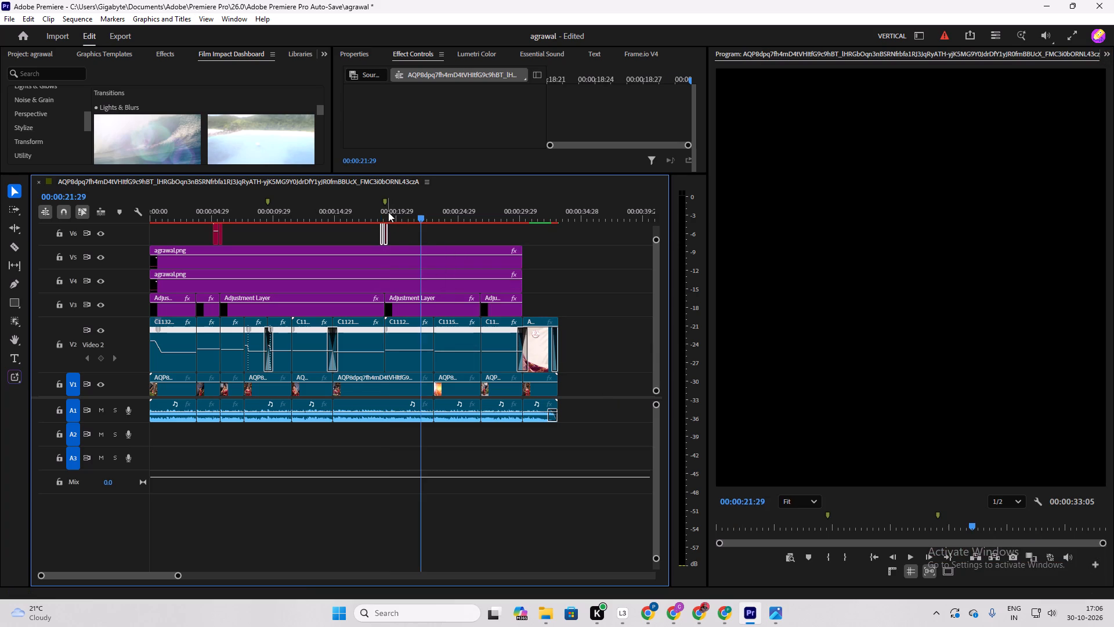
pyautogui.moveTo(417, 213); pyautogui.dragTo(189, 244)
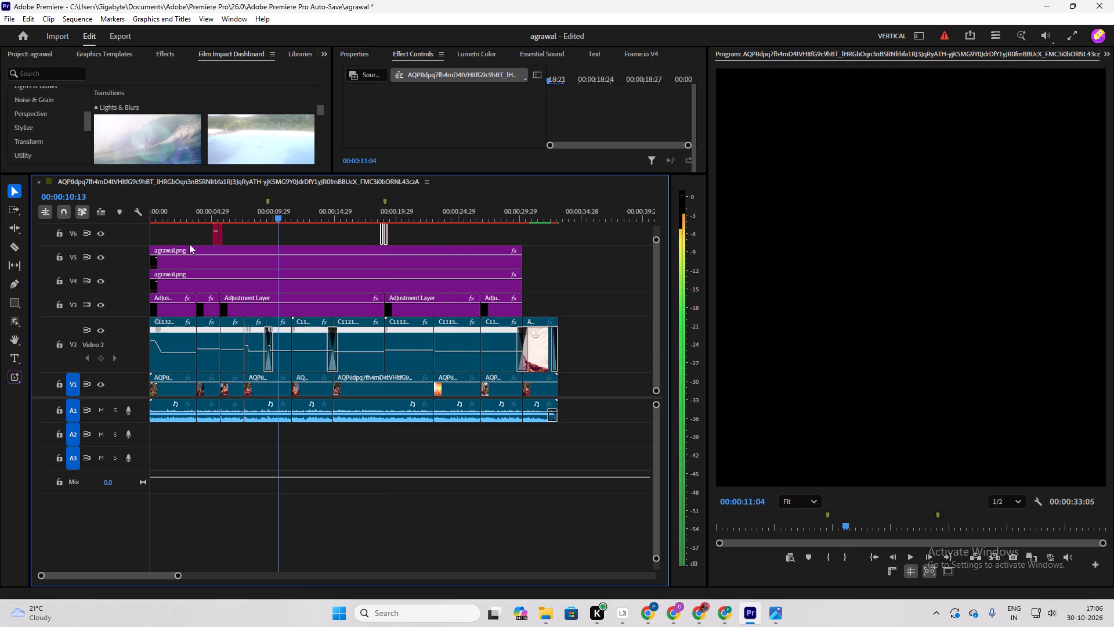
pyautogui.moveTo(189, 244); pyautogui.dragTo(197, 244)
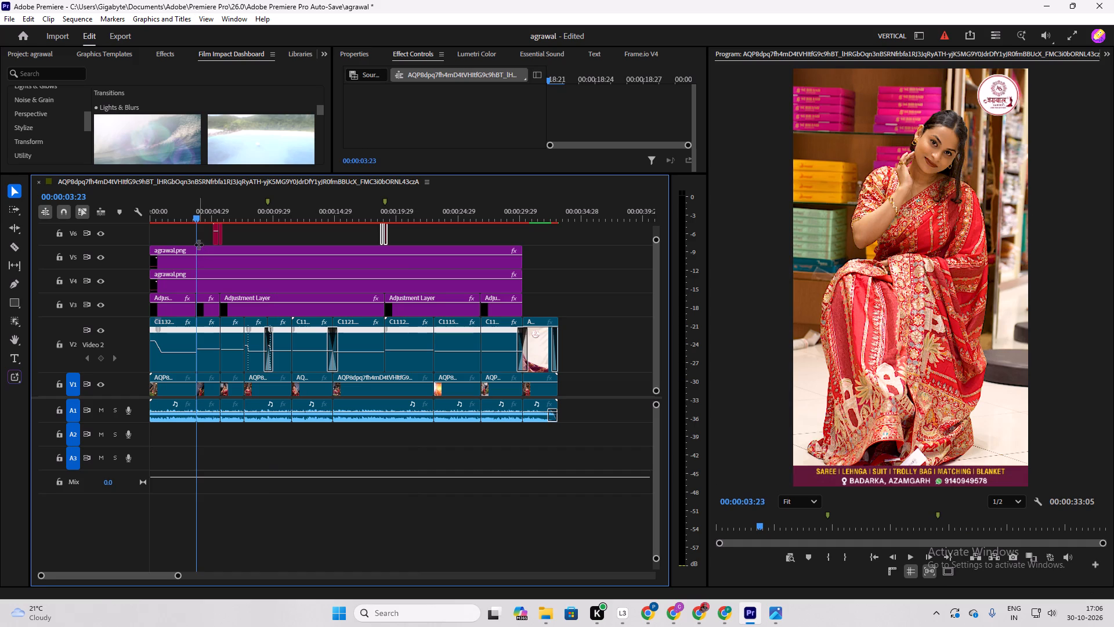
pyautogui.click(206, 363)
pyautogui.keyDown('shift'); pyautogui.click(162, 365); pyautogui.keyUp('shift')
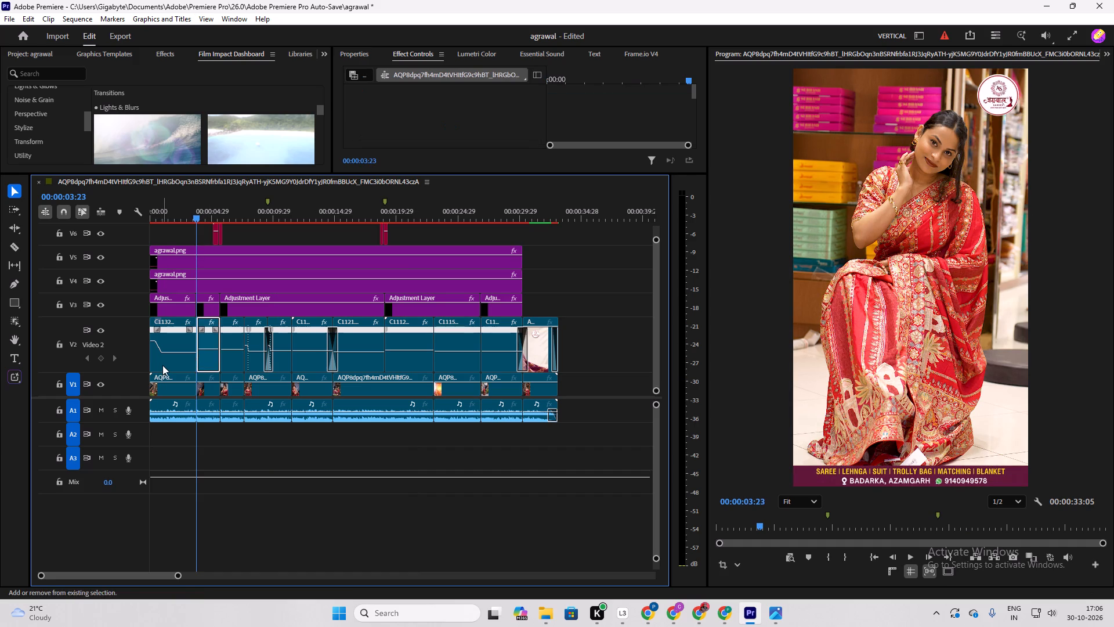
pyautogui.click(1109, 55)
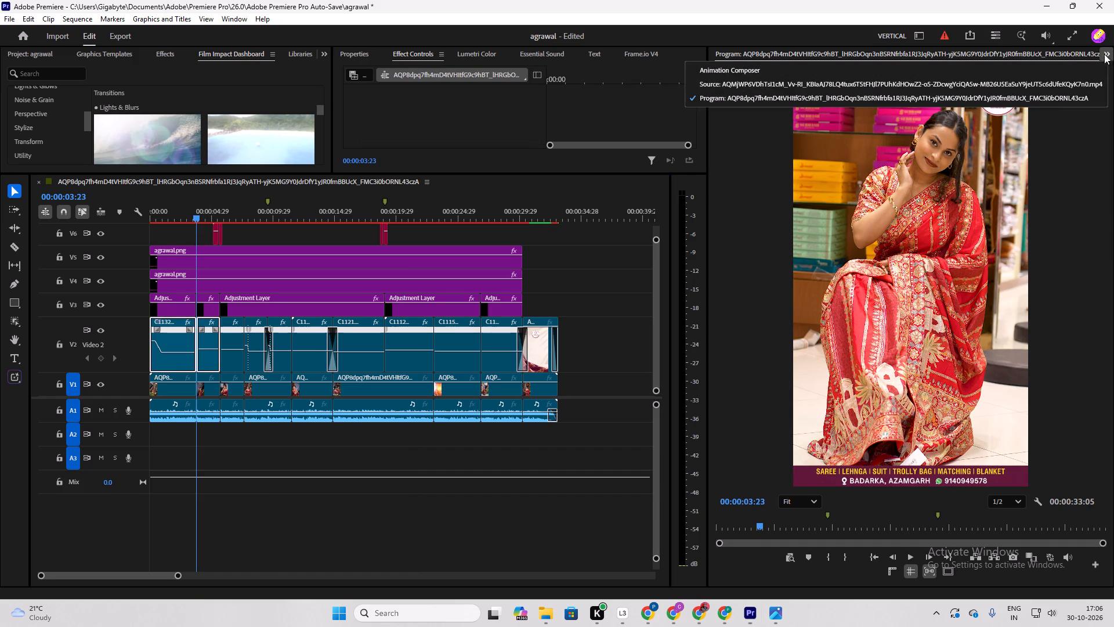
pyautogui.click(764, 72)
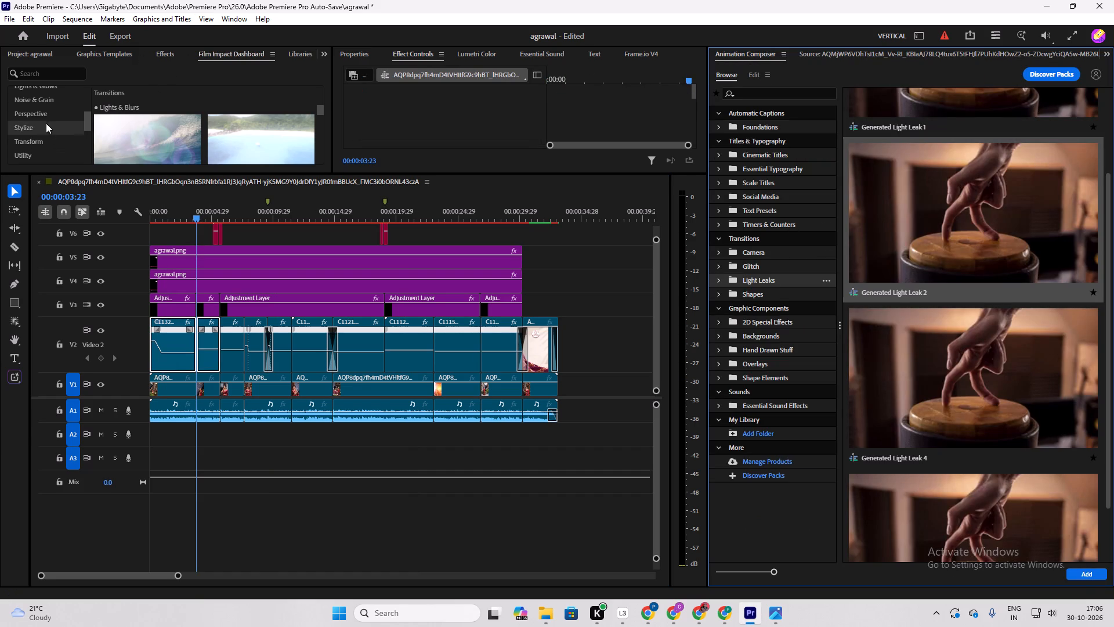
pyautogui.scroll(1, 42, 100)
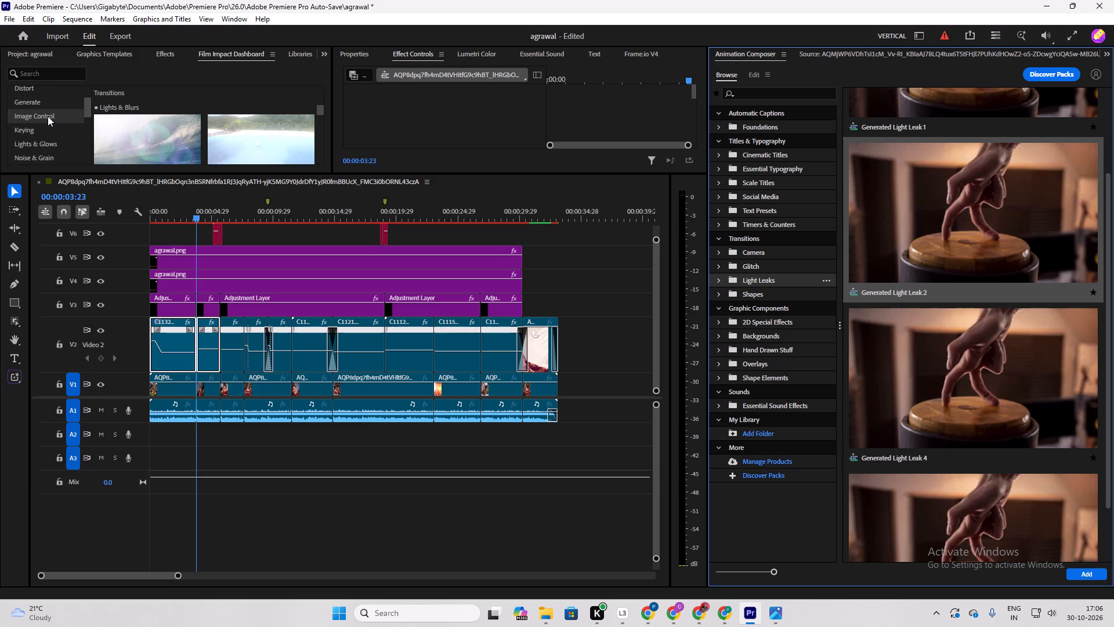
pyautogui.scroll(2, 50, 105)
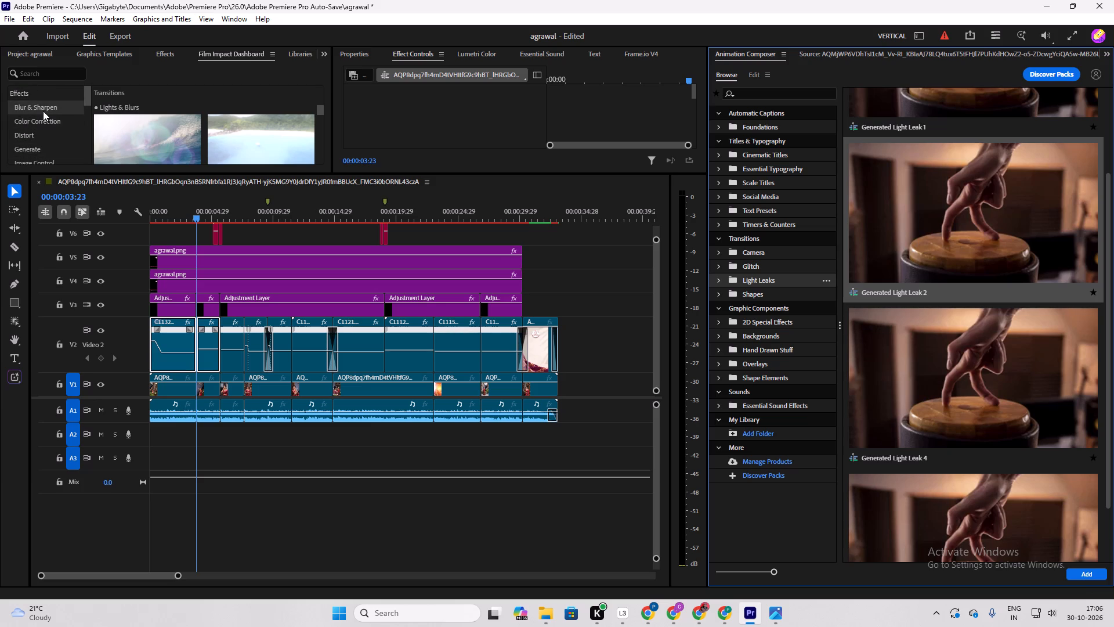
pyautogui.scroll(-4, 45, 117)
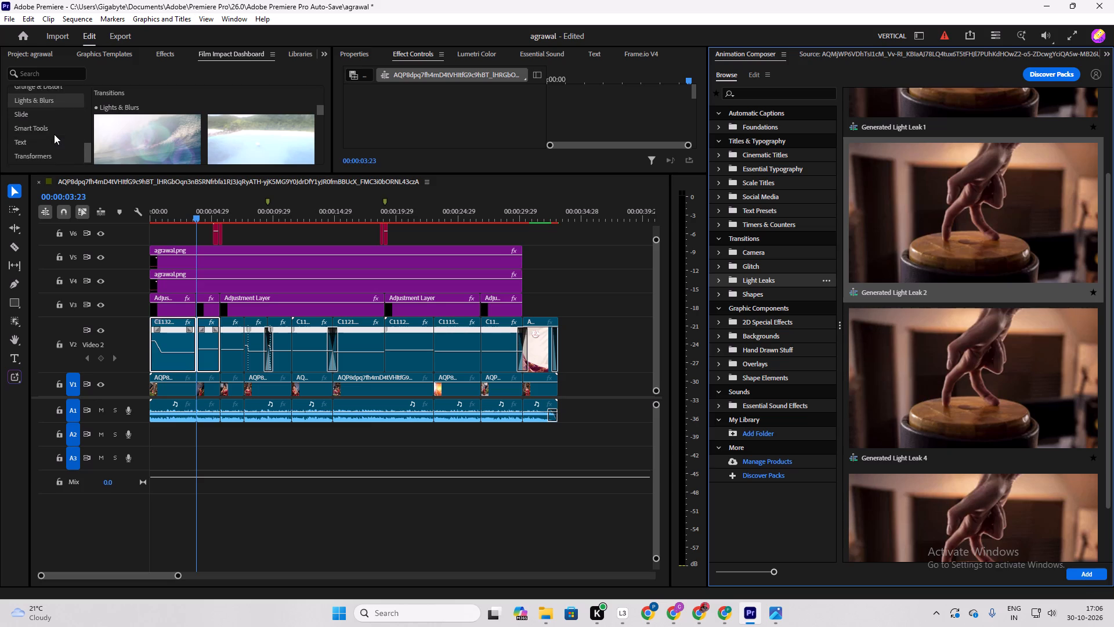
pyautogui.scroll(1, 46, 105)
pyautogui.click(45, 127)
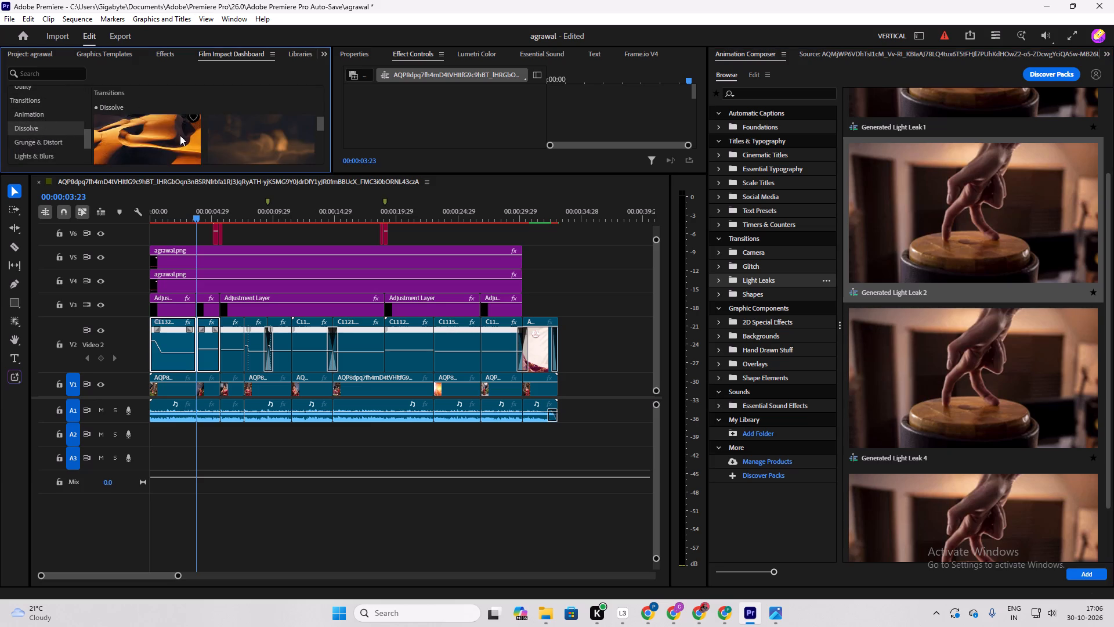
pyautogui.scroll(-4, 182, 135)
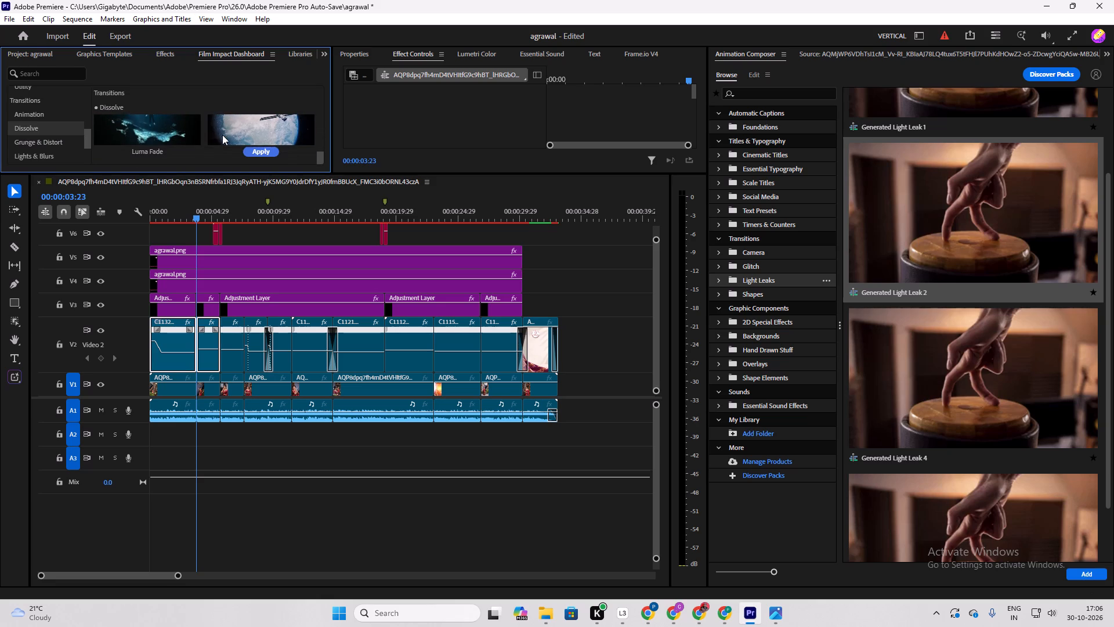
pyautogui.scroll(-3, 222, 135)
pyautogui.scroll(6, 223, 134)
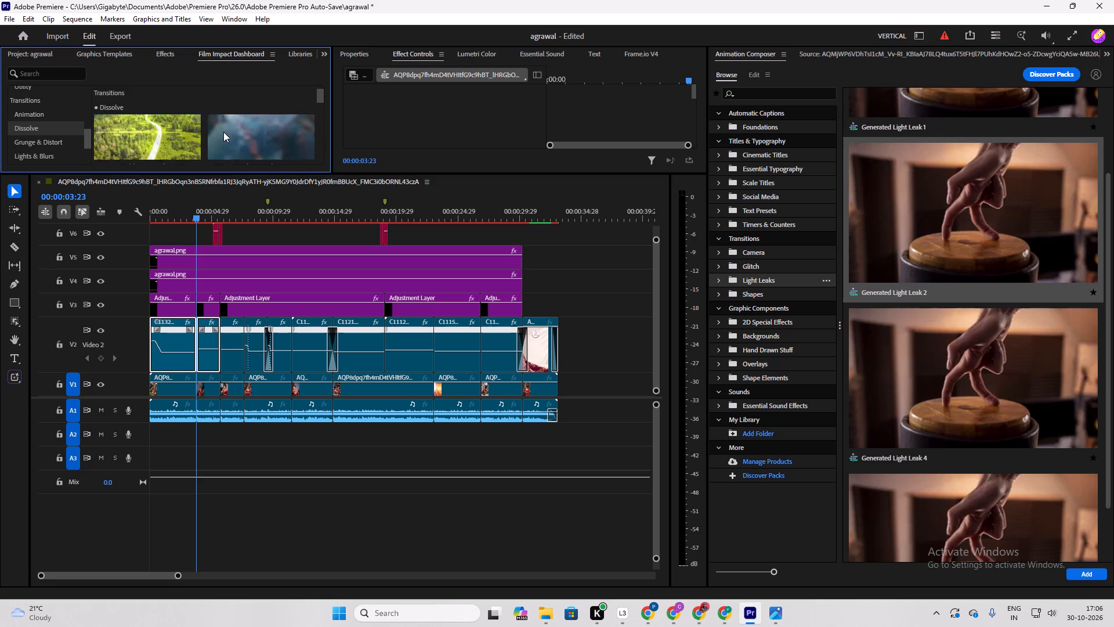
pyautogui.scroll(-2, 223, 132)
pyautogui.click(249, 134)
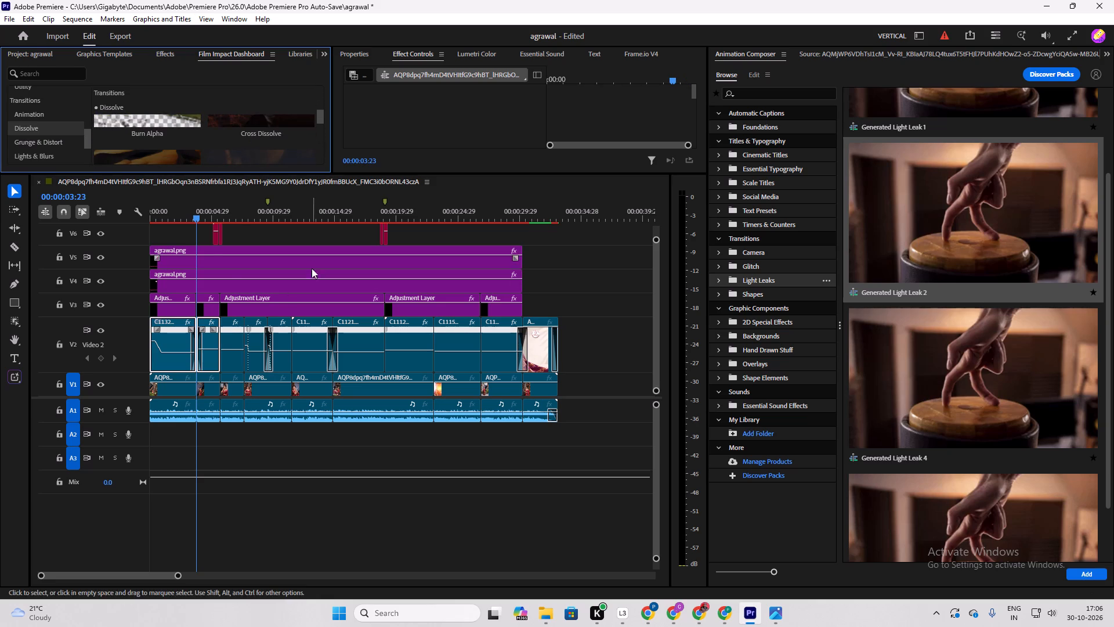
# Return the playhead to the sequence start and render the timeline's video previews.
pyautogui.moveTo(197, 214); pyautogui.dragTo(107, 239)
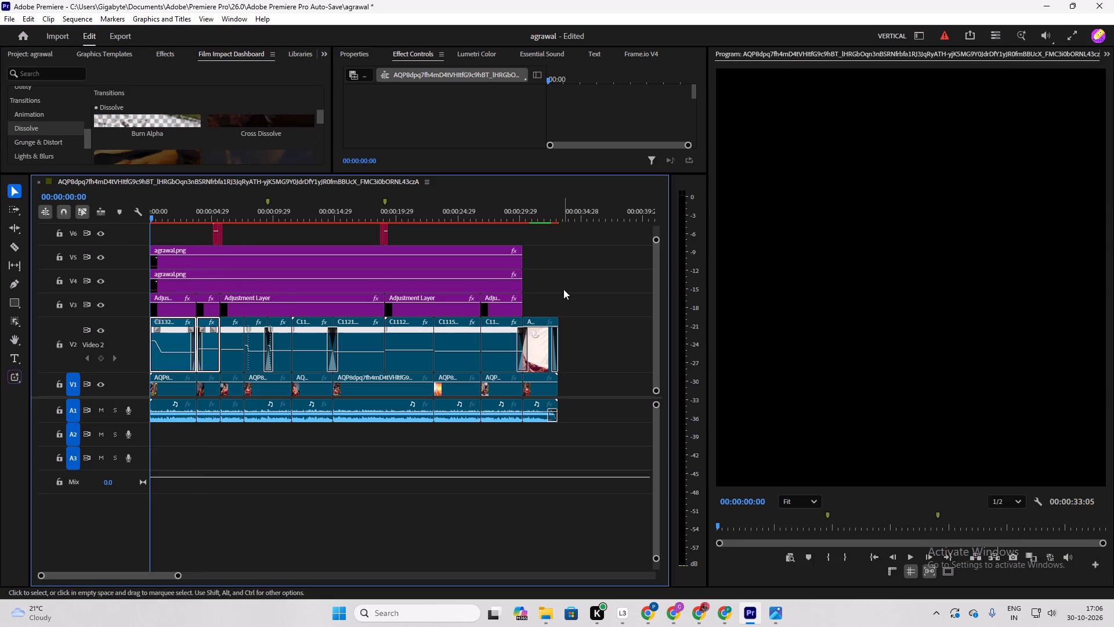
pyautogui.click(588, 296)
pyautogui.press('Return')
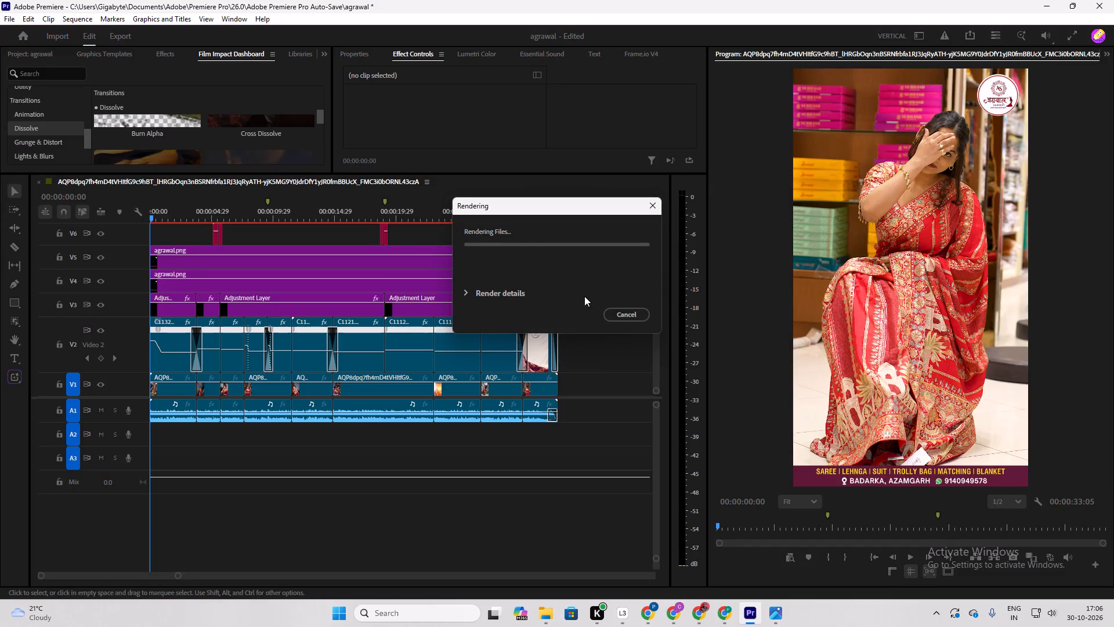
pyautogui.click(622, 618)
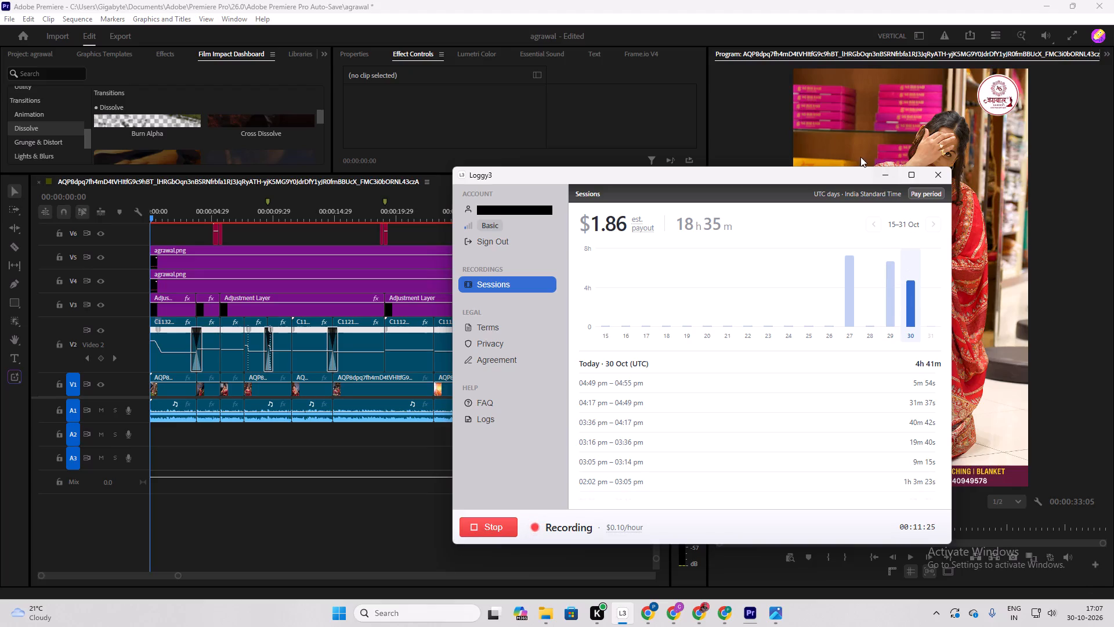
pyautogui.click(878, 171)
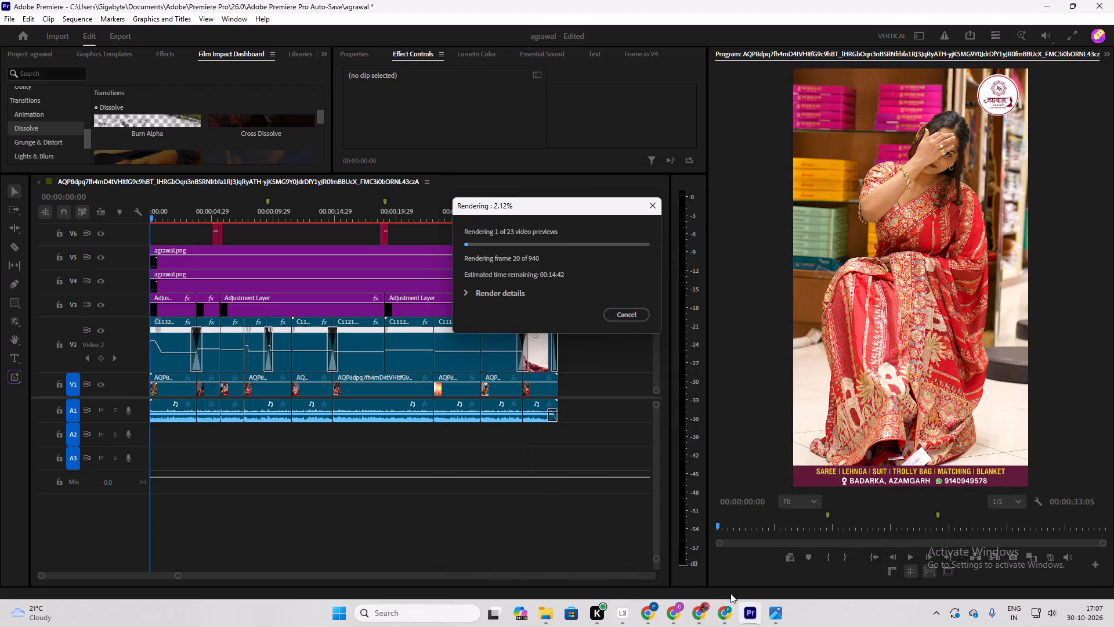
# Switch to Photos and close the reference reel video.
pyautogui.click(783, 616)
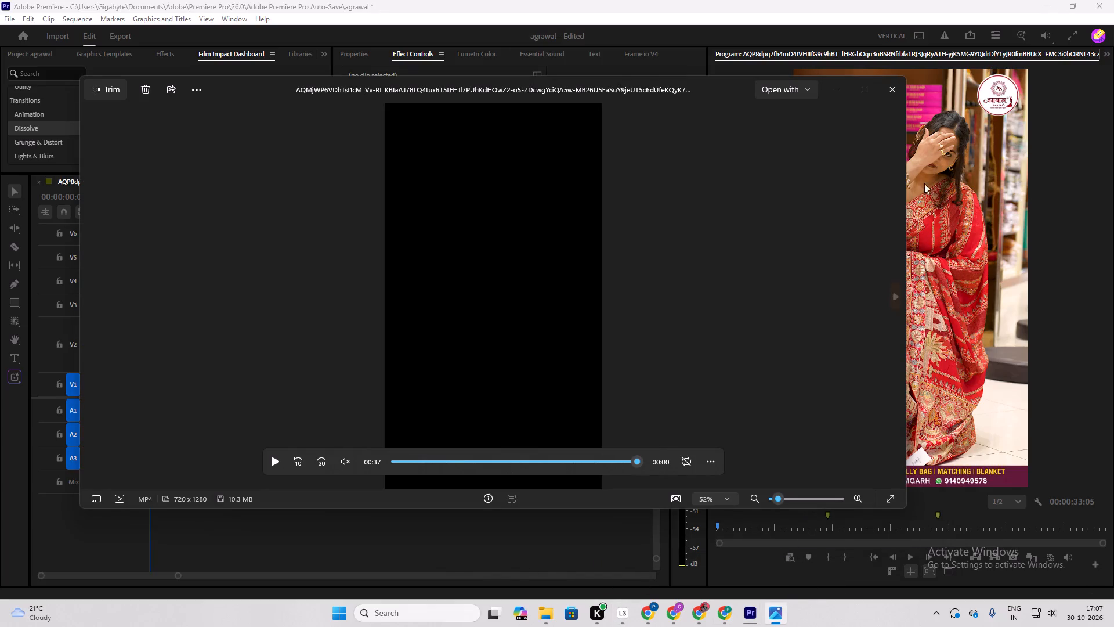
pyautogui.click(888, 86)
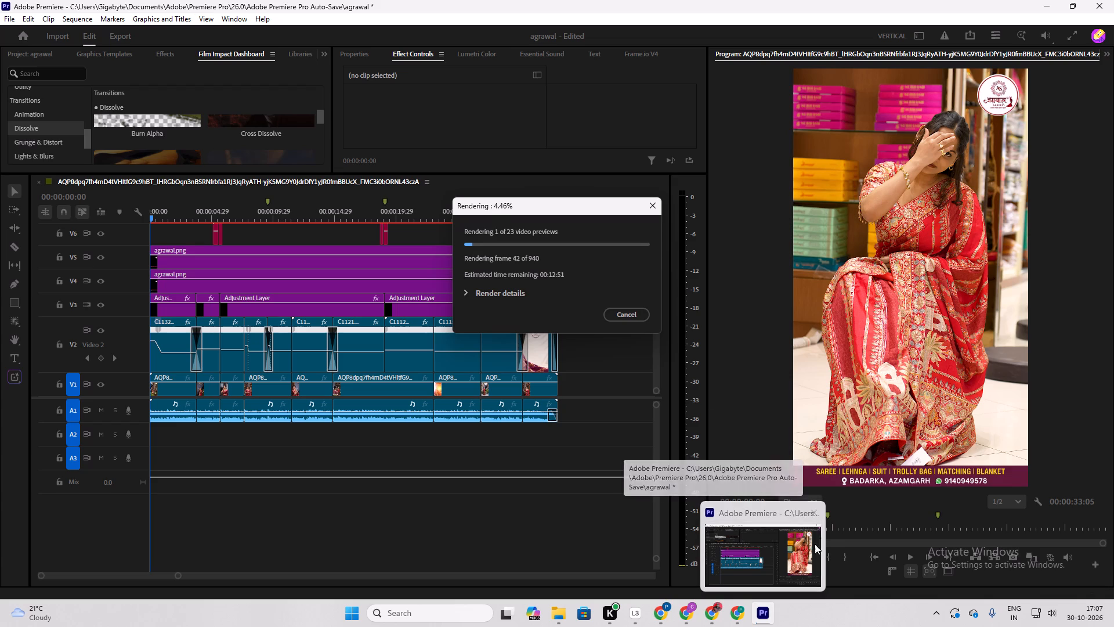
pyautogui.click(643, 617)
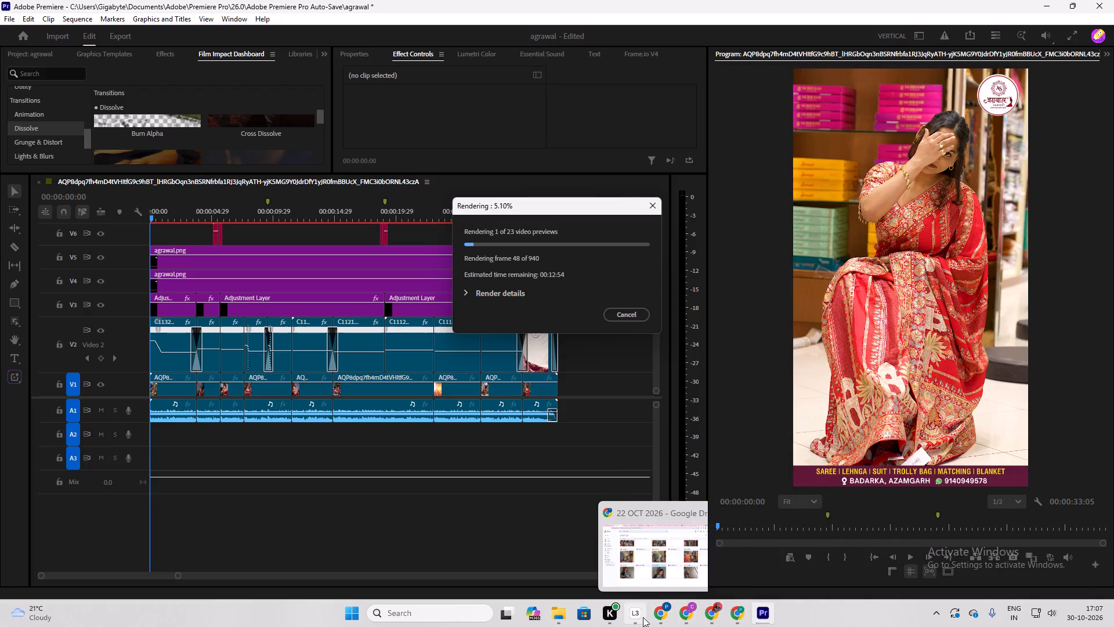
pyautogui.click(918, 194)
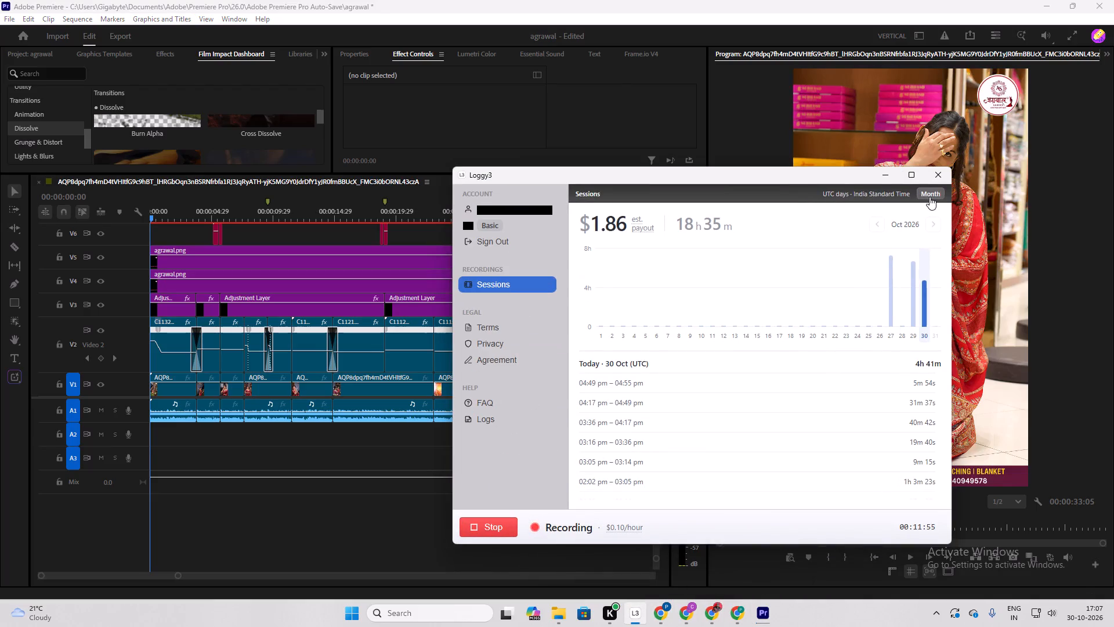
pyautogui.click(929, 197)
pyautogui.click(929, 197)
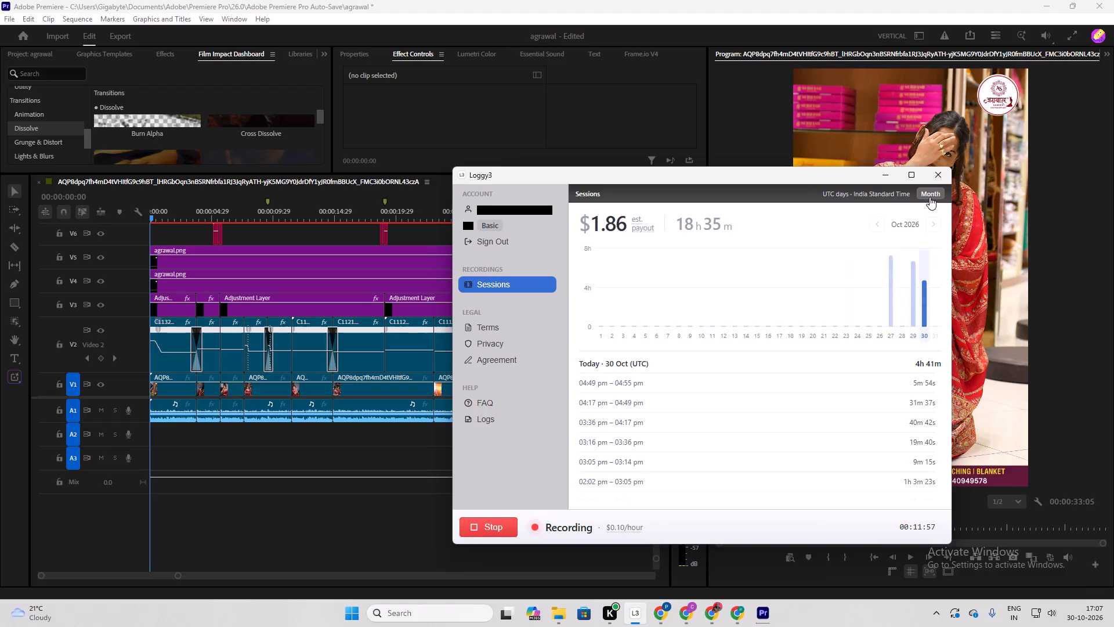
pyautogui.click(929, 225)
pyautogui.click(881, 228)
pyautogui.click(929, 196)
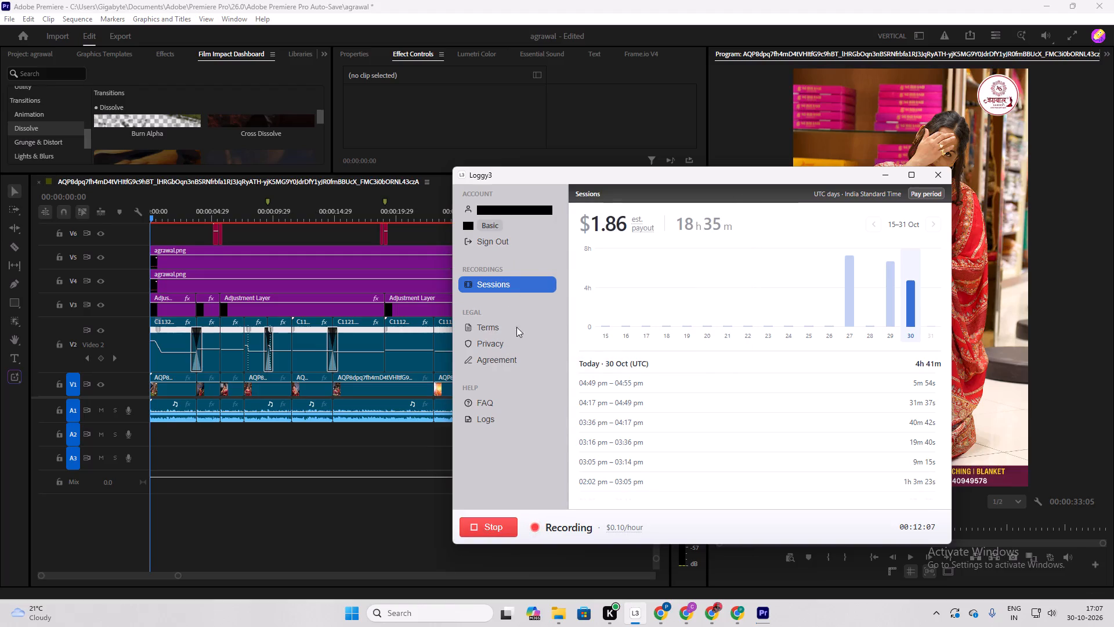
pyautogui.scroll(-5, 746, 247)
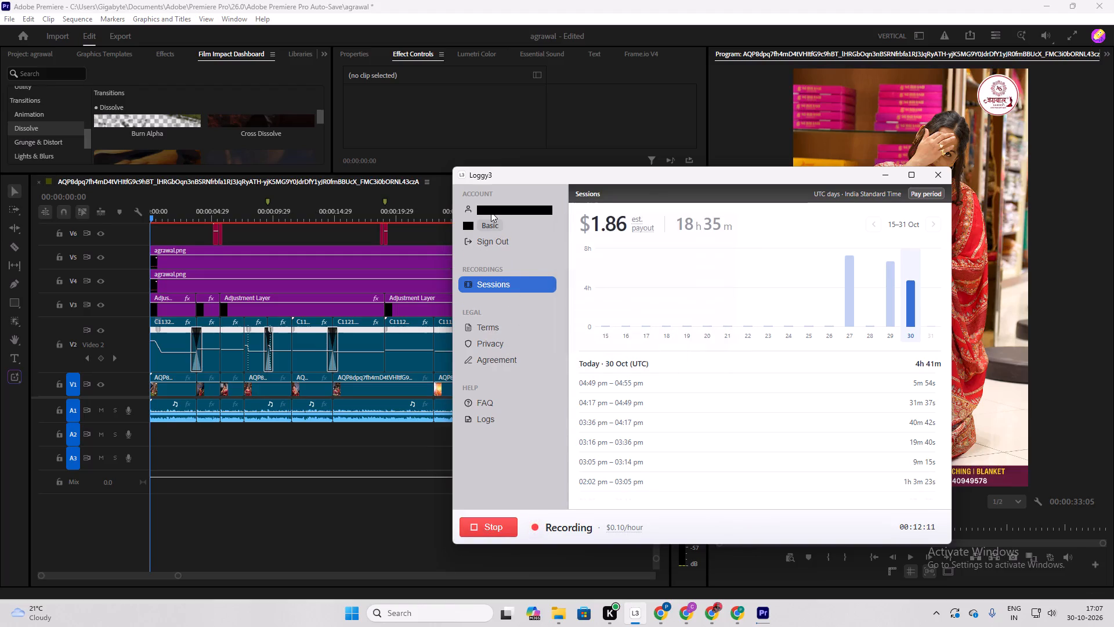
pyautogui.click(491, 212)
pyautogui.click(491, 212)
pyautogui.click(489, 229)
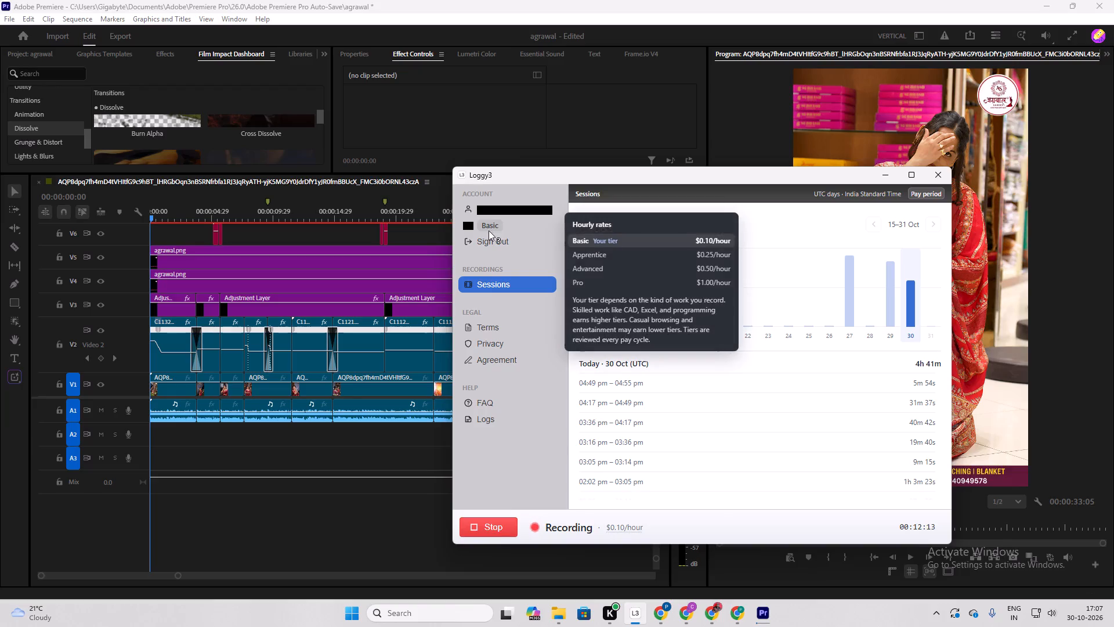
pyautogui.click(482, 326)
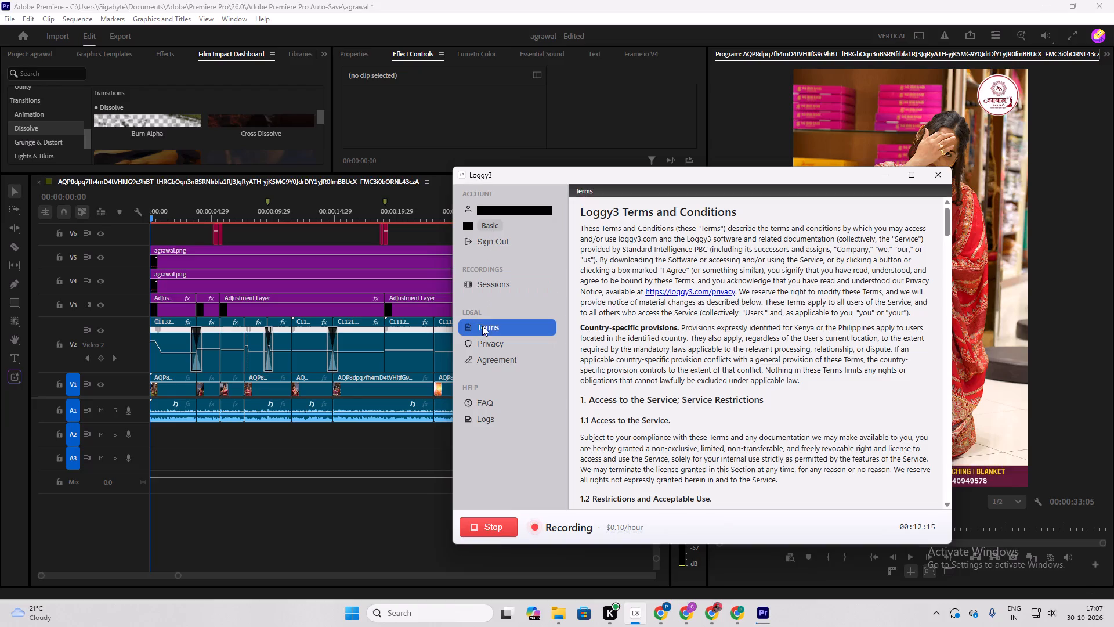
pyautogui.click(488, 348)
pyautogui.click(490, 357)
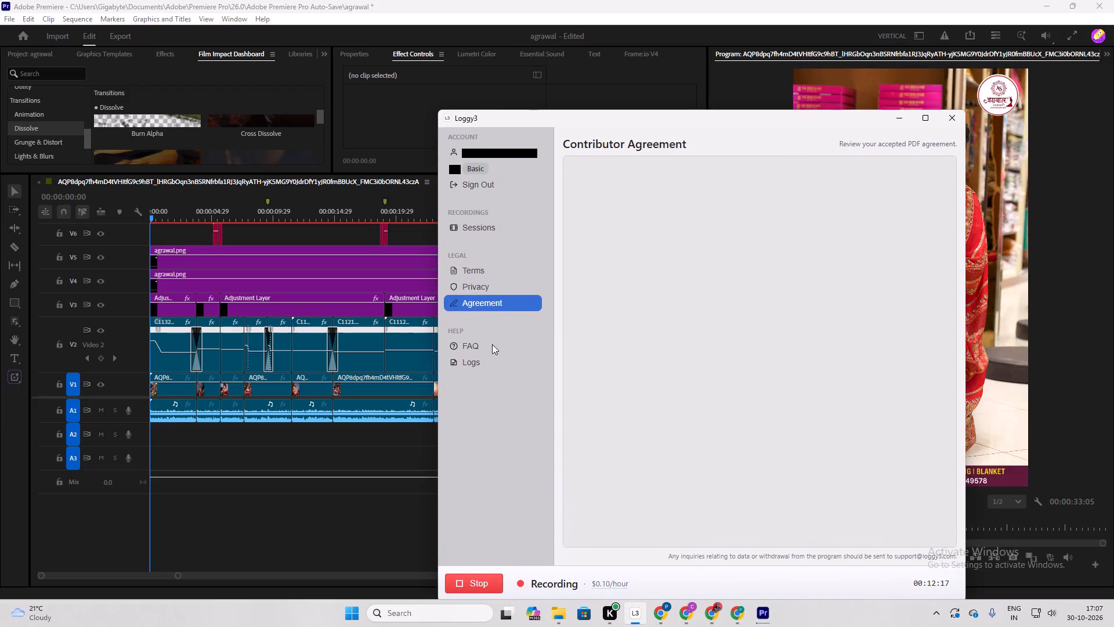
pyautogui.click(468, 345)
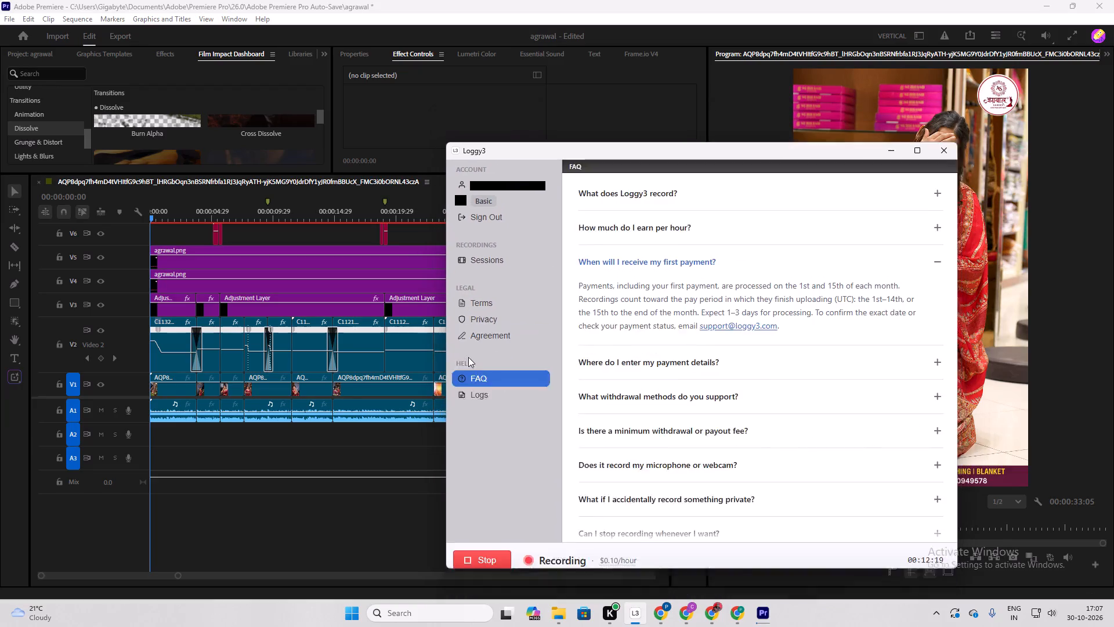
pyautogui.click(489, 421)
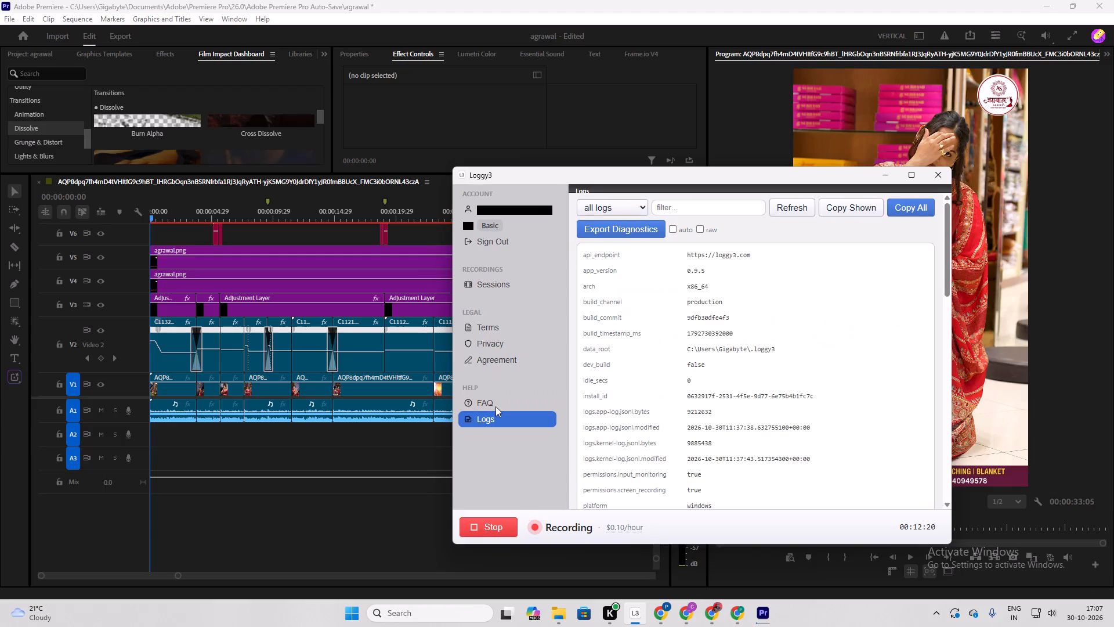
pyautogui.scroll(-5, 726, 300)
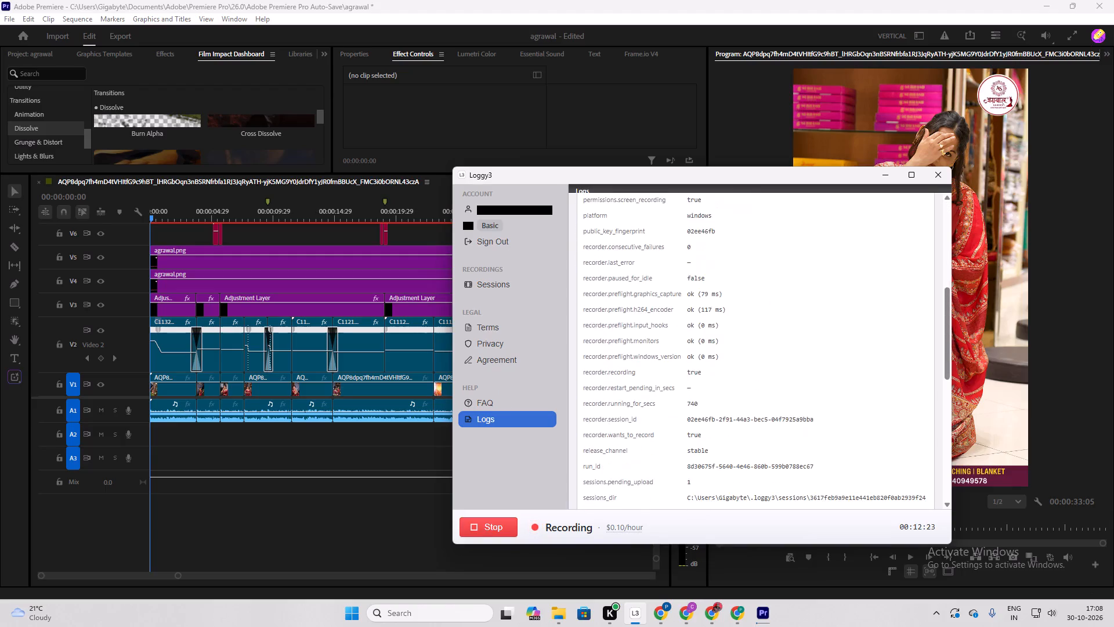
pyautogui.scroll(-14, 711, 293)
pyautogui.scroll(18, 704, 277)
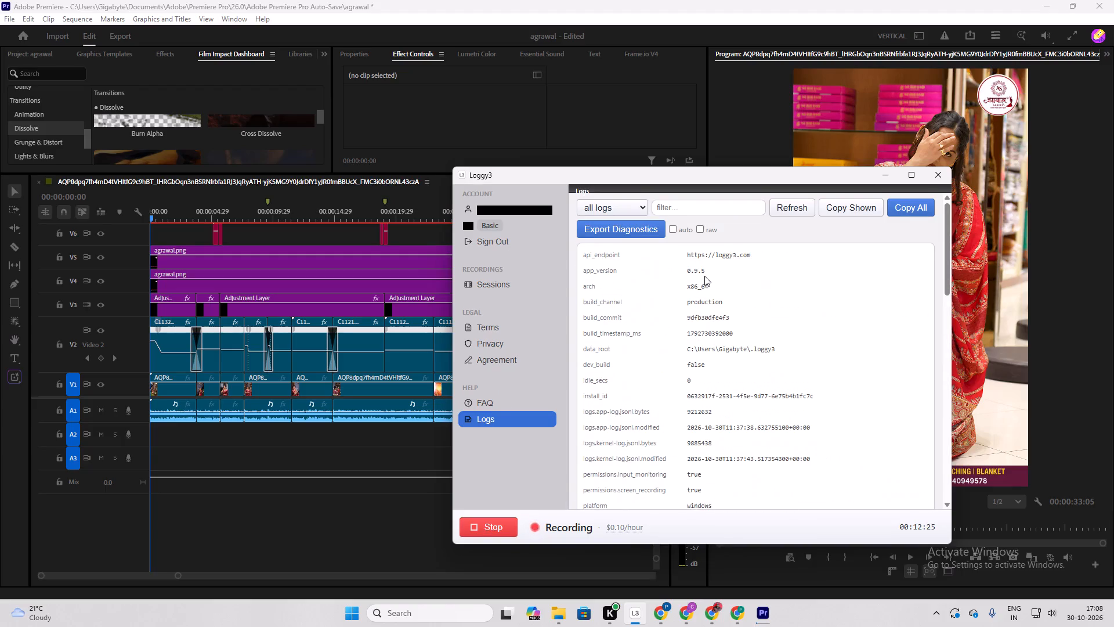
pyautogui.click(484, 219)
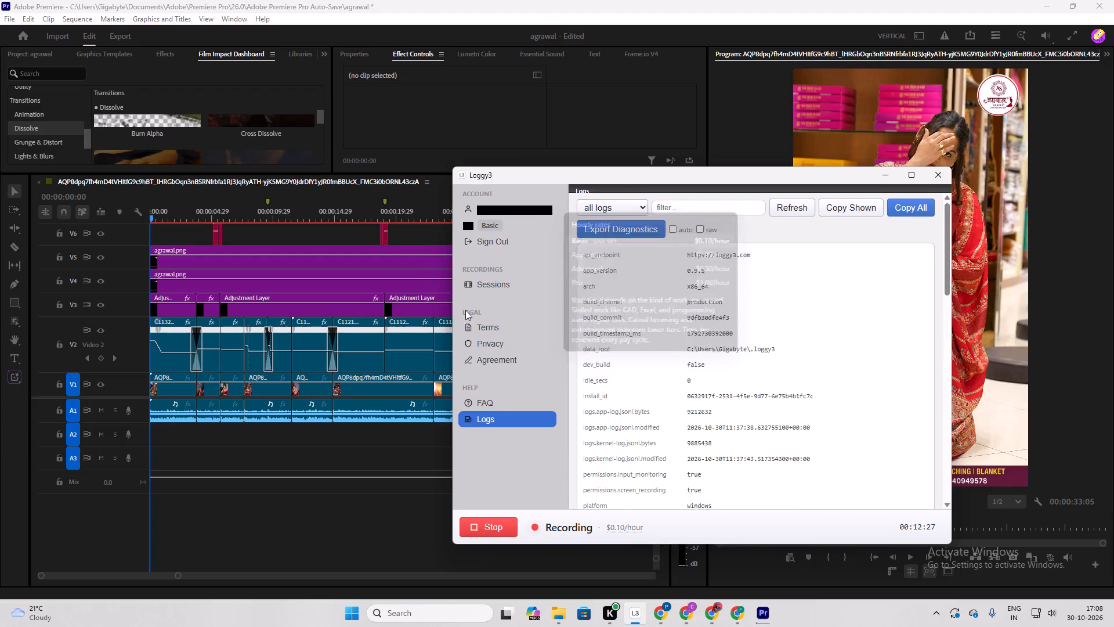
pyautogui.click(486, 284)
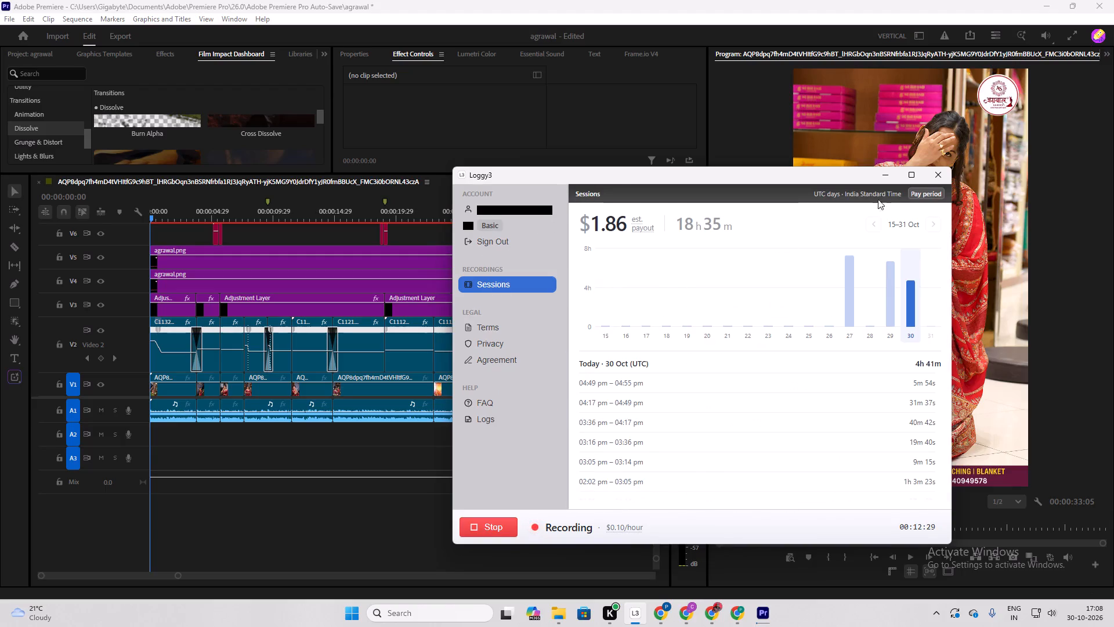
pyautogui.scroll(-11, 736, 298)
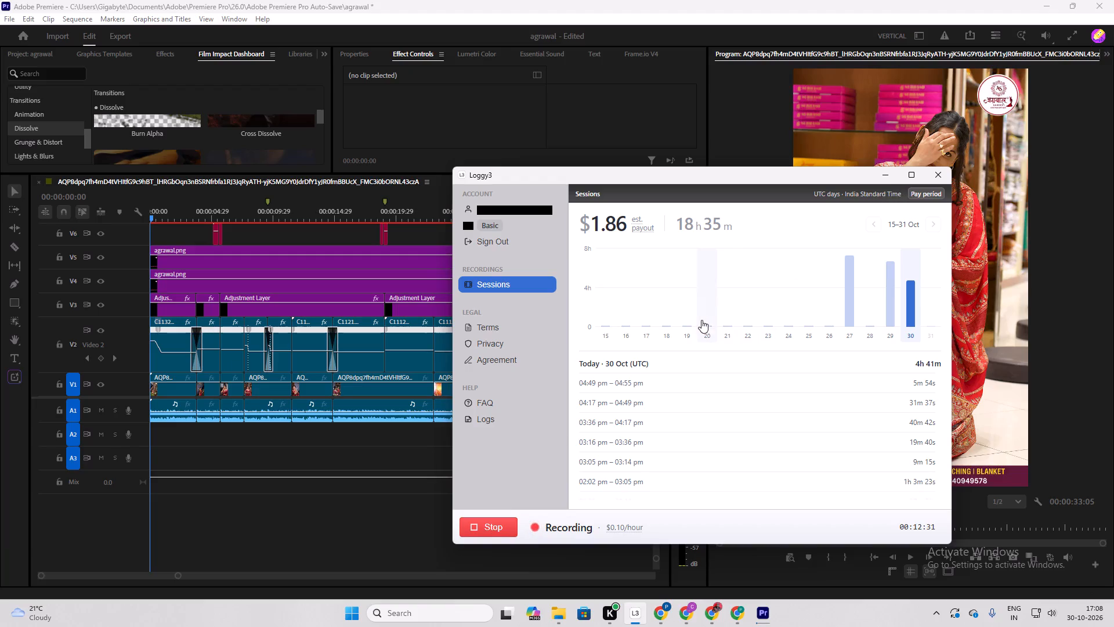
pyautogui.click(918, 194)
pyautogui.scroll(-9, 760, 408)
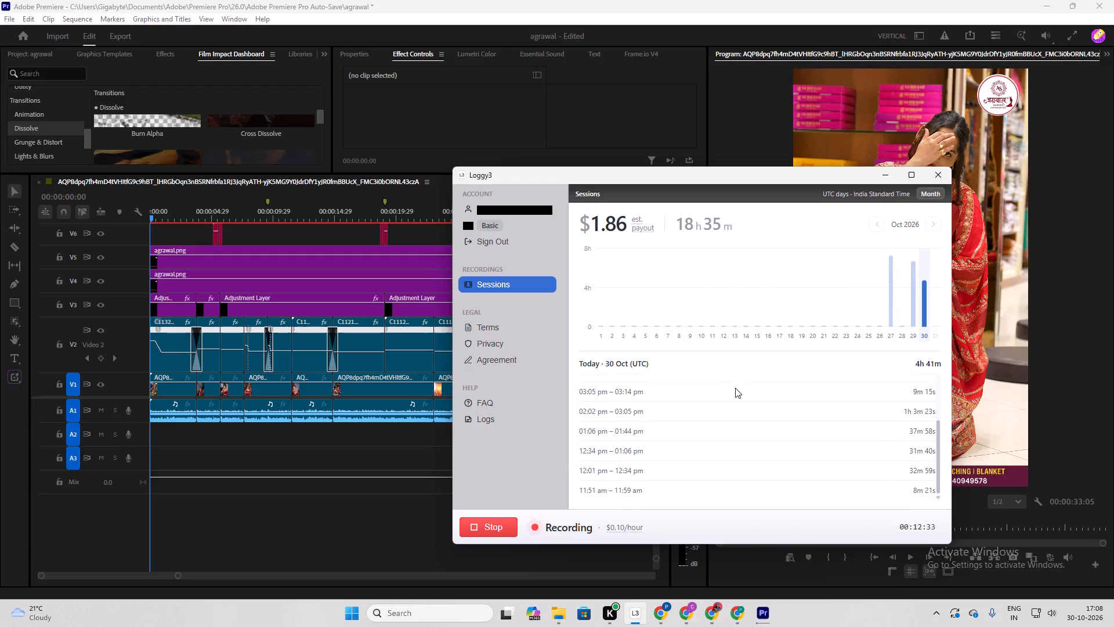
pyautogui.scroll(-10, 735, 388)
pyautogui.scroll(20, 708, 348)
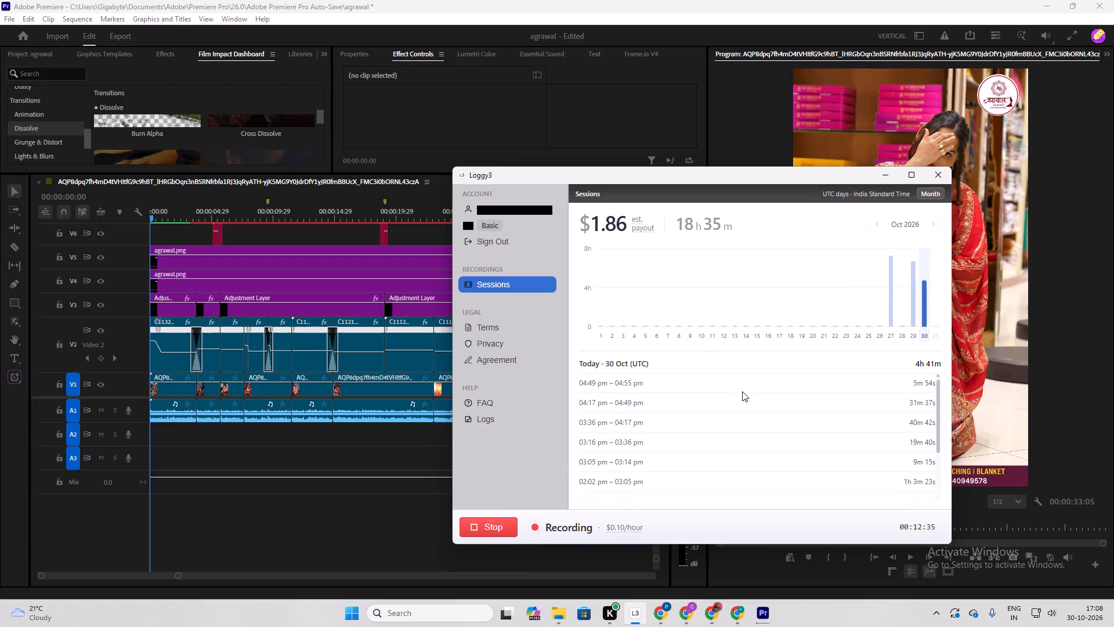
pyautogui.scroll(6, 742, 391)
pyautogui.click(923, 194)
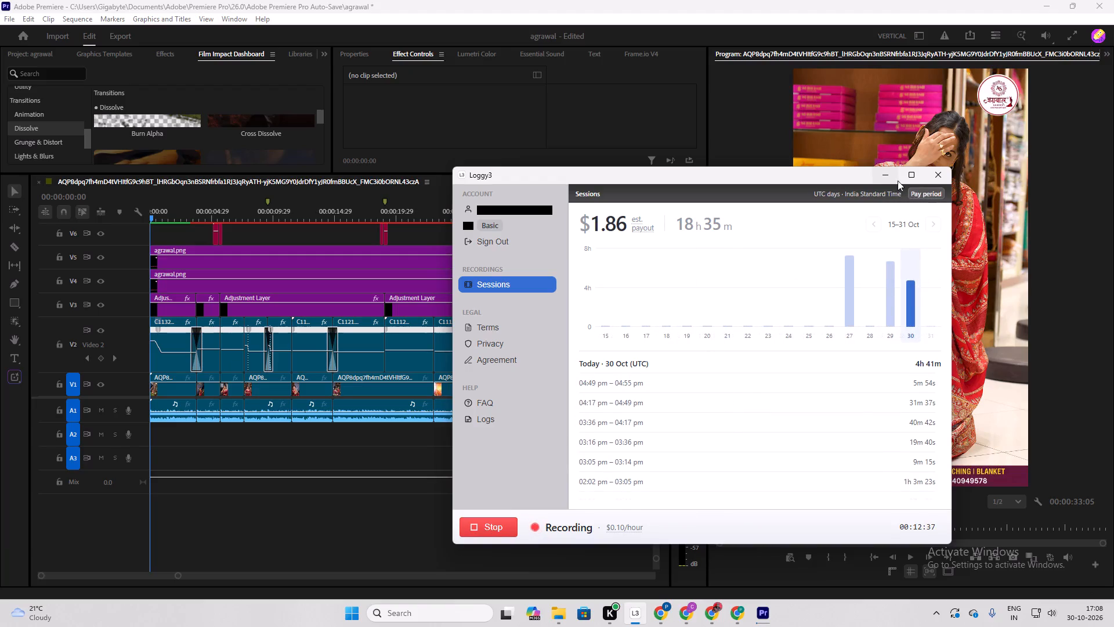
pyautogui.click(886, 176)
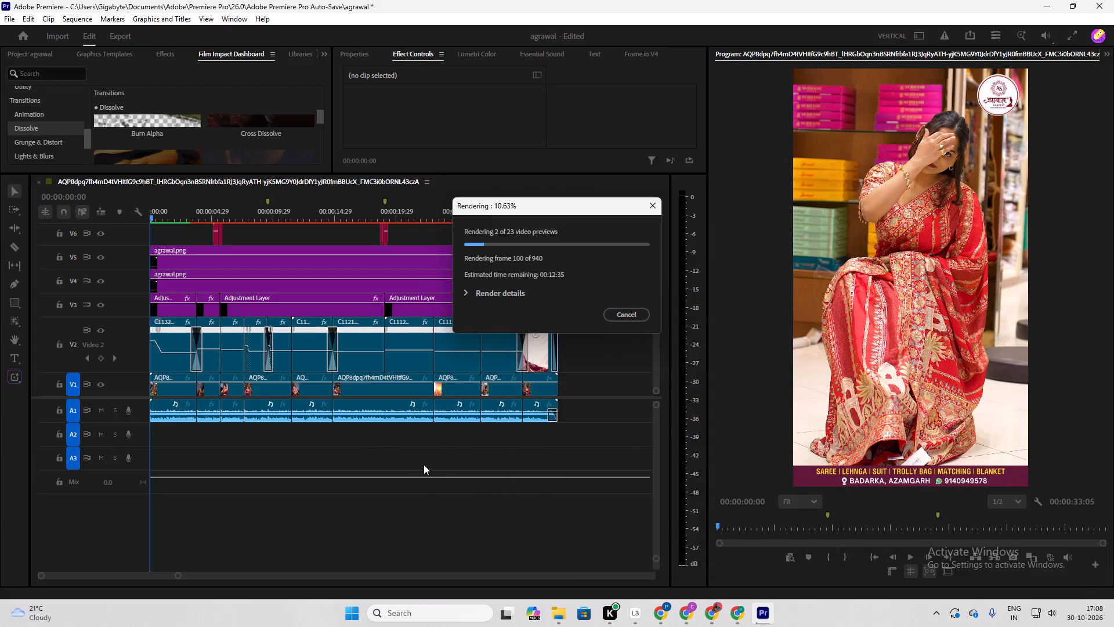